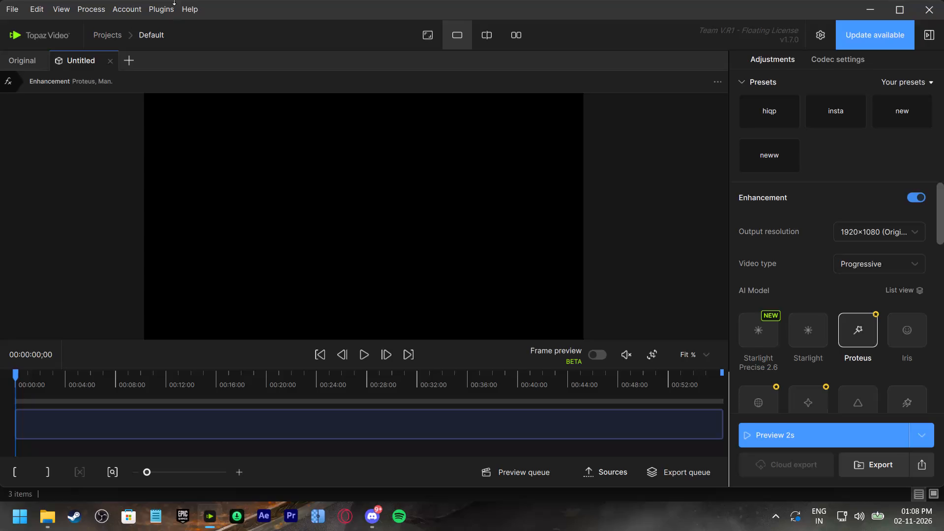
pyautogui.click(18, 12)
pyautogui.click(50, 112)
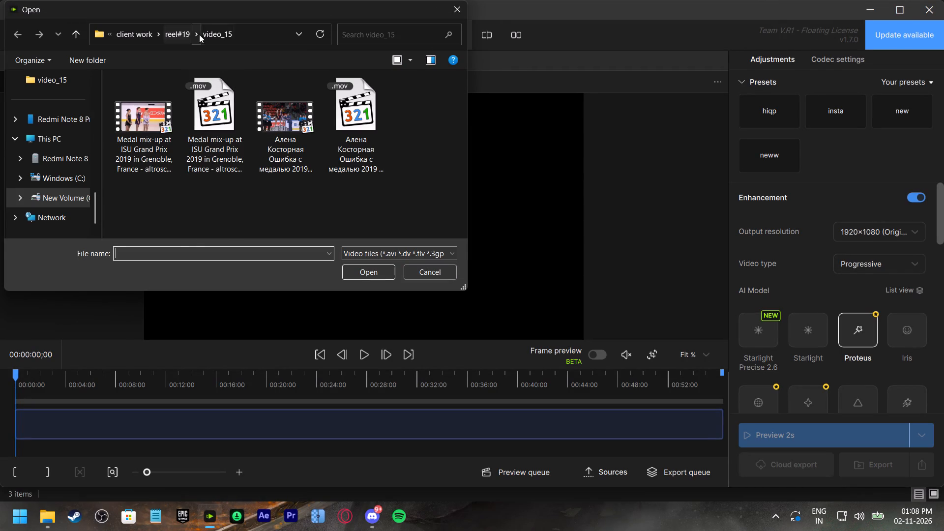
pyautogui.click(184, 30)
pyautogui.doubleClick(286, 192)
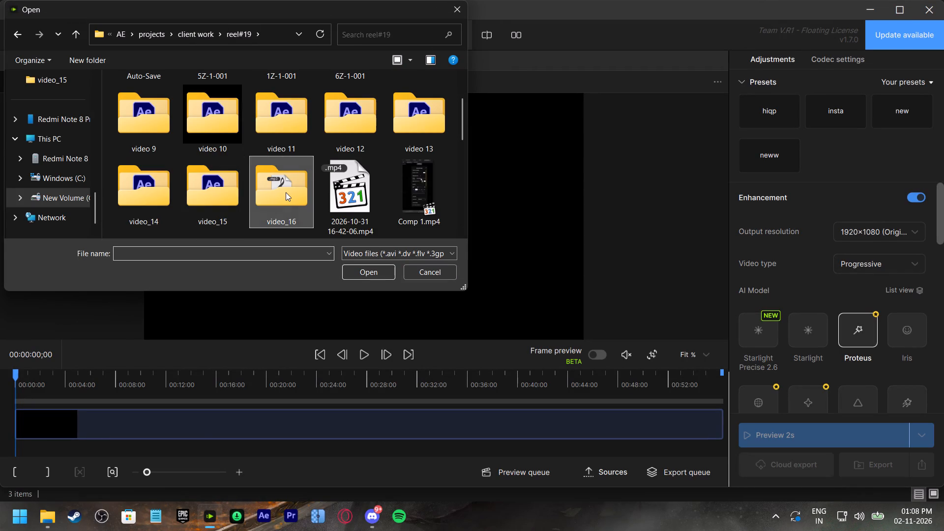
pyautogui.click(158, 118)
pyautogui.click(362, 271)
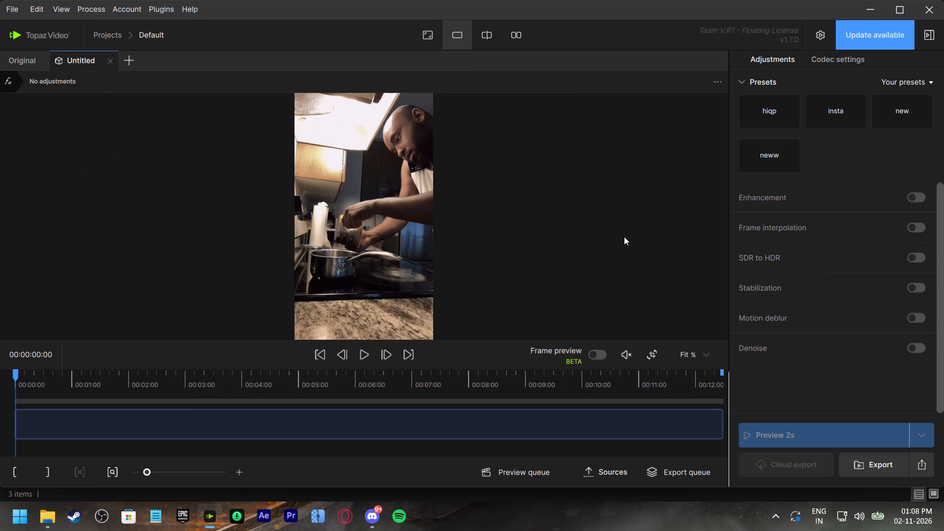
# Try the insta and new presets on the cooking clip, settling on insta.
pyautogui.click(843, 118)
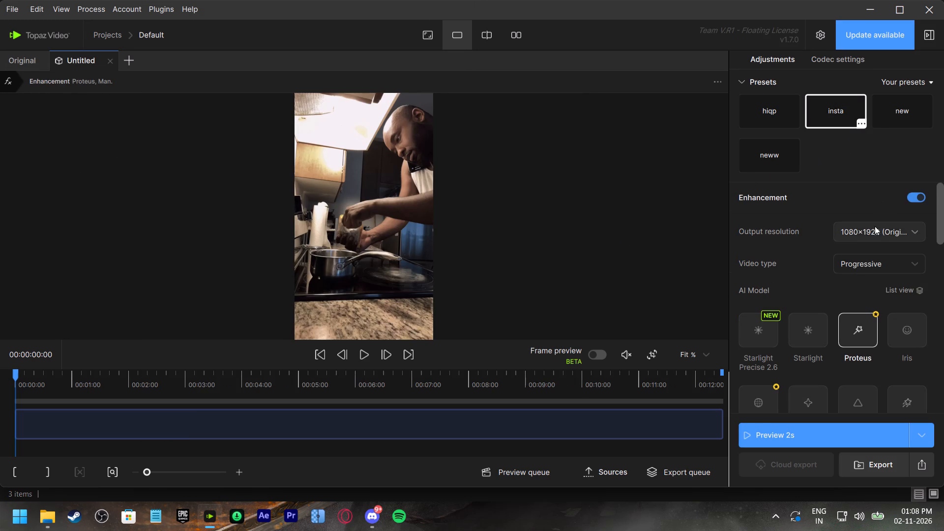
pyautogui.click(906, 120)
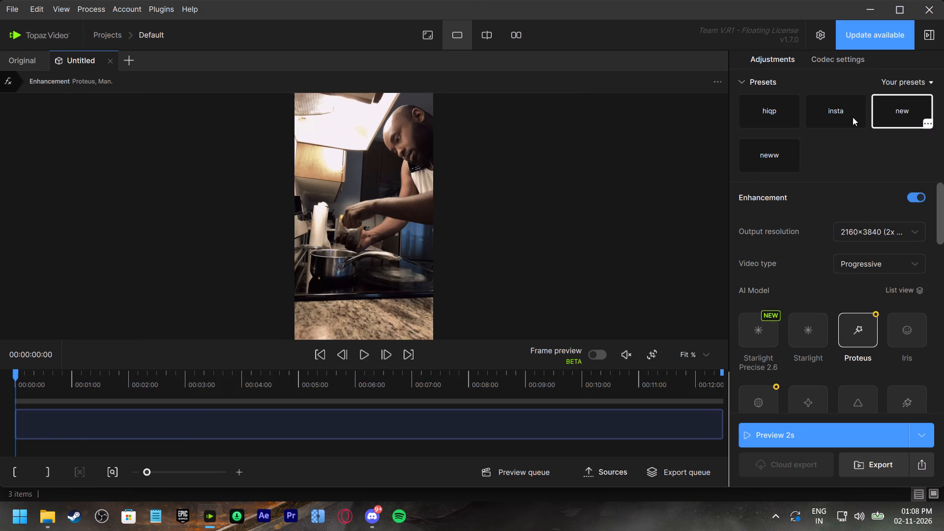
pyautogui.click(843, 117)
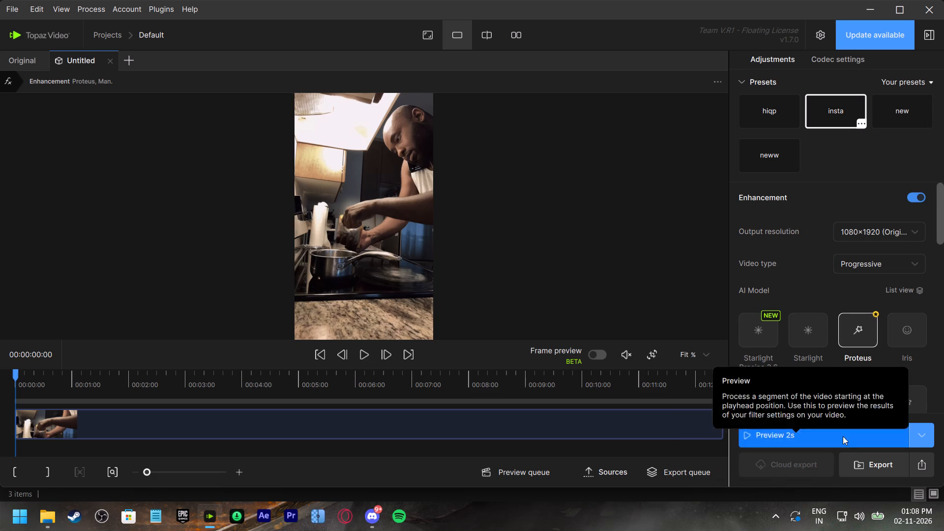
# Export the enhanced clip to its original folder with the ProRes 422 HQ mov settings and show the export queue.
pyautogui.scroll(-2, 845, 445)
pyautogui.click(875, 459)
pyautogui.click(675, 437)
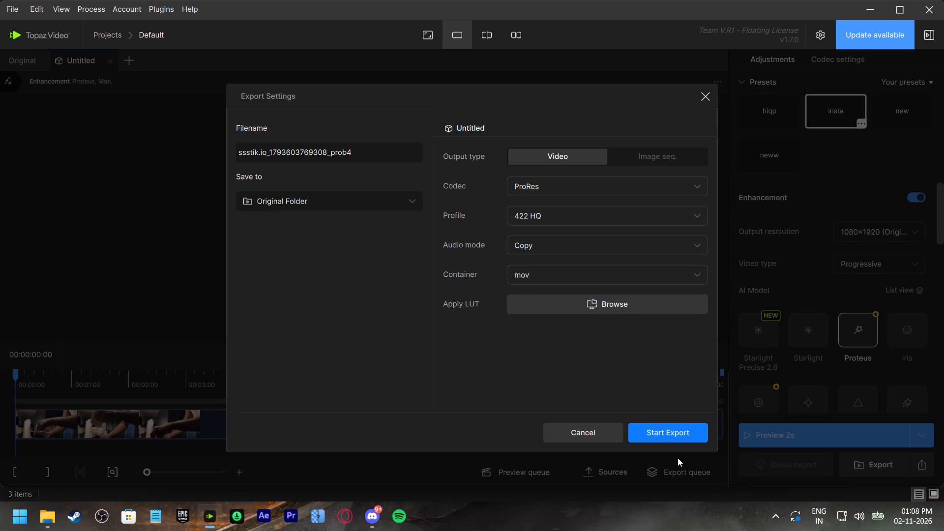
pyautogui.click(684, 469)
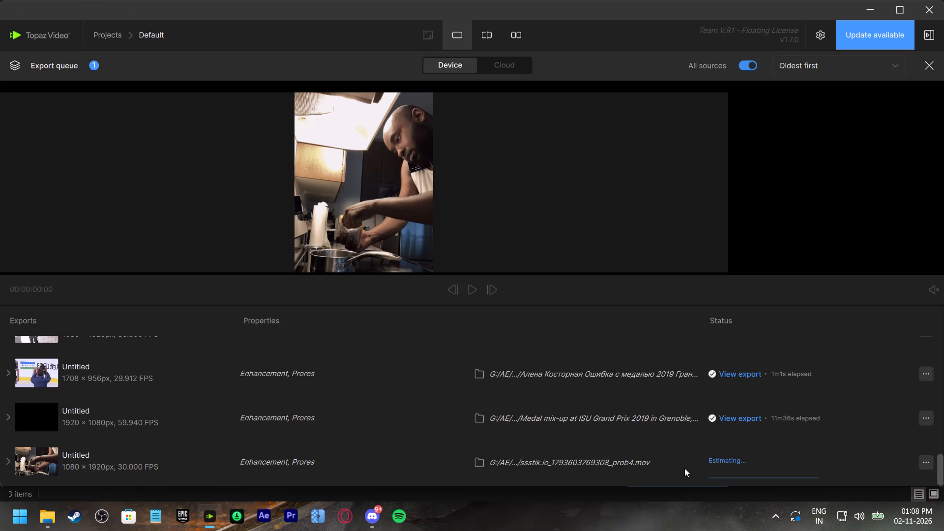
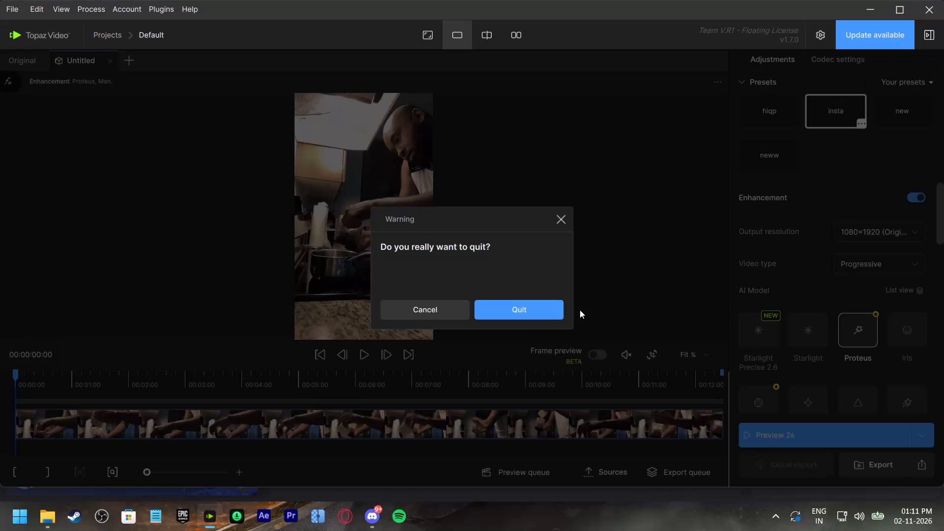
# Quit Topaz Video.
pyautogui.click(535, 310)
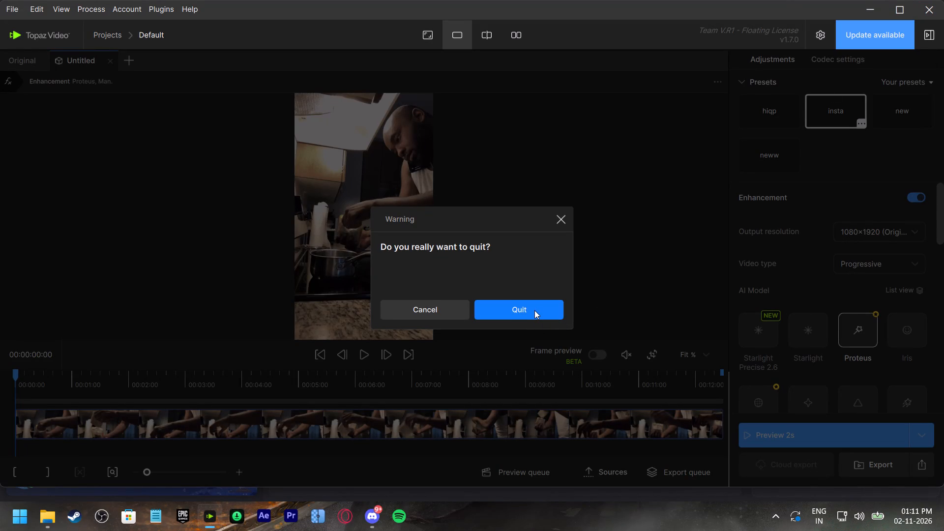
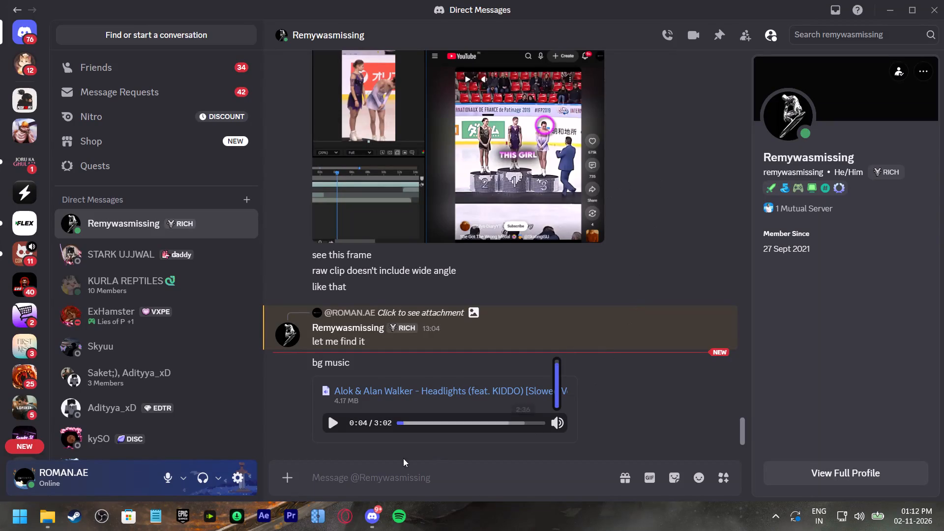
# Launch Adobe After Effects.
pyautogui.click(272, 507)
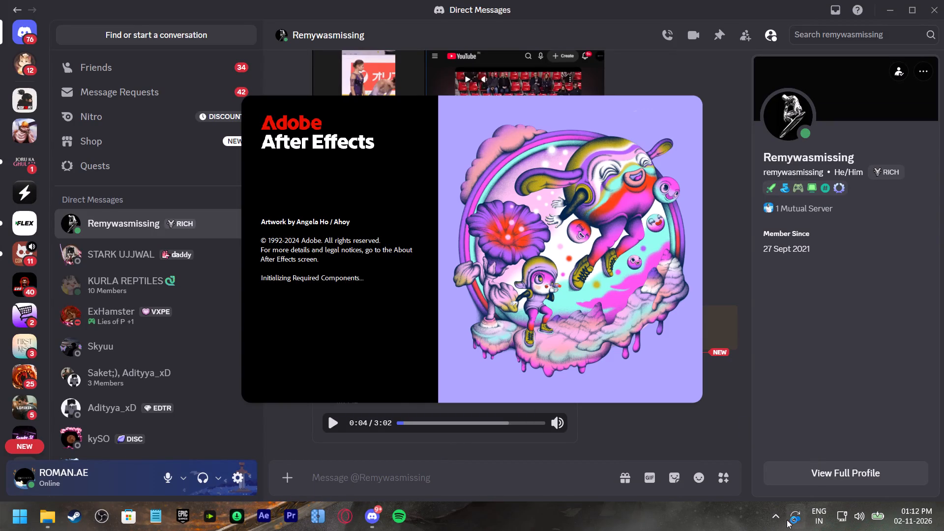
# Show the hidden background app icons in the system tray.
pyautogui.click(773, 518)
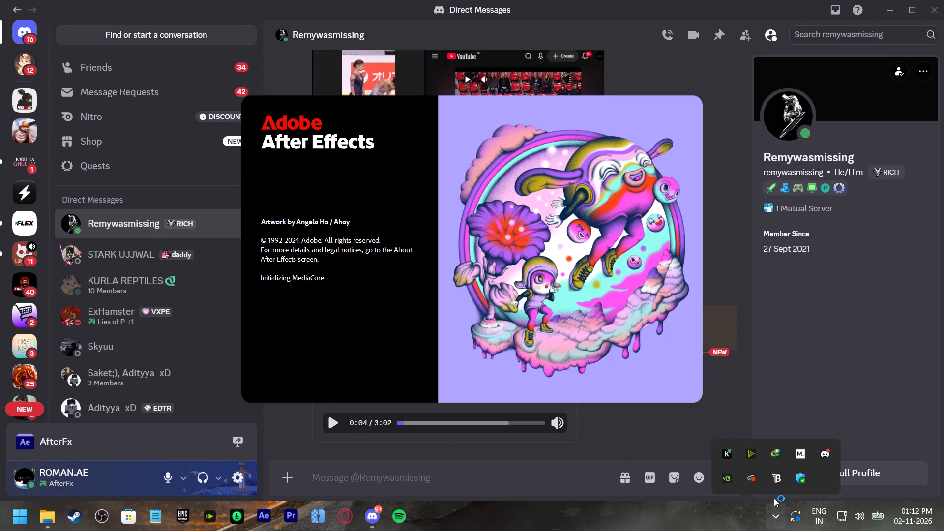
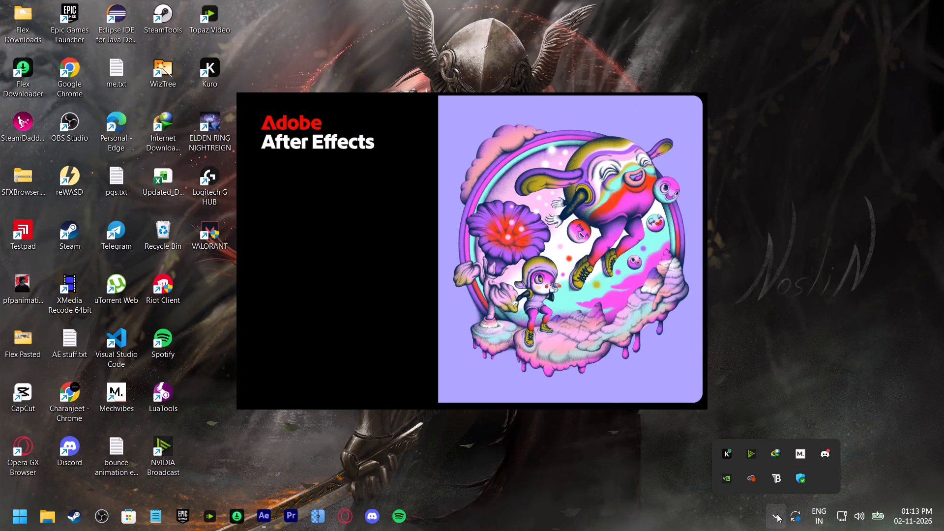
# Quit the Mechvibes background app from the system tray.
pyautogui.rightClick(807, 451)
pyautogui.click(833, 446)
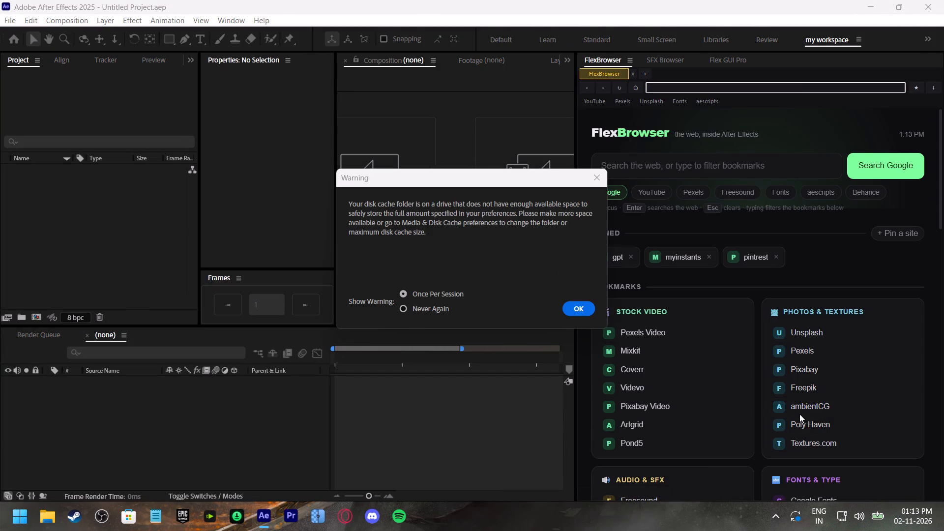
# Dismiss the disk cache warning and start a new After Effects project.
pyautogui.click(590, 307)
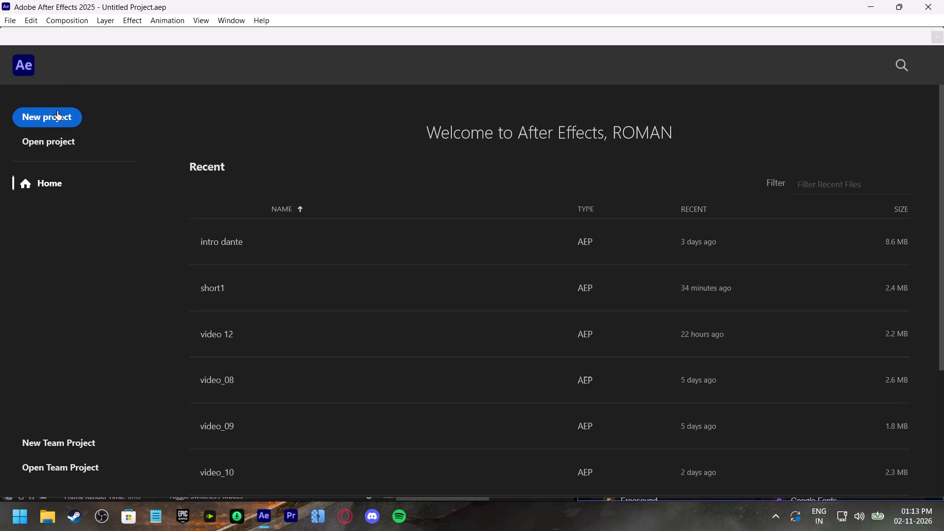
pyautogui.scroll(-10, 264, 302)
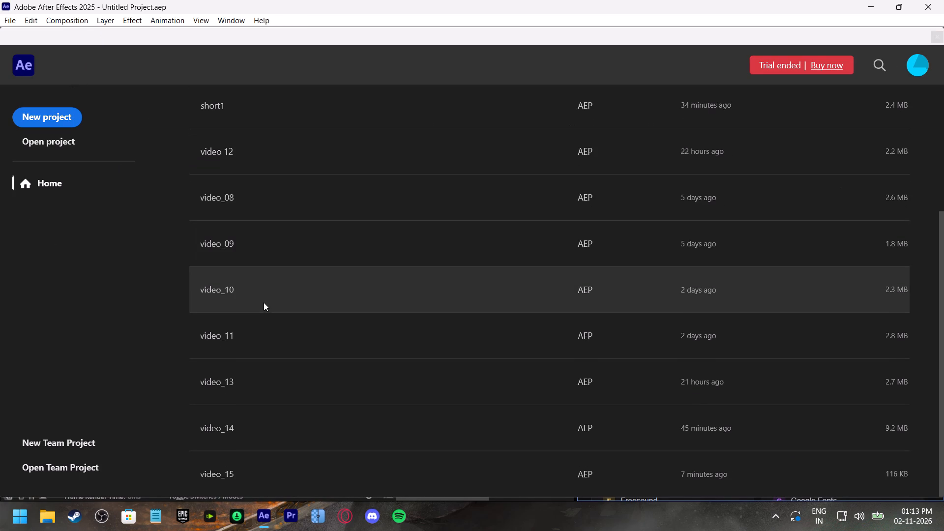
pyautogui.scroll(-8, 264, 302)
pyautogui.click(67, 118)
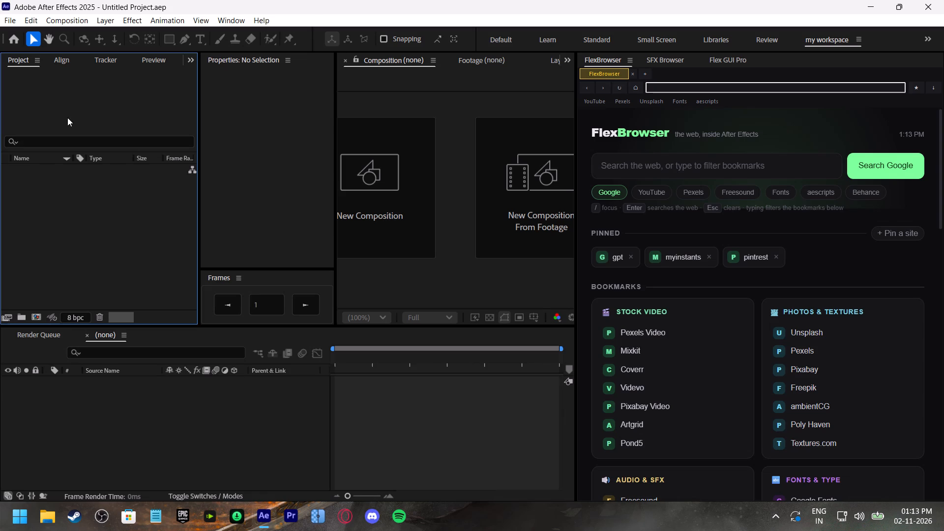
# Create a new composition, Comp 1, with the Social Media Portrait HD 1080x1920, 30 fps preset.
pyautogui.click(408, 188)
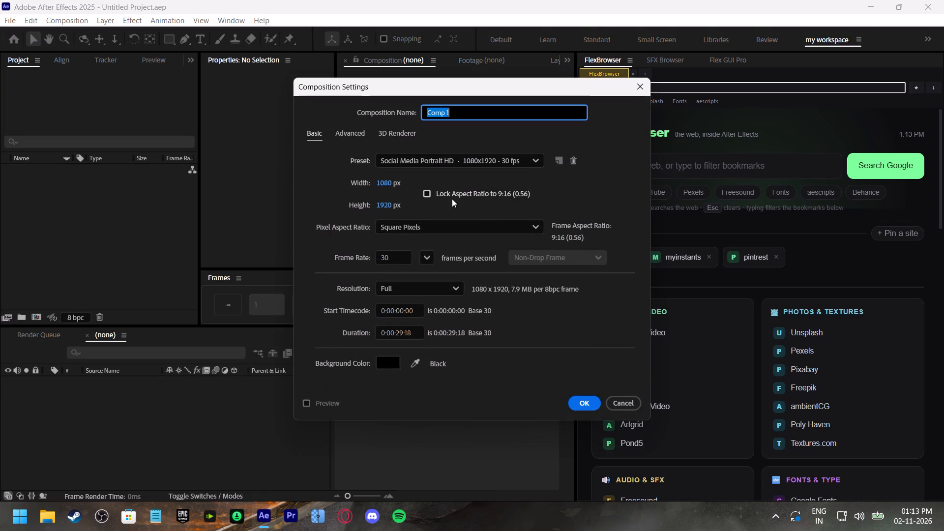
pyautogui.click(584, 405)
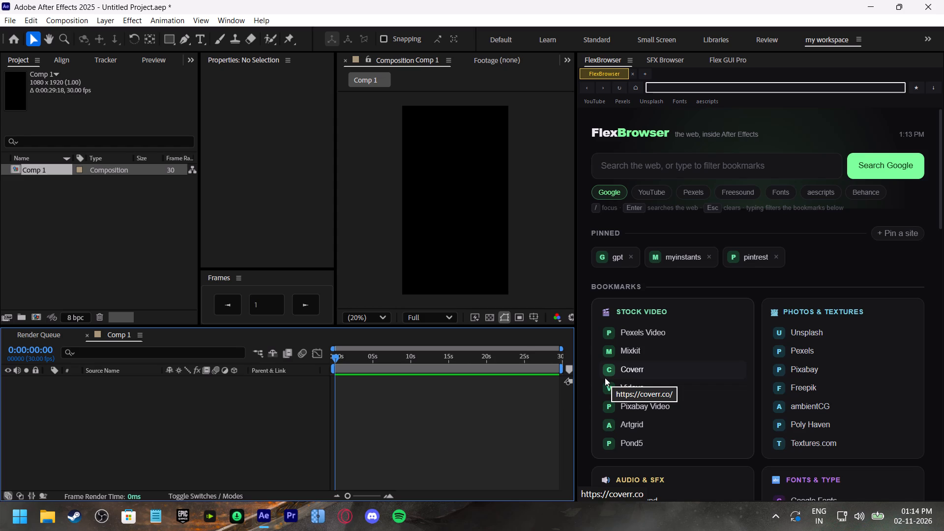
pyautogui.doubleClick(40, 218)
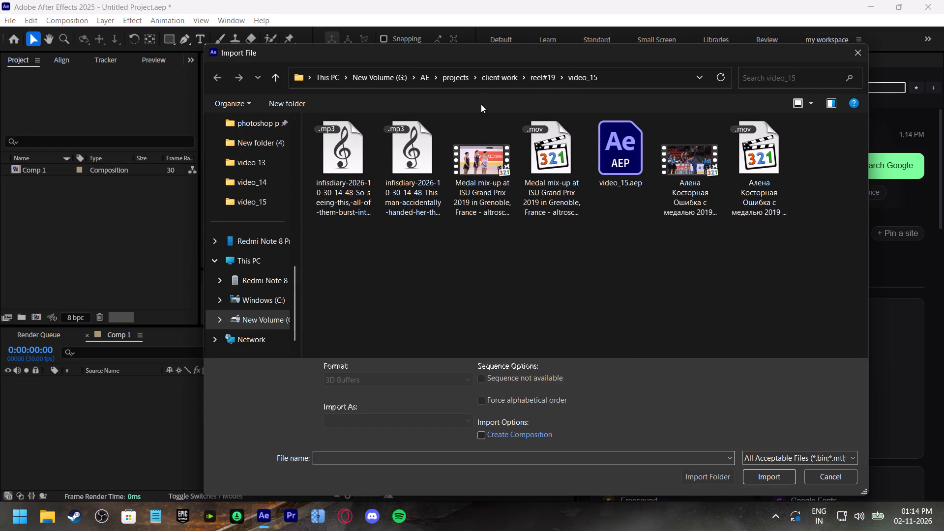
pyautogui.click(539, 81)
pyautogui.doubleClick(613, 247)
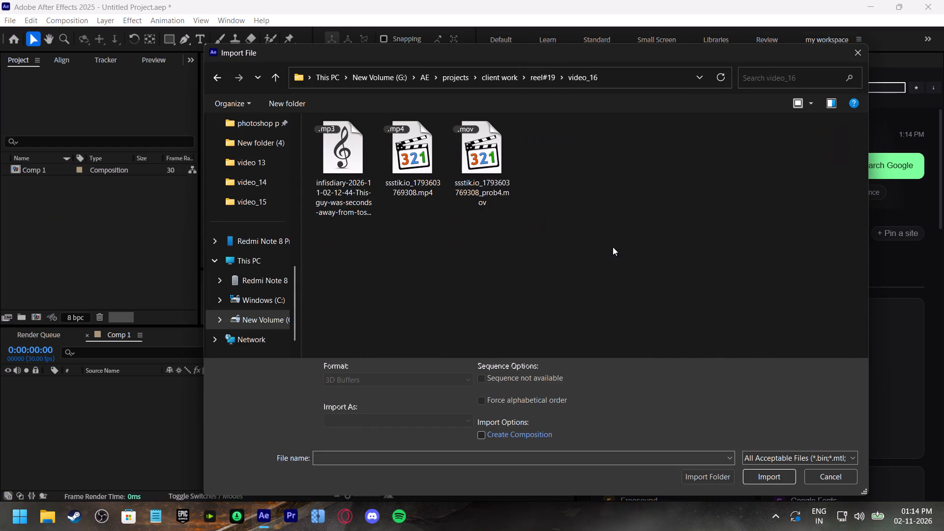
pyautogui.moveTo(531, 238); pyautogui.dragTo(317, 165)
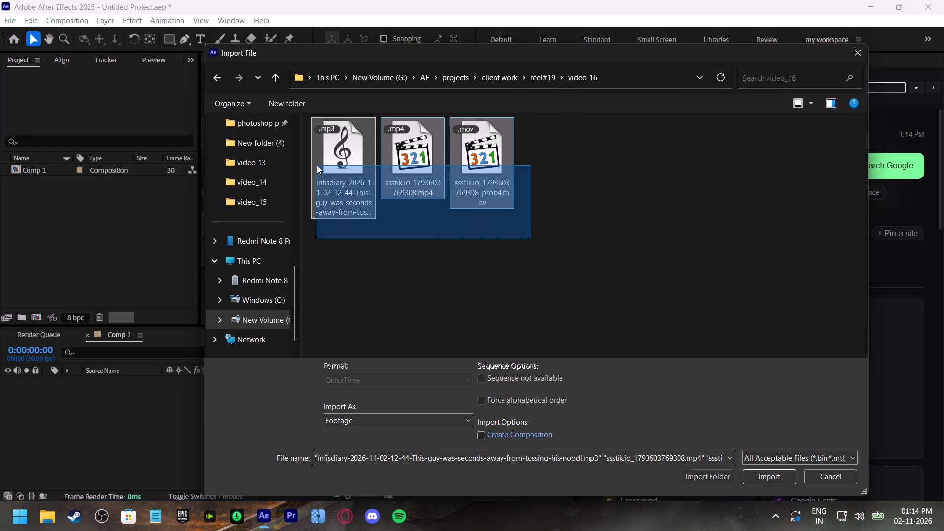
pyautogui.click(502, 259)
pyautogui.moveTo(493, 241); pyautogui.dragTo(486, 165)
pyautogui.keyDown('ctrl'); pyautogui.moveTo(345, 256); pyautogui.dragTo(337, 181); pyautogui.keyUp('ctrl')
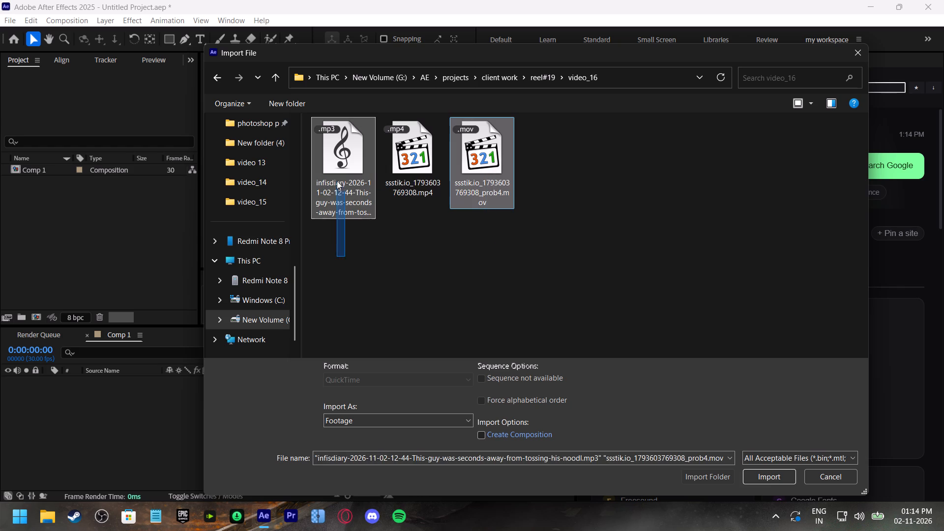
pyautogui.keyDown('ctrl'); pyautogui.moveTo(337, 181); pyautogui.dragTo(337, 180); pyautogui.keyUp('ctrl')
pyautogui.click(764, 475)
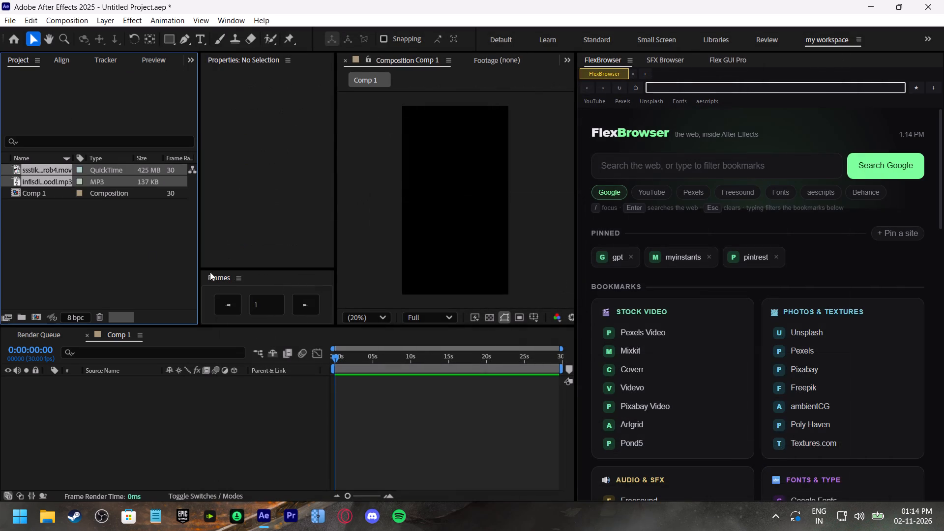
pyautogui.click(40, 233)
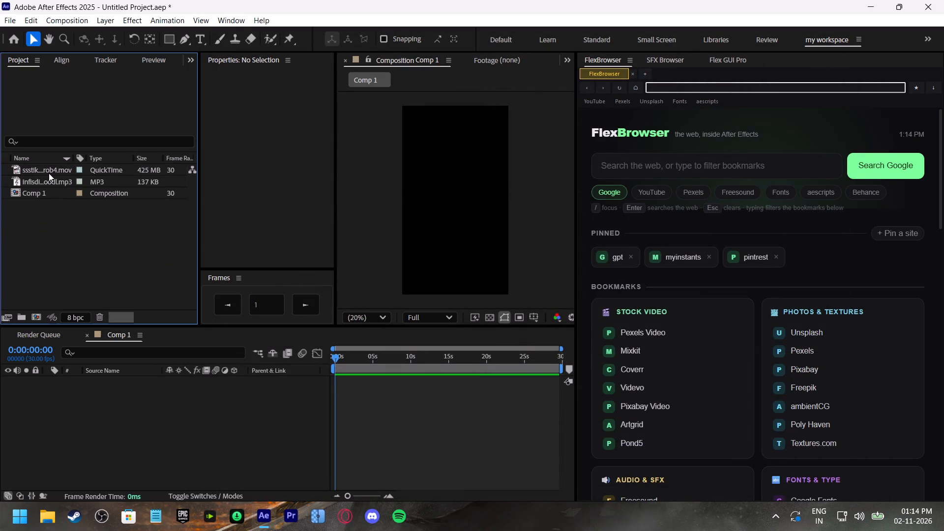
# Add the prob4 video clip to the Comp 1 timeline and place the infisdiary MP3 below it.
pyautogui.moveTo(49, 173); pyautogui.dragTo(223, 415)
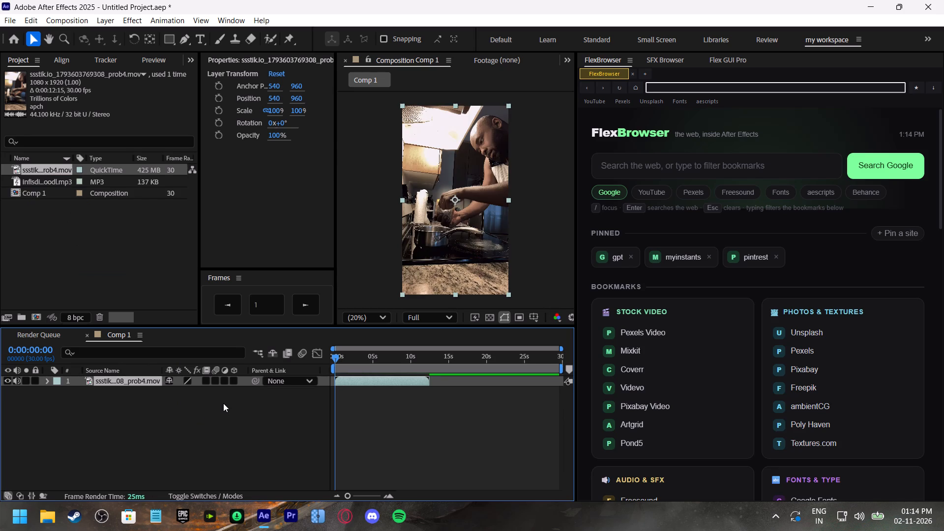
pyautogui.moveTo(351, 497); pyautogui.dragTo(357, 499)
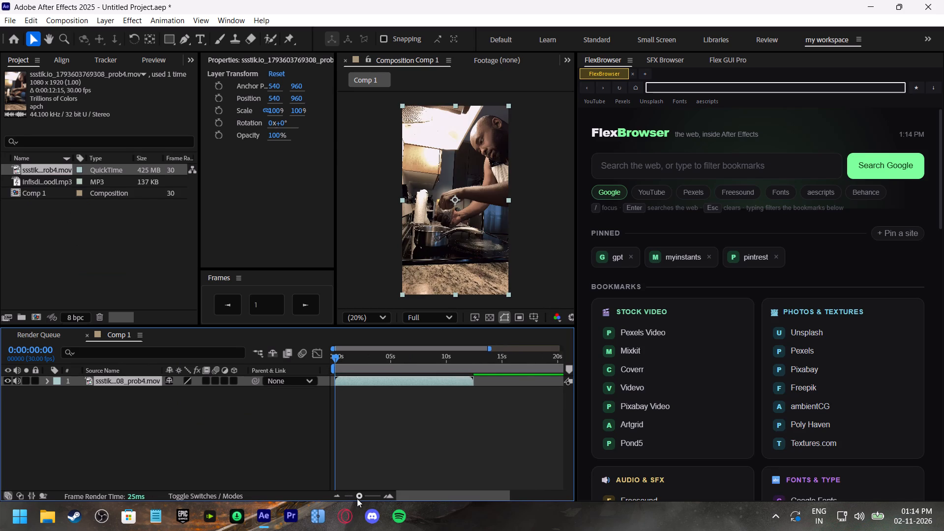
pyautogui.moveTo(357, 499); pyautogui.dragTo(365, 502)
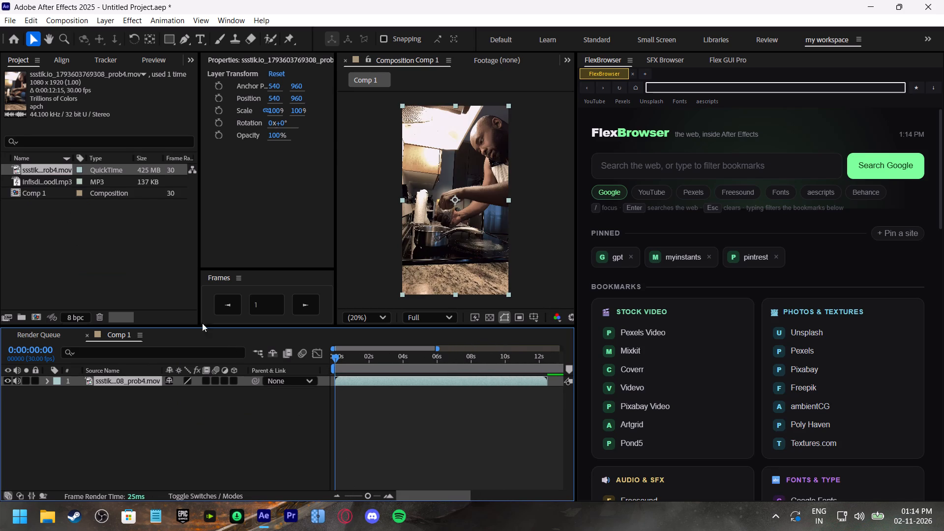
pyautogui.click(41, 182)
pyautogui.moveTo(47, 181); pyautogui.dragTo(292, 408)
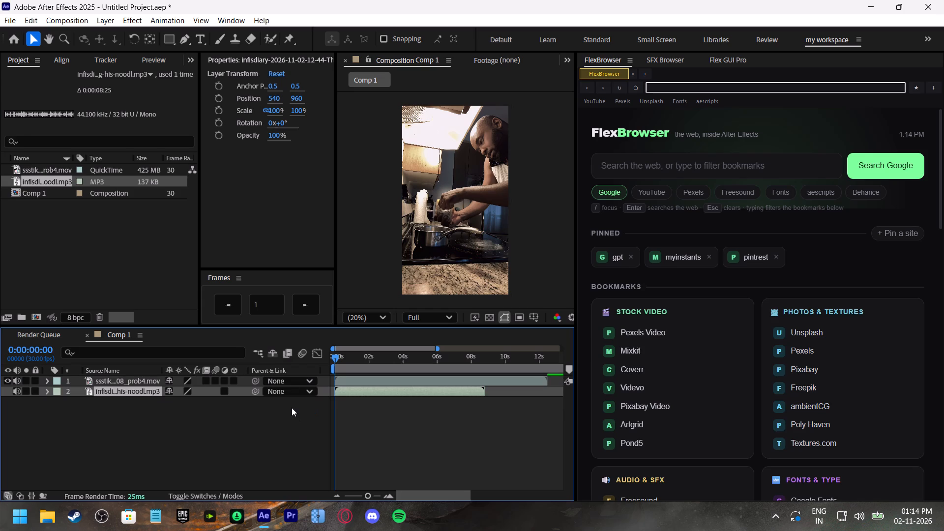
# Preview the opening of Comp 1 to check the video against the audio.
pyautogui.moveTo(372, 360); pyautogui.dragTo(366, 360)
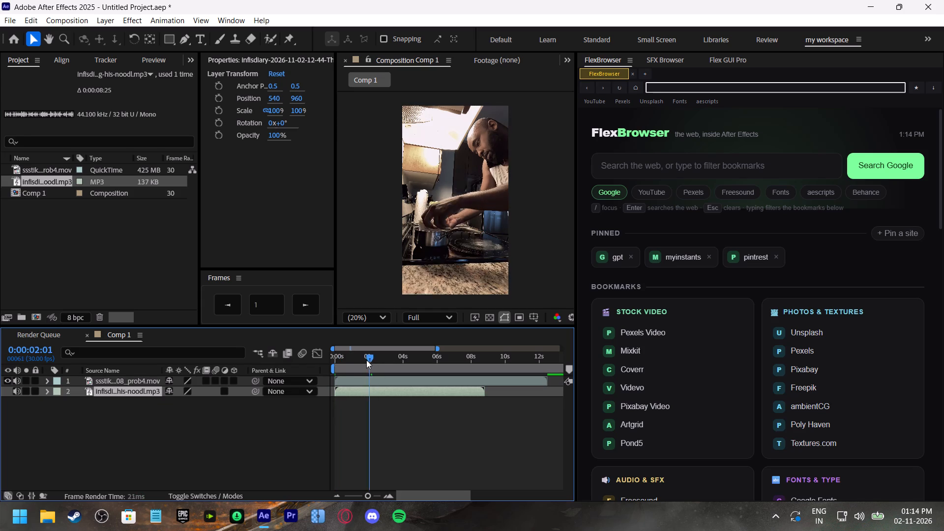
pyautogui.moveTo(366, 360); pyautogui.dragTo(315, 371)
pyautogui.press('space')
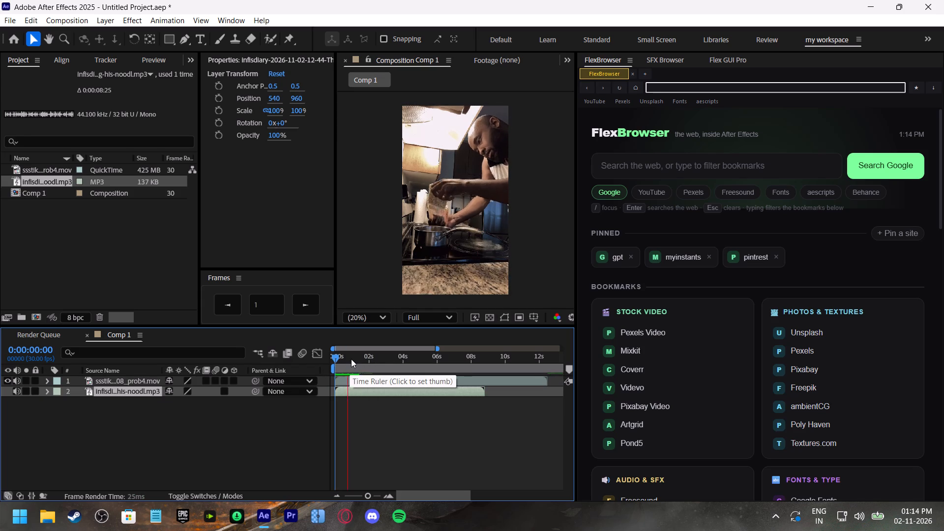
pyautogui.moveTo(348, 360); pyautogui.dragTo(307, 371)
pyautogui.click(369, 494)
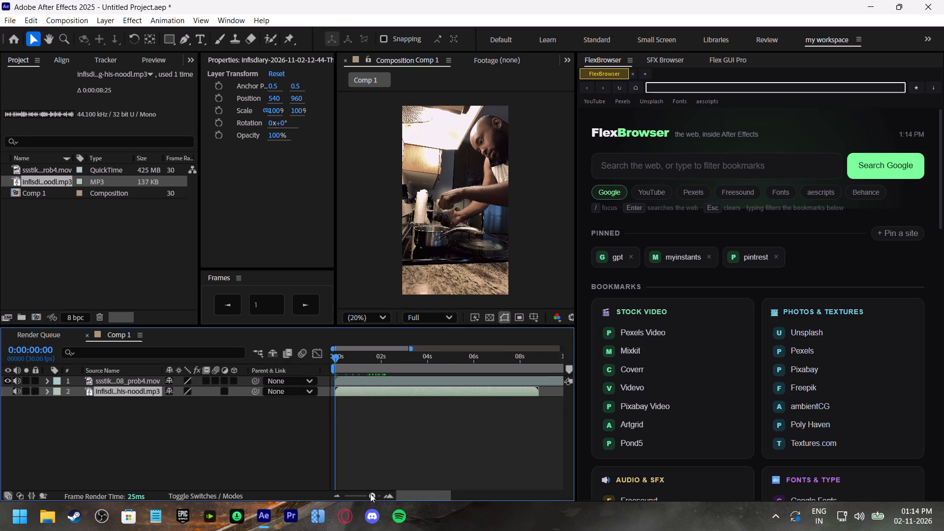
# Load the copied YouTube Shorts link in FlexBrowser and pause the reference video.
pyautogui.click(675, 88)
pyautogui.hotkey('ctrl', 'v')
pyautogui.press('Return')
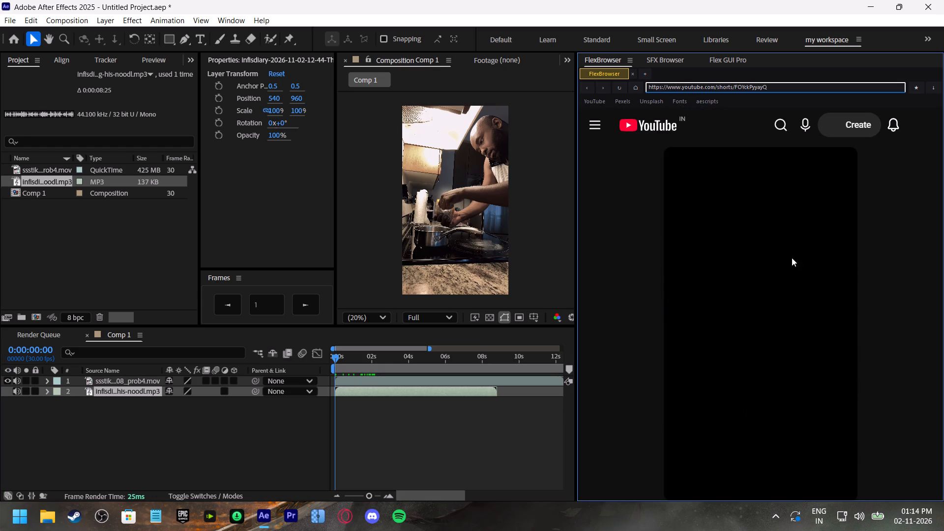
pyautogui.click(737, 327)
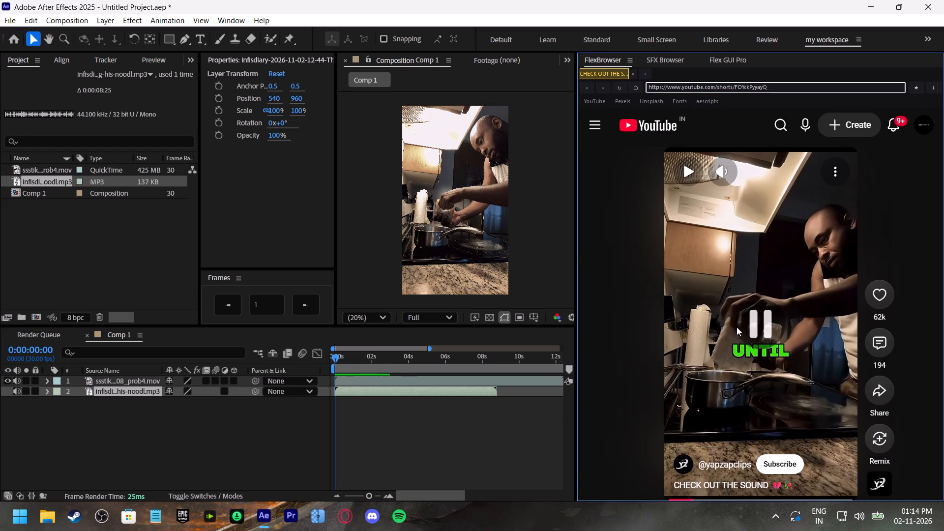
# Trim the start of the video clip to 0:00:06:06 and move the clip to the beginning of the composition.
pyautogui.moveTo(351, 360); pyautogui.dragTo(372, 368)
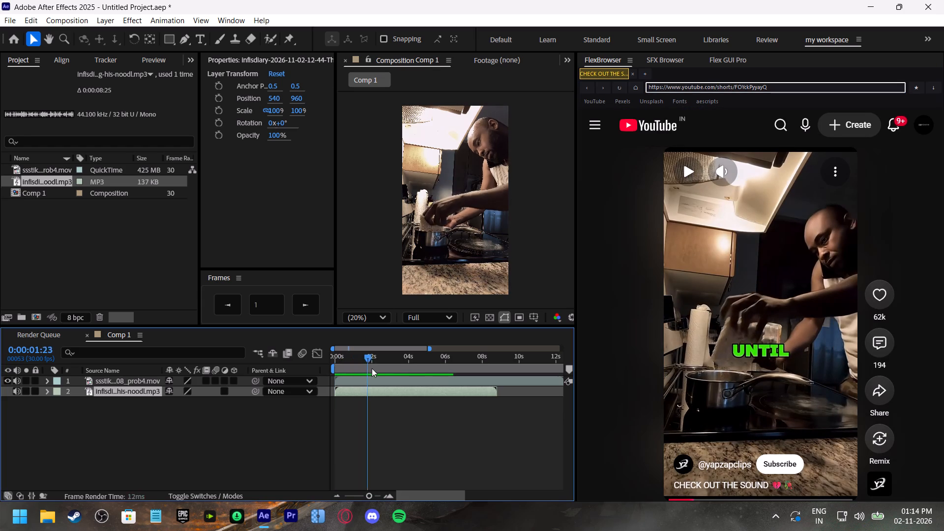
pyautogui.moveTo(372, 368); pyautogui.dragTo(439, 415)
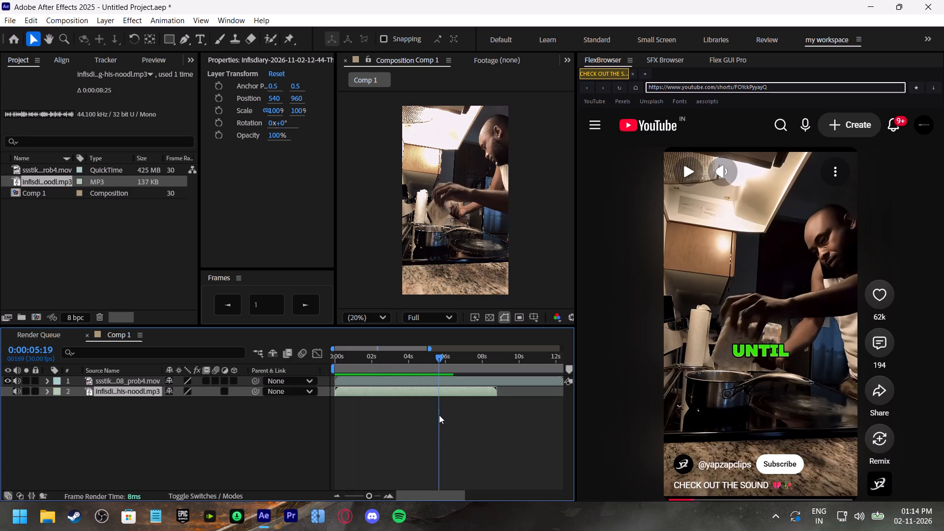
pyautogui.moveTo(439, 415); pyautogui.dragTo(457, 422)
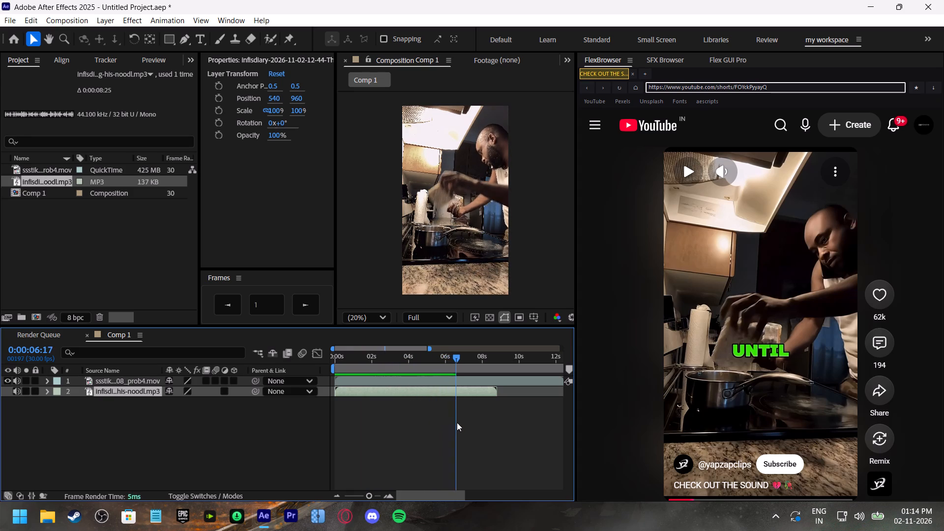
pyautogui.moveTo(457, 422); pyautogui.dragTo(449, 423)
pyautogui.click(424, 379)
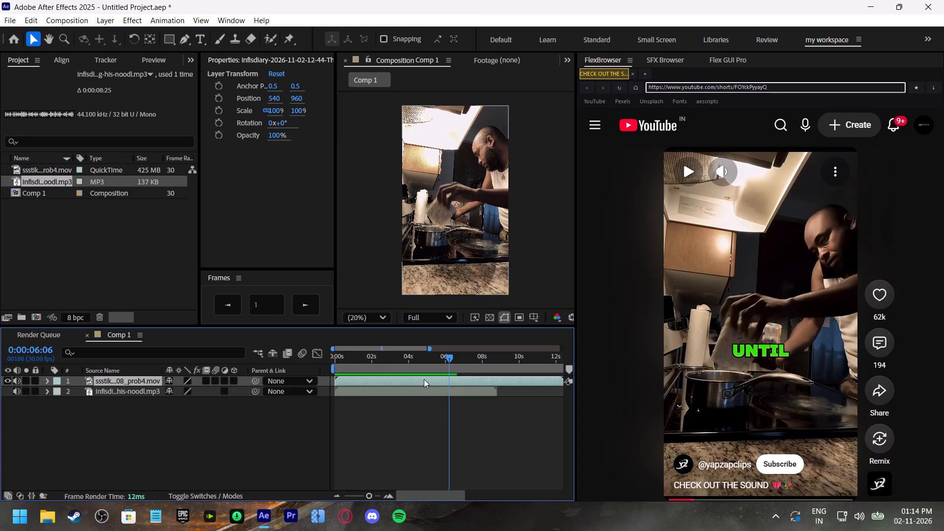
pyautogui.moveTo(335, 381); pyautogui.dragTo(441, 397)
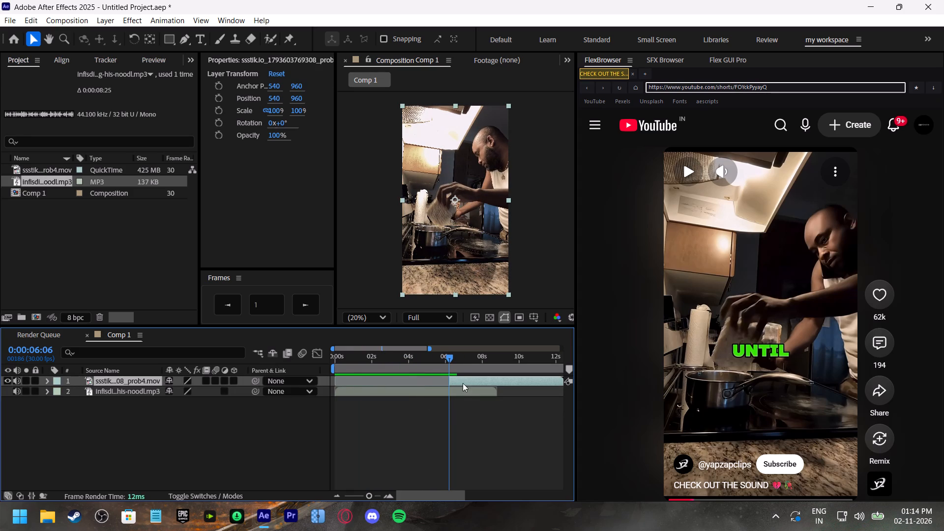
pyautogui.moveTo(464, 382); pyautogui.dragTo(349, 383)
# Preview the trimmed clip from the beginning and nudge it slightly later in the timeline.
pyautogui.moveTo(344, 364); pyautogui.dragTo(321, 367)
pyautogui.press('space')
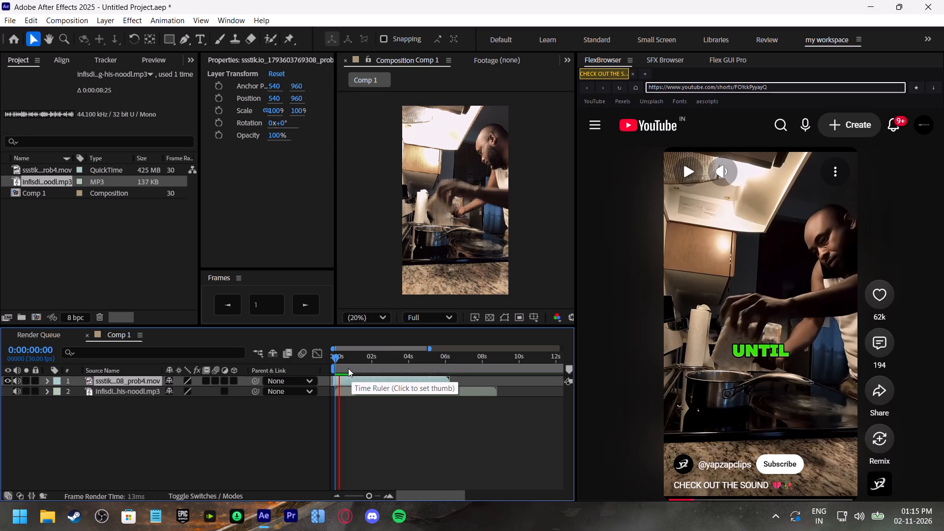
pyautogui.click(379, 365)
pyautogui.press('space')
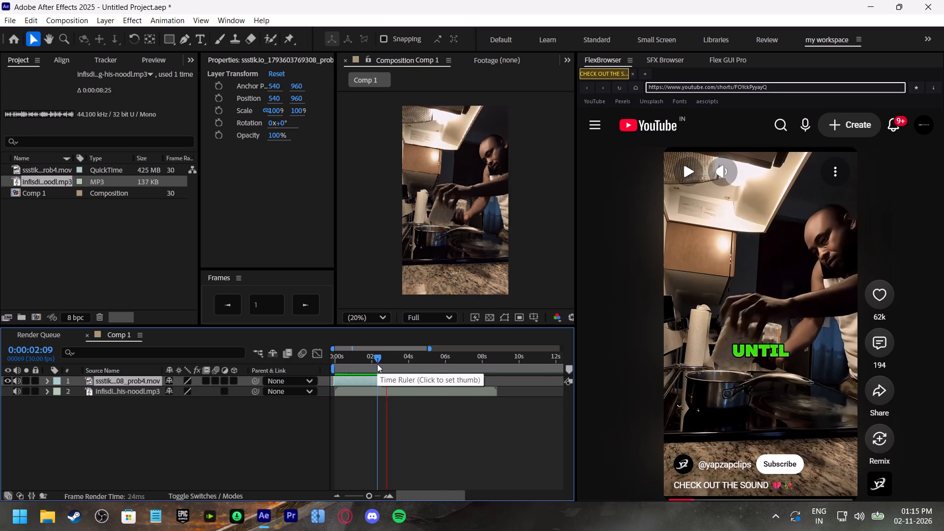
pyautogui.click(377, 364)
pyautogui.click(382, 381)
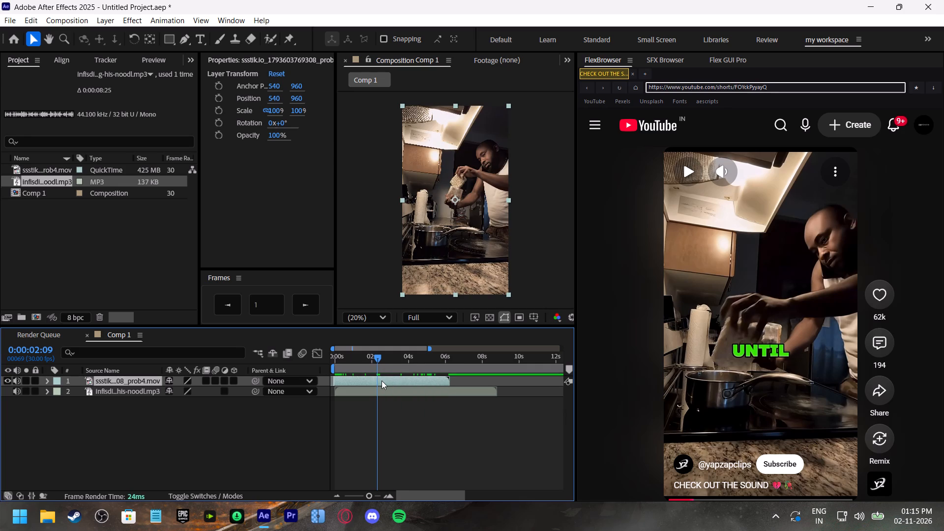
# Preview the timing again, shift the video clip about 9 frames later, and extend its start back to 0:00:00:00.
pyautogui.moveTo(372, 359); pyautogui.dragTo(330, 364)
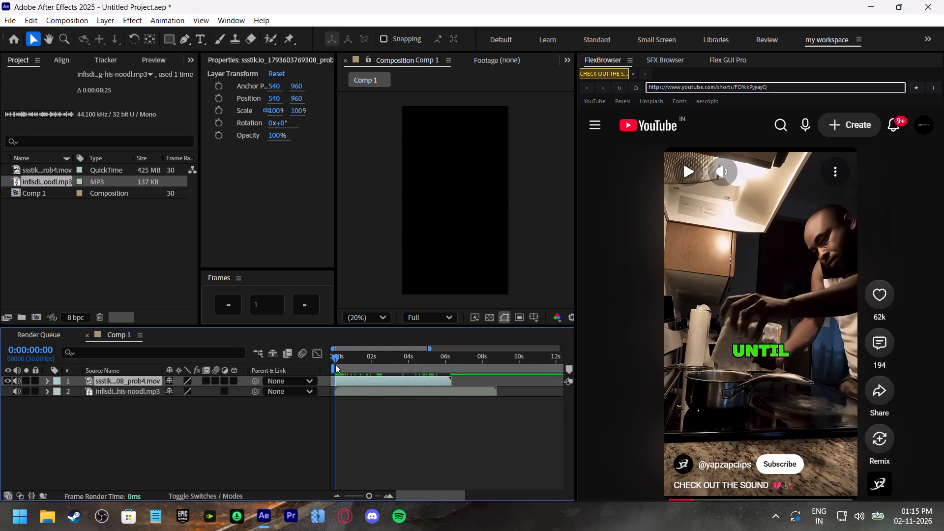
pyautogui.press('space')
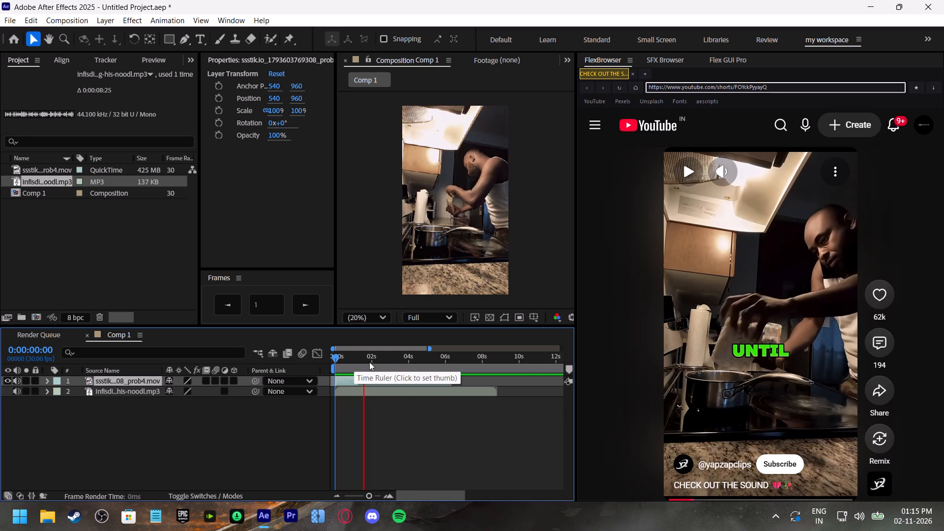
pyautogui.moveTo(383, 362); pyautogui.dragTo(329, 371)
pyautogui.press('space')
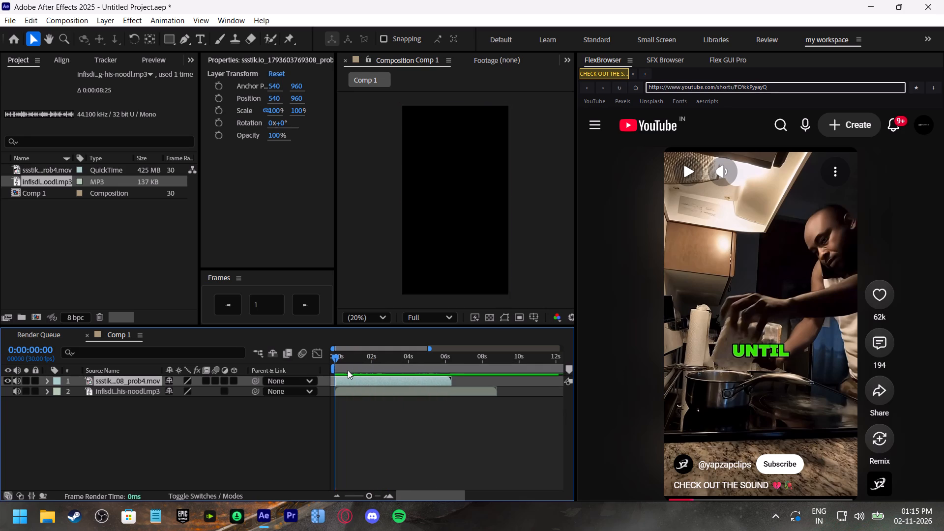
pyautogui.click(377, 364)
pyautogui.moveTo(369, 380); pyautogui.dragTo(375, 383)
pyautogui.moveTo(342, 380); pyautogui.dragTo(333, 386)
# Play Comp 1 from the beginning to check the retimed clip, stopping at 0:00:02:23.
pyautogui.moveTo(354, 353); pyautogui.dragTo(326, 363)
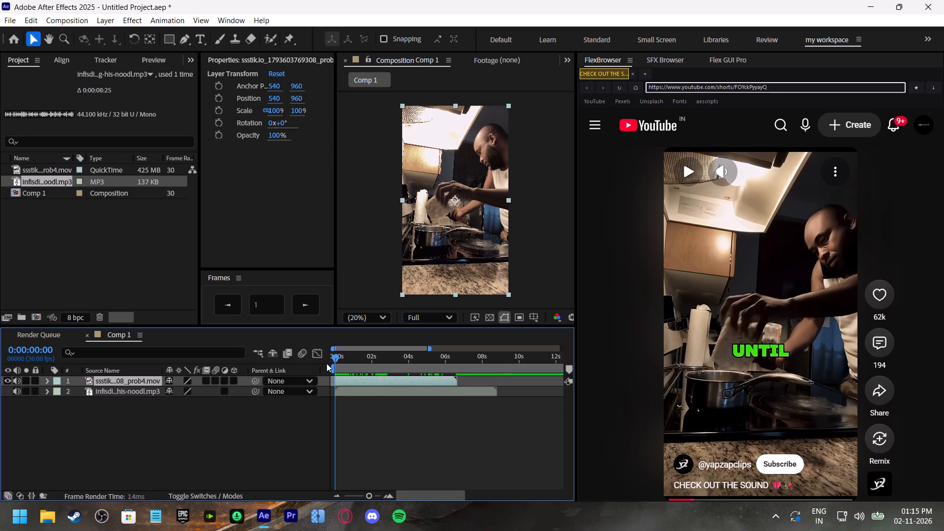
pyautogui.moveTo(326, 363); pyautogui.dragTo(325, 363)
pyautogui.press('space')
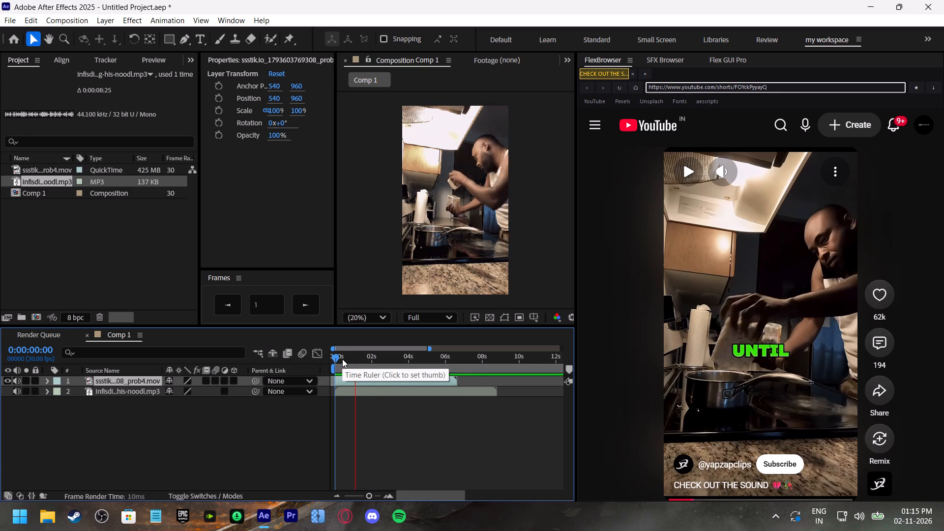
pyautogui.click(384, 361)
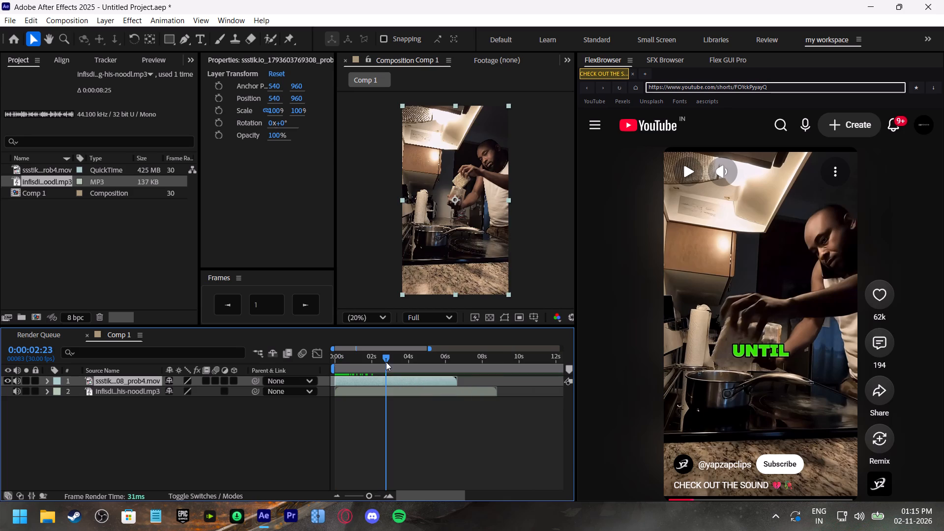
# Play the reference YouTube Short and pause it at the caption "AUTOMATED".
pyautogui.click(699, 316)
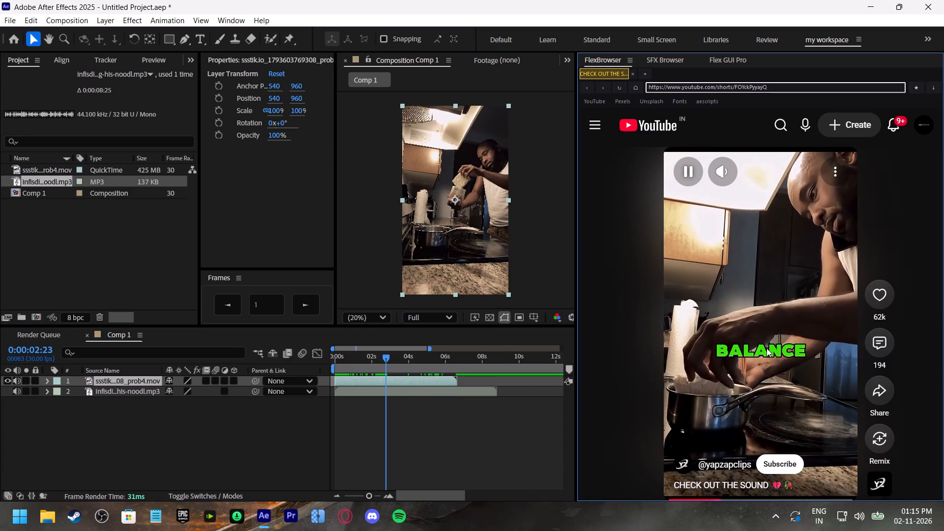
pyautogui.click(767, 348)
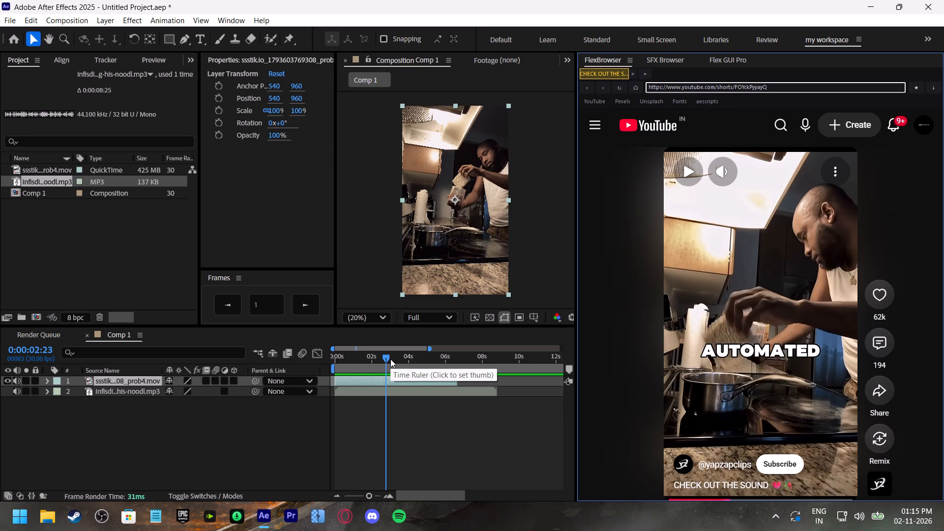
# Preview Comp 1 from the beginning and split the video layer at 0:00:02:17.
pyautogui.moveTo(390, 359); pyautogui.dragTo(295, 389)
pyautogui.press('space')
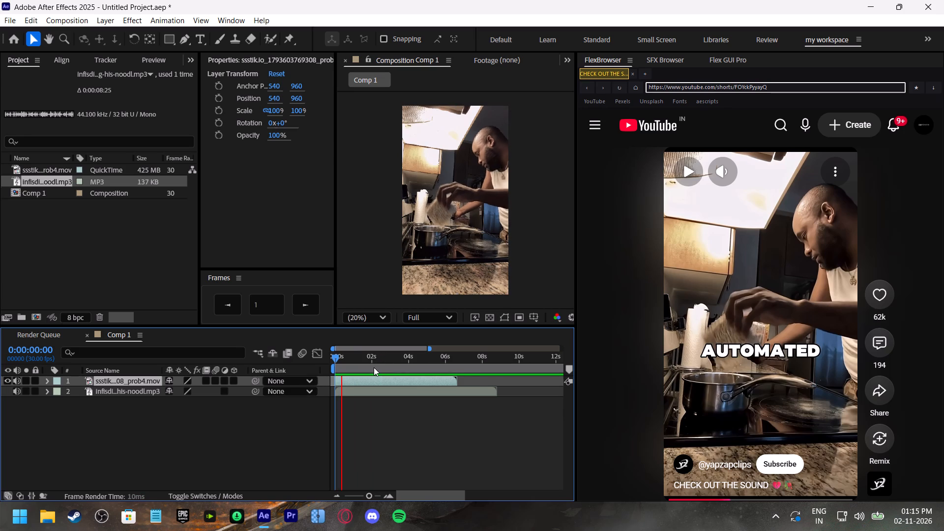
pyautogui.moveTo(353, 361); pyautogui.dragTo(313, 361)
pyautogui.press('space')
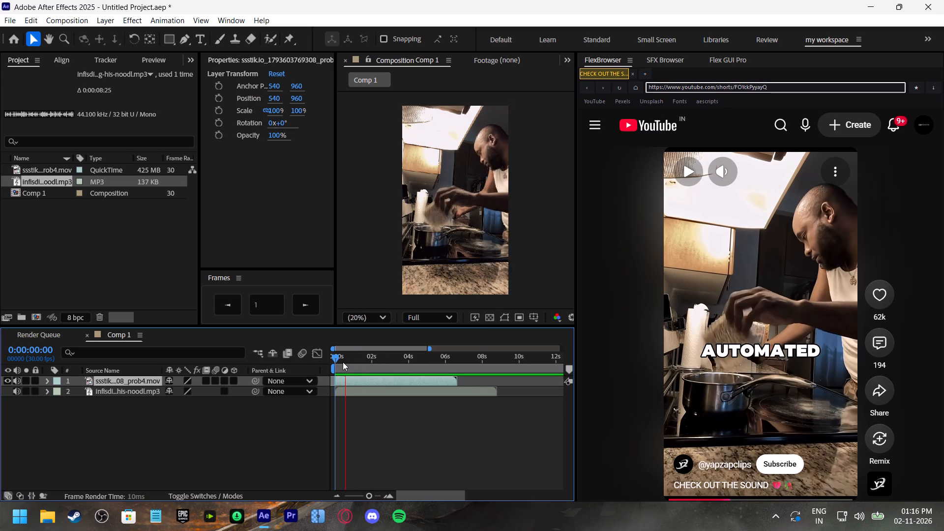
pyautogui.click(379, 358)
pyautogui.press('space')
pyautogui.click(382, 358)
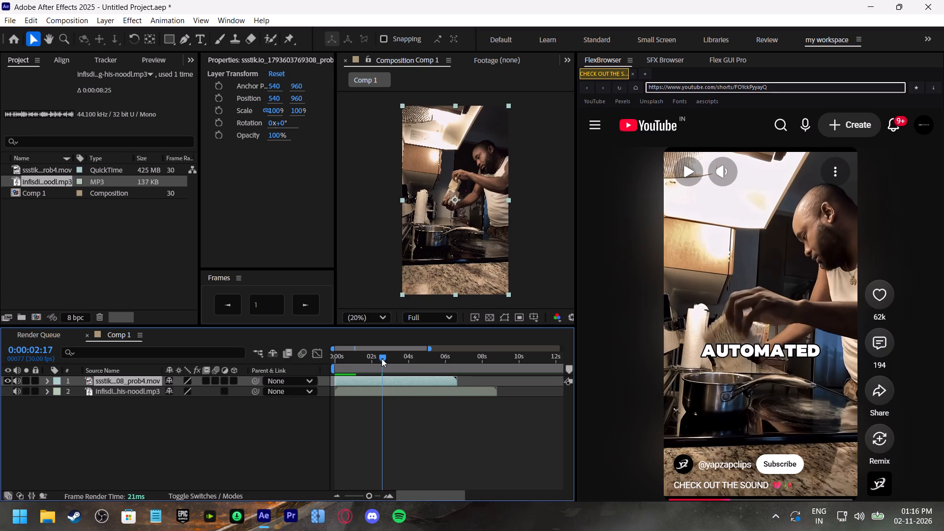
pyautogui.click(381, 380)
pyautogui.hotkey('ctrl', 'shift', 'd')
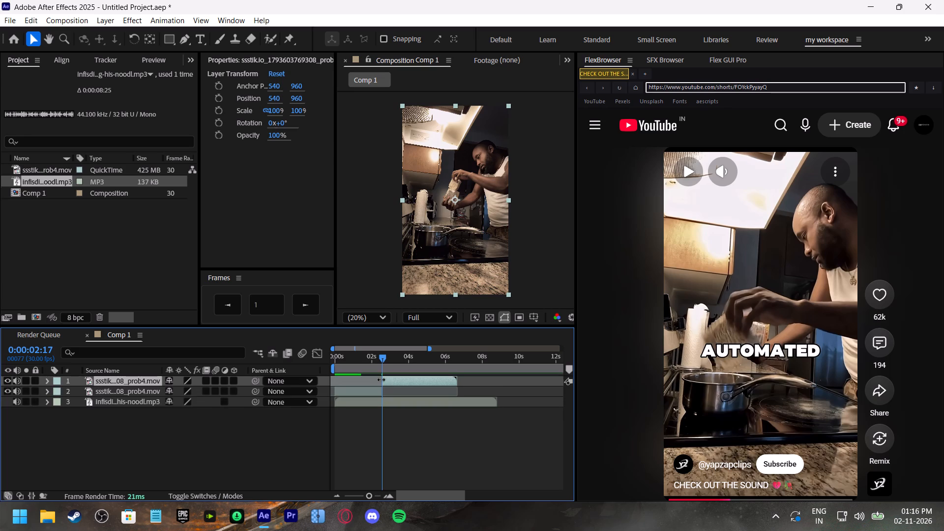
# Reposition the second video section so it shows earlier footage, and trim its start to 0:00:02:17.
pyautogui.moveTo(397, 383); pyautogui.dragTo(533, 383)
pyautogui.moveTo(520, 380); pyautogui.dragTo(311, 395)
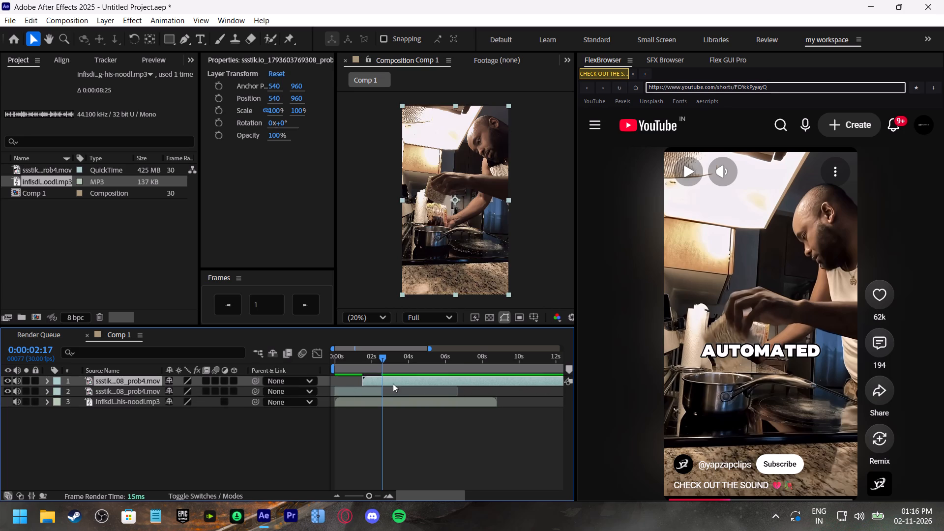
pyautogui.moveTo(403, 381); pyautogui.dragTo(396, 387)
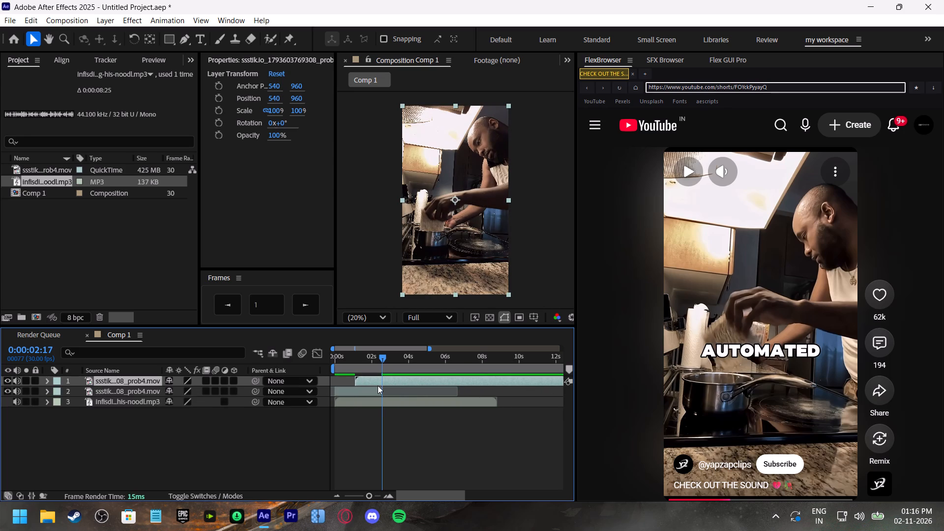
pyautogui.moveTo(351, 381); pyautogui.dragTo(378, 388)
# Preview the second section against the voiceover and split the top video layer at 0:00:04:06.
pyautogui.click(369, 357)
pyautogui.press('space')
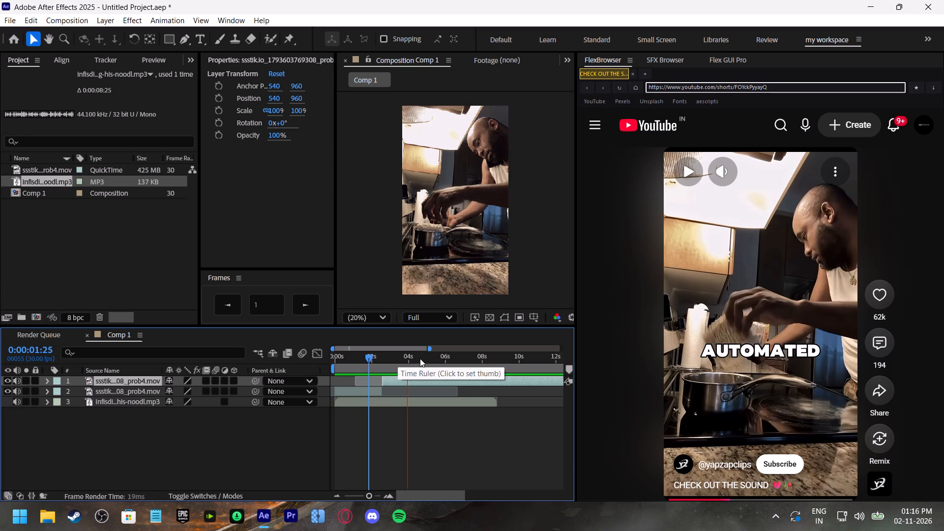
pyautogui.click(389, 361)
pyautogui.press('space')
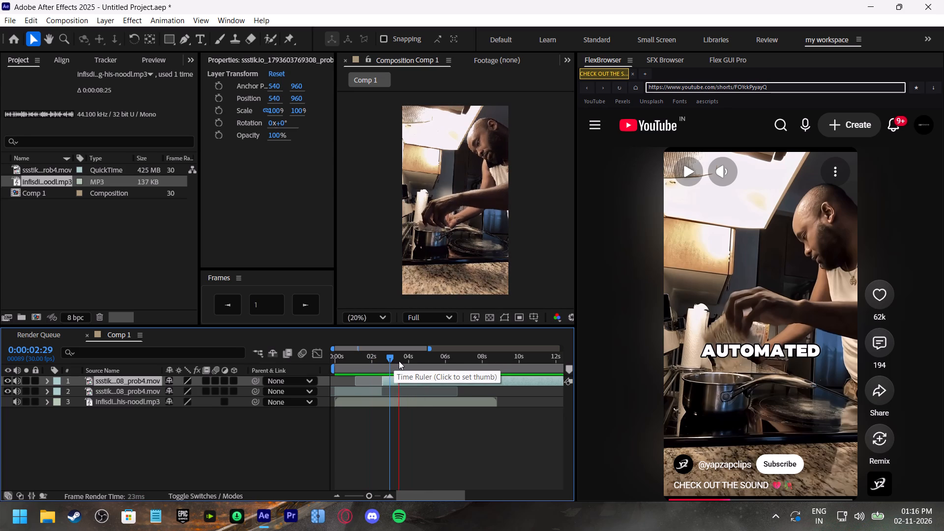
pyautogui.moveTo(426, 360); pyautogui.dragTo(420, 359)
pyautogui.press('space')
pyautogui.click(420, 359)
pyautogui.press('space')
pyautogui.moveTo(420, 359); pyautogui.dragTo(415, 359)
pyautogui.press('space')
pyautogui.click(415, 359)
pyautogui.press('space')
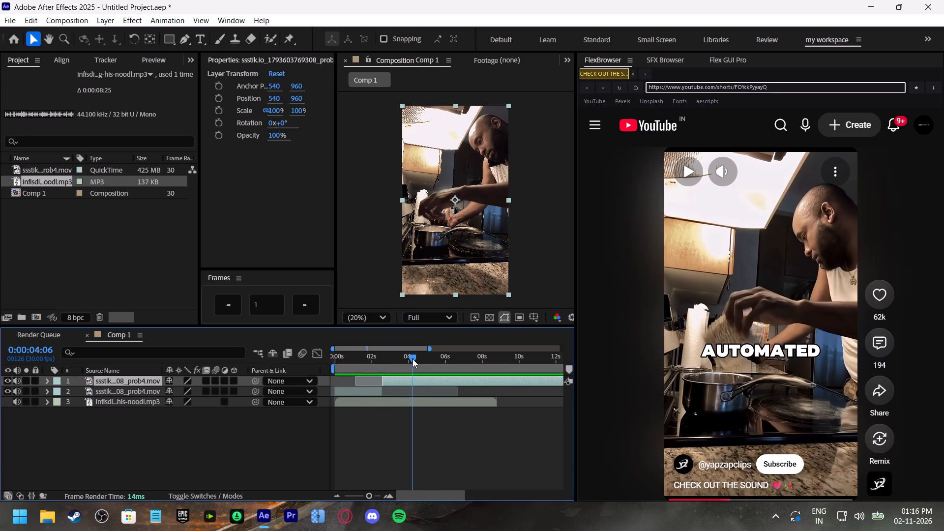
pyautogui.click(413, 359)
pyautogui.click(419, 377)
pyautogui.hotkey('ctrl', 'shift', 'd')
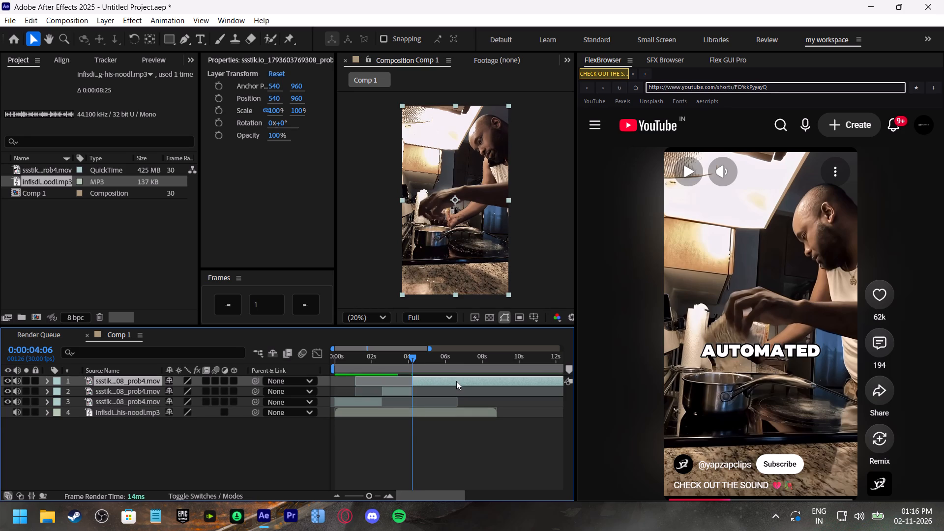
# Reposition the third video section so its source footage begins from the very start at 0:00:04:06.
pyautogui.moveTo(454, 381); pyautogui.dragTo(434, 383)
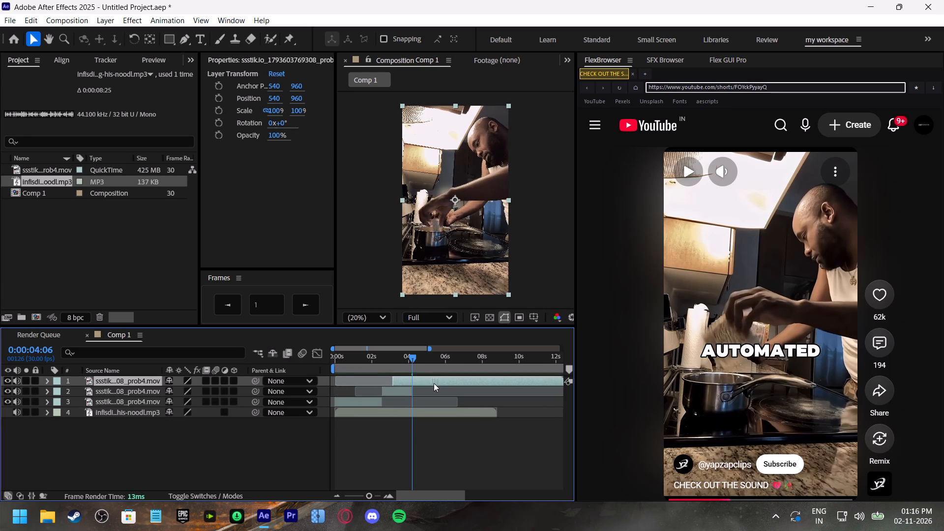
pyautogui.moveTo(434, 383); pyautogui.dragTo(407, 386)
pyautogui.click(488, 379)
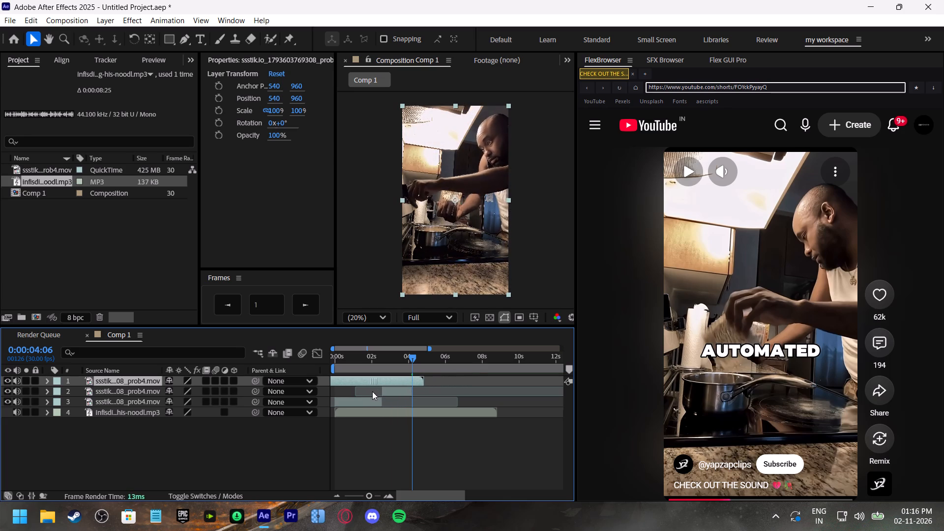
pyautogui.moveTo(417, 382); pyautogui.dragTo(496, 382)
pyautogui.moveTo(442, 383); pyautogui.dragTo(365, 385)
pyautogui.moveTo(406, 382); pyautogui.dragTo(433, 381)
# Play Comp 1 from the beginning to check the three sections, stopping at 0:00:06:06.
pyautogui.moveTo(402, 359); pyautogui.dragTo(321, 367)
pyautogui.press('space')
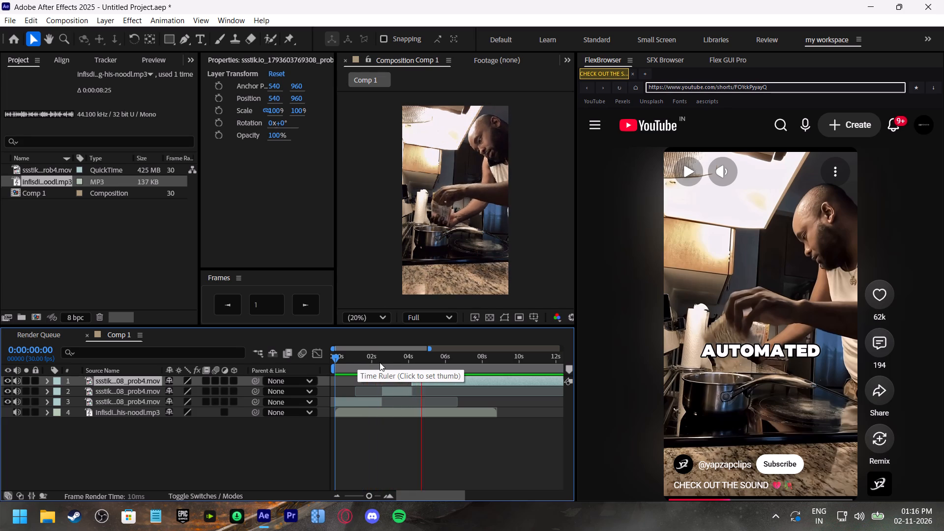
pyautogui.click(449, 360)
# Replay the next part of the reference Short and pause it at the caption "HAVE".
pyautogui.click(711, 309)
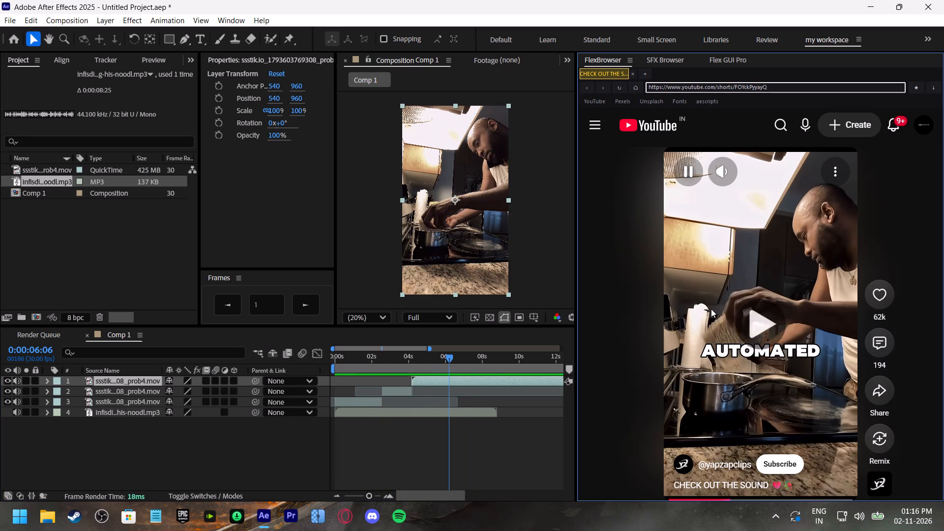
pyautogui.click(741, 374)
pyautogui.click(722, 500)
pyautogui.click(757, 332)
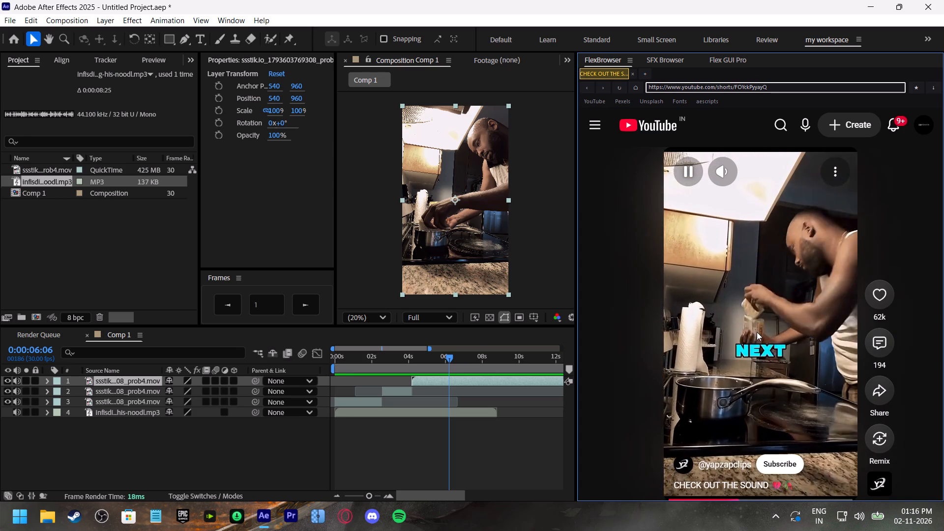
pyautogui.click(757, 349)
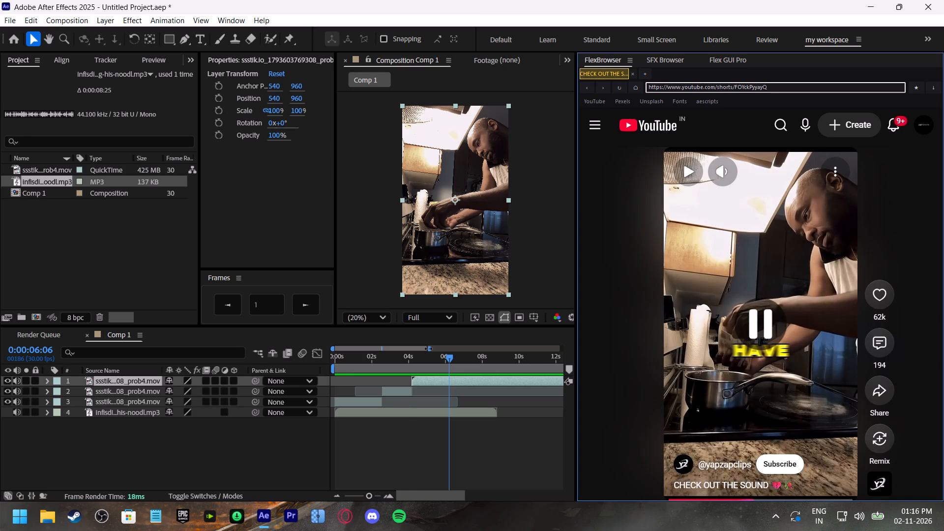
# Preview from 0:00:04:00 and split the top video layer at 0:00:06:01.
pyautogui.click(409, 363)
pyautogui.press('space')
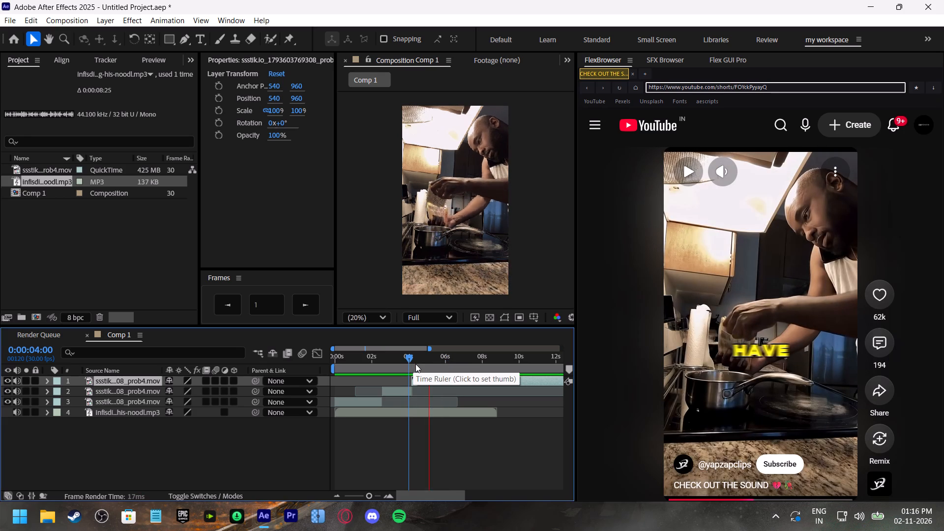
pyautogui.click(444, 363)
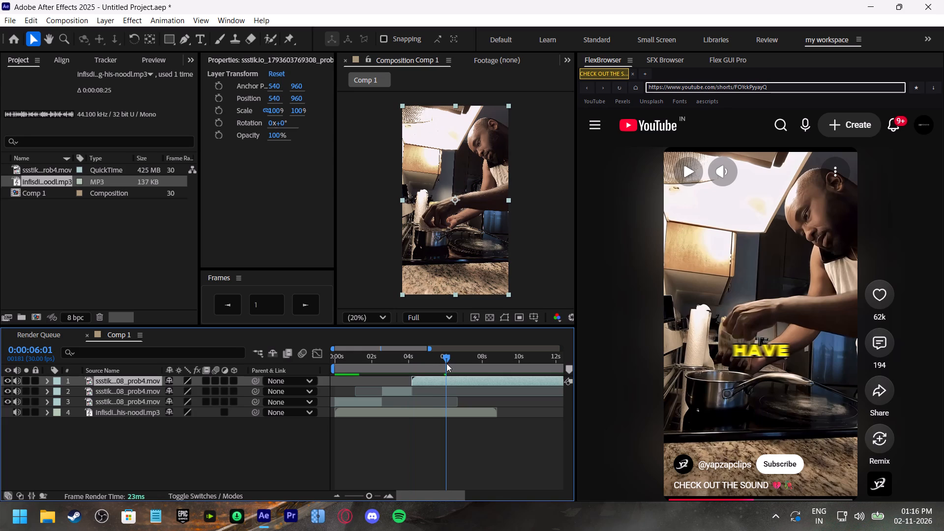
pyautogui.click(451, 383)
pyautogui.hotkey('ctrl', 'shift', 'd')
# Slide the fourth video section about 1.8 seconds earlier and trim its start back to about 0:00:06:00.
pyautogui.moveTo(483, 381); pyautogui.dragTo(453, 383)
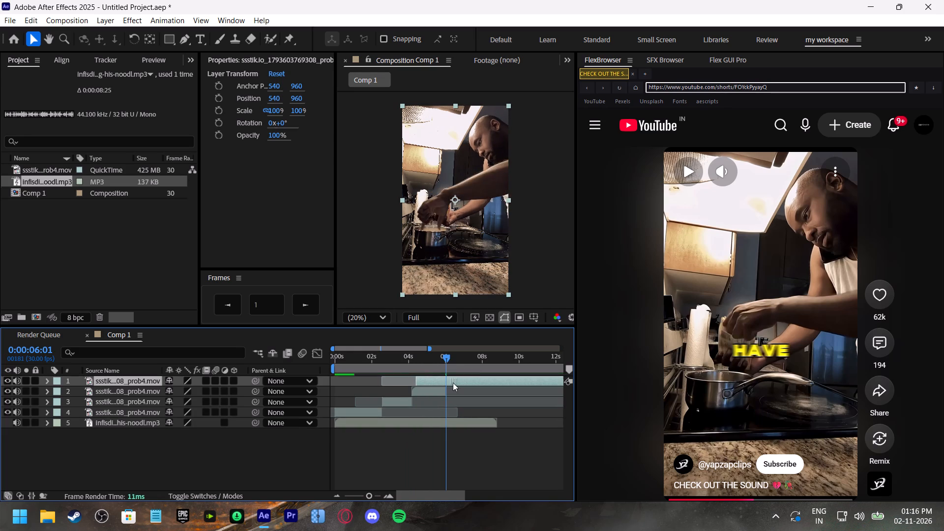
pyautogui.moveTo(453, 383); pyautogui.dragTo(451, 383)
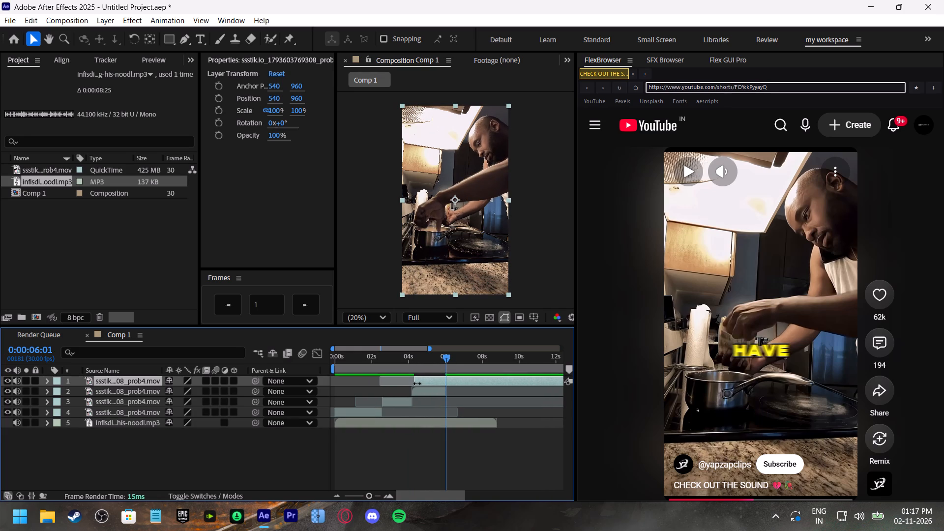
pyautogui.moveTo(414, 382); pyautogui.dragTo(443, 384)
# Preview from 0:00:05:14 and split the top video layer at 0:00:07:23.
pyautogui.click(436, 355)
pyautogui.press('space')
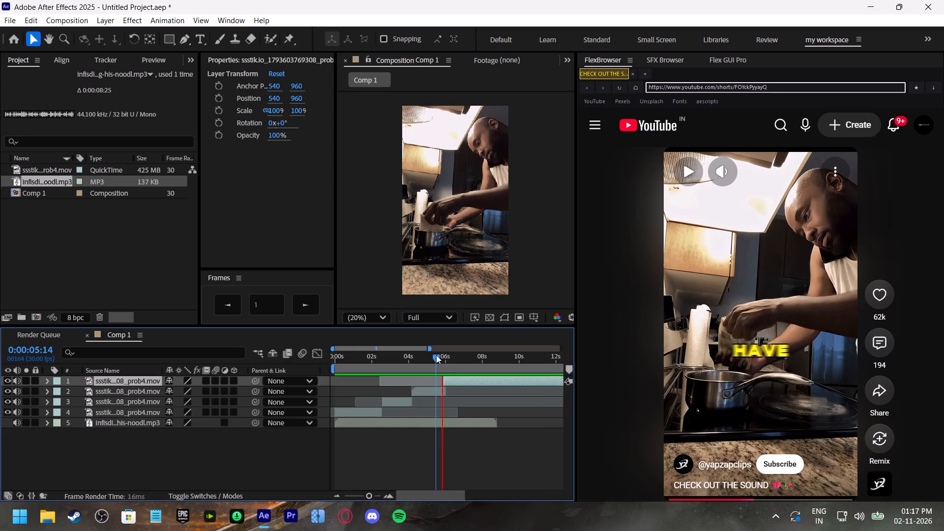
pyautogui.keyDown('shift'); pyautogui.scroll(-1, 464, 395); pyautogui.keyUp('shift')
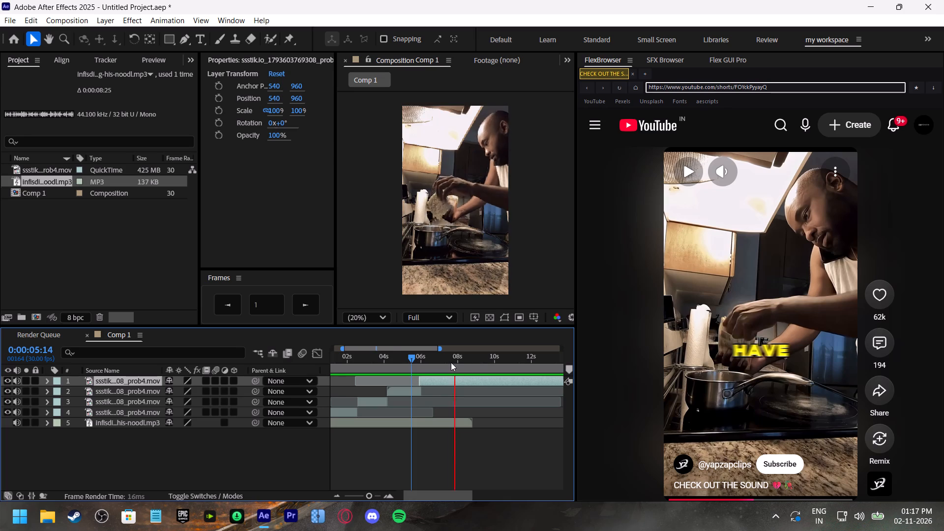
pyautogui.click(451, 362)
pyautogui.click(459, 380)
pyautogui.hotkey('ctrl', 'shift', 'd')
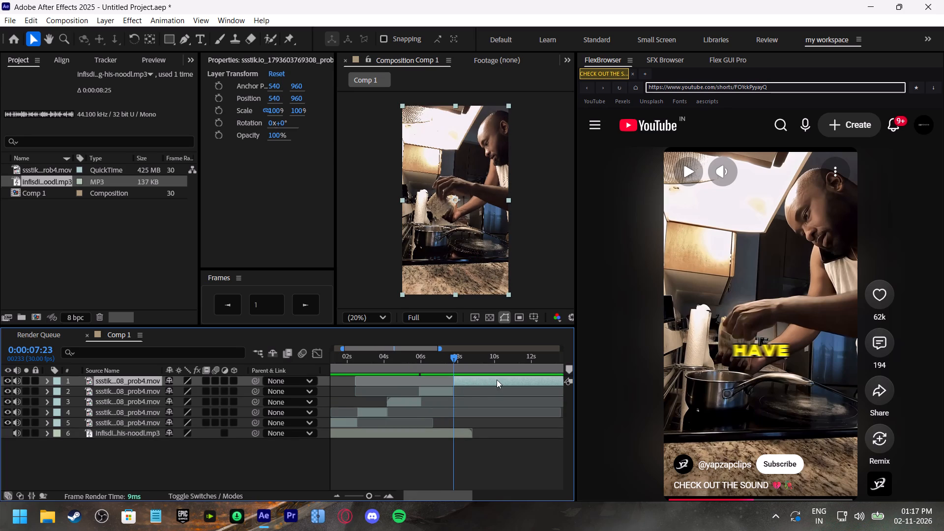
# Slide the fifth video section about 0.7 seconds earlier and trim its start to 0:00:07:23.
pyautogui.click(501, 380)
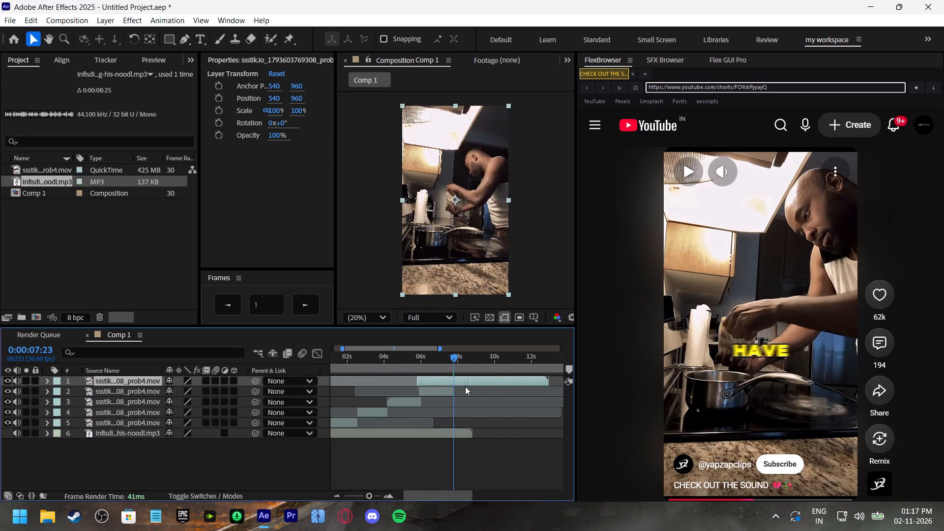
pyautogui.moveTo(478, 379); pyautogui.dragTo(466, 381)
pyautogui.moveTo(443, 381); pyautogui.dragTo(453, 387)
# Preview the fifth section to the end of the voiceover and split the top video layer at 0:00:08:24.
pyautogui.click(431, 359)
pyautogui.press('space')
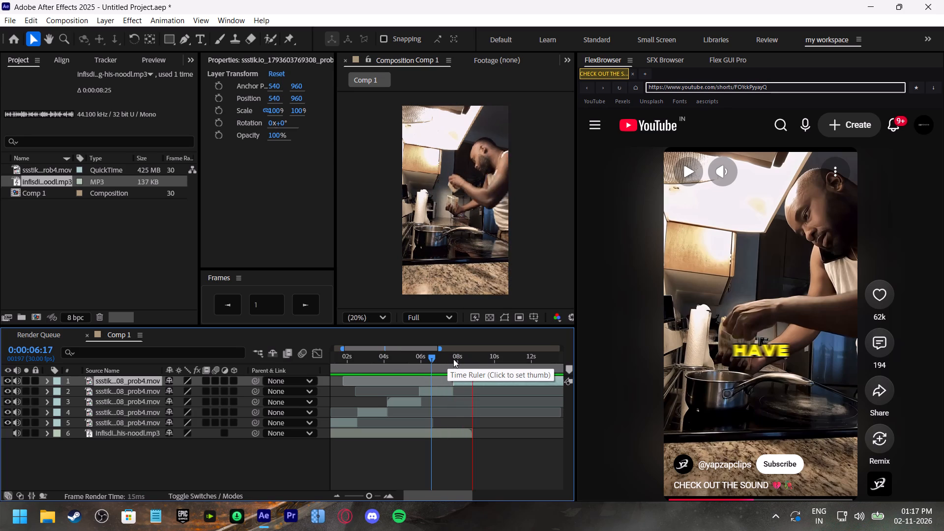
pyautogui.moveTo(481, 356); pyautogui.dragTo(469, 367)
pyautogui.press('space')
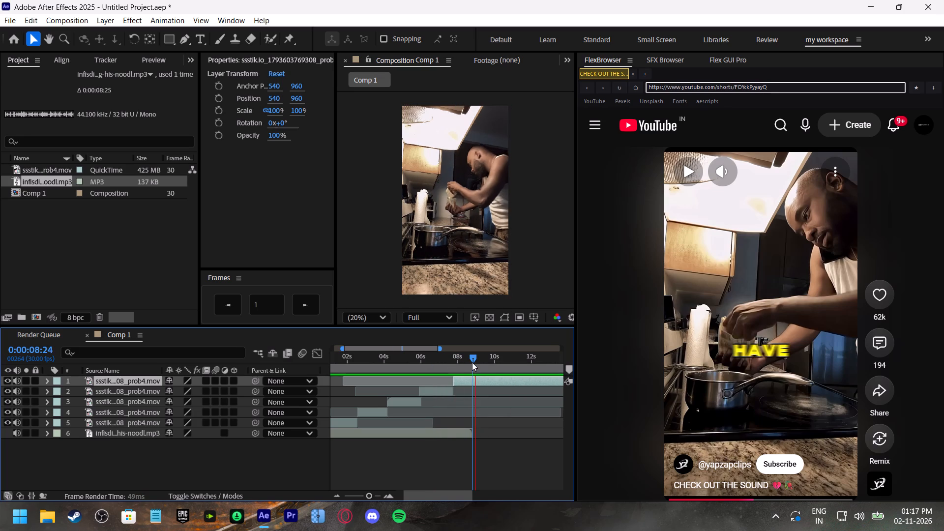
pyautogui.moveTo(474, 362); pyautogui.dragTo(453, 364)
pyautogui.press('space')
pyautogui.moveTo(465, 362); pyautogui.dragTo(470, 363)
pyautogui.click(481, 381)
pyautogui.hotkey('ctrl', 'shift', 'd')
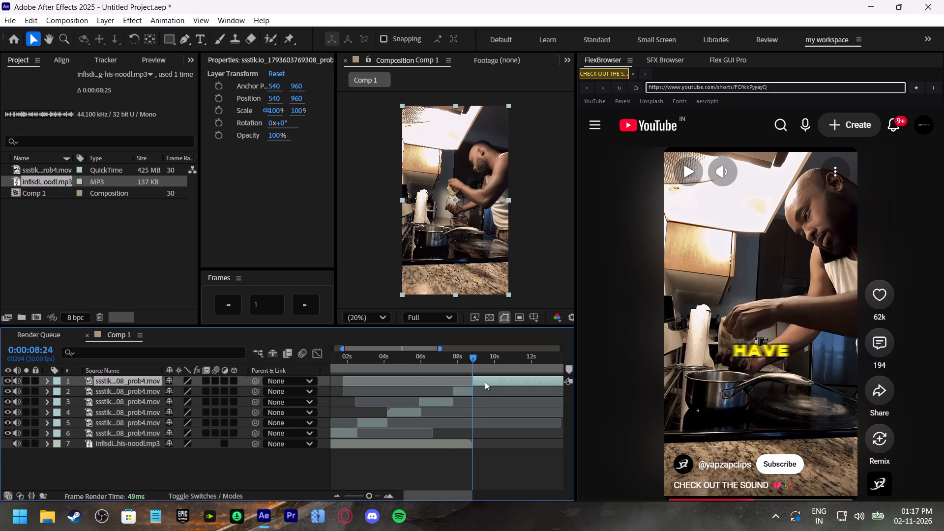
# Extend the last video section back to its full source start and move it to begin at 0:00:08:24.
pyautogui.moveTo(472, 382); pyautogui.dragTo(339, 387)
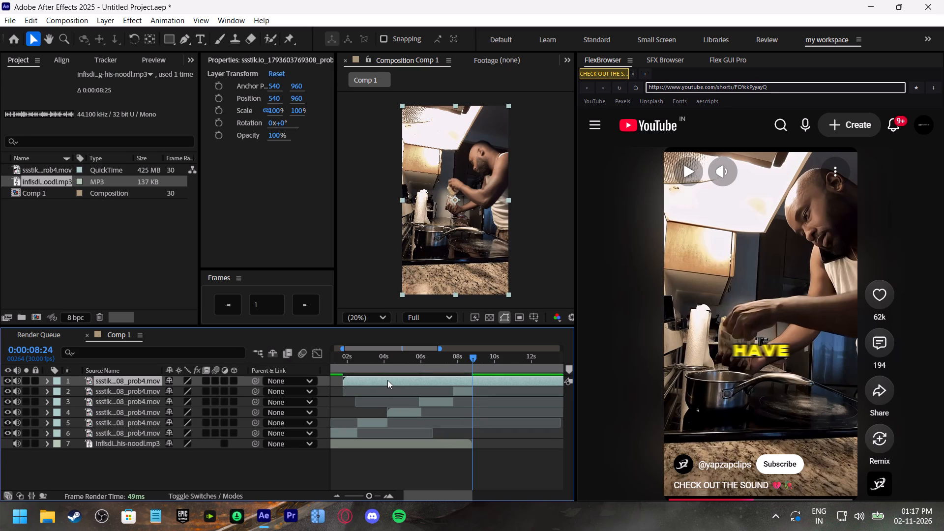
pyautogui.moveTo(375, 381); pyautogui.dragTo(515, 389)
pyautogui.moveTo(420, 498); pyautogui.dragTo(473, 493)
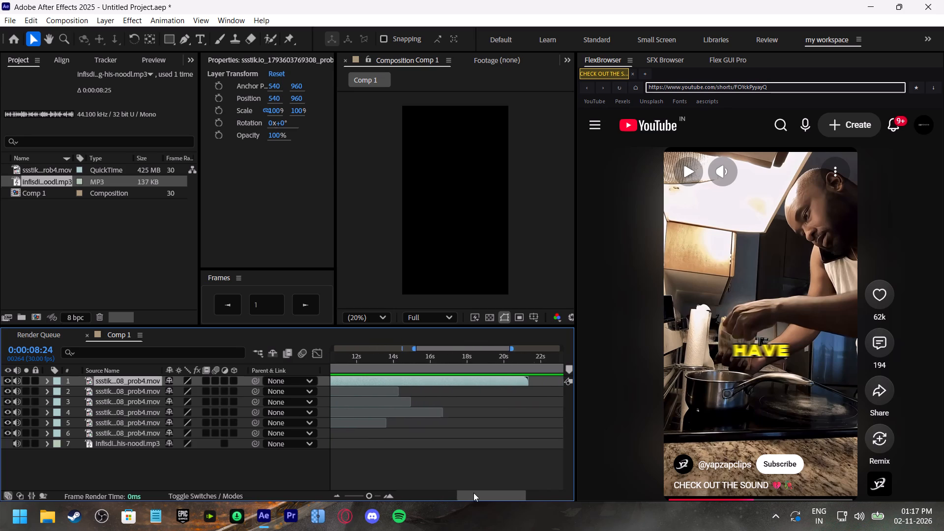
pyautogui.moveTo(473, 493); pyautogui.dragTo(470, 490)
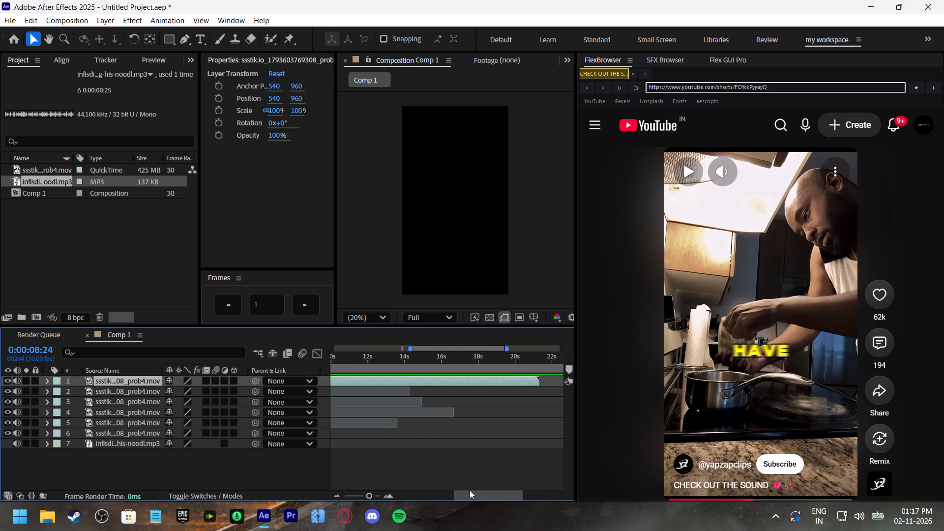
pyautogui.moveTo(470, 490); pyautogui.dragTo(443, 486)
# Play the reference Short onward from the caption "HAVE" and pause it at "FOUR".
pyautogui.click(711, 360)
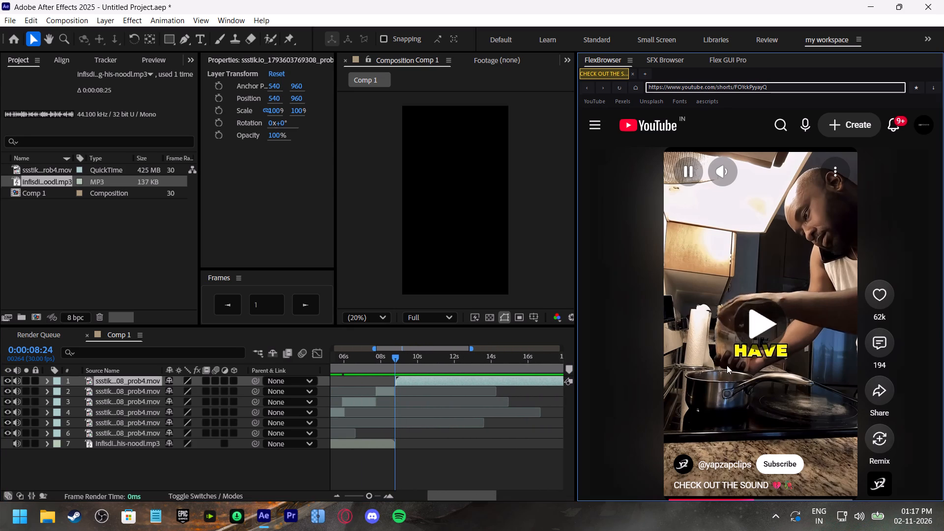
pyautogui.click(740, 498)
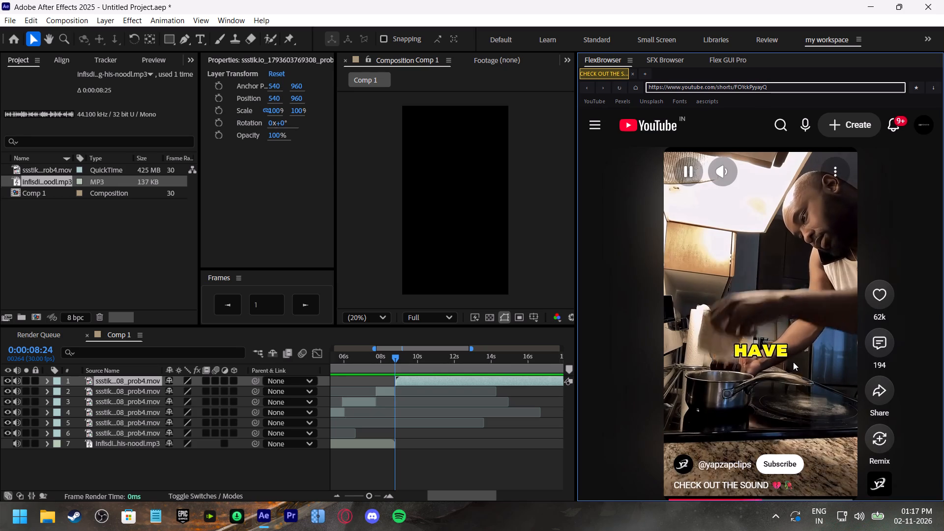
pyautogui.click(792, 360)
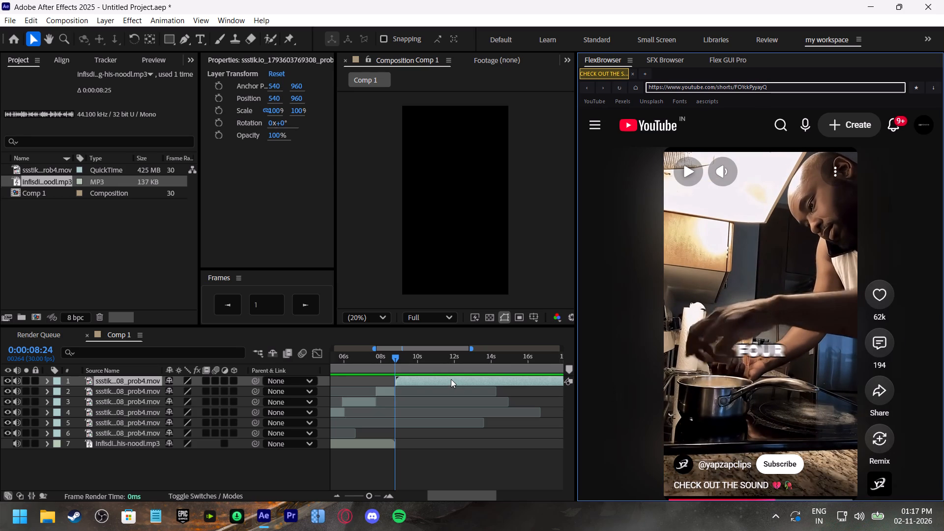
# Play the reference Short onward from the caption "FOUR" and pause it at "CENTS".
pyautogui.press('space')
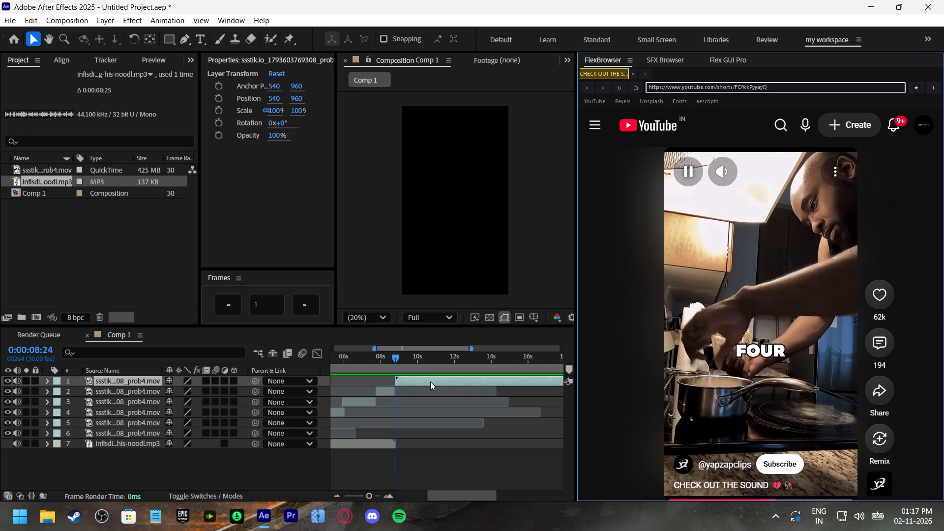
pyautogui.click(423, 382)
pyautogui.click(393, 359)
pyautogui.click(724, 319)
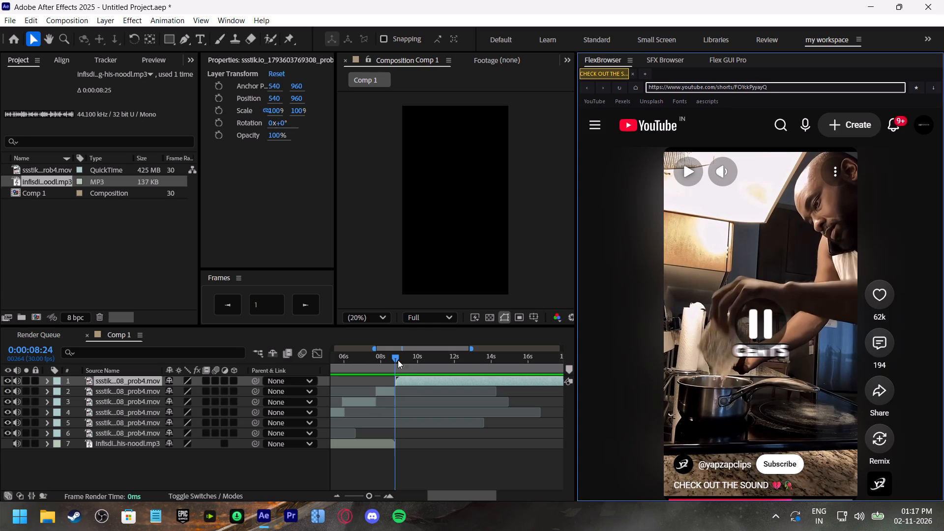
# Preview the composition from 0:00:08:24 and again from 0:00:07:29 to check the cut into the last video section.
pyautogui.click(393, 356)
pyautogui.press('space')
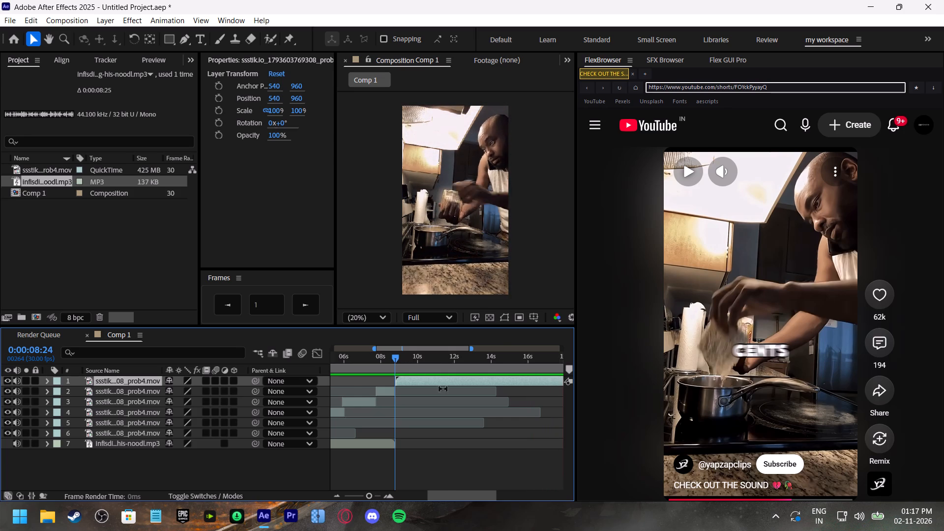
pyautogui.keyDown('shift'); pyautogui.scroll(-4, 444, 392); pyautogui.keyUp('shift')
pyautogui.keyDown('shift'); pyautogui.scroll(3, 447, 396); pyautogui.keyUp('shift')
pyautogui.keyDown('shift'); pyautogui.scroll(-1, 447, 396); pyautogui.keyUp('shift')
pyautogui.keyDown('shift'); pyautogui.scroll(1, 447, 395); pyautogui.keyUp('shift')
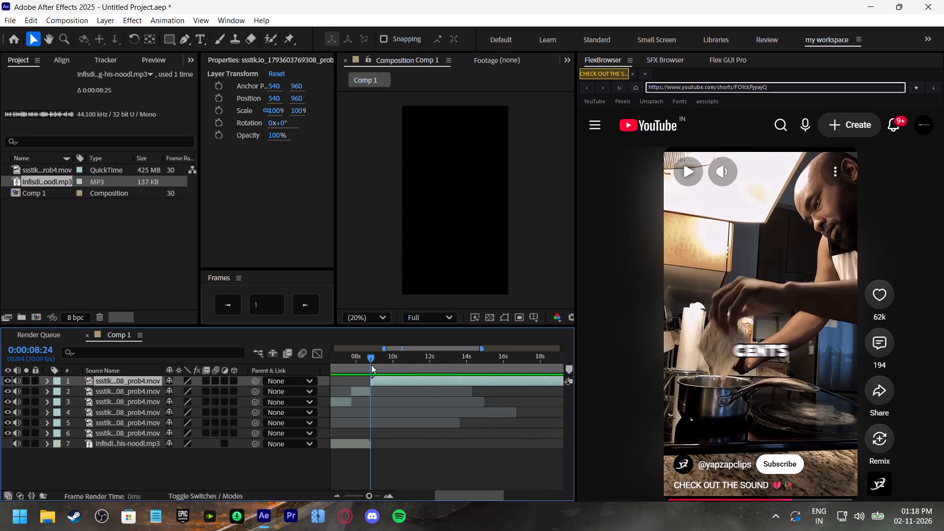
pyautogui.click(355, 360)
pyautogui.press('space')
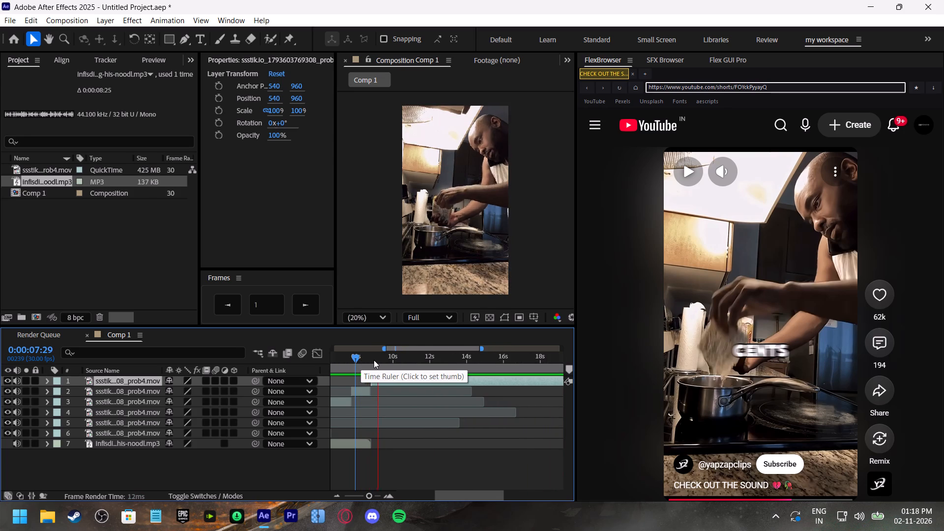
pyautogui.click(364, 360)
# Play the reference Short onward through the caption "DEBT", pause it, and preview the composition from 0:00:08:15 for comparison.
pyautogui.click(770, 330)
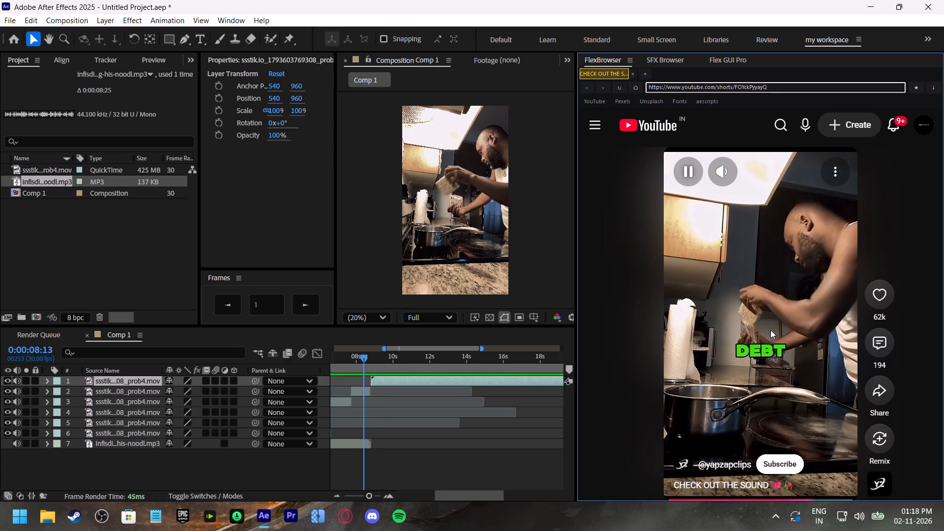
pyautogui.click(747, 333)
pyautogui.click(365, 364)
pyautogui.press('space')
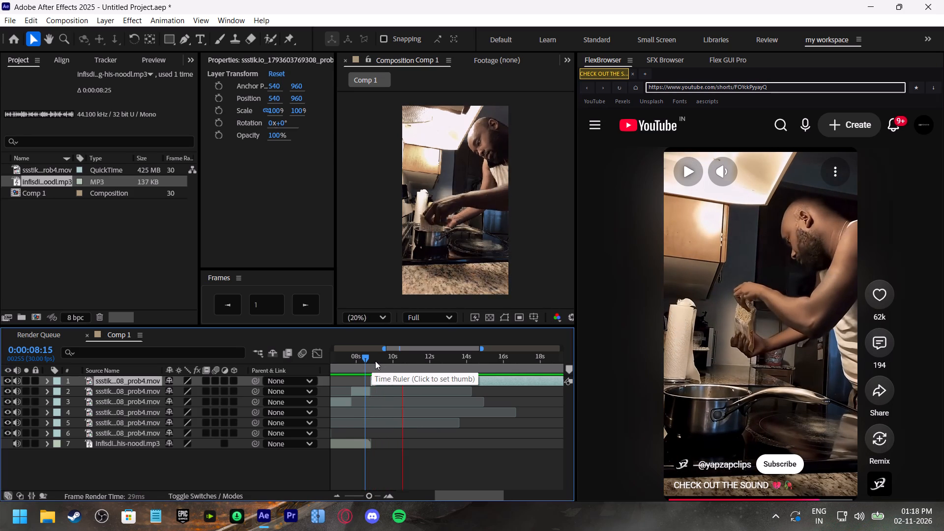
pyautogui.click(375, 361)
# Mute the audio of the five earlier video sections, layers 2 through 6.
pyautogui.click(363, 389)
pyautogui.keyDown('shift'); pyautogui.click(127, 431); pyautogui.keyUp('shift')
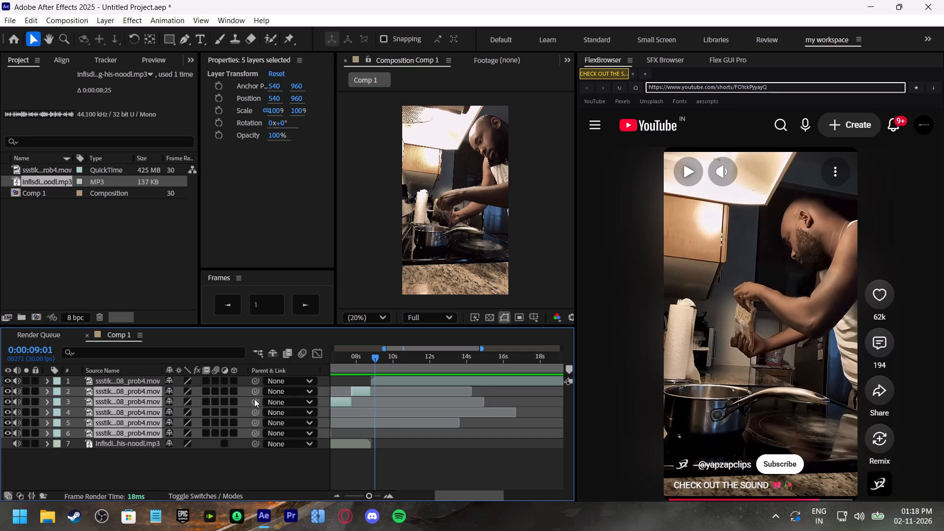
pyautogui.click(19, 390)
# Save the project as video_16 in the client work folder reel#19\video_16.
pyautogui.hotkey('ctrl', 's')
pyautogui.click(403, 416)
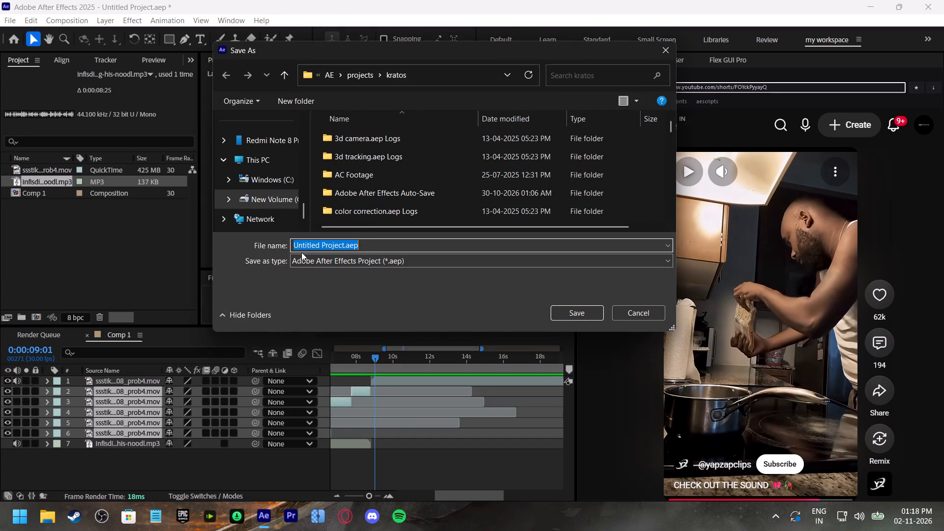
pyautogui.write('video')
pyautogui.press('space')
pyautogui.press('BackSpace')
pyautogui.write('_16')
pyautogui.scroll(1, 271, 188)
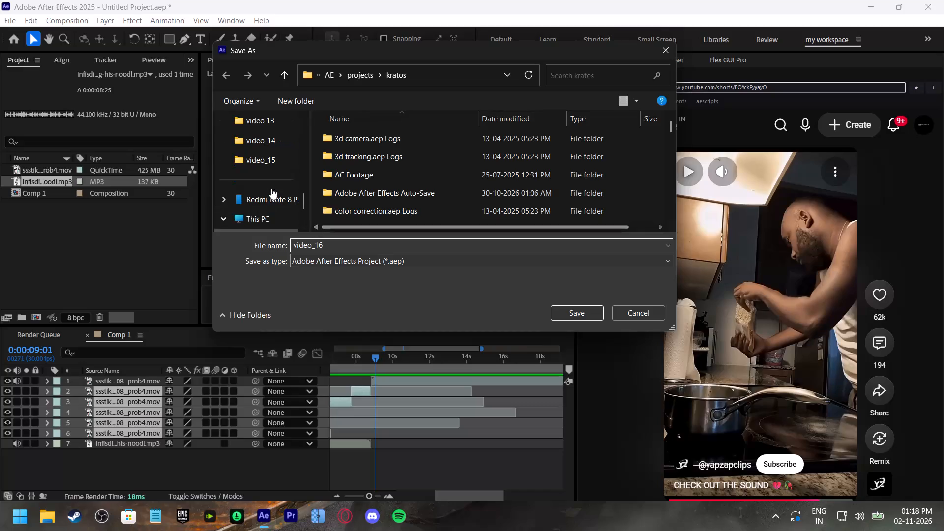
pyautogui.click(274, 155)
pyautogui.click(391, 71)
pyautogui.scroll(-2, 483, 193)
pyautogui.doubleClick(499, 204)
pyautogui.click(574, 315)
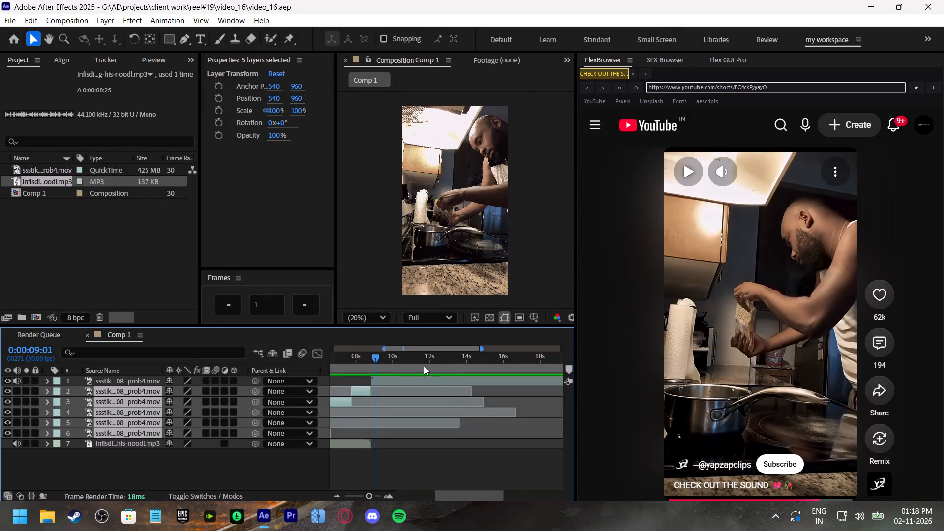
# Preview the edit from the start of the composition through to the end of the voiceover.
pyautogui.moveTo(377, 362); pyautogui.dragTo(278, 365)
pyautogui.press('space')
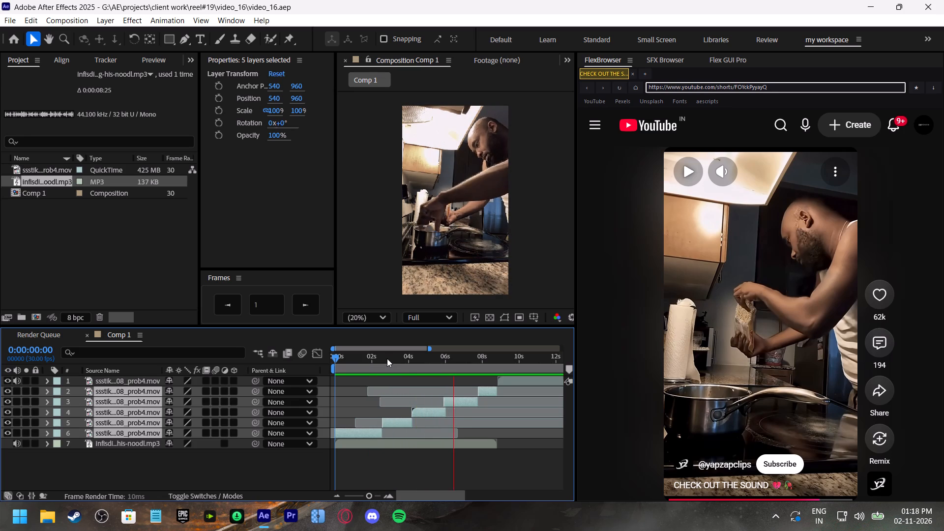
pyautogui.keyDown('shift'); pyautogui.scroll(1, 461, 400); pyautogui.keyUp('shift')
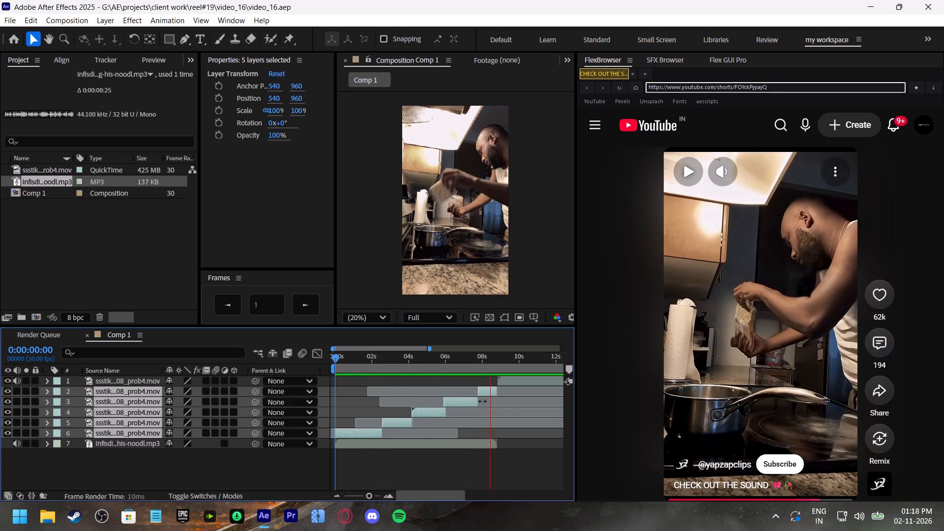
pyautogui.keyDown('shift'); pyautogui.scroll(-5, 479, 402); pyautogui.keyUp('shift')
# Slide the last video section slightly earlier and preview the edit from 0:00:08:13.
pyautogui.click(368, 364)
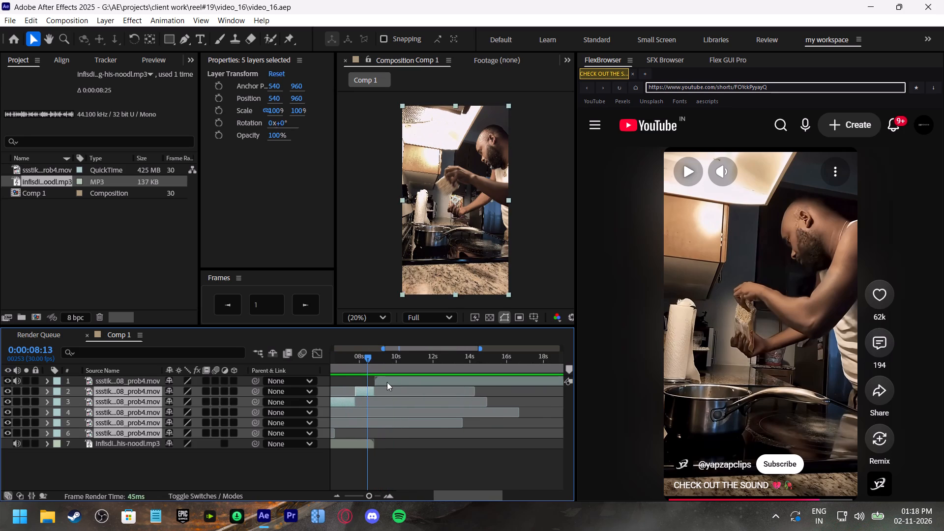
pyautogui.click(387, 382)
pyautogui.press('space')
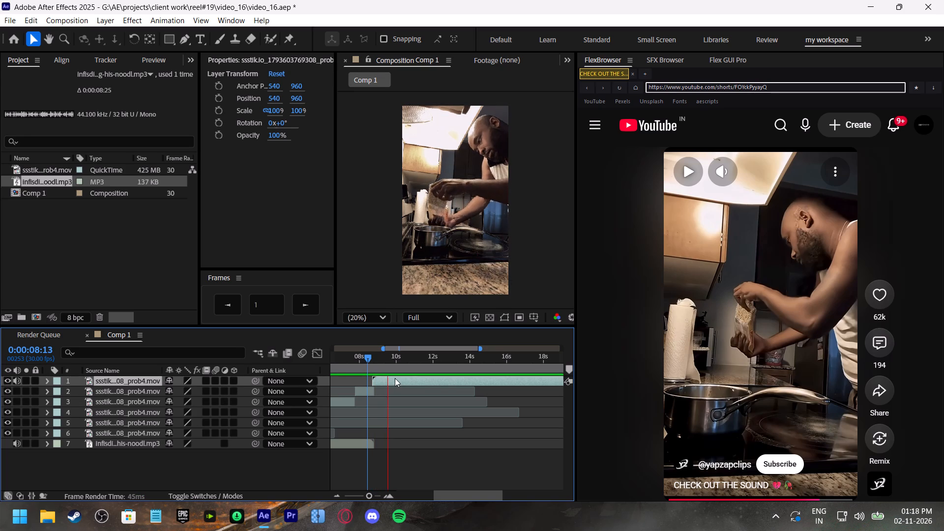
pyautogui.click(427, 363)
# Replay the reference Short around the captions "WORTH" and "CENTS" and pause it at "OF".
pyautogui.click(728, 317)
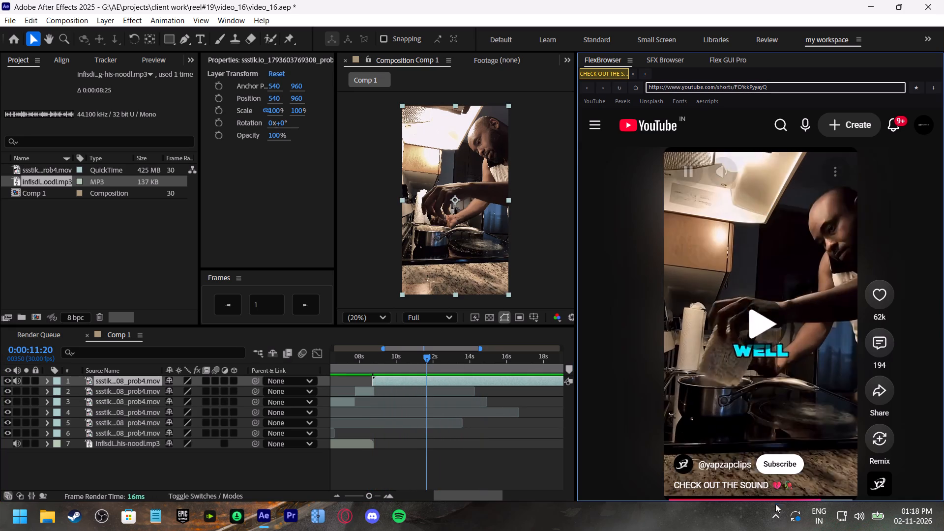
pyautogui.click(791, 497)
pyautogui.click(770, 497)
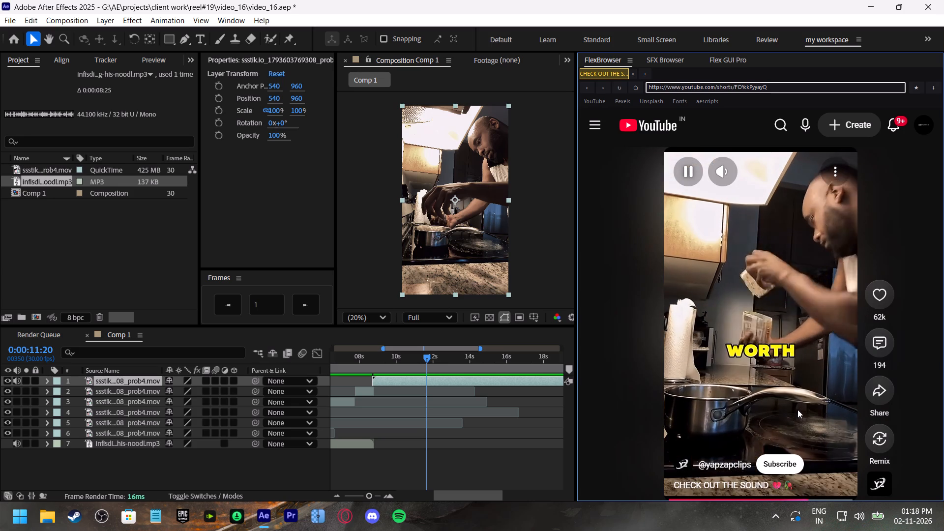
pyautogui.click(777, 497)
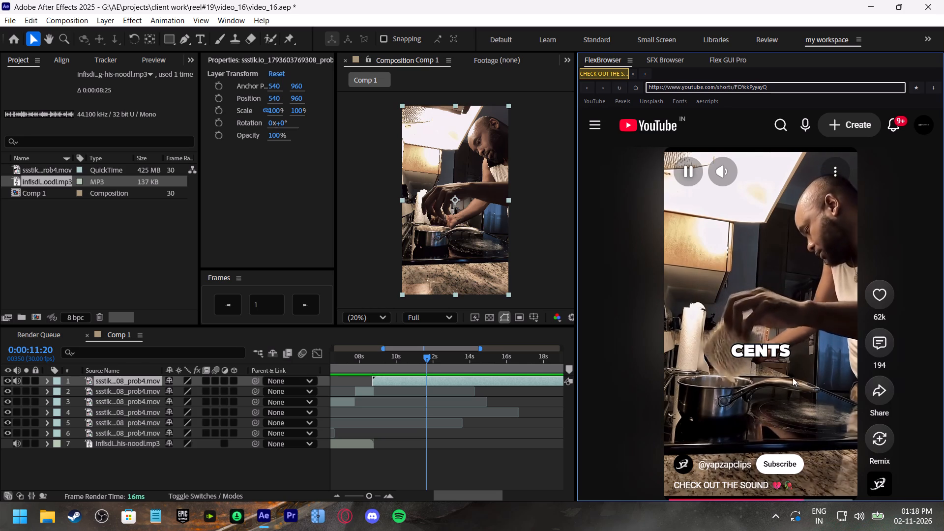
pyautogui.click(791, 352)
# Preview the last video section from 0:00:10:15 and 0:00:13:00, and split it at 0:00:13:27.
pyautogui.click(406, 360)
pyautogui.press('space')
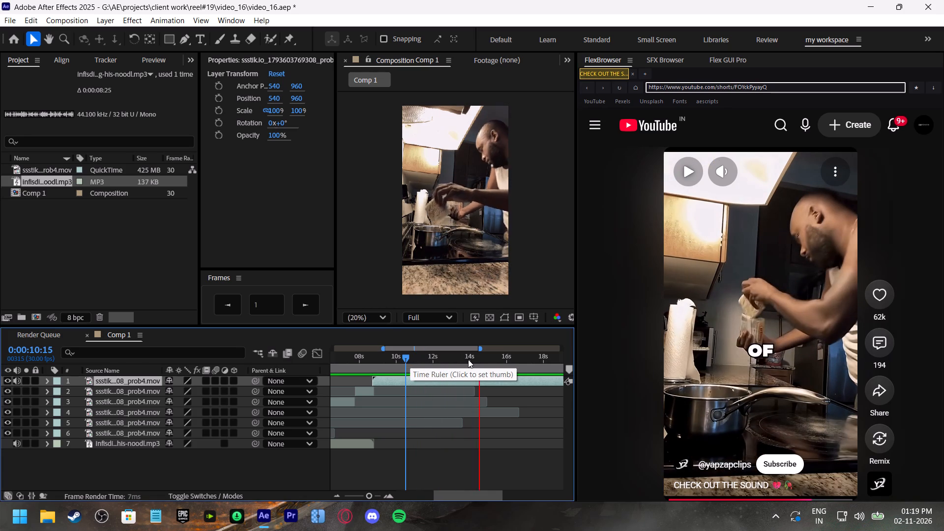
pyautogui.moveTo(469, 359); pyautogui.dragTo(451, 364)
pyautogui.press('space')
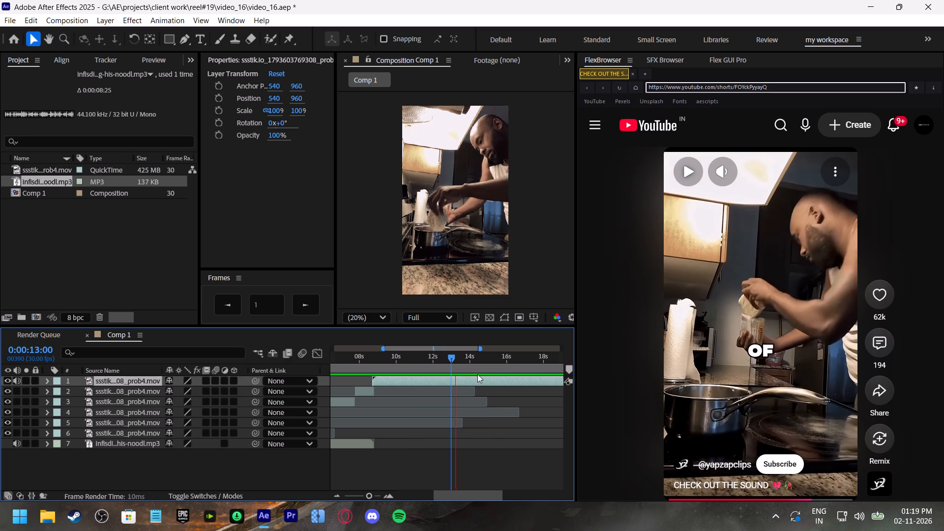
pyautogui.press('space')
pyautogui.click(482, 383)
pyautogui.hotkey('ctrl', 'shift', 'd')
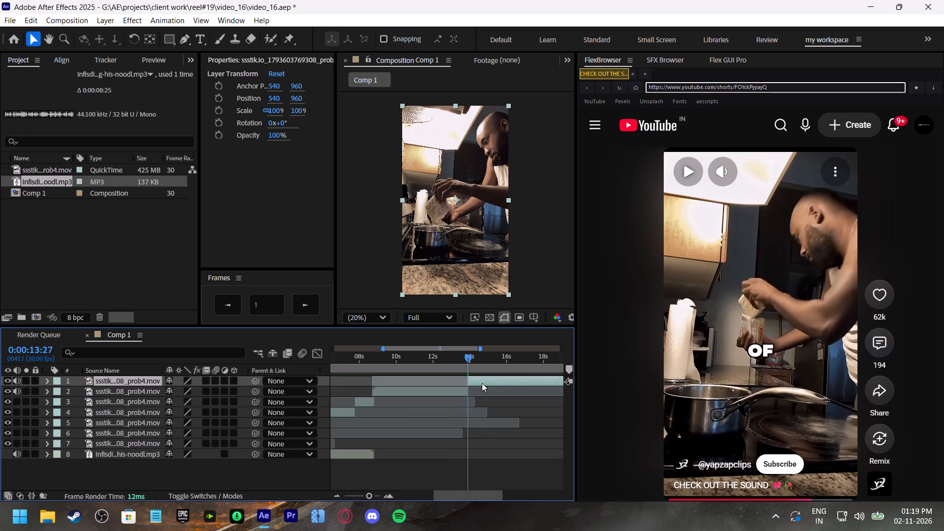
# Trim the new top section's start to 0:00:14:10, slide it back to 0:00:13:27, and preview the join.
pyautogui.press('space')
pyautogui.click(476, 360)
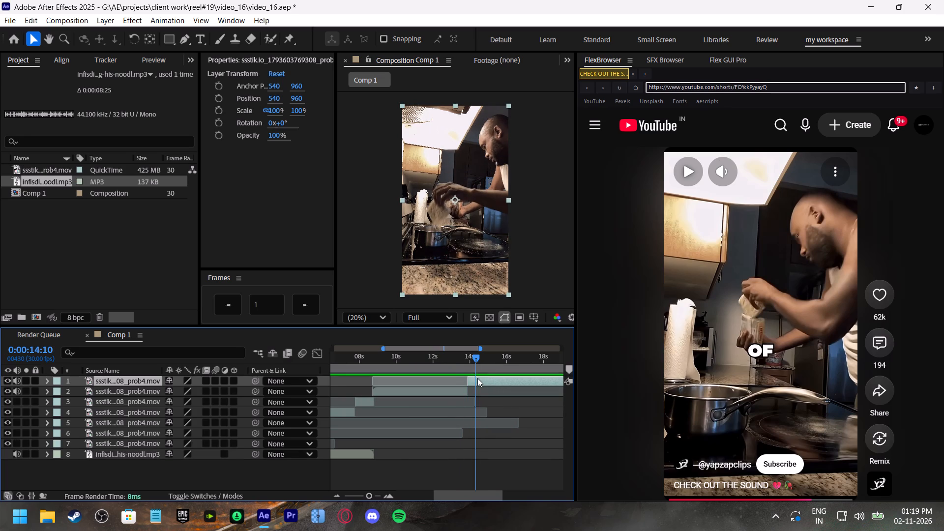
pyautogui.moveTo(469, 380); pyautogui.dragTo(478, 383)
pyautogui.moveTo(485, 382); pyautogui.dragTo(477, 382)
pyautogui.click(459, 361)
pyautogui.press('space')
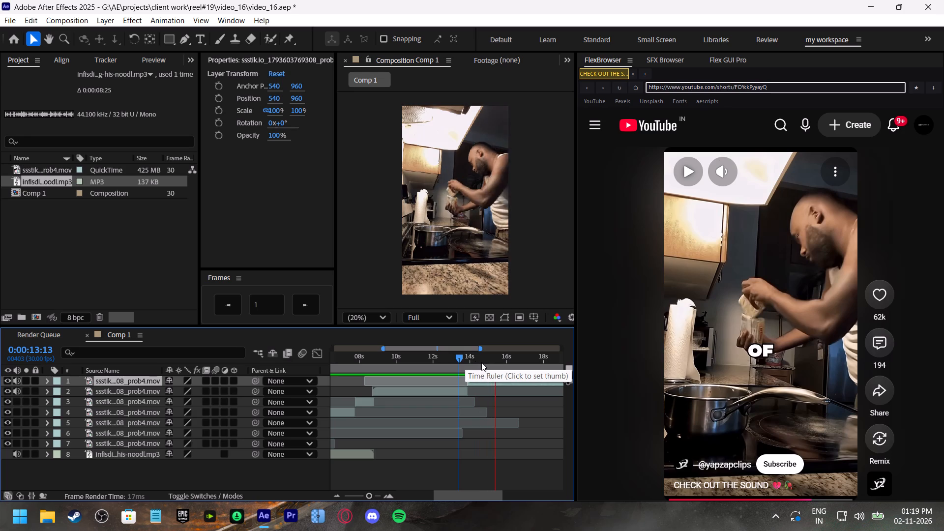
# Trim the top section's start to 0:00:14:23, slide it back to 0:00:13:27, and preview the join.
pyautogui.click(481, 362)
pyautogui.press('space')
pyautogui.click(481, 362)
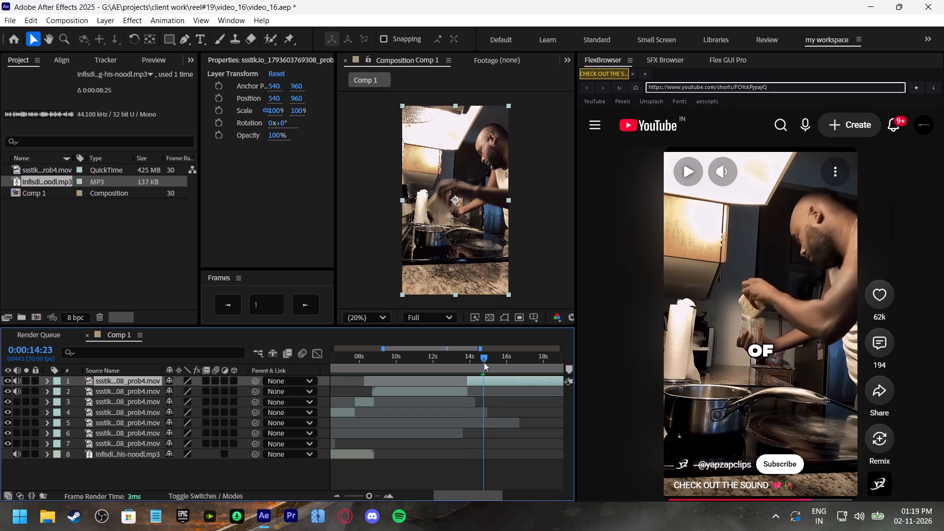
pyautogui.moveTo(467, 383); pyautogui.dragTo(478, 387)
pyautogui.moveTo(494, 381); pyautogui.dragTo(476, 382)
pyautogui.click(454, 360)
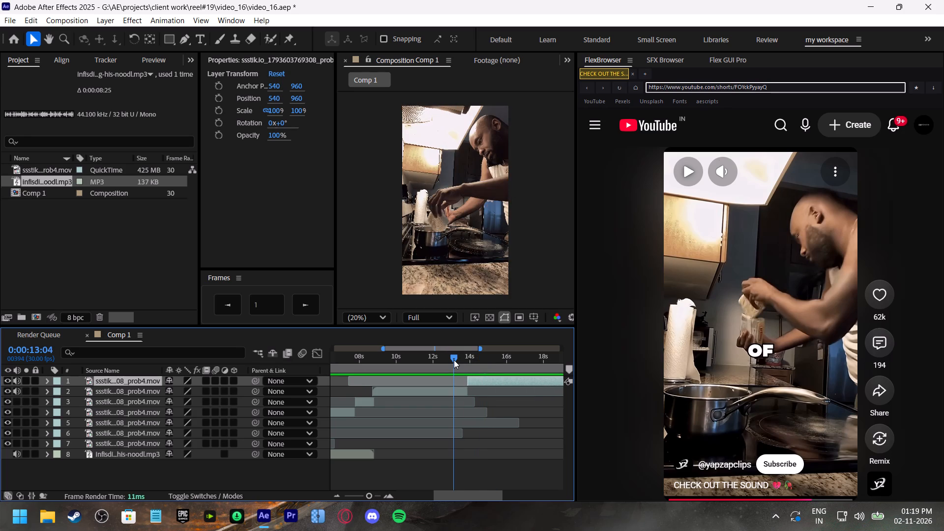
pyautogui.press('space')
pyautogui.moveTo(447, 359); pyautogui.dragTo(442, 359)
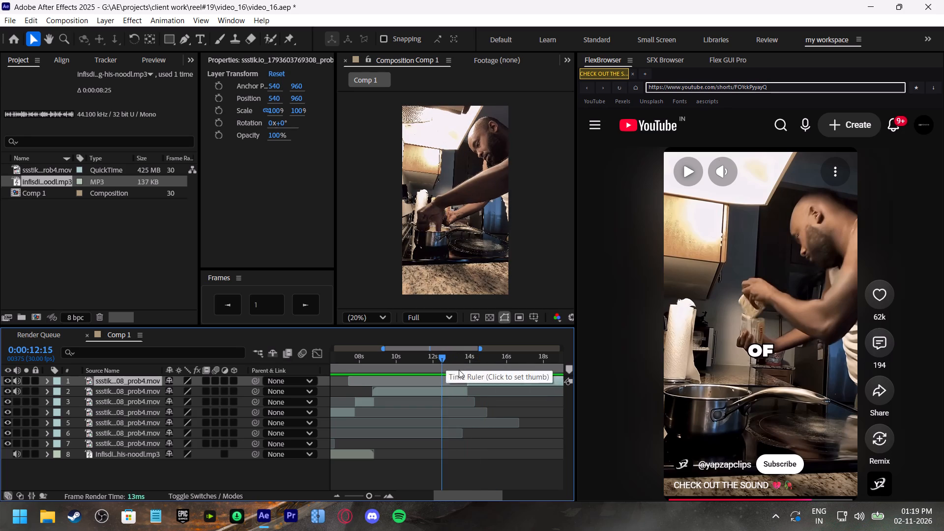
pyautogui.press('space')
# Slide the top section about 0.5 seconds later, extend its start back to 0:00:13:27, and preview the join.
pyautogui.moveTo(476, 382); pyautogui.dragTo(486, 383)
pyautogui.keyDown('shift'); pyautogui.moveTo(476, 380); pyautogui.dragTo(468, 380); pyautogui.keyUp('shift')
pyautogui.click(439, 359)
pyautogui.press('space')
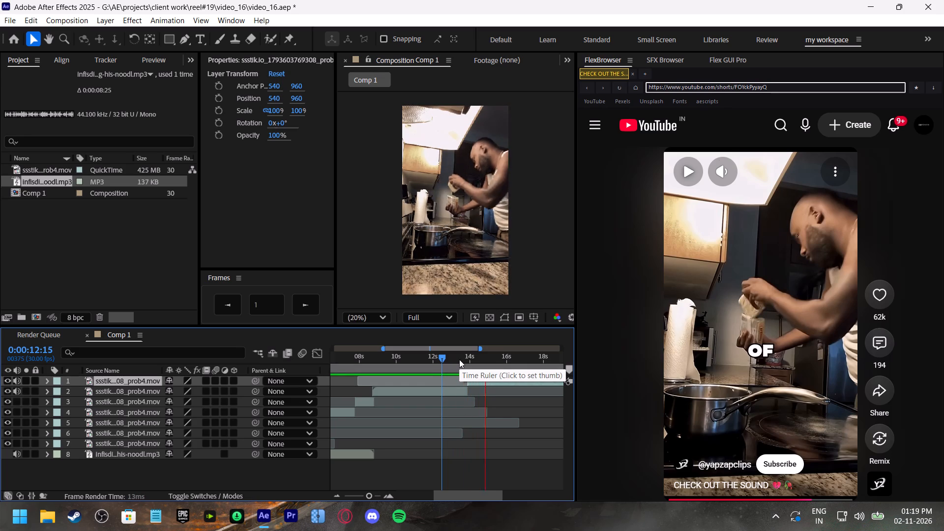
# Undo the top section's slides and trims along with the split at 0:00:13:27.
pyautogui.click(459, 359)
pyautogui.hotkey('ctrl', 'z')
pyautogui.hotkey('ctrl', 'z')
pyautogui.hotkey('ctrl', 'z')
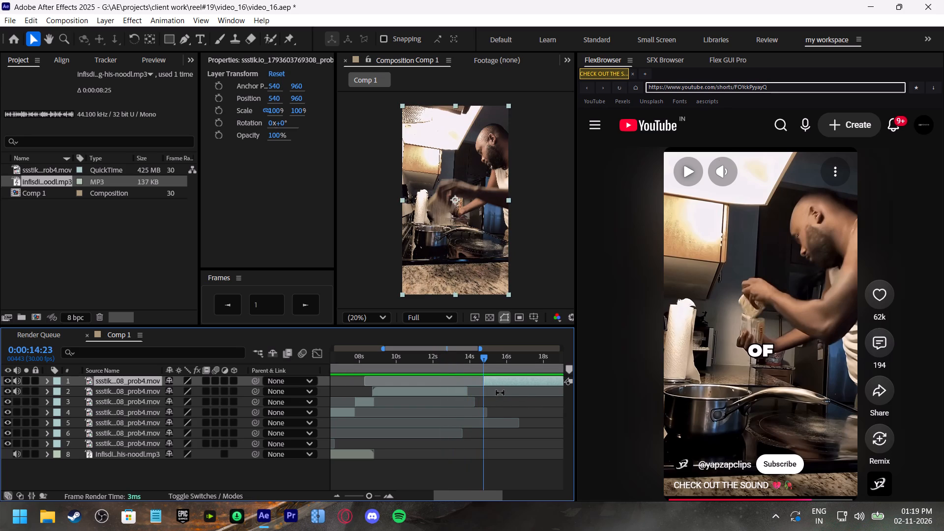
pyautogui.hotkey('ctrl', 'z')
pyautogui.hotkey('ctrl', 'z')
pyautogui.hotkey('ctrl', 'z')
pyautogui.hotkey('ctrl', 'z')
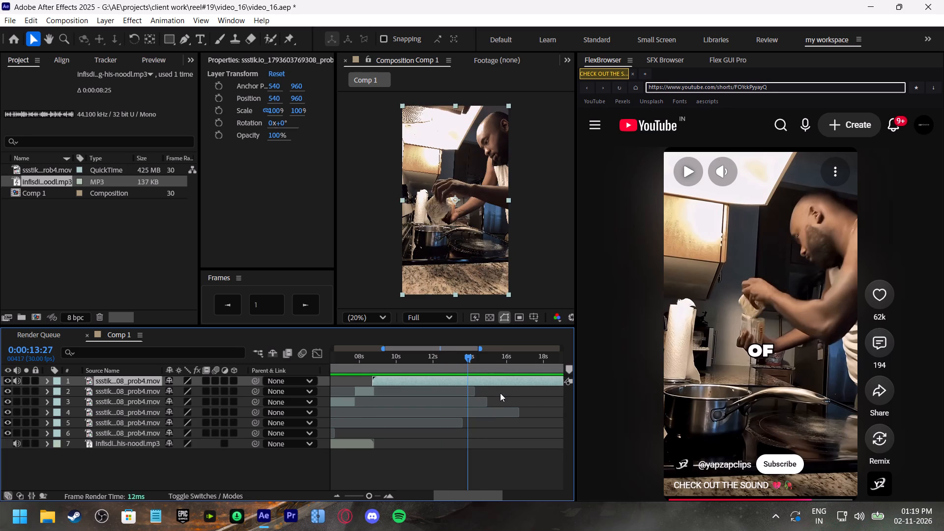
# Preview the last video section from 0:00:12:18 and split it at 0:00:15:08.
pyautogui.click(443, 359)
pyautogui.press('space')
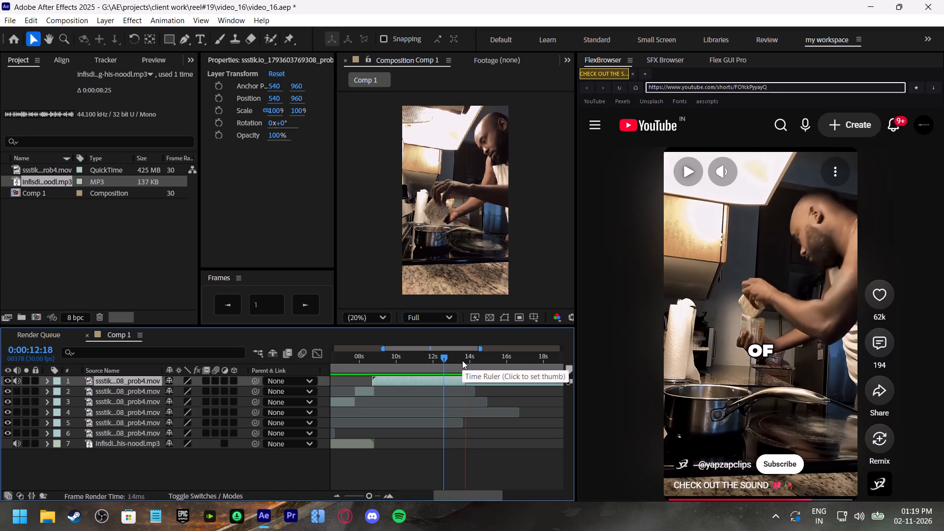
pyautogui.moveTo(476, 361); pyautogui.dragTo(477, 361)
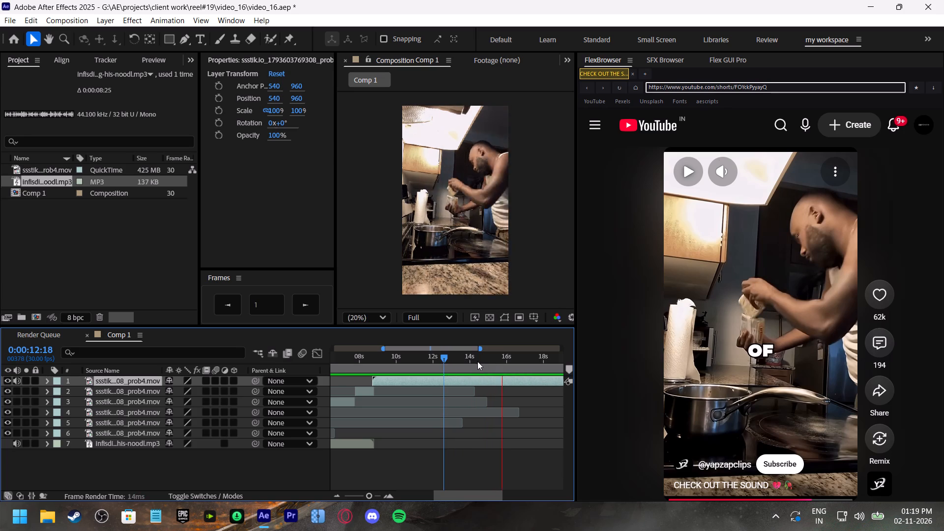
pyautogui.moveTo(477, 361); pyautogui.dragTo(490, 372)
pyautogui.press('space')
pyautogui.click(491, 359)
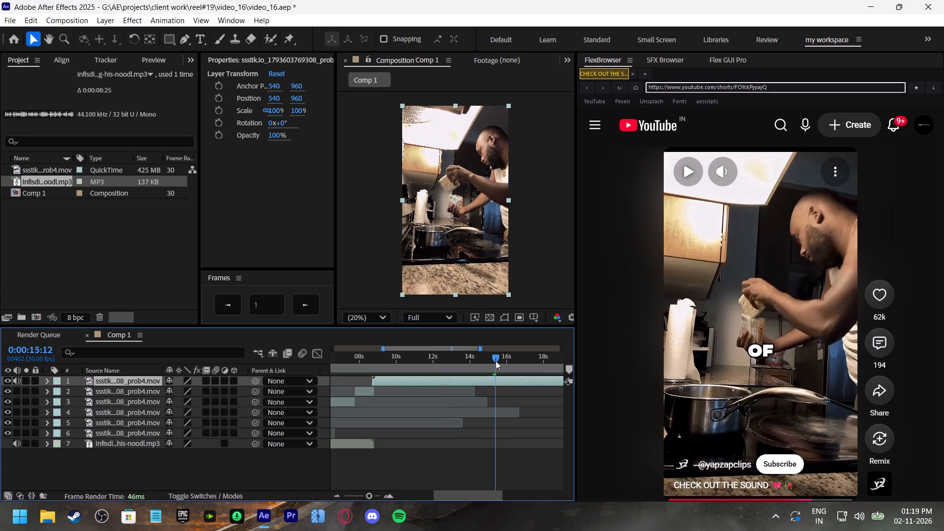
pyautogui.press('space')
pyautogui.click(492, 359)
pyautogui.click(495, 380)
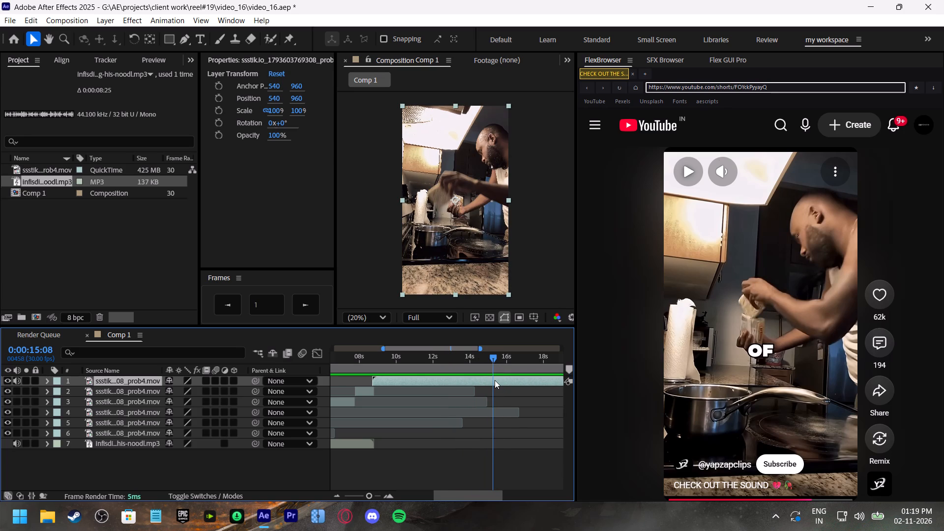
pyautogui.hotkey('ctrl', 'shift', 'd')
# Scale the section after the 0:00:15:08 split up to about 119.4% and preview the zoom cut.
pyautogui.moveTo(510, 295); pyautogui.dragTo(515, 296)
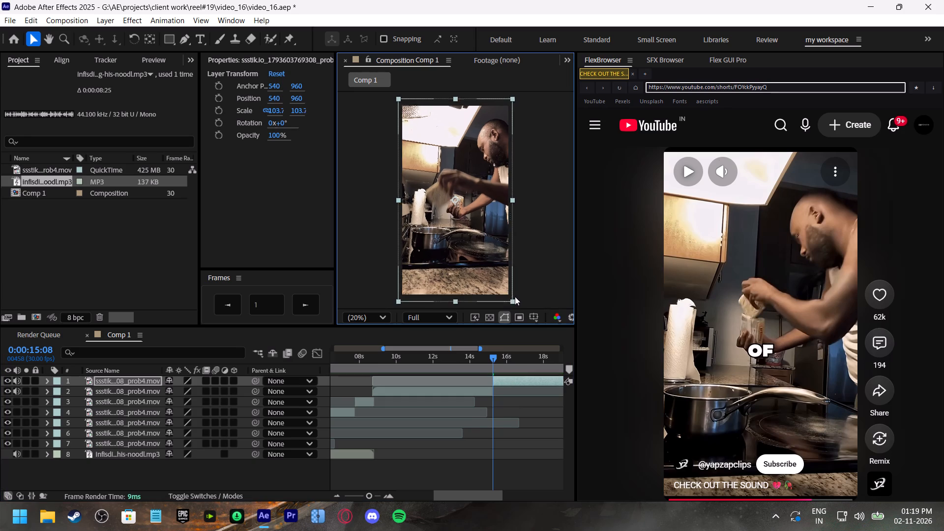
pyautogui.moveTo(515, 296); pyautogui.dragTo(521, 310)
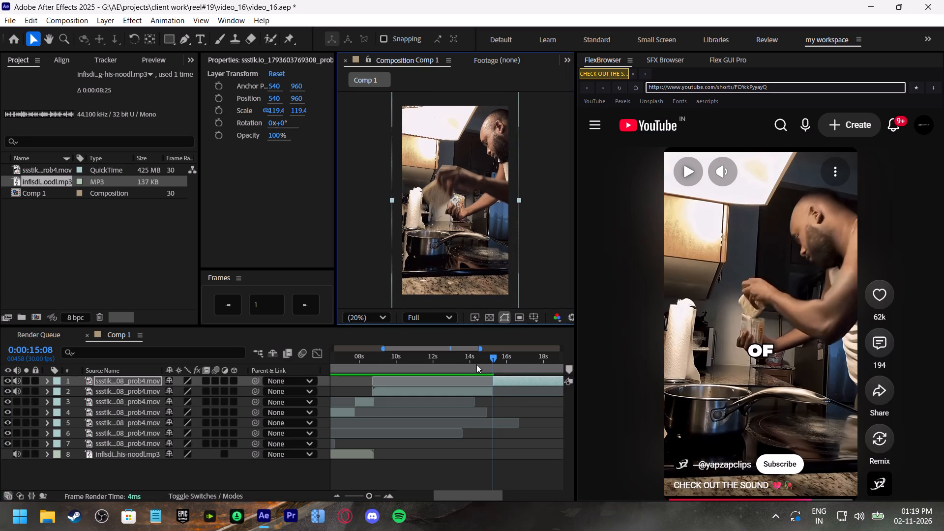
pyautogui.click(476, 364)
pyautogui.press('space')
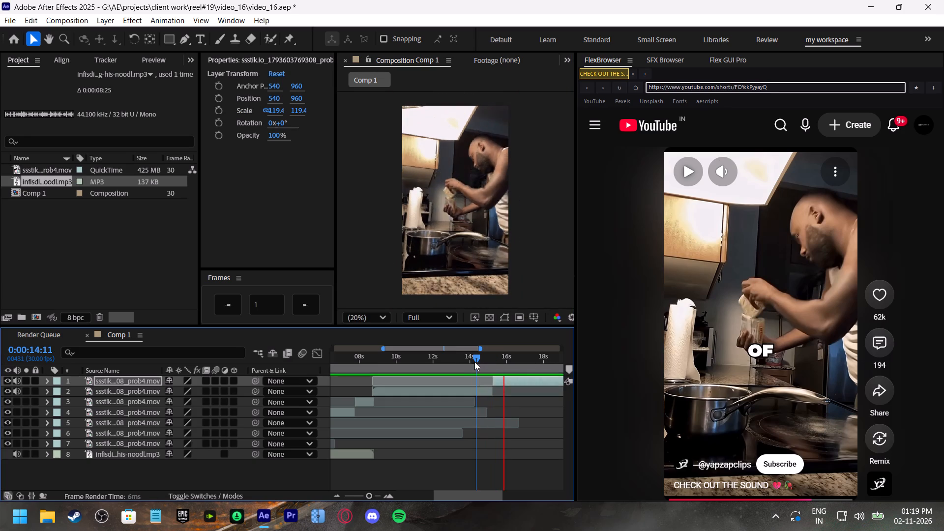
pyautogui.click(474, 362)
# Shift the cut into the zoomed section to about 0:00:15:10, preview the join, and save the project.
pyautogui.click(495, 391)
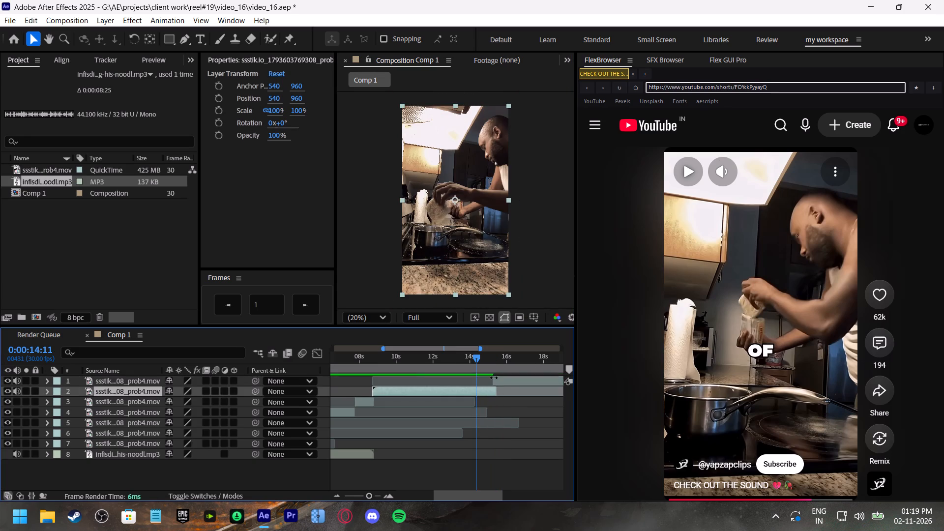
pyautogui.click(494, 378)
pyautogui.press('space')
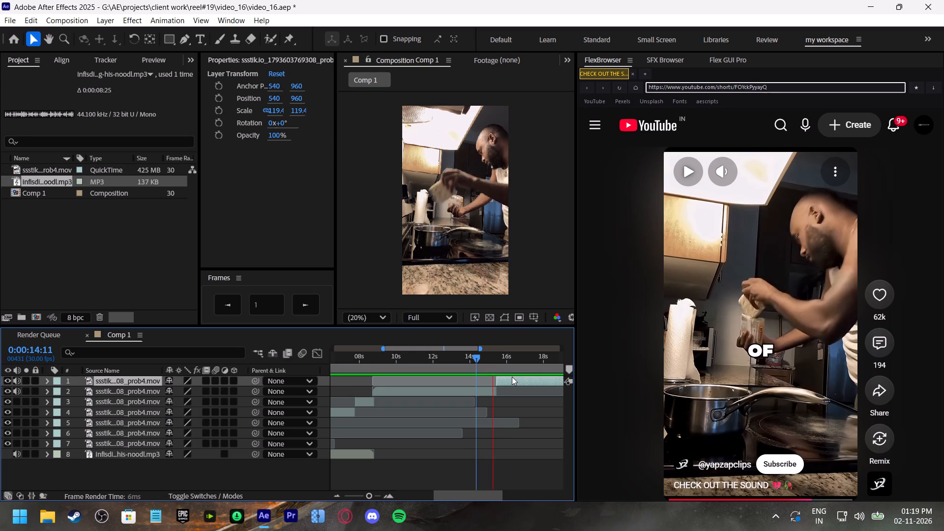
pyautogui.click(490, 358)
pyautogui.click(499, 391)
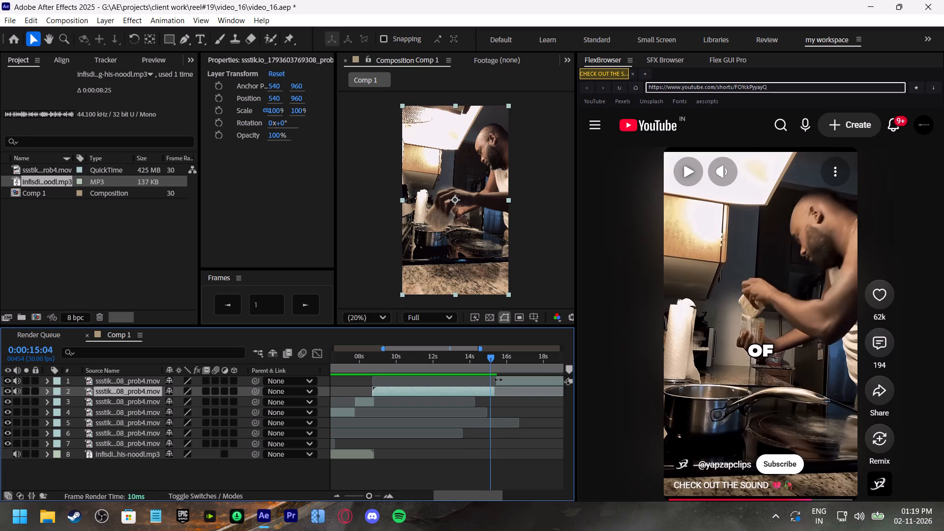
pyautogui.click(498, 380)
pyautogui.click(482, 363)
pyautogui.press('space')
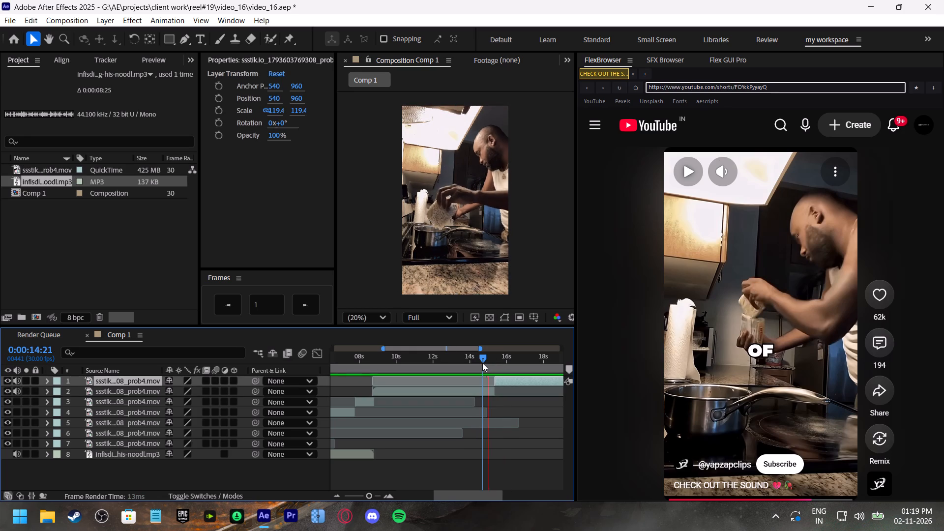
pyautogui.click(482, 363)
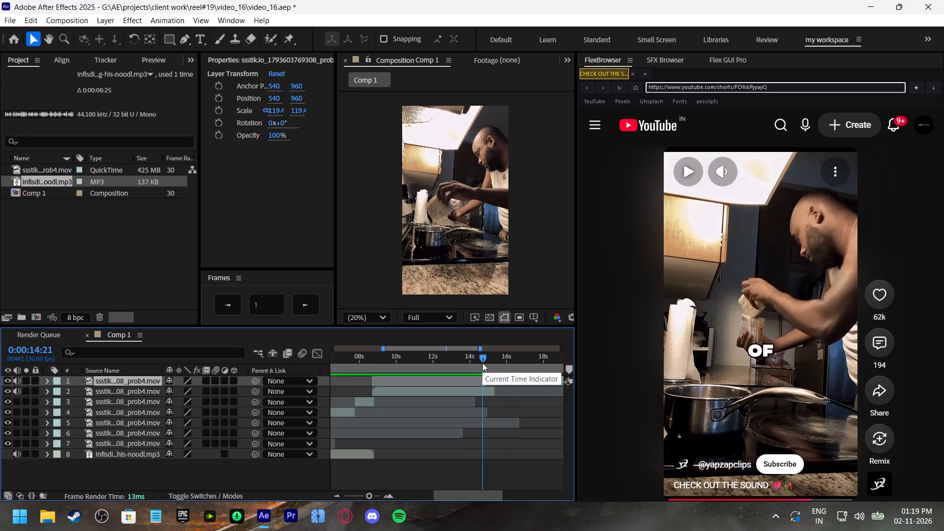
pyautogui.hotkey('ctrl', 's')
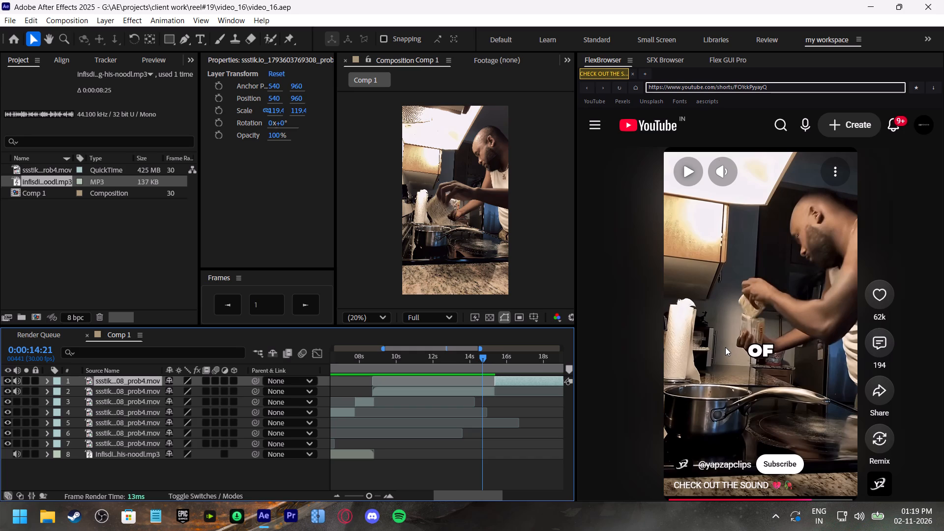
# Compare the reference Short's opening and its part from about 0:15 with the composition played from 0:00:14:22.
pyautogui.click(725, 347)
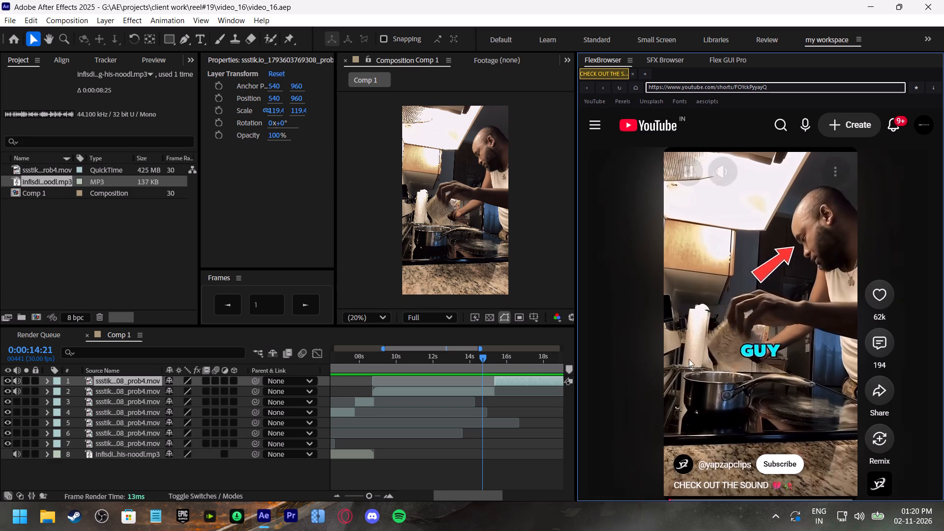
pyautogui.click(779, 341)
pyautogui.click(484, 360)
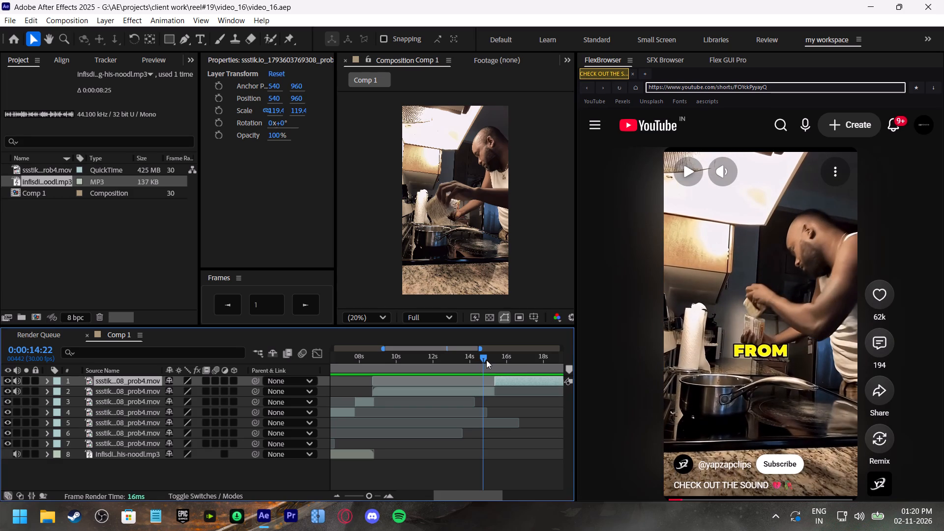
pyautogui.press('space')
pyautogui.keyDown('shift'); pyautogui.scroll(-3, 509, 379); pyautogui.keyUp('shift')
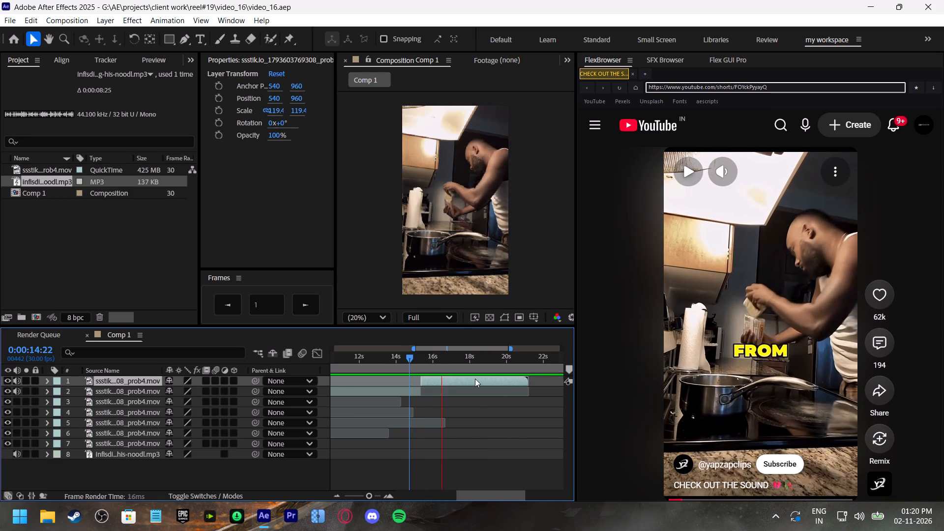
pyautogui.click(426, 359)
pyautogui.click(729, 328)
pyautogui.click(806, 496)
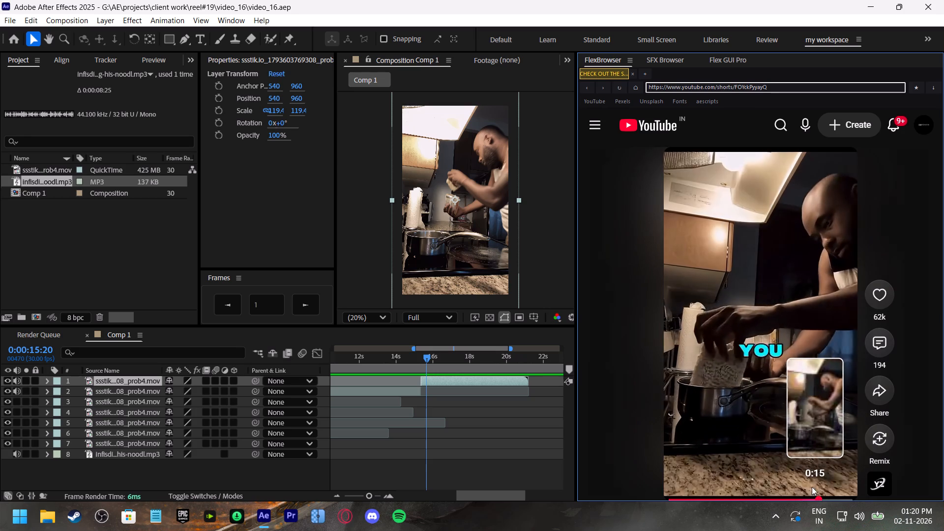
pyautogui.click(769, 329)
pyautogui.press('space')
pyautogui.click(428, 361)
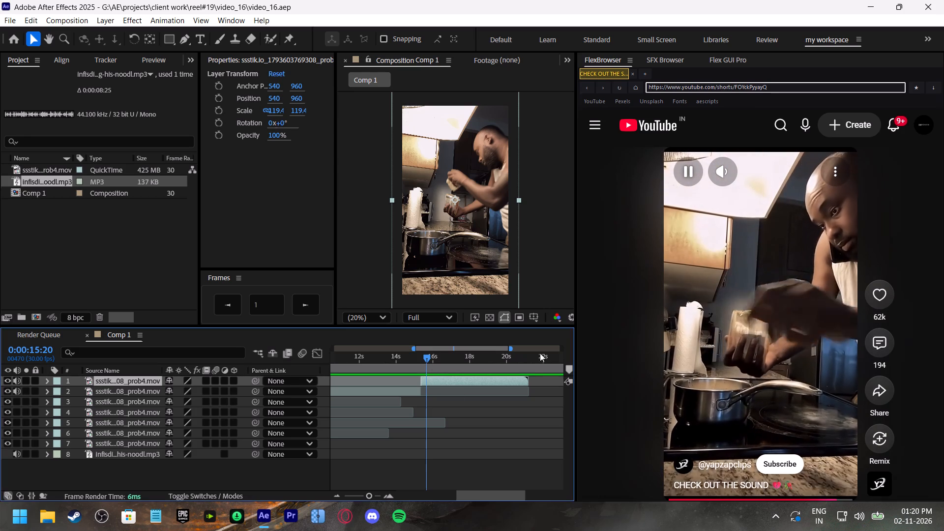
pyautogui.click(698, 322)
# Preview the zoomed section from 0:00:14:29 and split it at 0:00:17:10.
pyautogui.click(413, 363)
pyautogui.press('space')
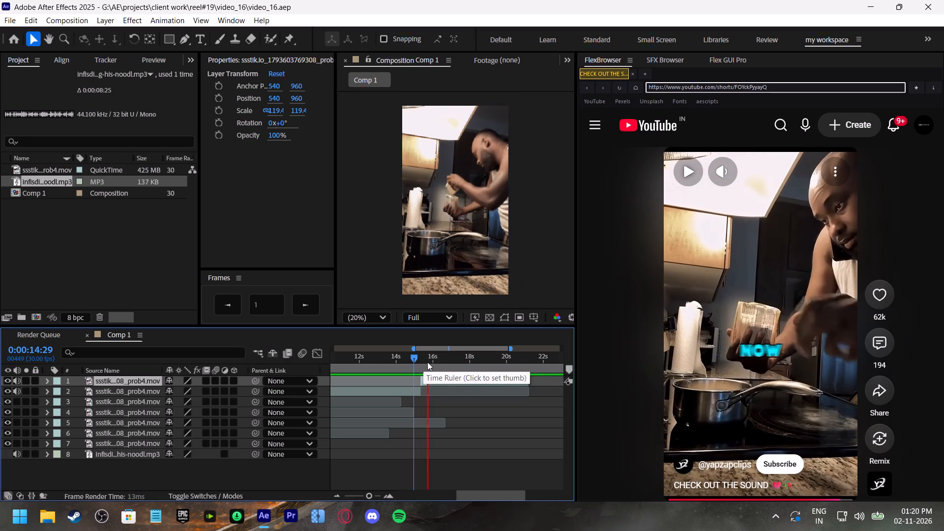
pyautogui.moveTo(434, 360); pyautogui.dragTo(424, 360)
pyautogui.press('space')
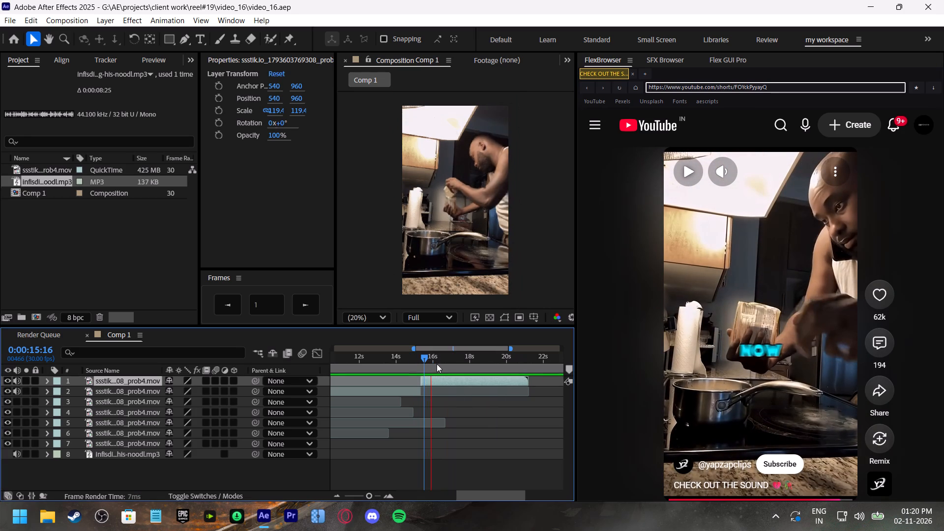
pyautogui.press('space')
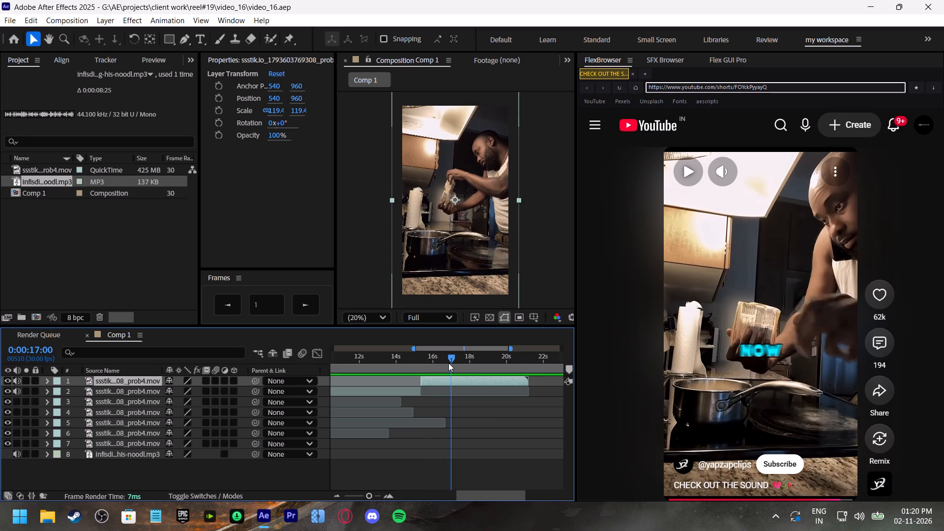
pyautogui.press('space')
pyautogui.moveTo(448, 363); pyautogui.dragTo(455, 366)
pyautogui.click(462, 383)
pyautogui.hotkey('ctrl', 'shift', 'd')
# Trim about 0.4 seconds off the top section's start, slide it back to 0:00:17:10, and preview the join.
pyautogui.press('space')
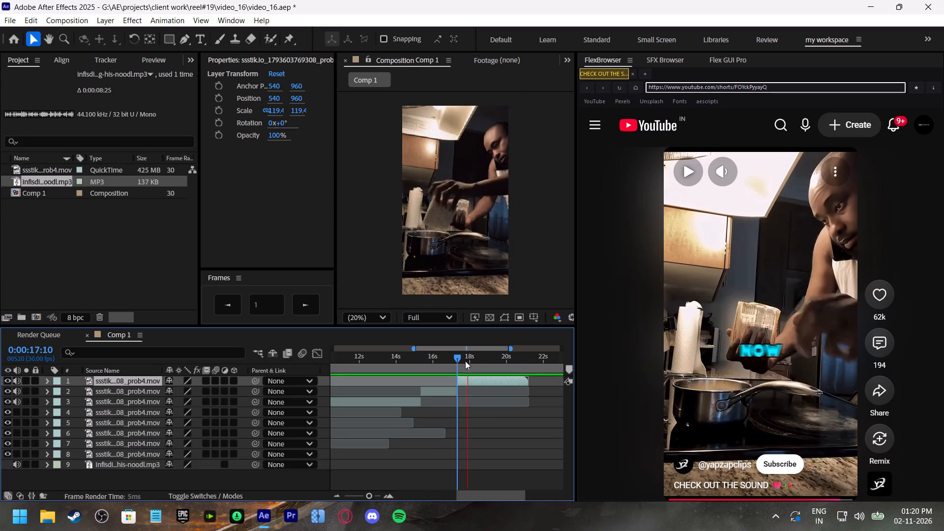
pyautogui.click(467, 360)
pyautogui.moveTo(458, 383); pyautogui.dragTo(468, 386)
pyautogui.moveTo(480, 381); pyautogui.dragTo(469, 381)
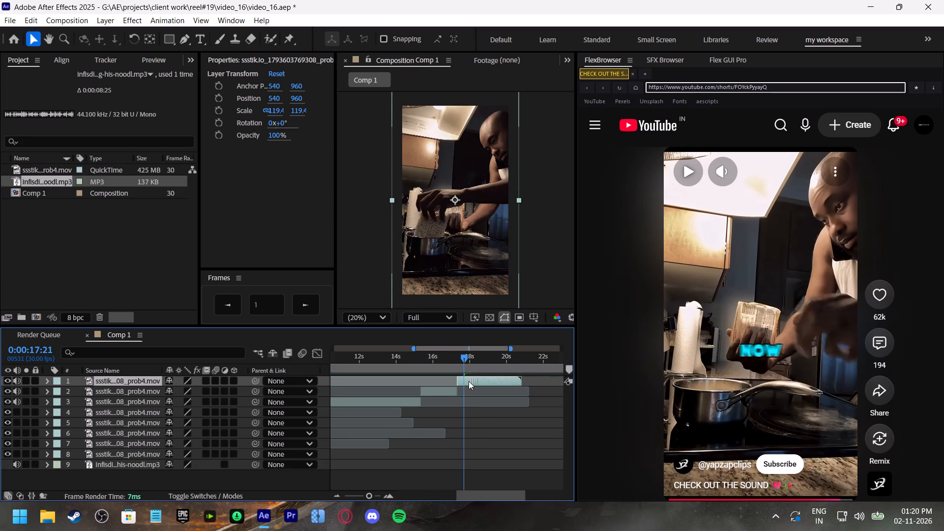
pyautogui.moveTo(469, 381); pyautogui.dragTo(468, 381)
pyautogui.click(441, 361)
pyautogui.press('space')
pyautogui.moveTo(414, 360); pyautogui.dragTo(406, 360)
pyautogui.press('space')
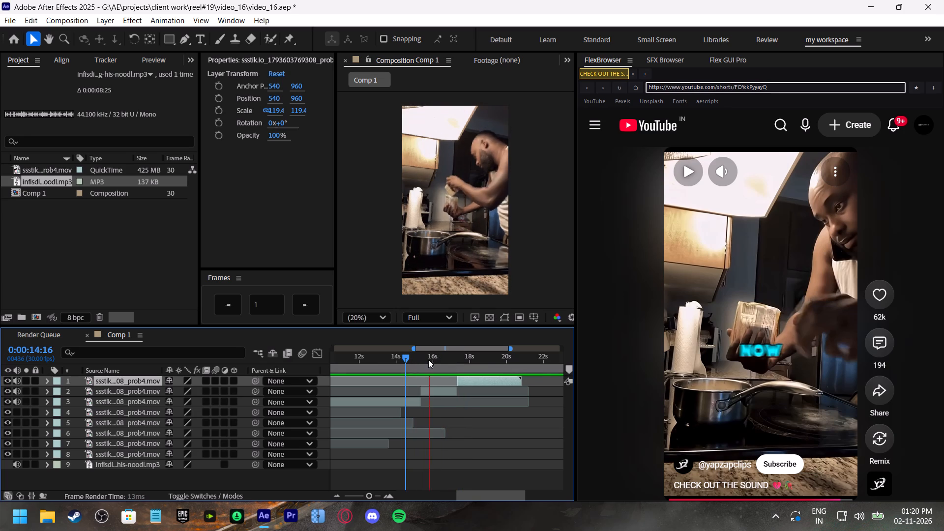
# Shorten the second section's end to about 0:00:17:03, slide the top section about 0.3 seconds earlier to meet it, and preview the join.
pyautogui.click(454, 361)
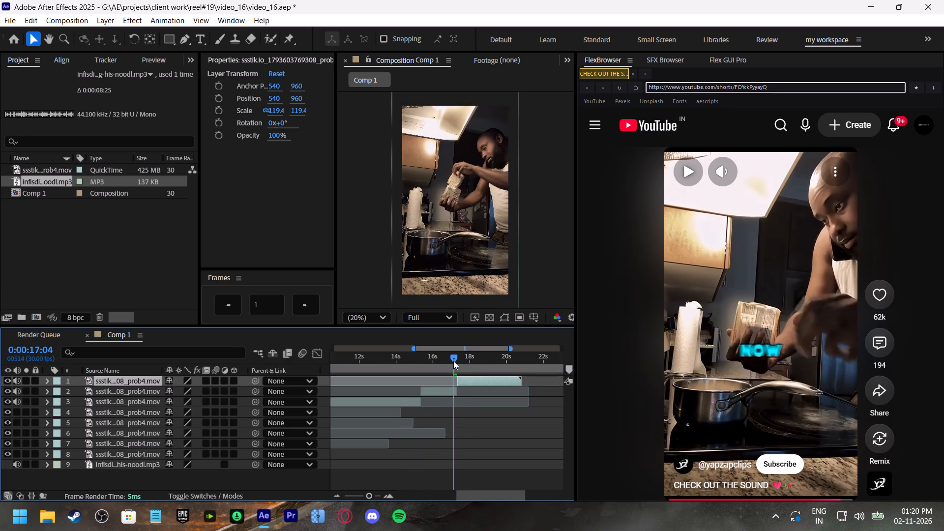
pyautogui.moveTo(459, 395); pyautogui.dragTo(454, 393)
pyautogui.moveTo(469, 381); pyautogui.dragTo(462, 380)
pyautogui.click(430, 357)
pyautogui.press('space')
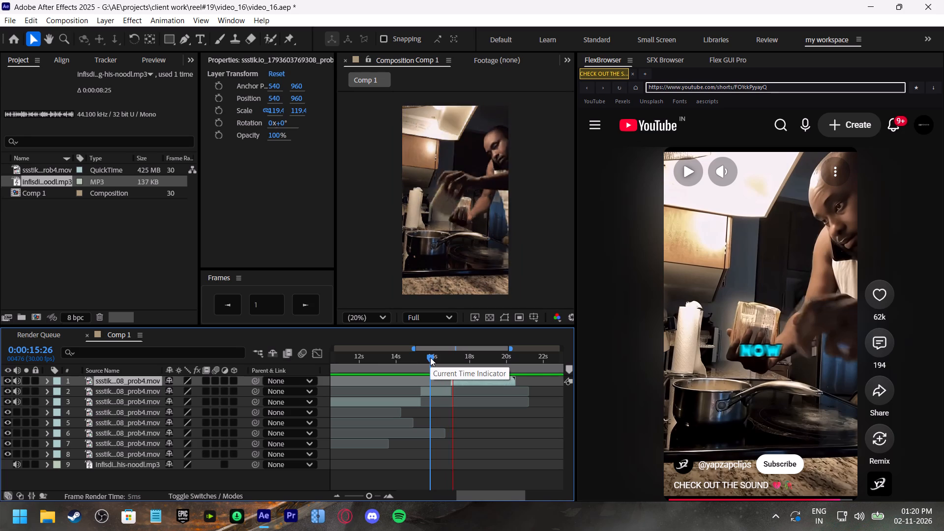
pyautogui.click(420, 356)
pyautogui.click(453, 388)
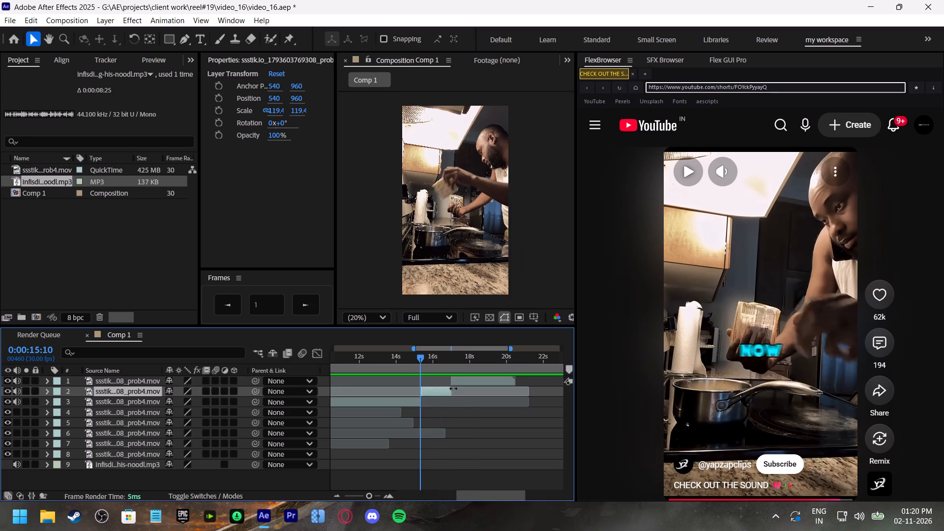
pyautogui.press('space')
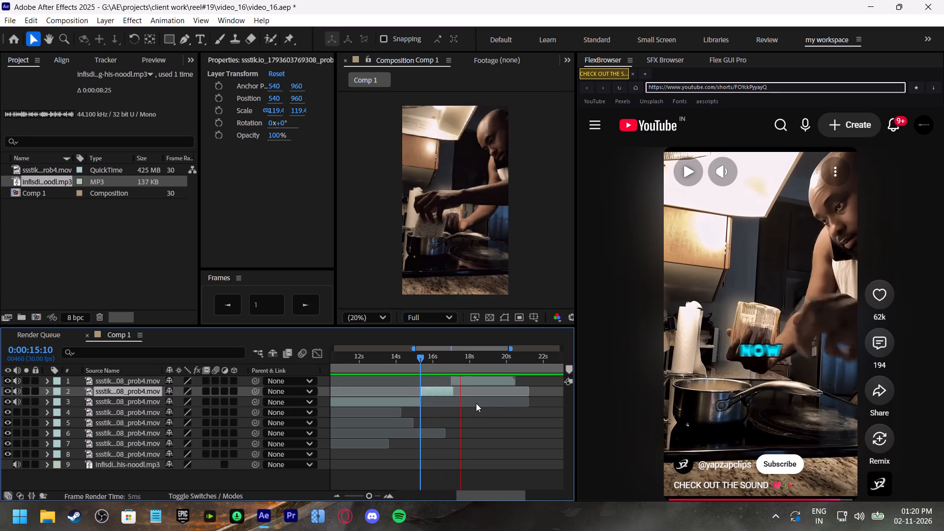
pyautogui.click(465, 359)
# Check the reference Short's ending, save the project, and preview the composition from 0:00:16:26.
pyautogui.click(764, 345)
pyautogui.click(823, 497)
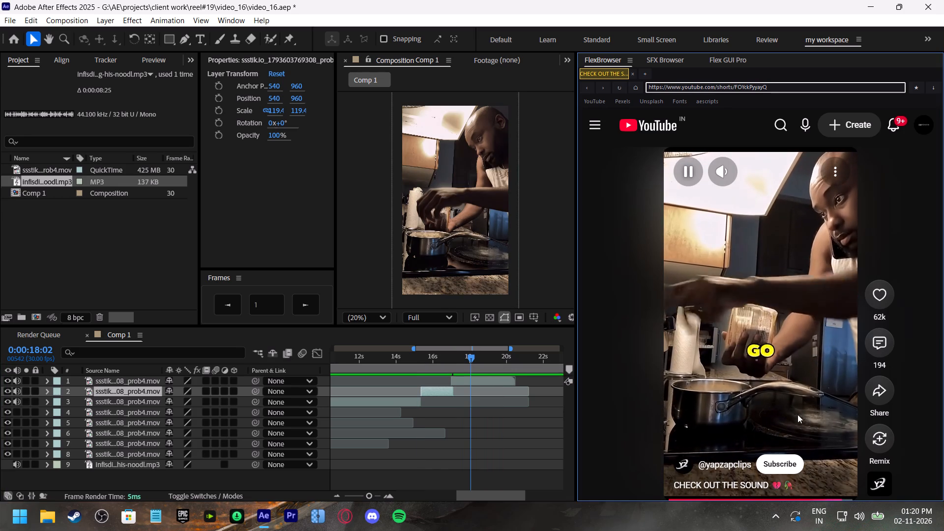
pyautogui.click(778, 350)
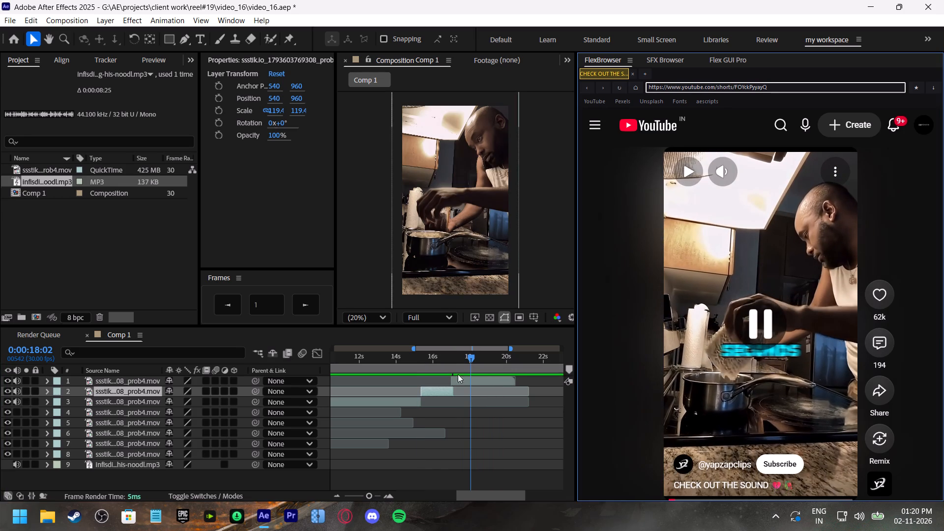
pyautogui.click(448, 364)
pyautogui.hotkey('ctrl', 's')
pyautogui.press('space')
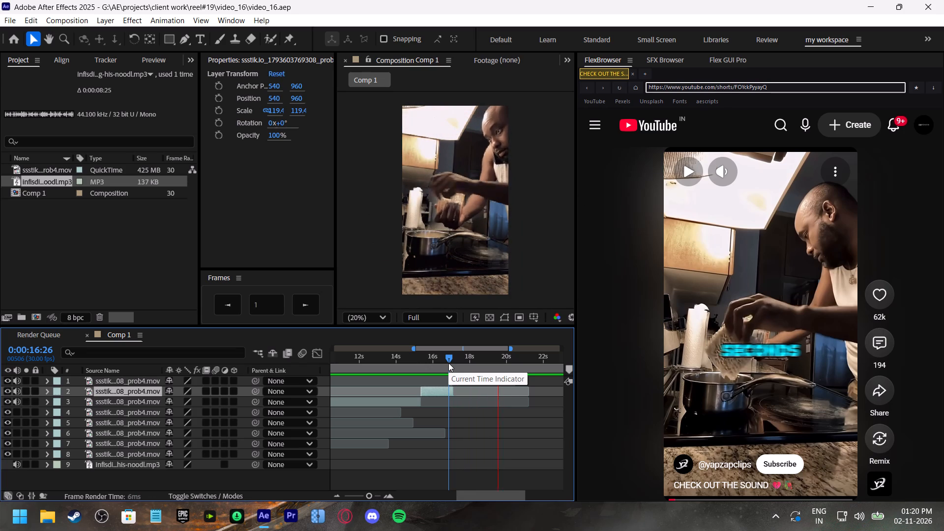
# End the work area at the last section's end, about 0:00:20:11, and save the project.
pyautogui.moveTo(492, 364); pyautogui.dragTo(504, 372)
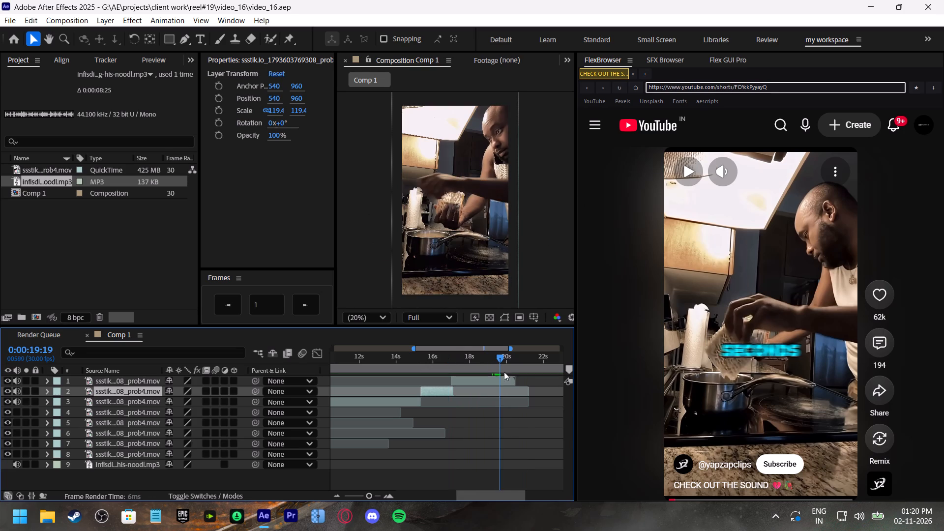
pyautogui.moveTo(504, 372); pyautogui.dragTo(513, 385)
pyautogui.press('n')
pyautogui.moveTo(489, 359); pyautogui.dragTo(260, 380)
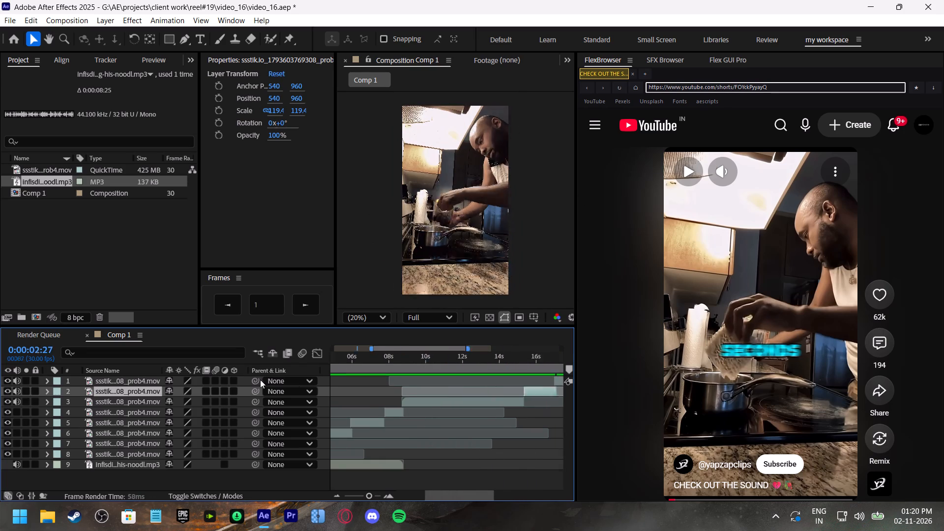
pyautogui.moveTo(260, 380); pyautogui.dragTo(214, 385)
pyautogui.hotkey('ctrl', 's')
# Compare the composition's opening from 0:00:00:00 with the start of the reference Short.
pyautogui.moveTo(349, 358); pyautogui.dragTo(319, 362)
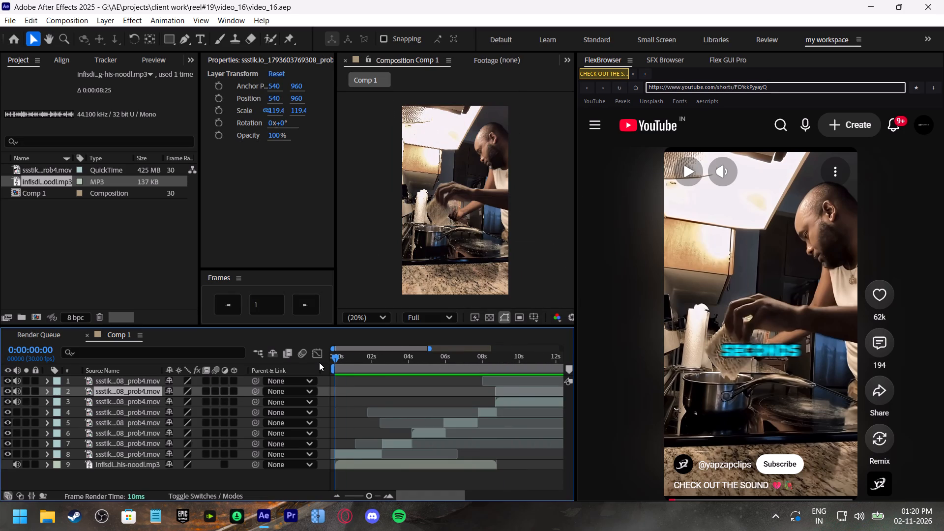
pyautogui.press('space')
pyautogui.moveTo(349, 361); pyautogui.dragTo(299, 369)
pyautogui.click(764, 334)
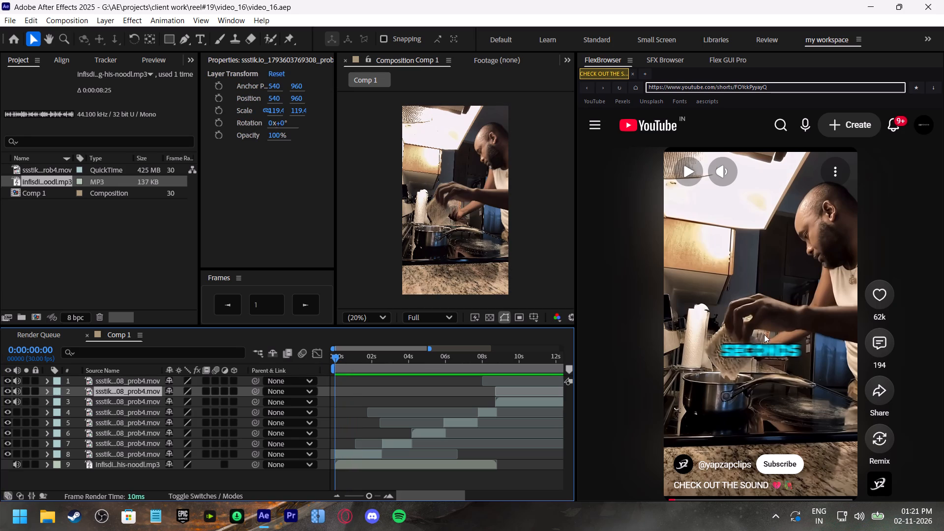
pyautogui.moveTo(677, 498); pyautogui.dragTo(661, 501)
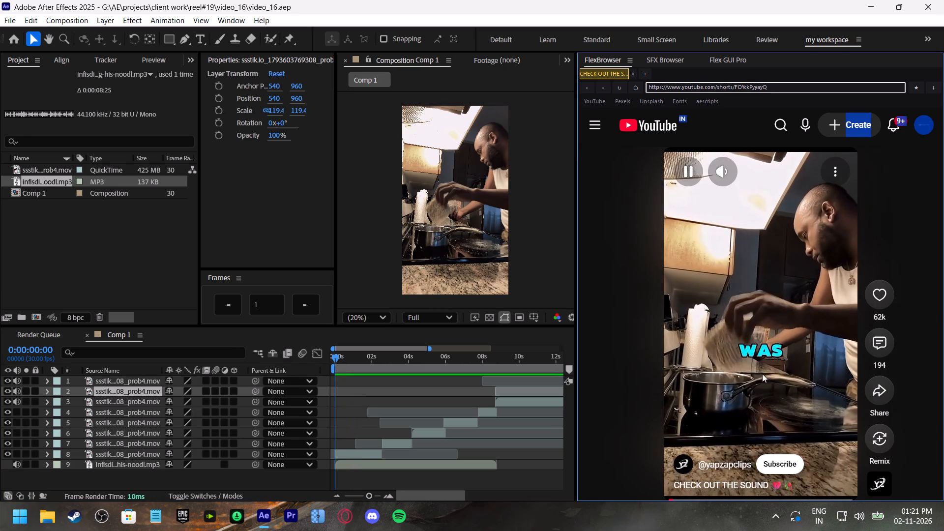
pyautogui.click(767, 348)
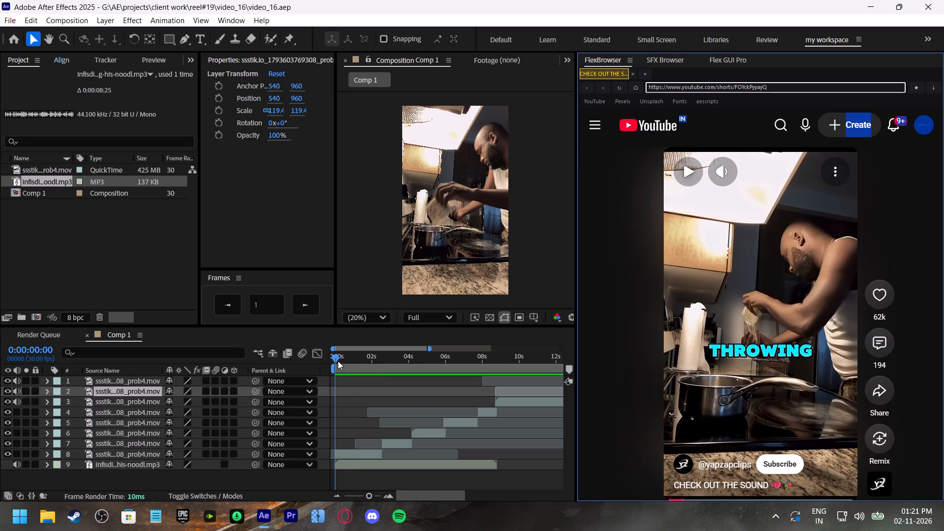
pyautogui.moveTo(338, 361); pyautogui.dragTo(324, 361)
pyautogui.press('space')
pyautogui.moveTo(360, 358); pyautogui.dragTo(330, 364)
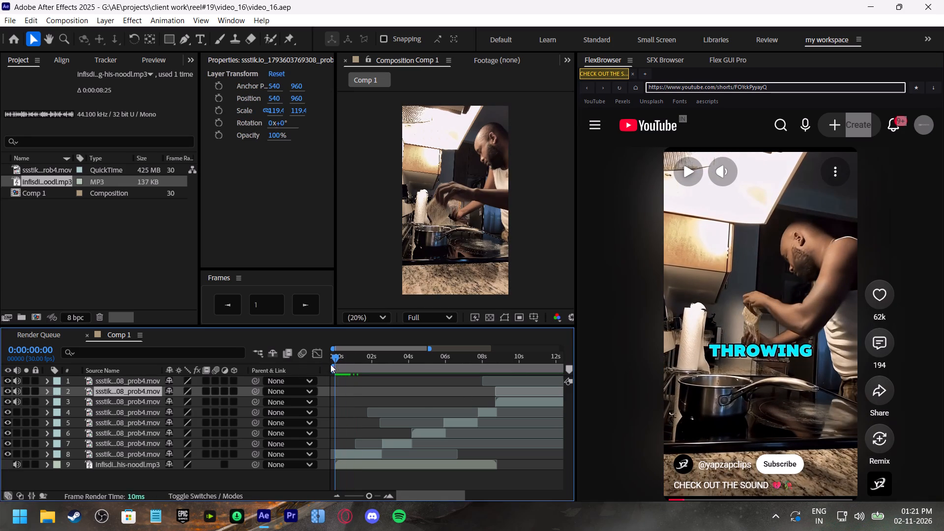
pyautogui.moveTo(330, 364); pyautogui.dragTo(327, 365)
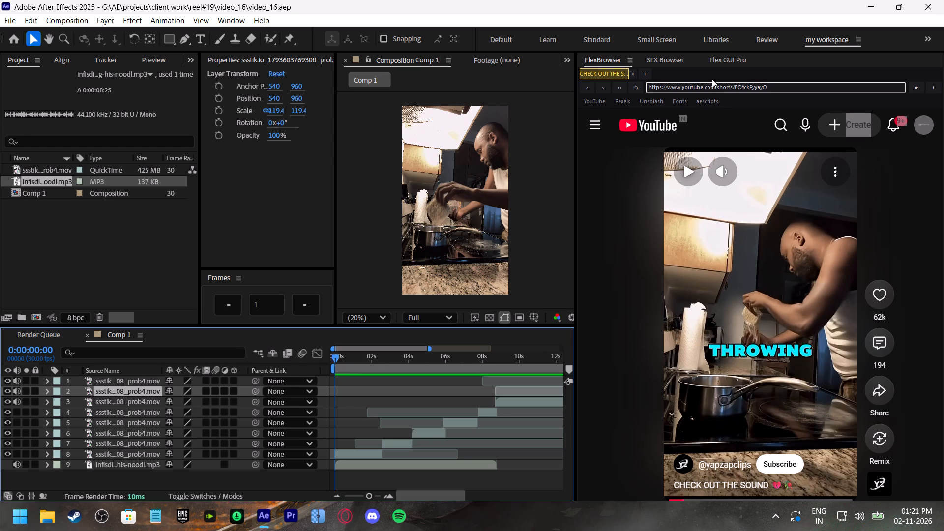
# Import red_arrow_PNG85.png from the Flex GUI Pro emoji assets as the top layer at 0:00:00:00.
pyautogui.click(727, 63)
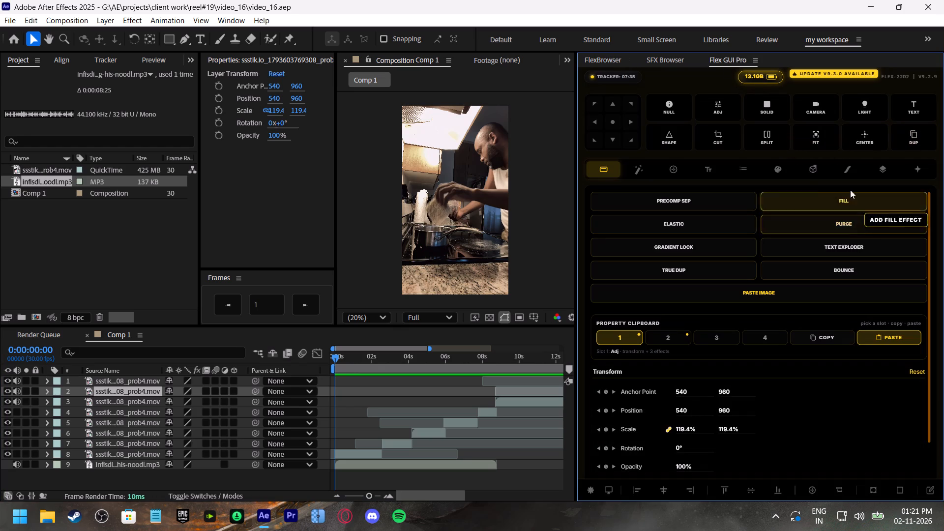
pyautogui.click(813, 174)
pyautogui.scroll(-1, 828, 382)
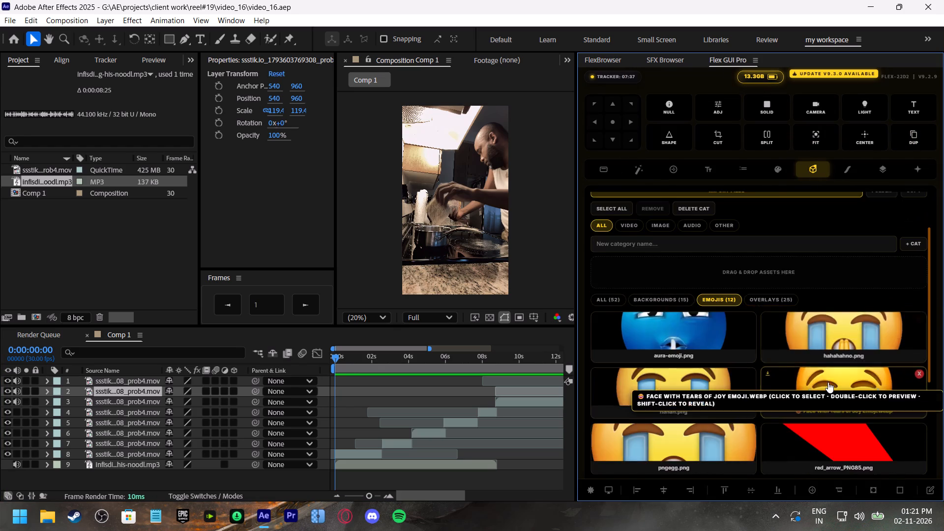
pyautogui.scroll(-1, 829, 386)
pyautogui.click(767, 360)
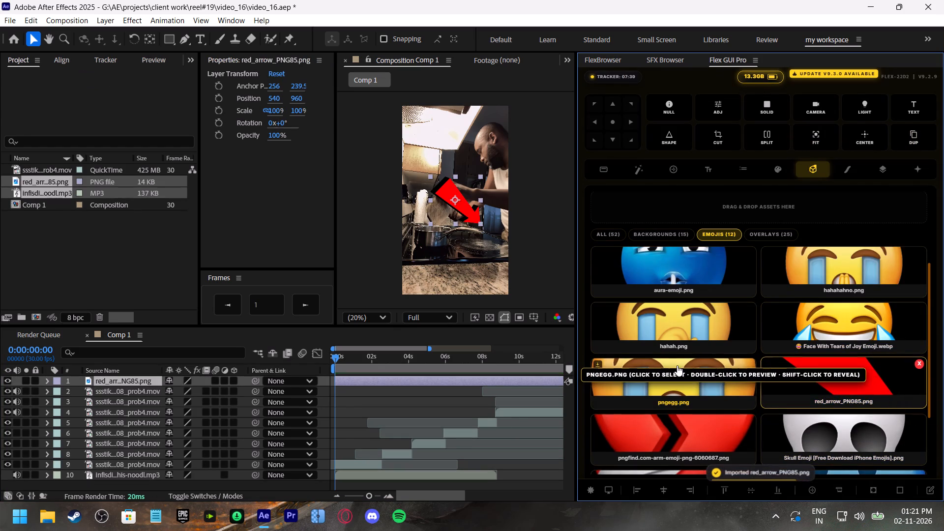
pyautogui.click(350, 391)
pyautogui.click(350, 383)
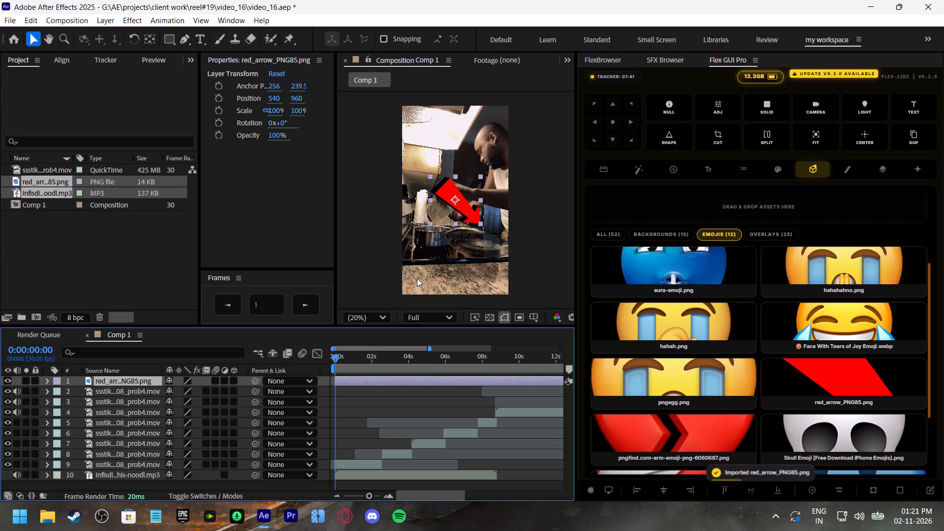
# Scale the red arrow down to about 47.8% and place it beside the man's head at about 515, 250.
pyautogui.moveTo(458, 212); pyautogui.dragTo(445, 176)
pyautogui.moveTo(468, 185); pyautogui.dragTo(453, 173)
pyautogui.moveTo(446, 164); pyautogui.dragTo(456, 131)
pyautogui.press('w')
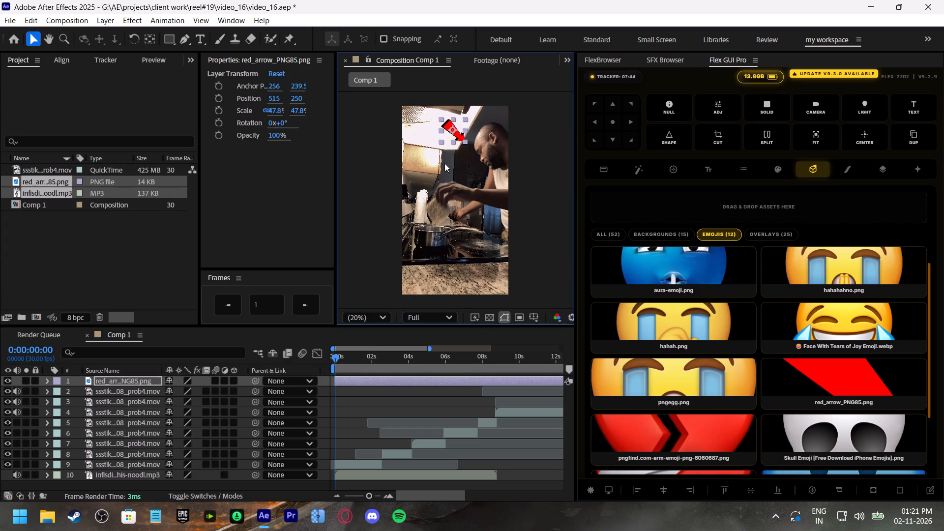
pyautogui.moveTo(359, 358); pyautogui.dragTo(316, 364)
pyautogui.press('v')
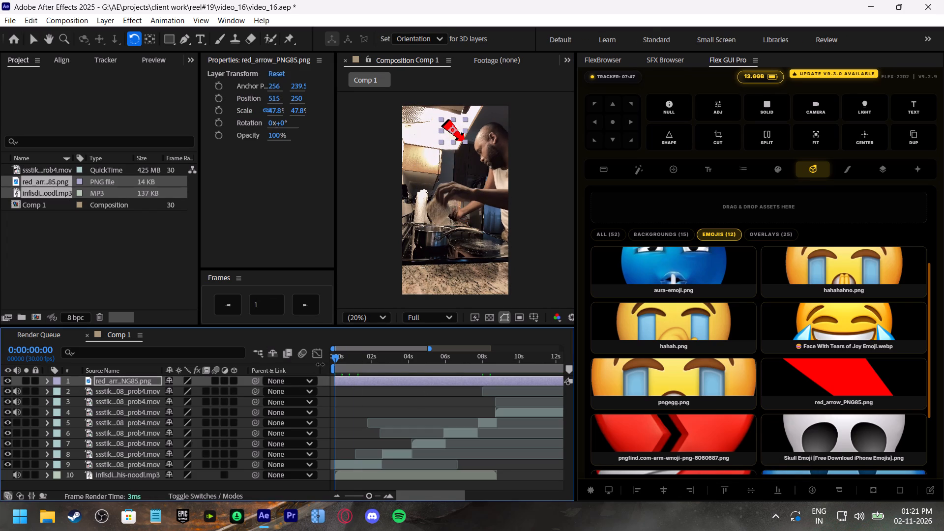
# Add Position, Rotation and Opacity keyframes to the red arrow layer at 0:00:00:00 and reveal them together.
pyautogui.press('p')
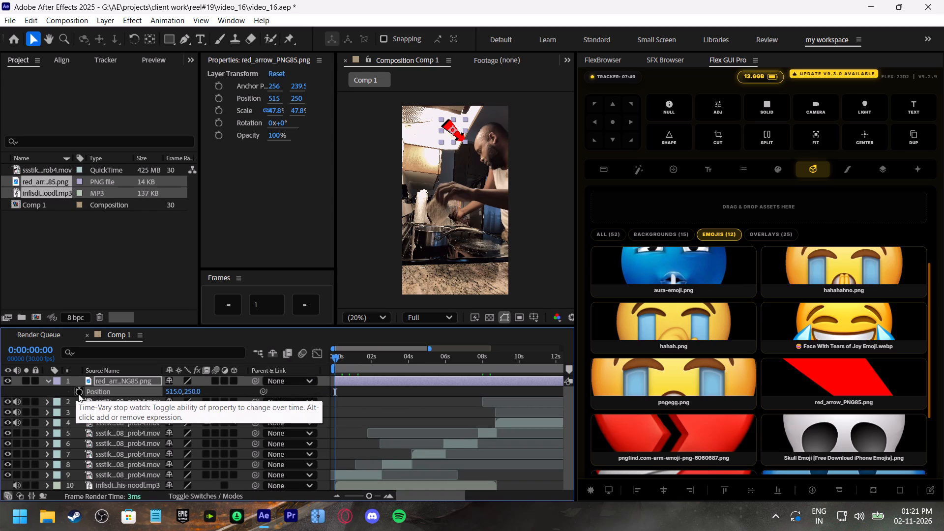
pyautogui.click(78, 394)
pyautogui.press('r')
pyautogui.click(78, 393)
pyautogui.press('t')
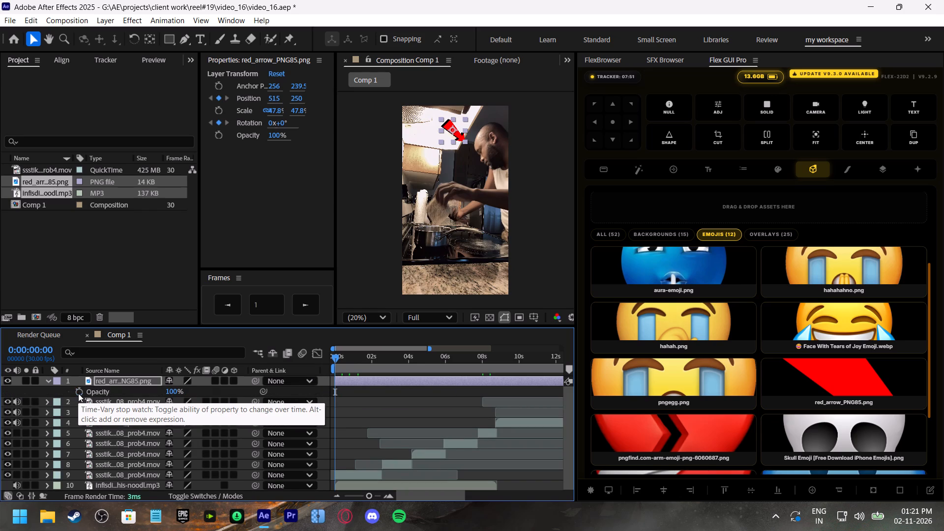
pyautogui.click(78, 393)
pyautogui.press('u')
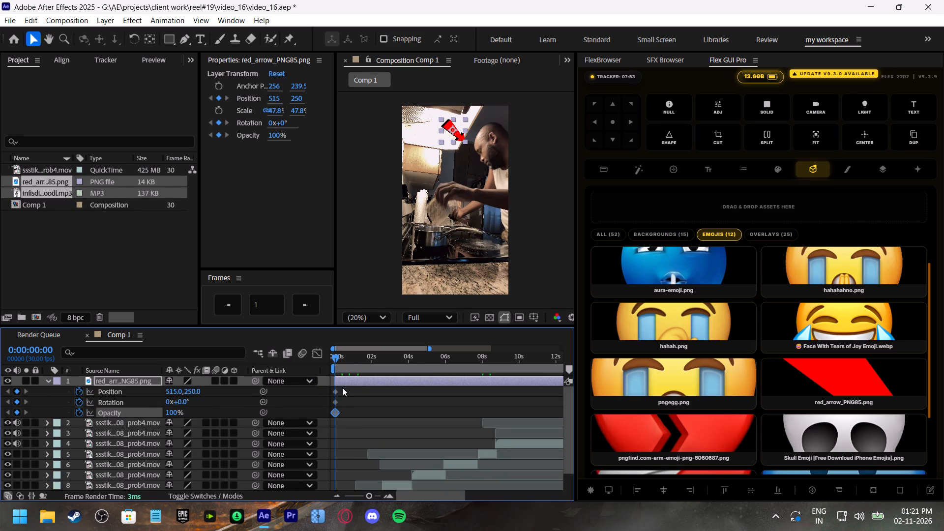
# Preview the opening and slide the arrow's Opacity keyframe to about 0.8 seconds.
pyautogui.click(332, 358)
pyautogui.press('space')
pyautogui.moveTo(346, 359); pyautogui.dragTo(343, 359)
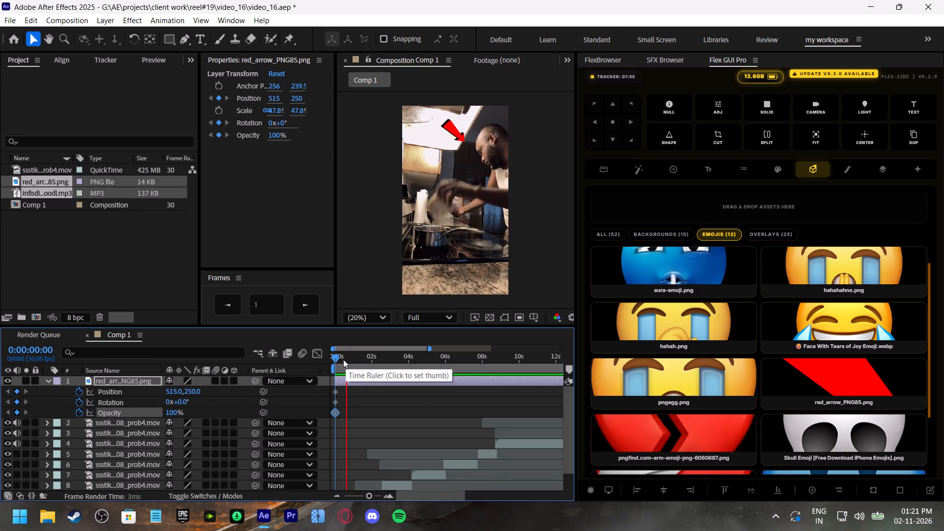
pyautogui.moveTo(343, 359); pyautogui.dragTo(321, 364)
pyautogui.press('space')
pyautogui.click(357, 361)
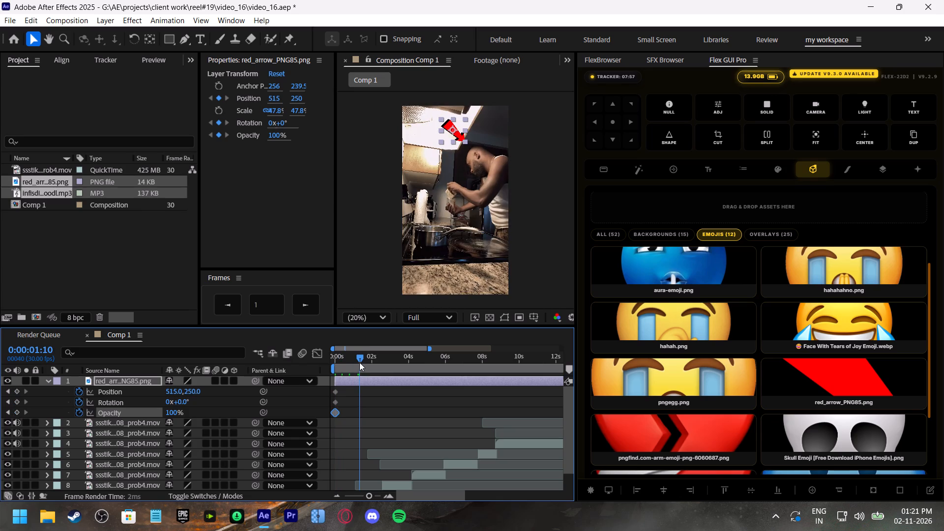
pyautogui.moveTo(336, 412); pyautogui.dragTo(350, 429)
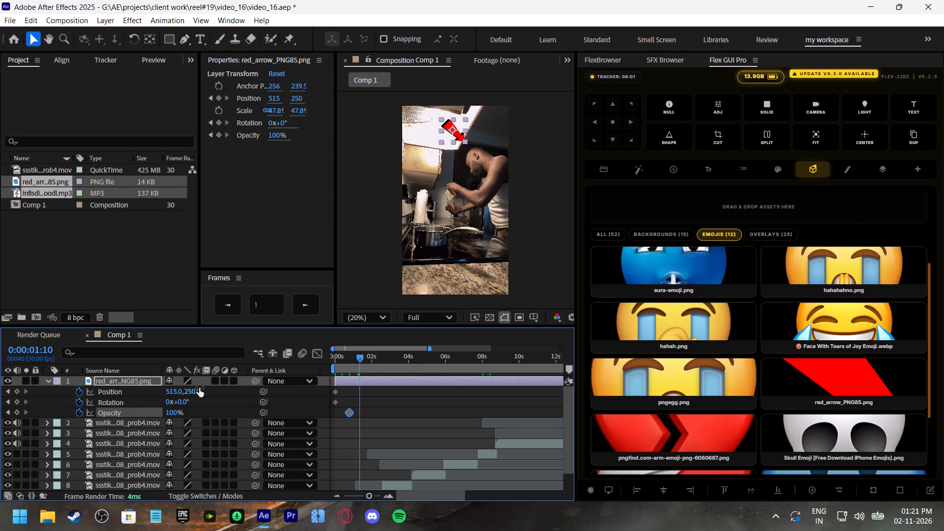
# Keyframe the arrow at 0:00:01:10 with Position about 315, 695 beside the man's lowered head and Rotation -52°.
pyautogui.moveTo(451, 135); pyautogui.dragTo(432, 179)
pyautogui.moveTo(450, 137); pyautogui.dragTo(438, 133)
pyautogui.moveTo(438, 166); pyautogui.dragTo(427, 165)
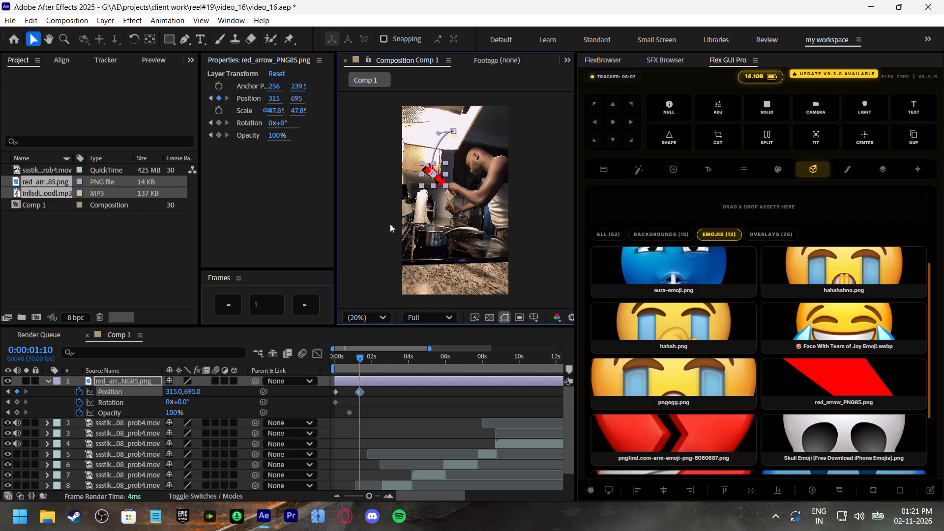
pyautogui.moveTo(185, 402); pyautogui.dragTo(152, 404)
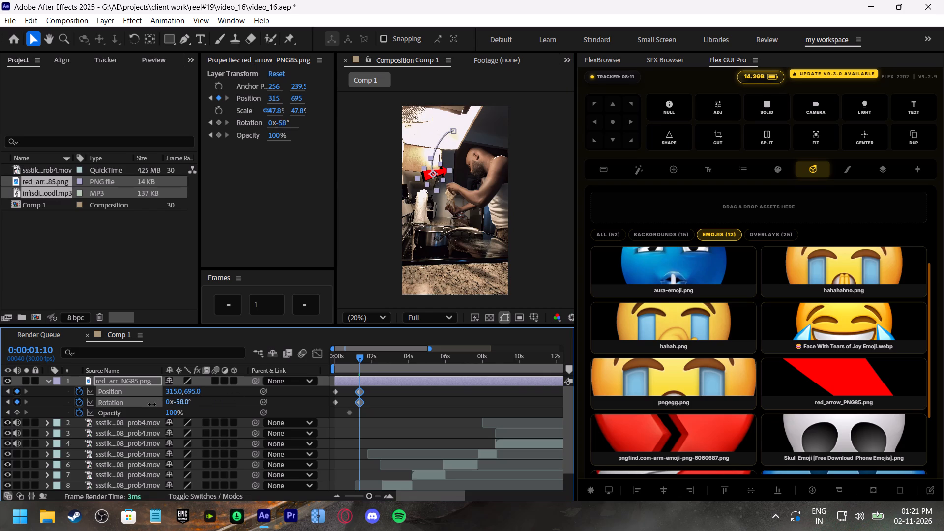
pyautogui.moveTo(152, 404); pyautogui.dragTo(157, 405)
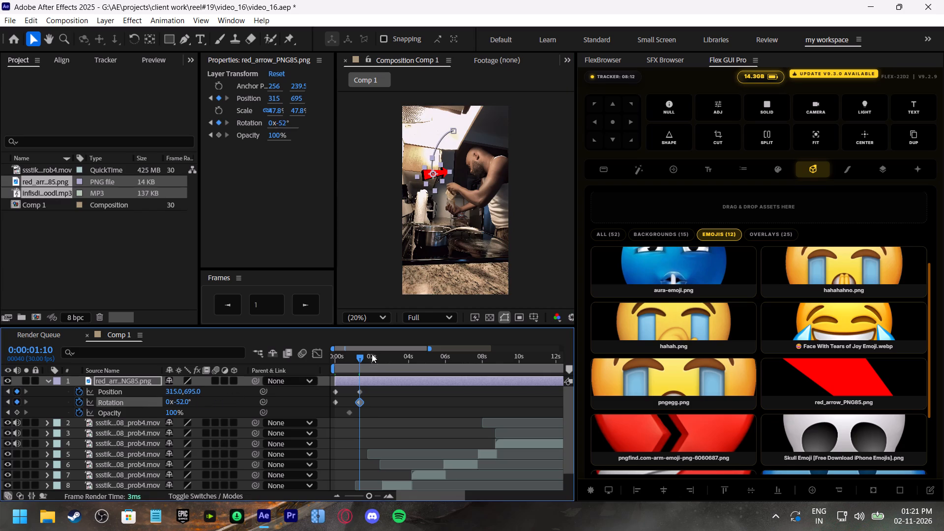
# Set the arrow's Rotation at 0:00:00:00 to -19° and scrub through its movement.
pyautogui.moveTo(357, 356); pyautogui.dragTo(310, 361)
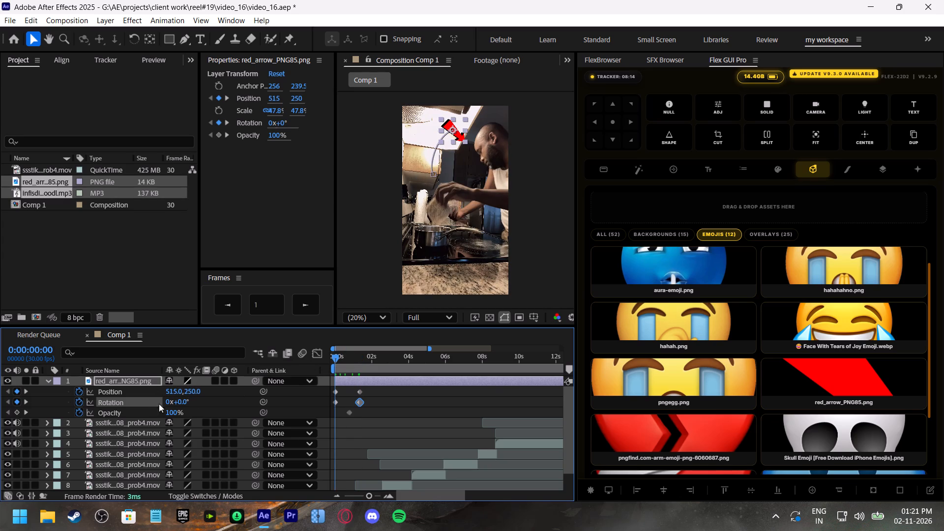
pyautogui.moveTo(185, 403); pyautogui.dragTo(172, 403)
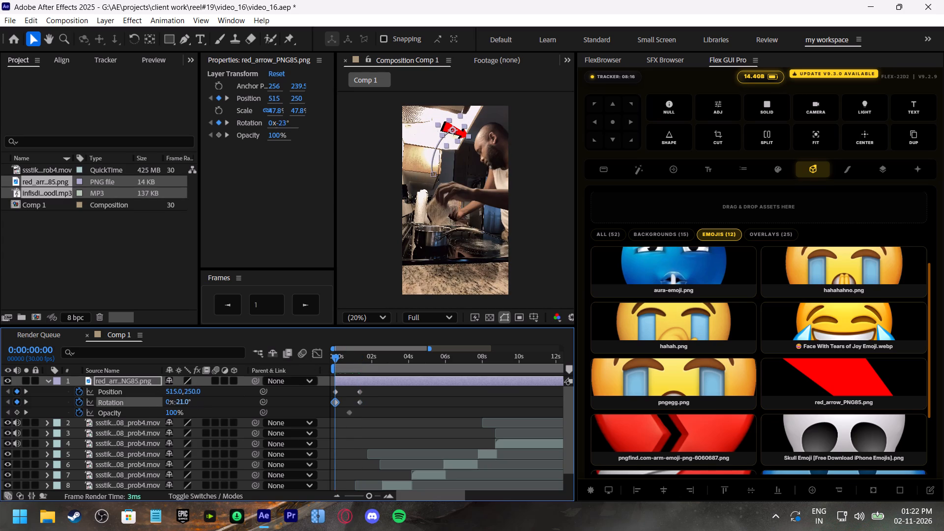
pyautogui.moveTo(172, 403); pyautogui.dragTo(173, 403)
pyautogui.click(332, 354)
pyautogui.moveTo(333, 354); pyautogui.dragTo(345, 356)
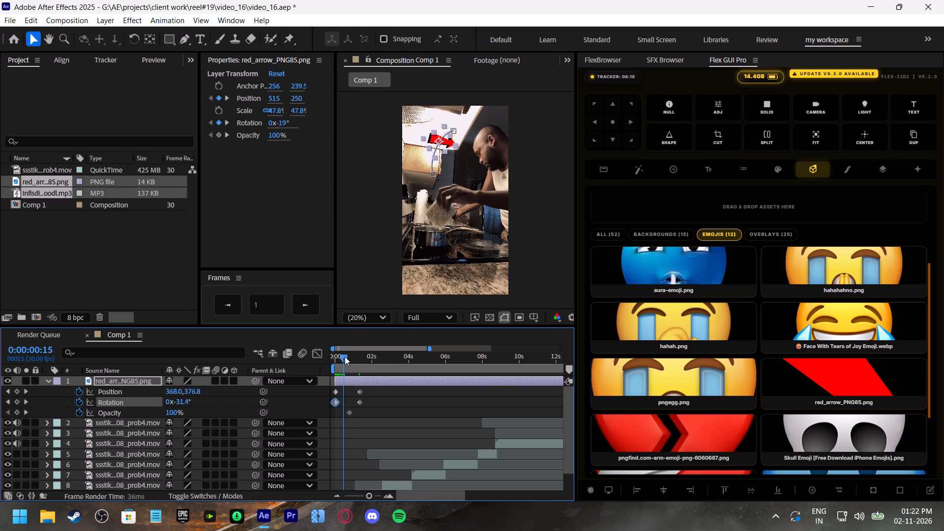
pyautogui.moveTo(345, 356); pyautogui.dragTo(362, 359)
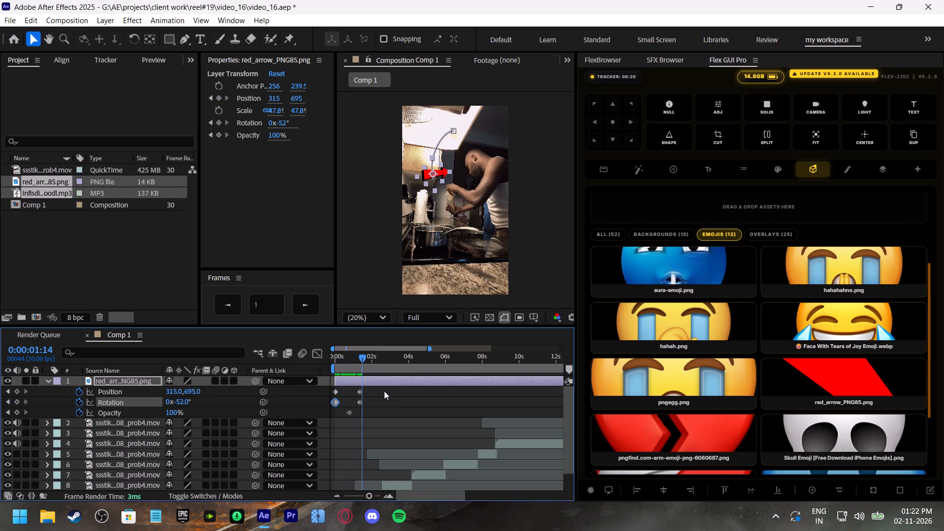
# Keyframe the arrow's Opacity at 0% at 0:00:01:10 so that it fades out.
pyautogui.moveTo(354, 363); pyautogui.dragTo(355, 368)
pyautogui.moveTo(352, 359); pyautogui.dragTo(359, 370)
pyautogui.click(367, 410)
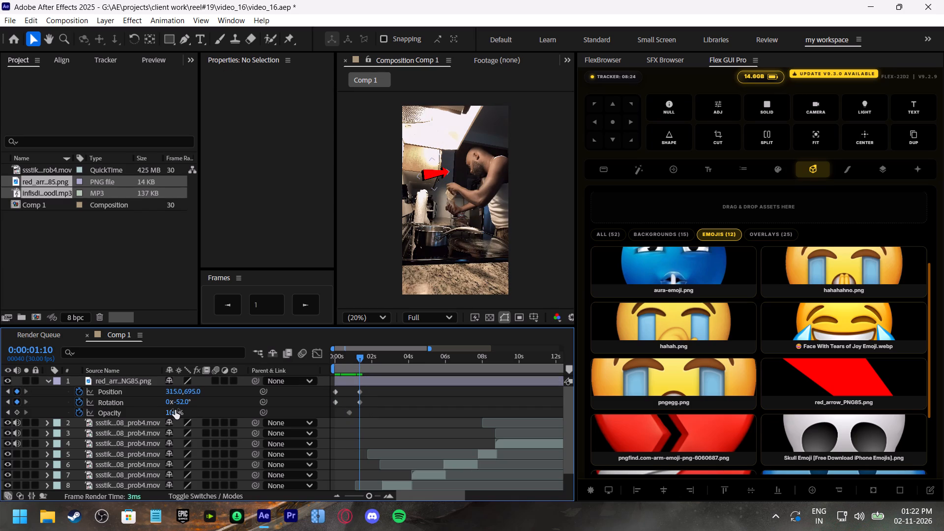
pyautogui.moveTo(171, 413); pyautogui.dragTo(12, 414)
# Apply the 0.1, 0.85, 0.27, 1 Flex Curve to all the arrow's keyframes, save the project, and preview the opening.
pyautogui.moveTo(380, 390); pyautogui.dragTo(299, 424)
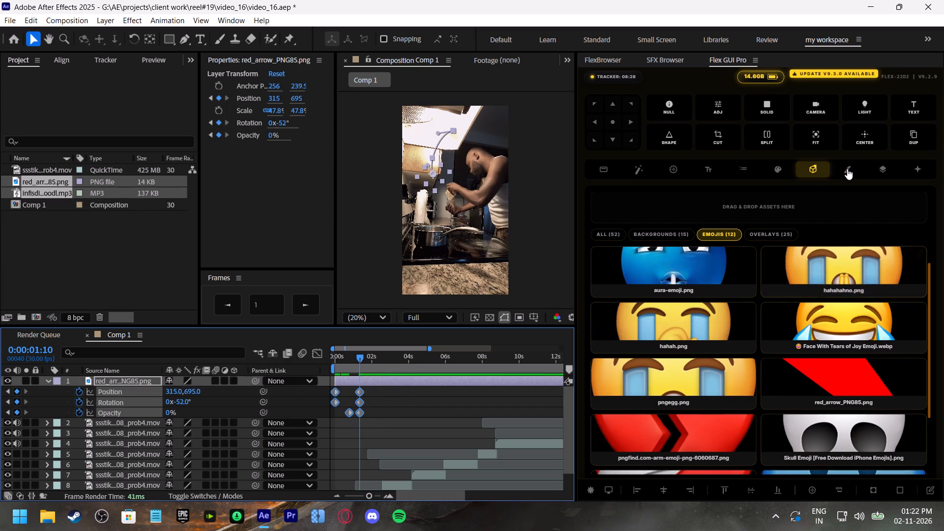
pyautogui.click(847, 168)
pyautogui.click(665, 464)
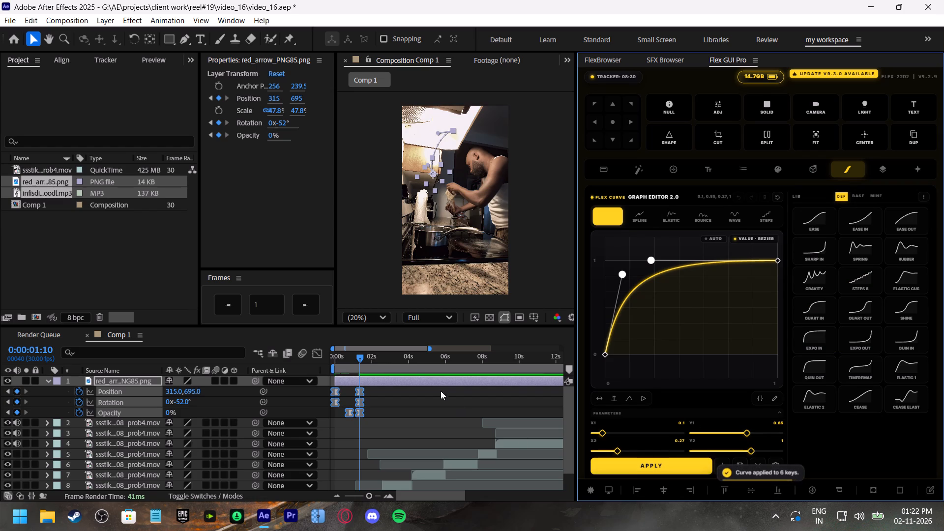
pyautogui.moveTo(362, 358); pyautogui.dragTo(297, 368)
pyautogui.hotkey('ctrl', 's')
pyautogui.press('space')
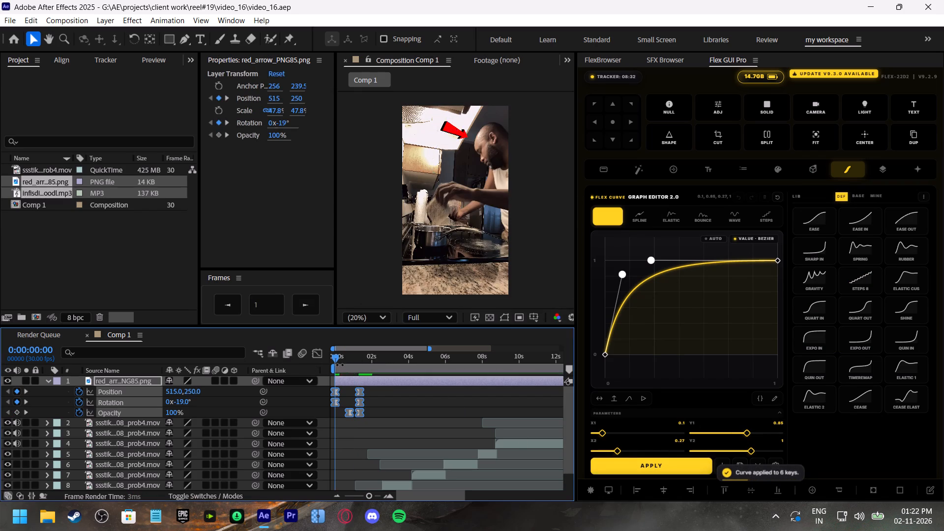
pyautogui.moveTo(343, 362); pyautogui.dragTo(322, 366)
pyautogui.press('space')
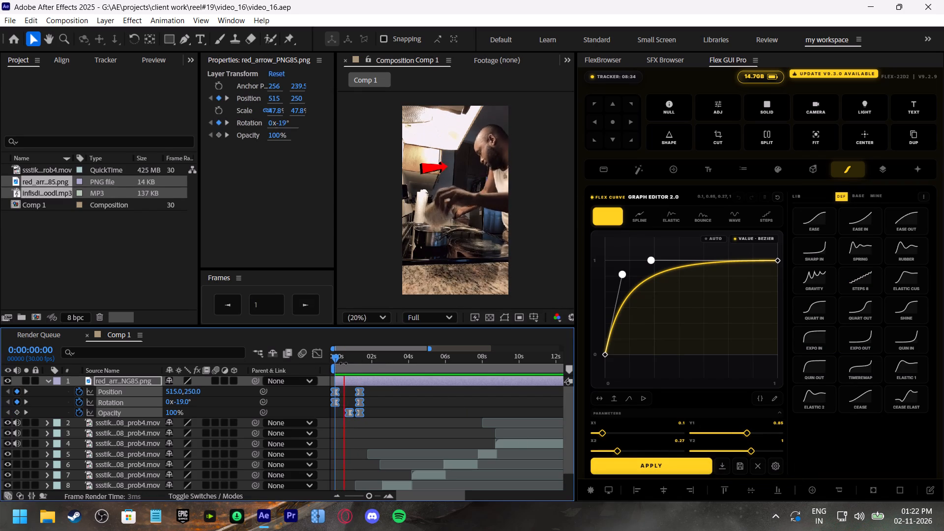
pyautogui.moveTo(358, 358); pyautogui.dragTo(327, 361)
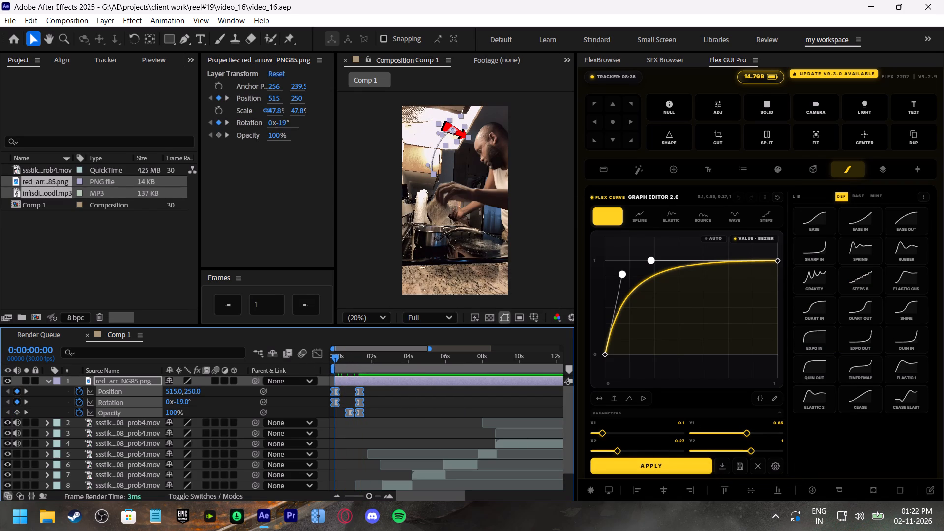
# Soften the start of the easing curve to 0.17, 0.49, 0.27, 1, reapply it to the arrow's keyframes, and preview the motion.
pyautogui.moveTo(622, 279); pyautogui.dragTo(635, 314)
pyautogui.click(659, 467)
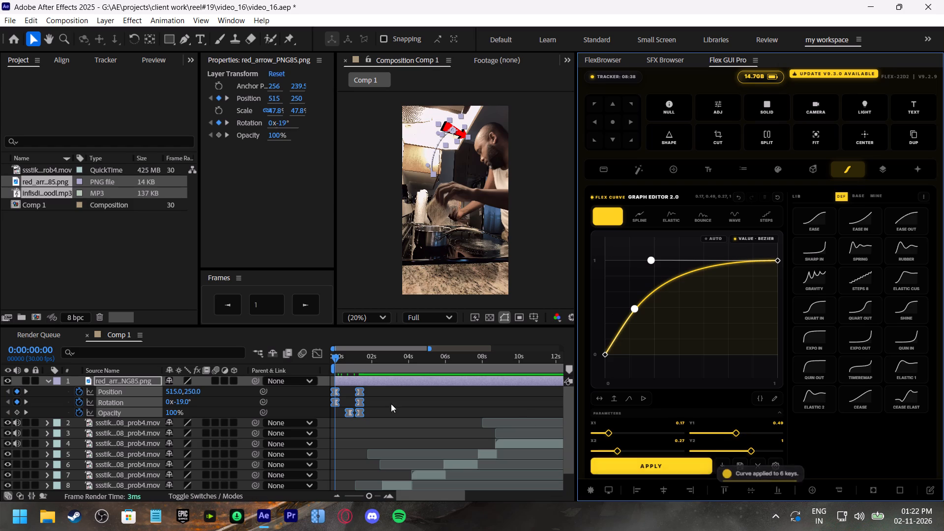
pyautogui.moveTo(342, 357); pyautogui.dragTo(317, 362)
pyautogui.press('space')
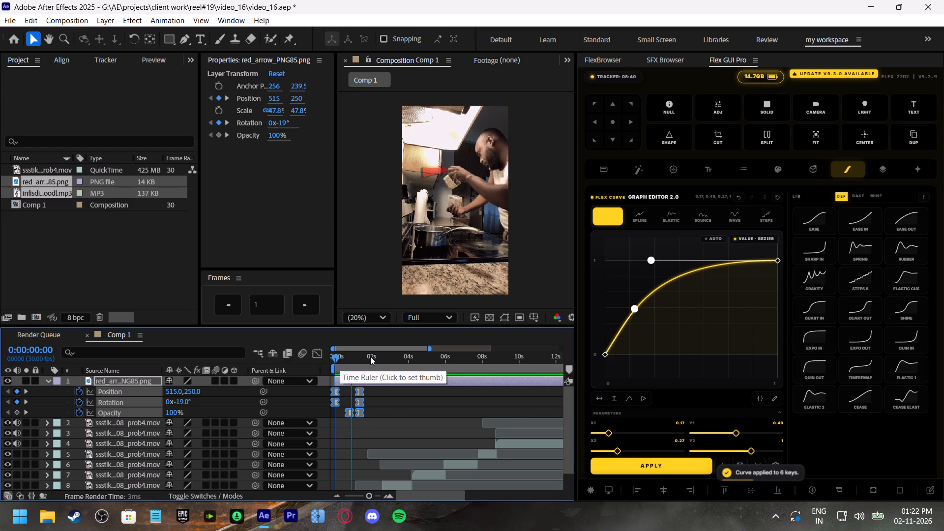
pyautogui.moveTo(368, 355); pyautogui.dragTo(319, 360)
pyautogui.press('space')
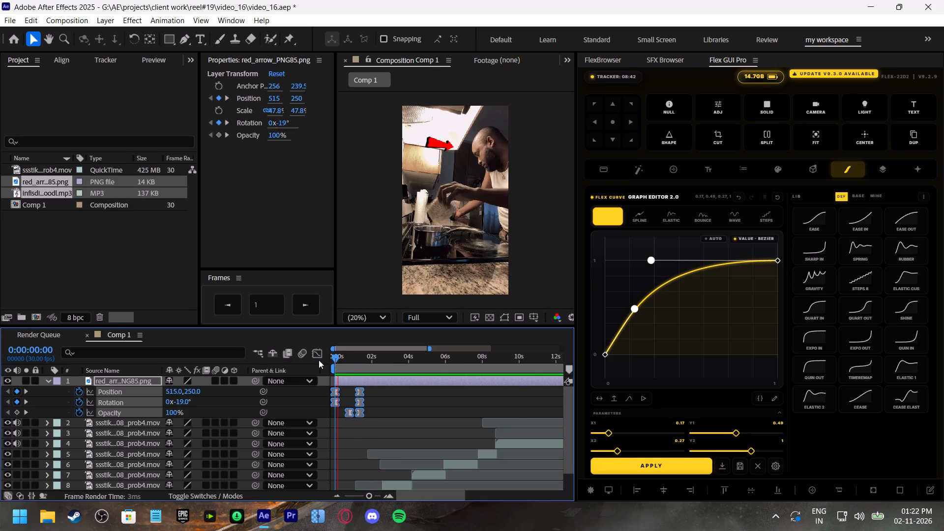
pyautogui.click(356, 359)
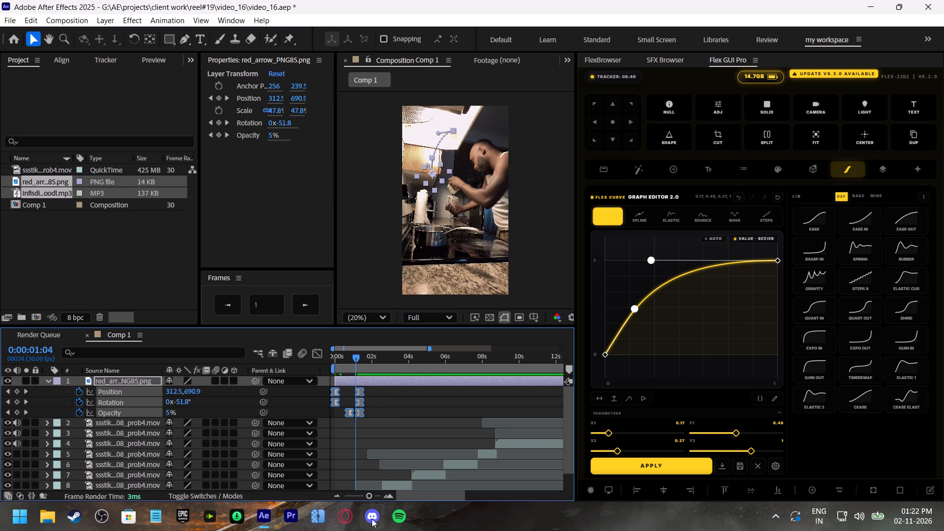
# Switch to Discord.
pyautogui.click(372, 519)
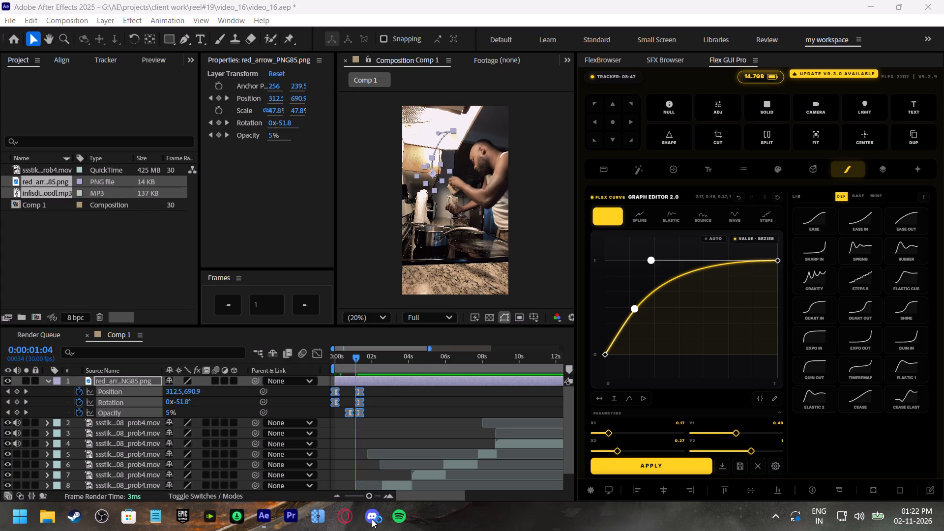
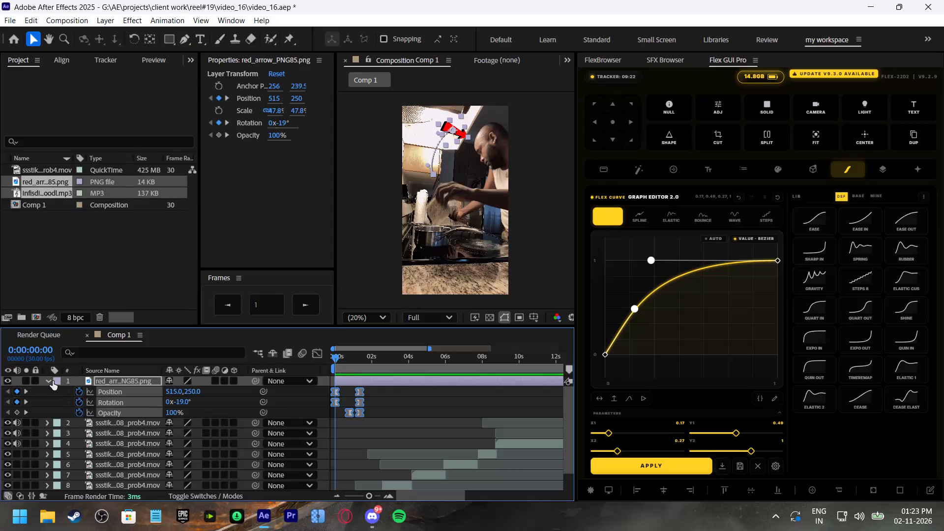
# Collapse the arrow layer's keyframed properties and save the project.
pyautogui.click(48, 382)
pyautogui.hotkey('ctrl', 's')
# Preview the opening repeatedly, examining the arrow's motion and the timing of the first cut against the voiceover.
pyautogui.moveTo(347, 356); pyautogui.dragTo(312, 368)
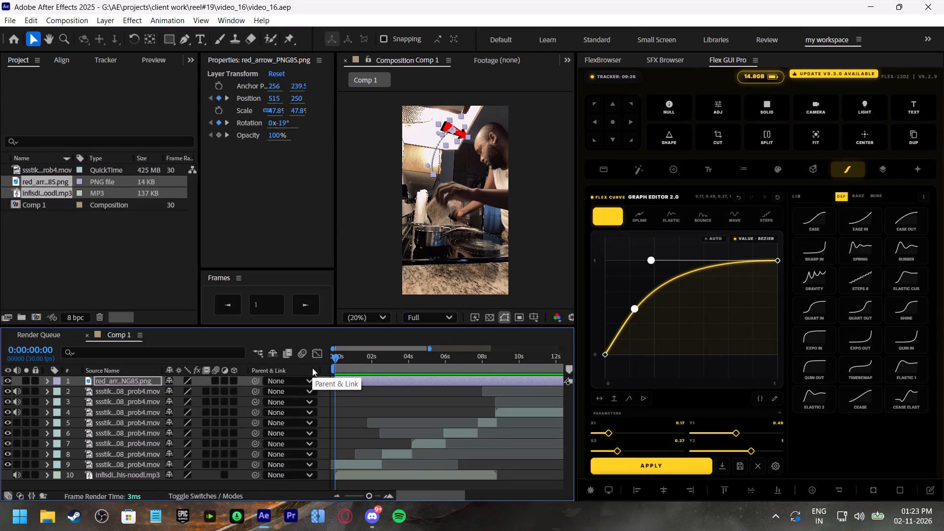
pyautogui.moveTo(346, 360); pyautogui.dragTo(324, 360)
pyautogui.press('space')
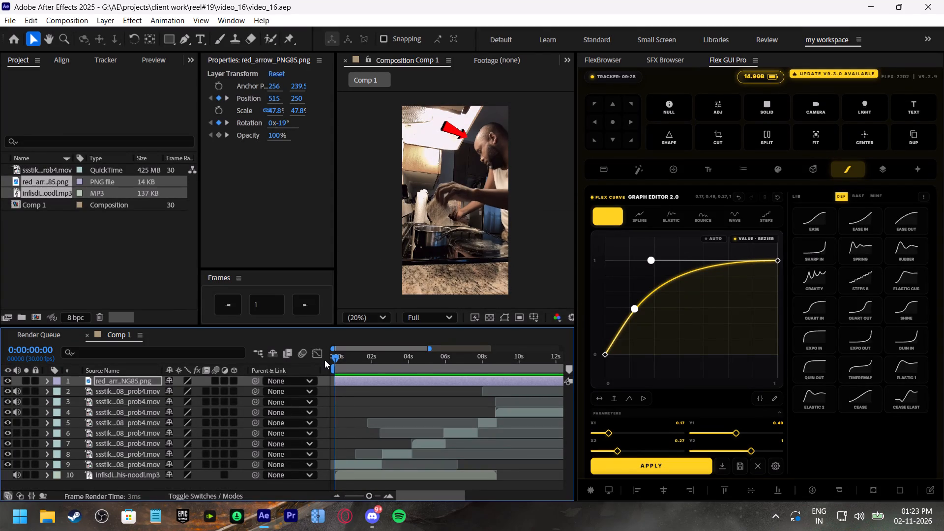
pyautogui.moveTo(341, 357); pyautogui.dragTo(320, 362)
pyautogui.press('space')
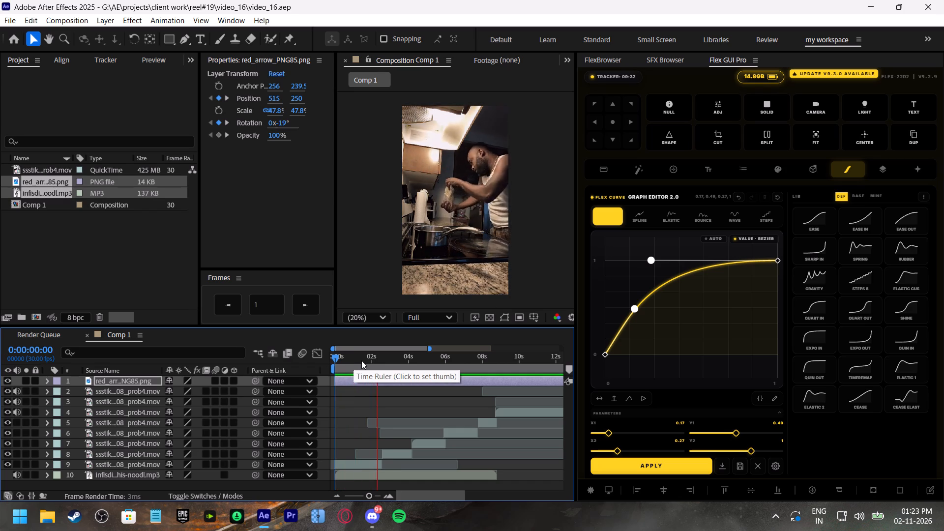
pyautogui.click(361, 360)
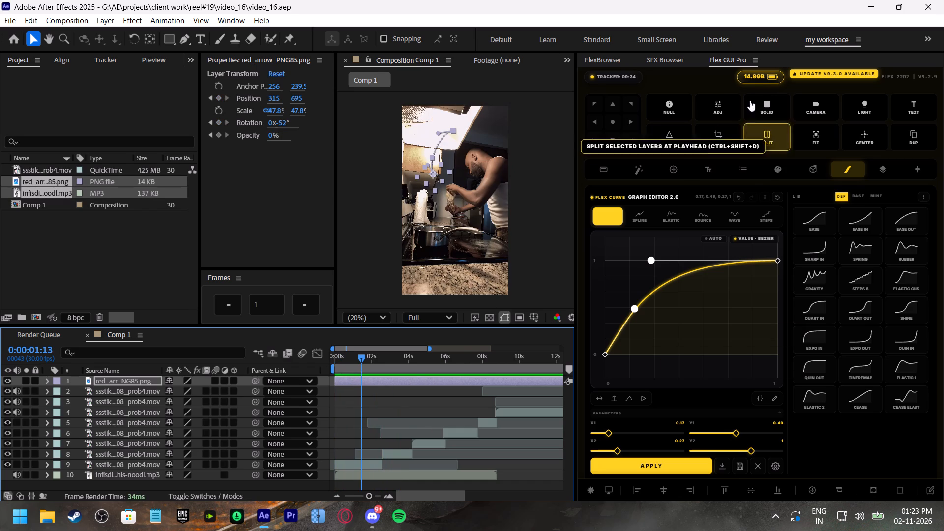
pyautogui.click(675, 60)
pyautogui.click(719, 58)
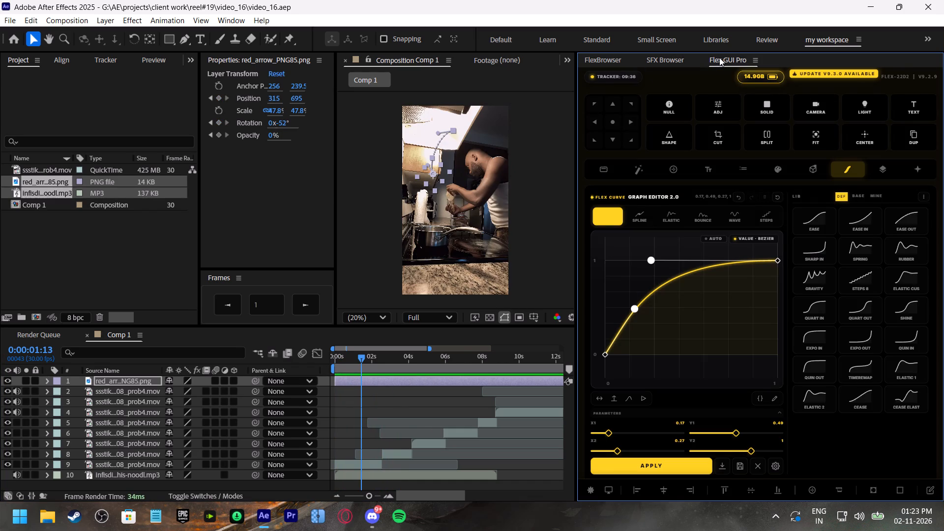
pyautogui.moveTo(359, 357); pyautogui.dragTo(315, 363)
pyautogui.press('space')
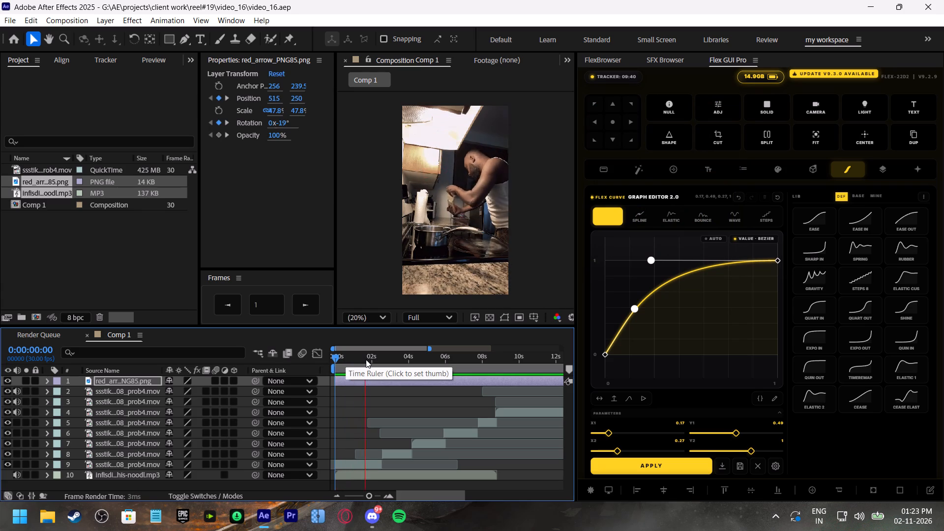
pyautogui.click(367, 360)
pyautogui.press('space')
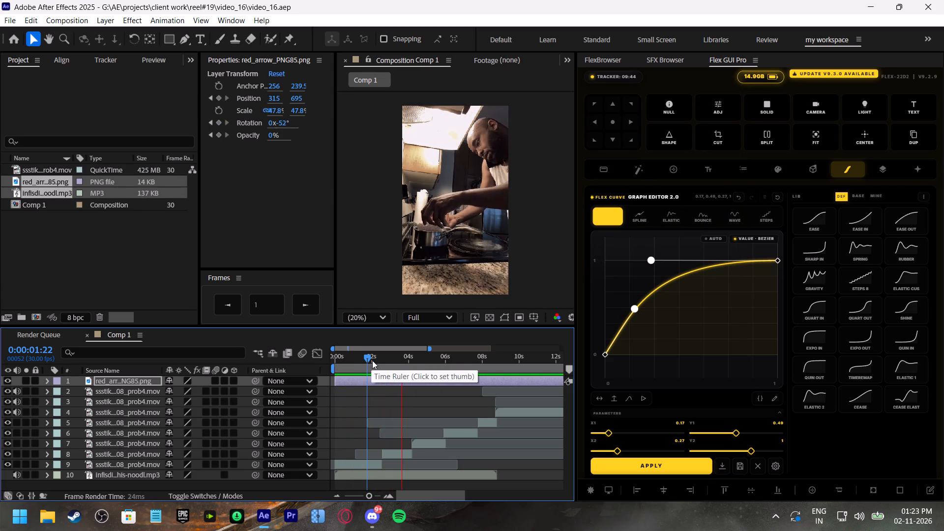
pyautogui.click(372, 360)
pyautogui.press('space')
pyautogui.moveTo(375, 362); pyautogui.dragTo(370, 362)
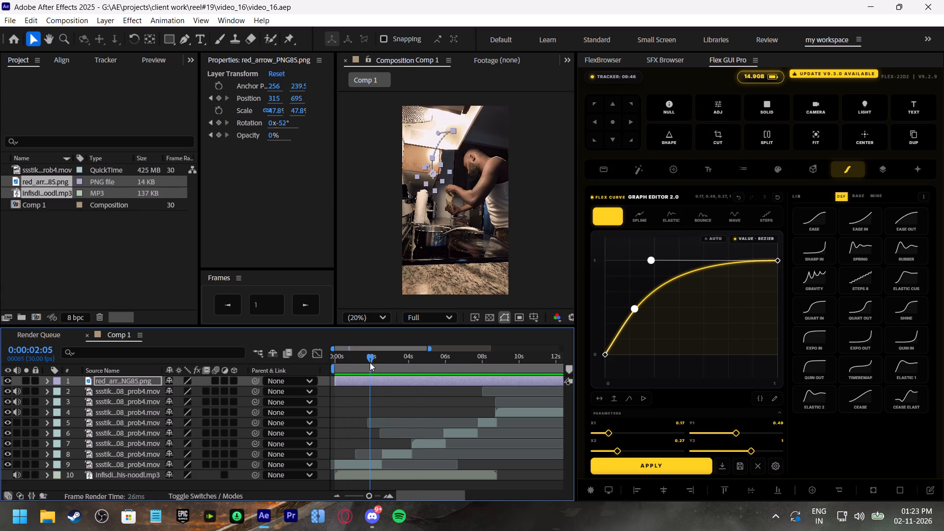
pyautogui.moveTo(370, 362); pyautogui.dragTo(356, 364)
pyautogui.press('space')
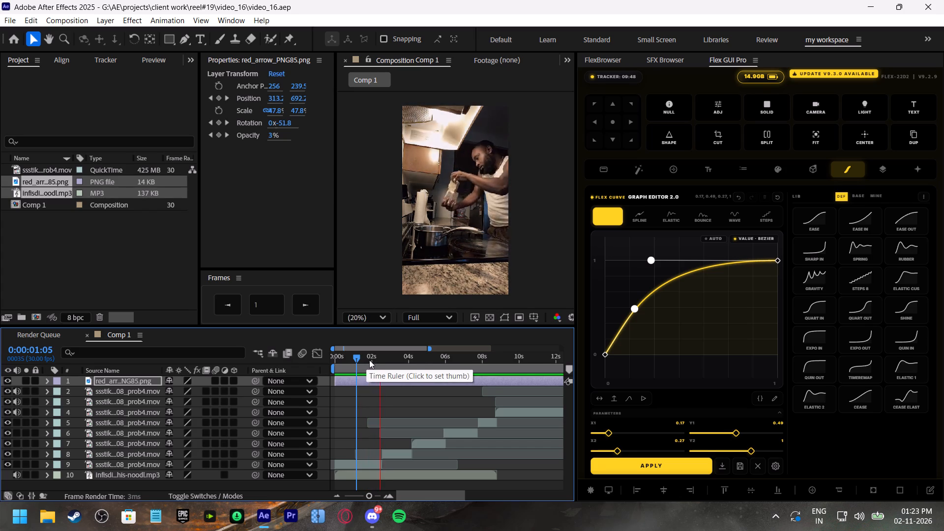
pyautogui.click(373, 360)
pyautogui.press('space')
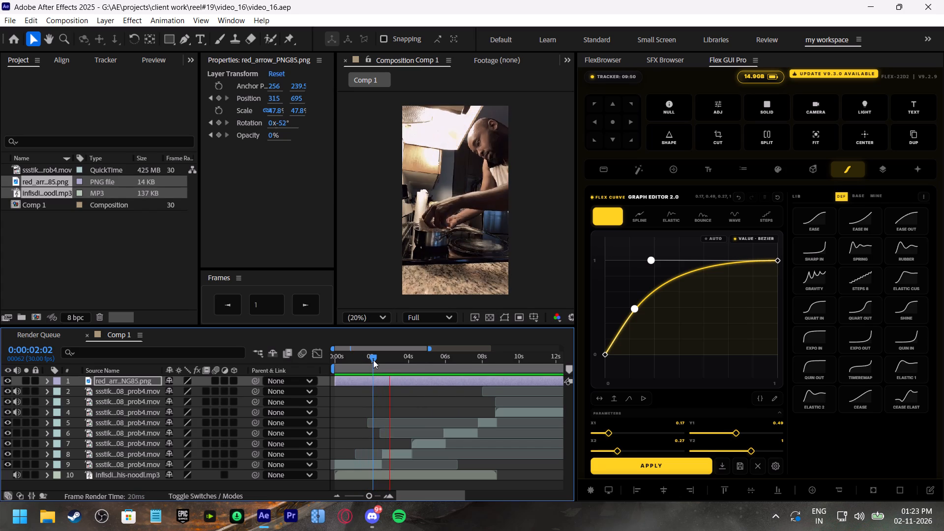
pyautogui.click(373, 360)
pyautogui.press('space')
# Shift the cut between the first and second clips slightly later to about 0:00:02:20, save the project, and preview the cut.
pyautogui.moveTo(373, 360); pyautogui.dragTo(378, 366)
pyautogui.click(382, 465)
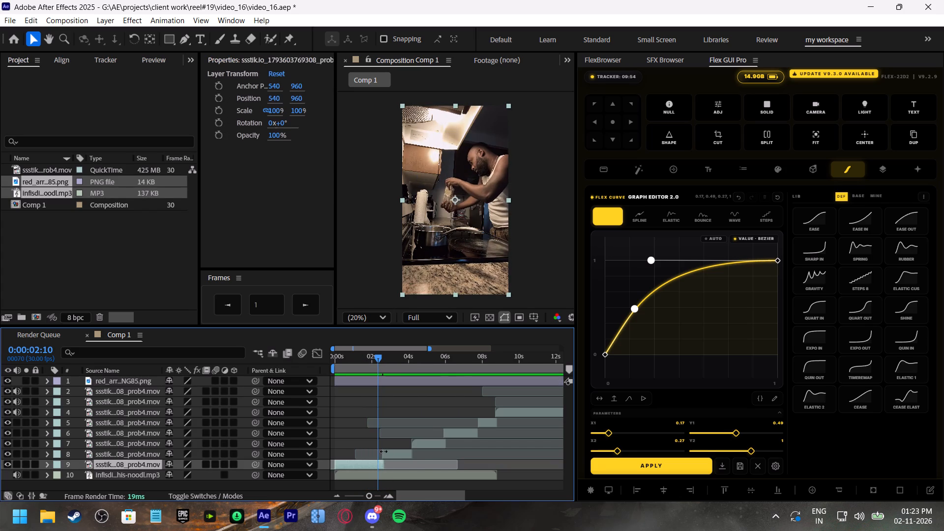
pyautogui.click(383, 451)
pyautogui.press('space')
pyautogui.click(368, 353)
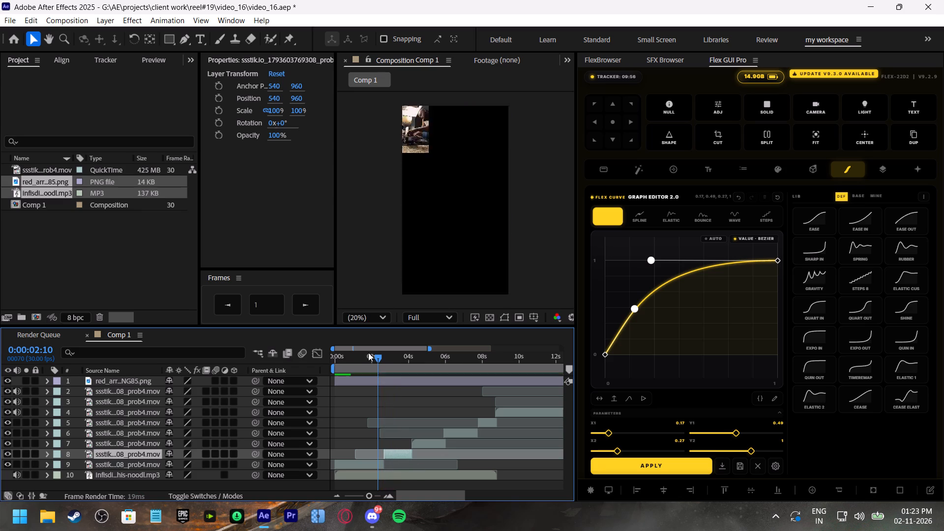
pyautogui.press('space')
pyautogui.moveTo(376, 357); pyautogui.dragTo(358, 366)
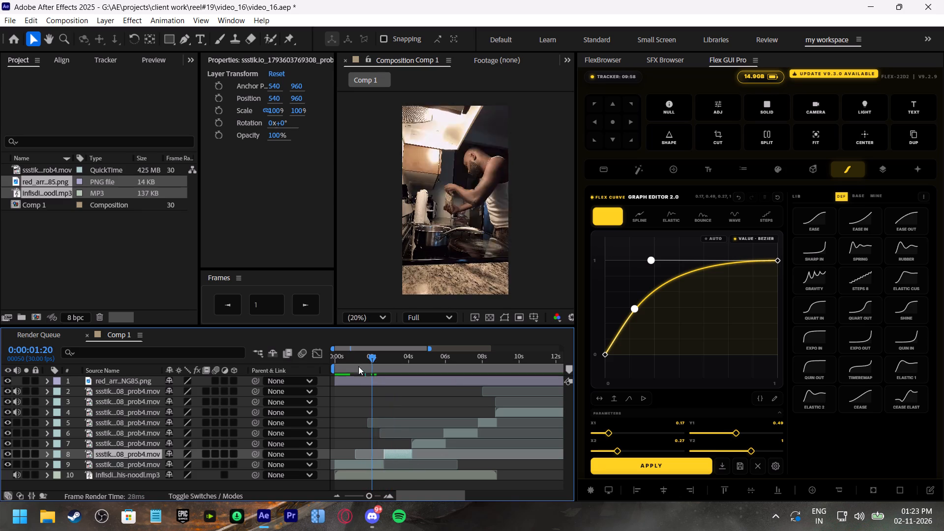
pyautogui.moveTo(358, 366); pyautogui.dragTo(315, 377)
pyautogui.hotkey('ctrl', 's')
pyautogui.press('space')
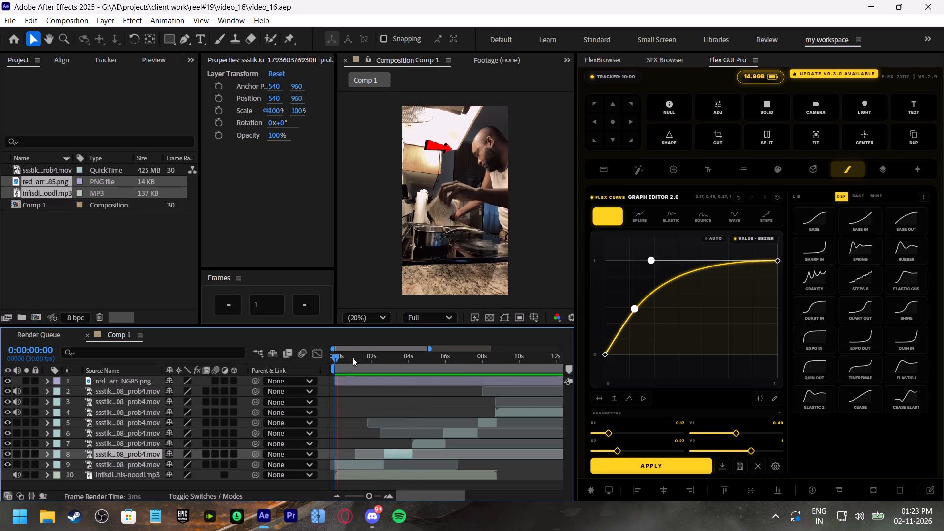
pyautogui.click(378, 358)
pyautogui.press('space')
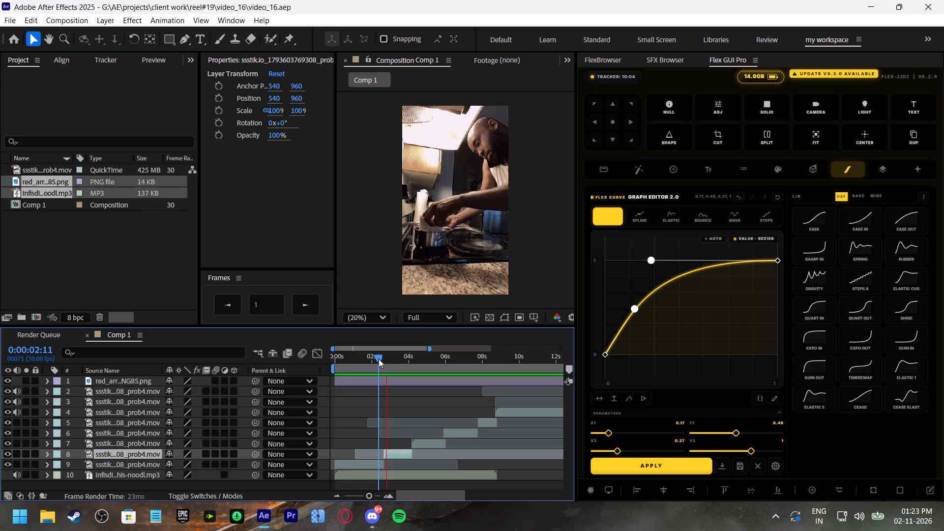
# Create an adjustment layer directly above the second clip, starting at 0:00:02:20 and spanning that clip.
pyautogui.moveTo(379, 359); pyautogui.dragTo(385, 373)
pyautogui.click(399, 454)
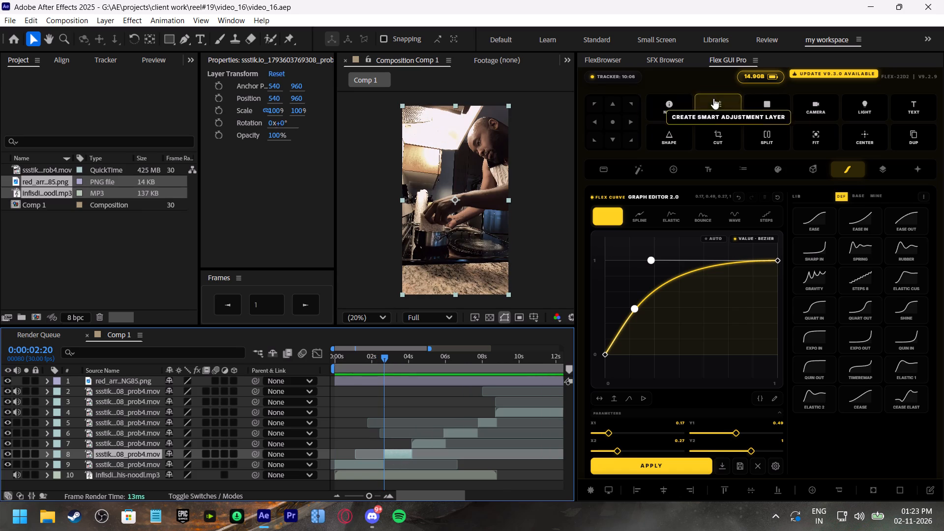
pyautogui.click(728, 115)
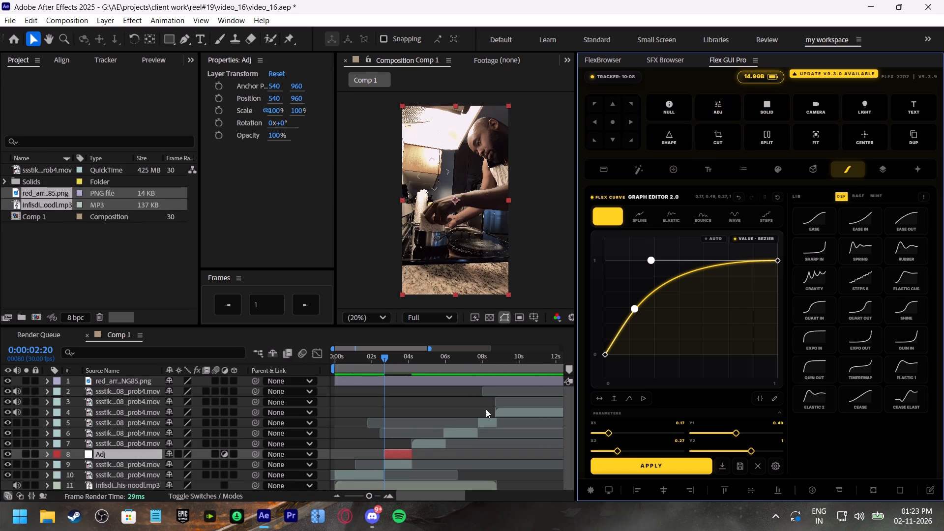
# Apply the Tint effect to the adjustment layer, with Map White To set to red and Amount to Tint at 67%.
pyautogui.click(398, 464)
pyautogui.click(402, 450)
pyautogui.hotkey('ctrl', 'space')
pyautogui.write('ti')
pyautogui.click(348, 453)
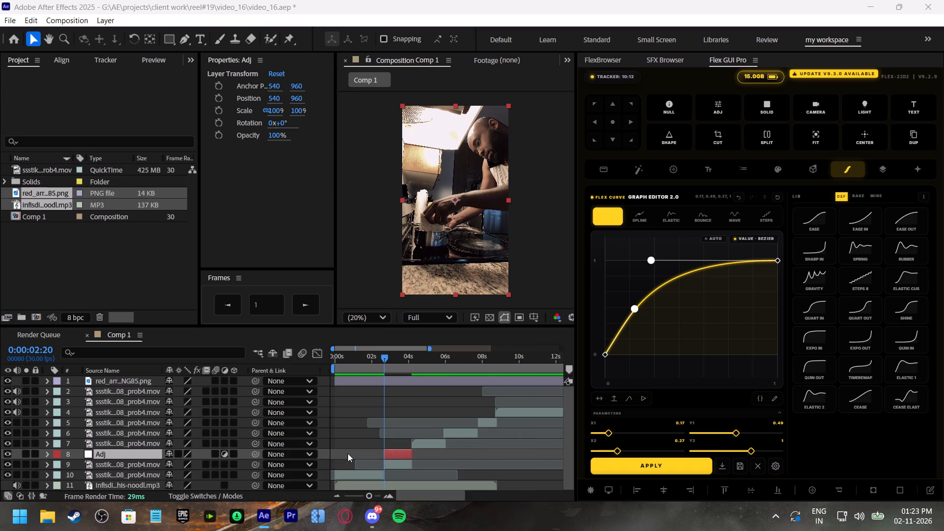
pyautogui.click(109, 117)
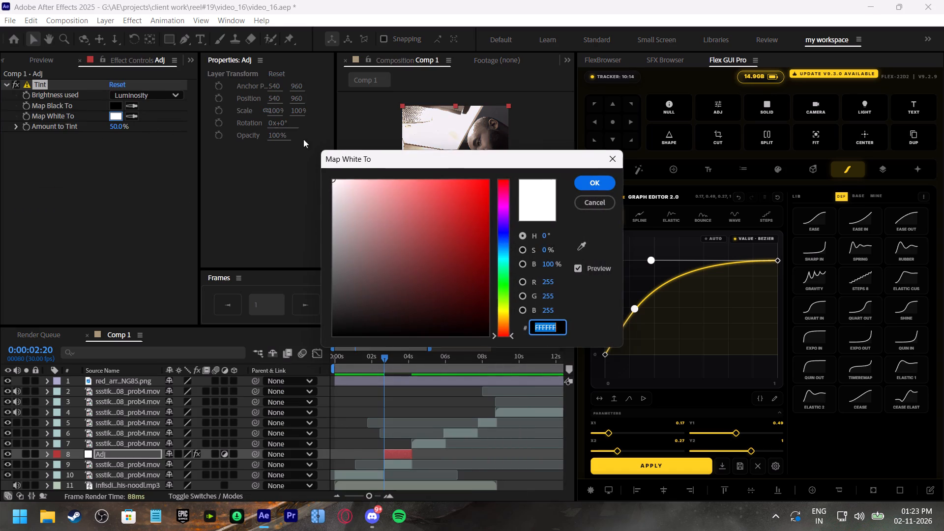
pyautogui.moveTo(452, 201); pyautogui.dragTo(571, 167)
pyautogui.click(598, 184)
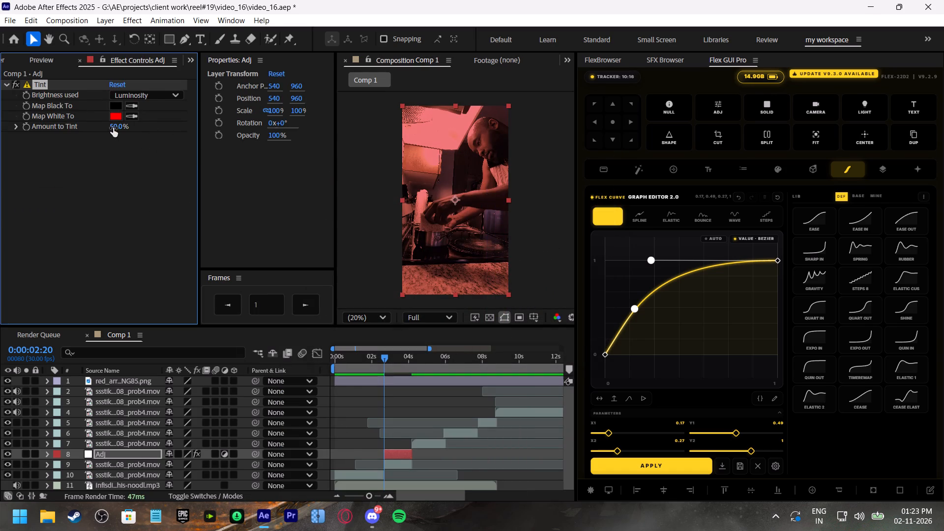
pyautogui.moveTo(114, 128); pyautogui.dragTo(192, 130)
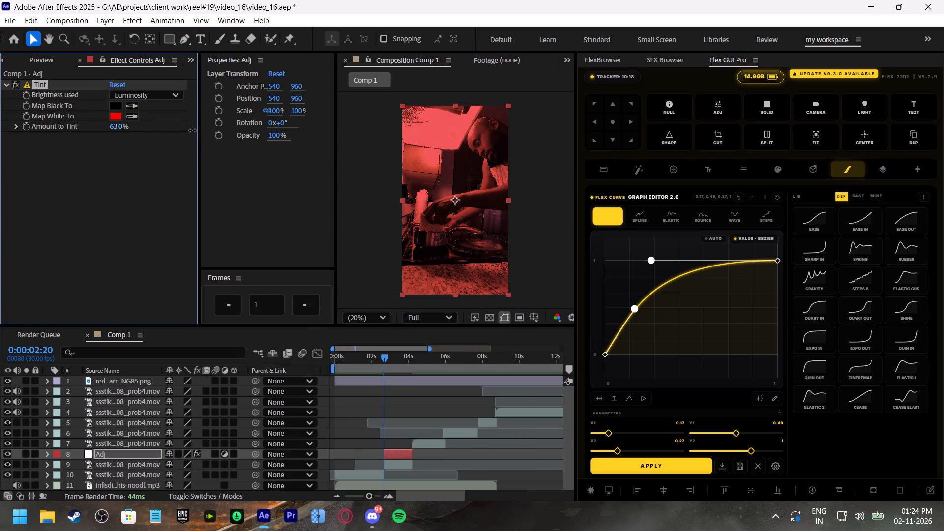
pyautogui.moveTo(192, 130); pyautogui.dragTo(196, 131)
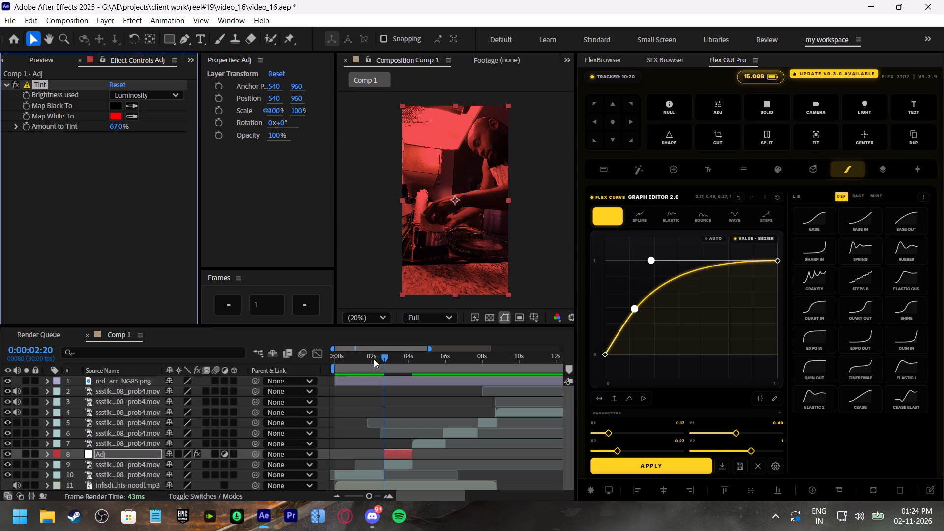
# Keyframe the adjustment layer's Opacity from 100% at 0:00:02:20 to 0% at 0:00:04:05.
pyautogui.click(374, 359)
pyautogui.press('space')
pyautogui.click(379, 360)
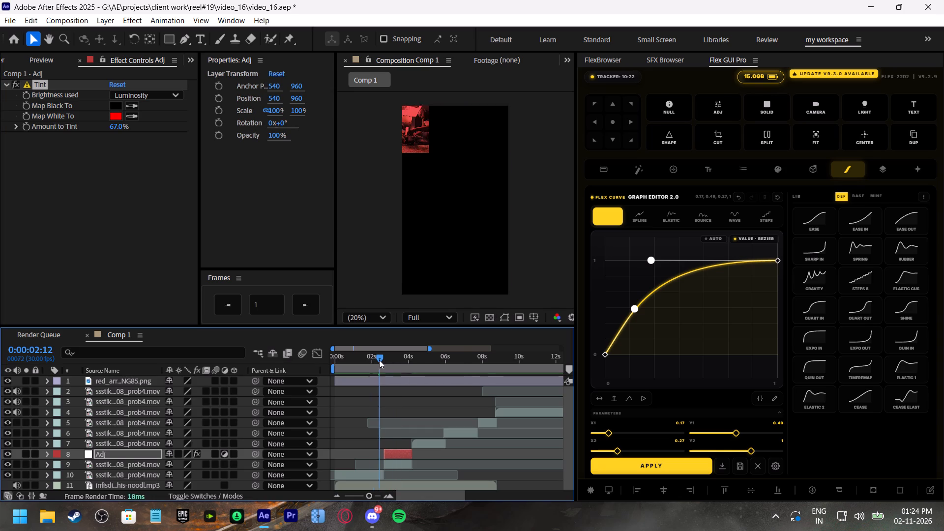
pyautogui.moveTo(379, 360); pyautogui.dragTo(387, 368)
pyautogui.press('t')
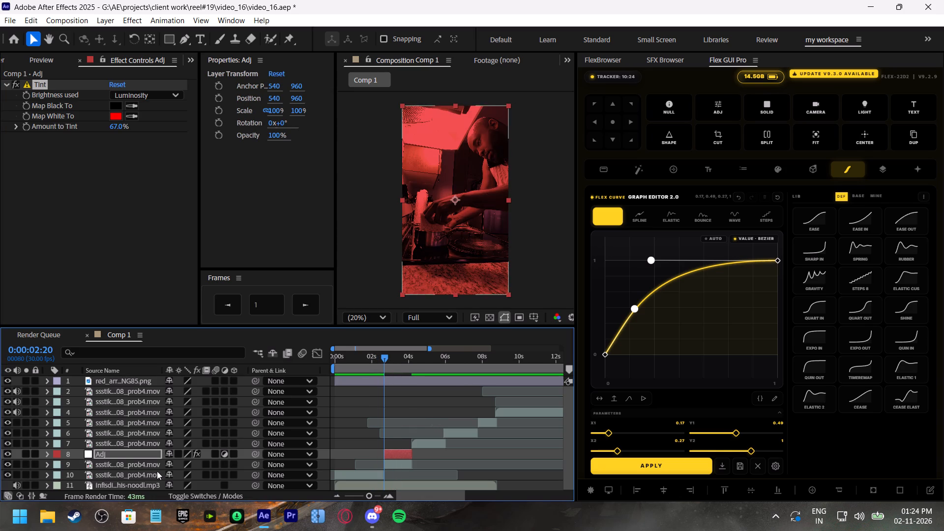
pyautogui.press('t')
pyautogui.press('t')
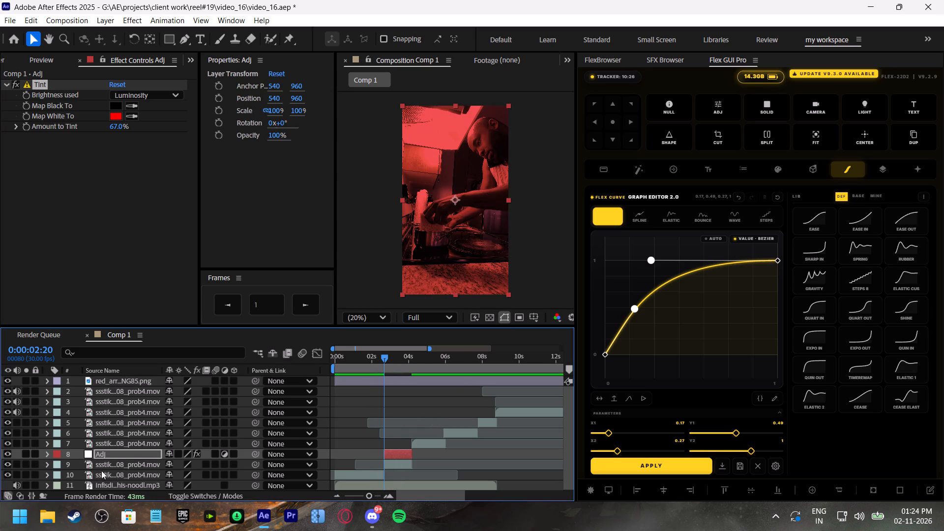
pyautogui.click(111, 465)
pyautogui.click(110, 454)
pyautogui.press('t')
pyautogui.click(79, 466)
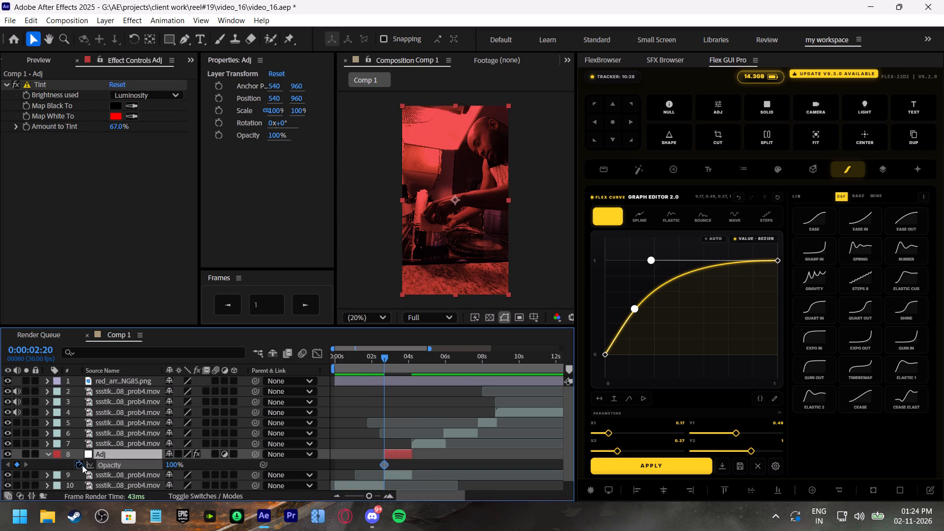
pyautogui.moveTo(401, 358); pyautogui.dragTo(416, 381)
pyautogui.moveTo(175, 461); pyautogui.dragTo(163, 463)
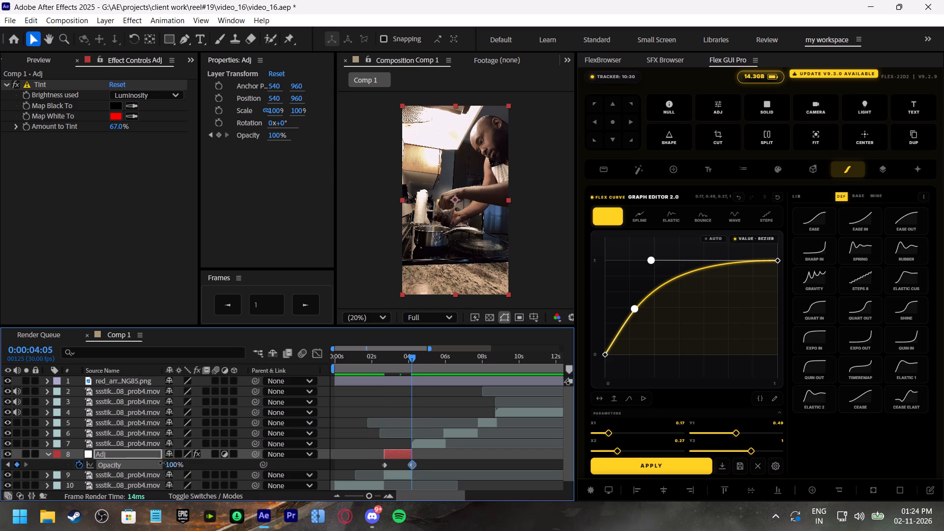
pyautogui.moveTo(163, 463); pyautogui.dragTo(82, 465)
# Apply the 0.17, 0.49, 0.27, 1 Flex Curve to both Opacity keyframes, save the project, and preview the red flash.
pyautogui.moveTo(430, 468); pyautogui.dragTo(345, 446)
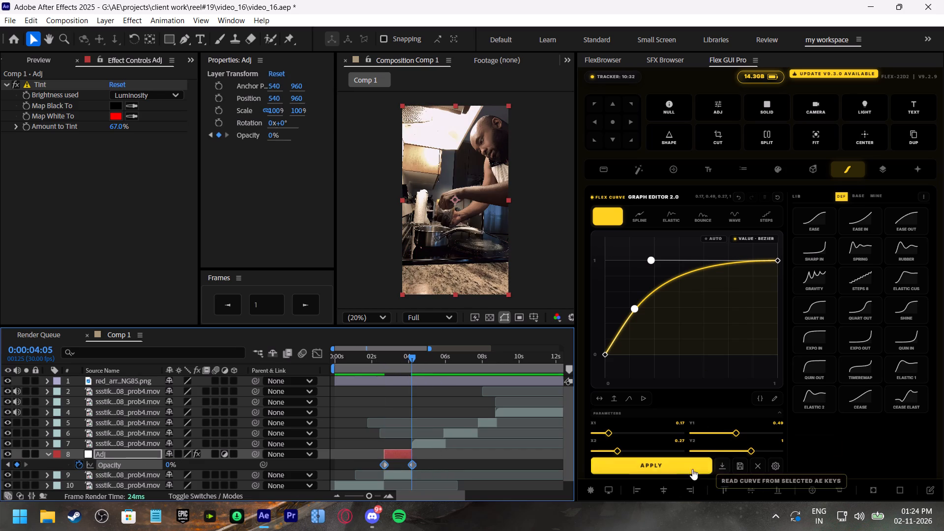
pyautogui.click(671, 467)
pyautogui.moveTo(362, 358); pyautogui.dragTo(300, 362)
pyautogui.hotkey('ctrl', 's')
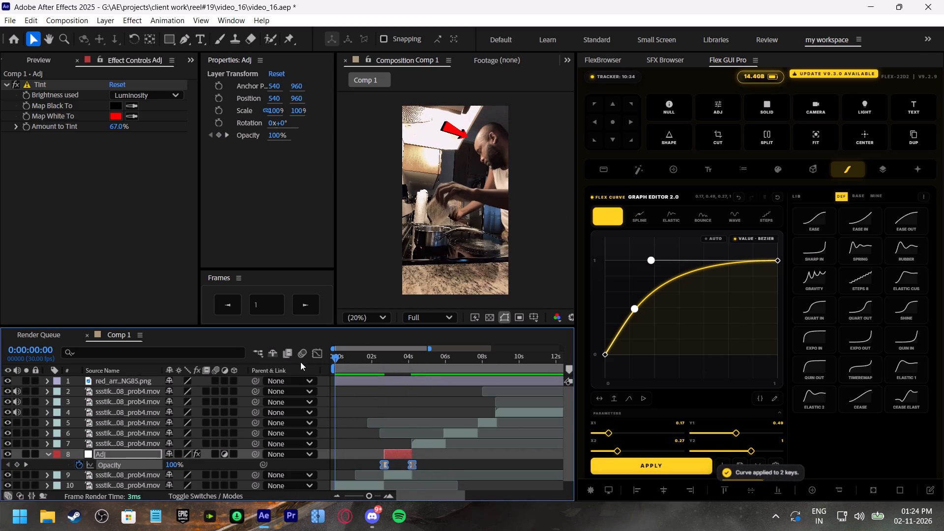
pyautogui.press('space')
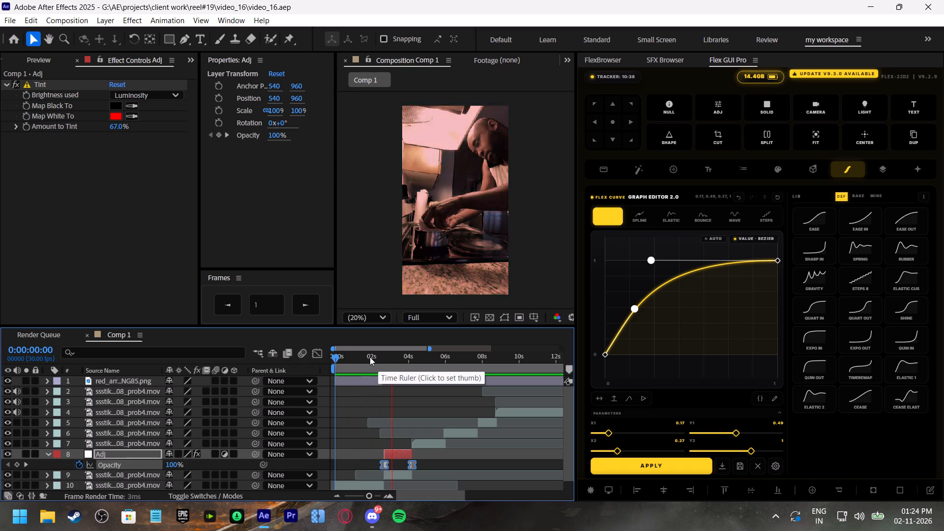
pyautogui.click(370, 357)
pyautogui.press('space')
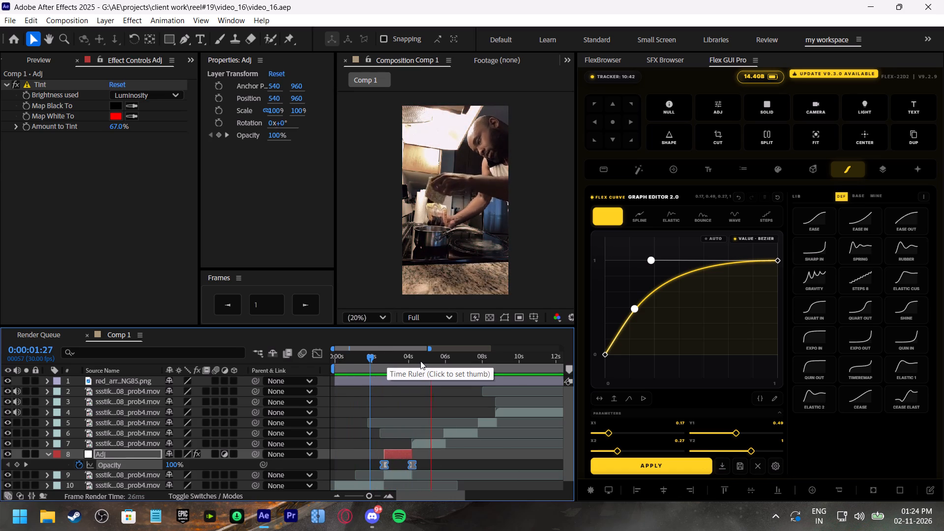
pyautogui.click(392, 361)
pyautogui.press('space')
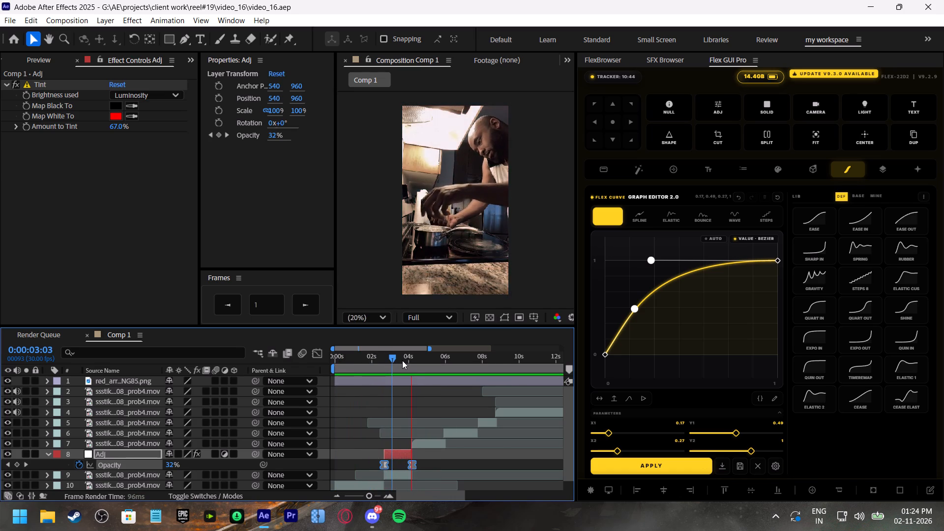
# Save the project and scrub through the cuts between about 0:00:04:01 and 0:00:09:11 to review the clips after the red tint.
pyautogui.moveTo(402, 360); pyautogui.dragTo(409, 369)
pyautogui.hotkey('ctrl', 's')
pyautogui.moveTo(410, 357); pyautogui.dragTo(406, 356)
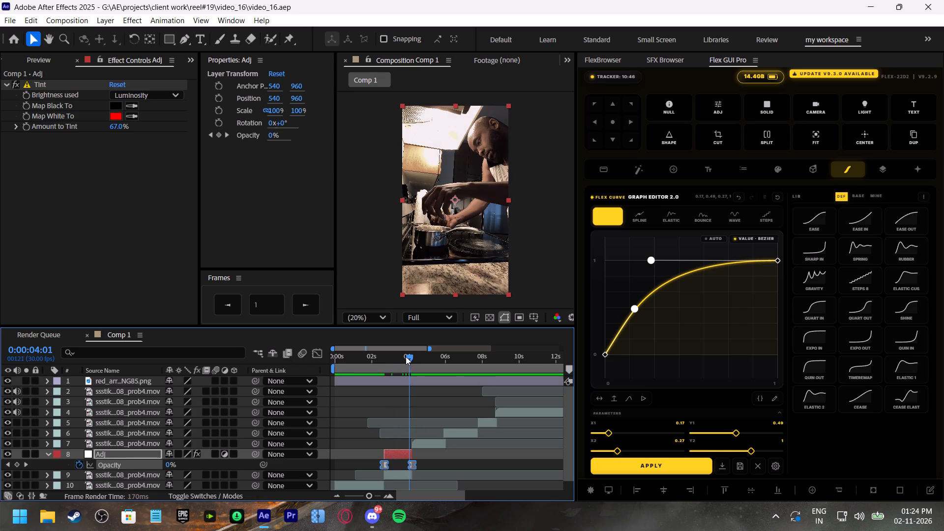
pyautogui.moveTo(406, 356); pyautogui.dragTo(470, 385)
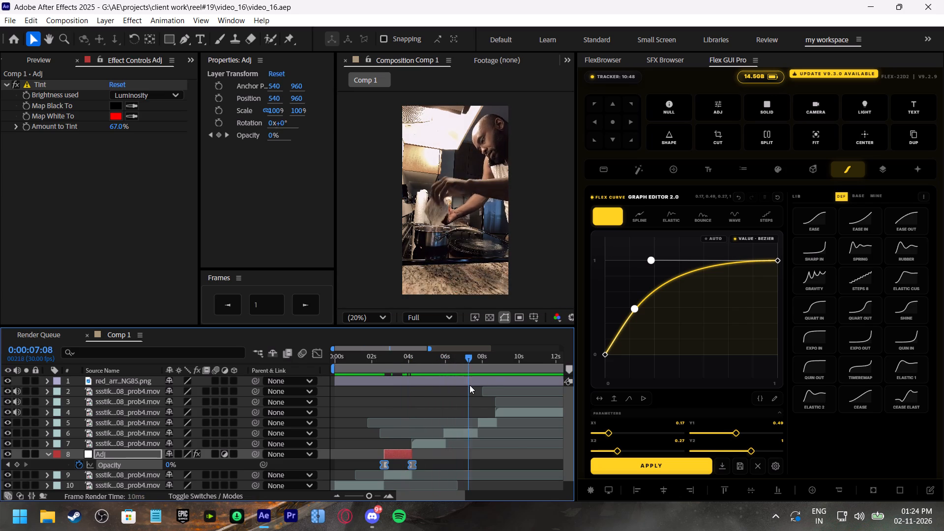
pyautogui.moveTo(470, 385); pyautogui.dragTo(509, 408)
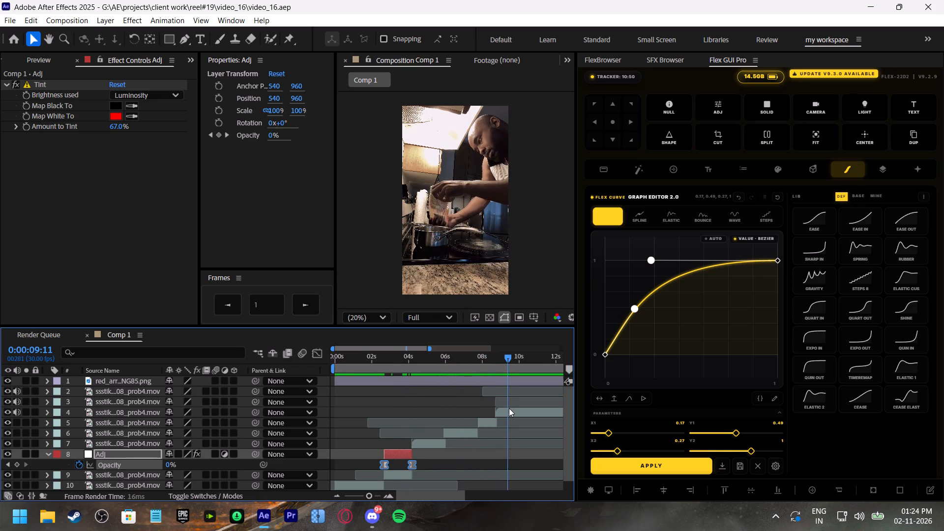
pyautogui.moveTo(509, 408); pyautogui.dragTo(488, 407)
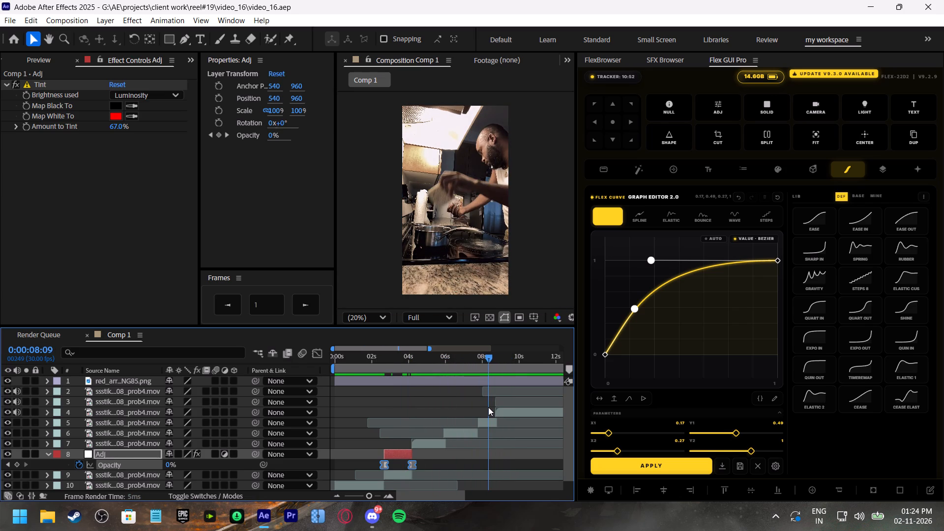
pyautogui.moveTo(488, 407); pyautogui.dragTo(464, 407)
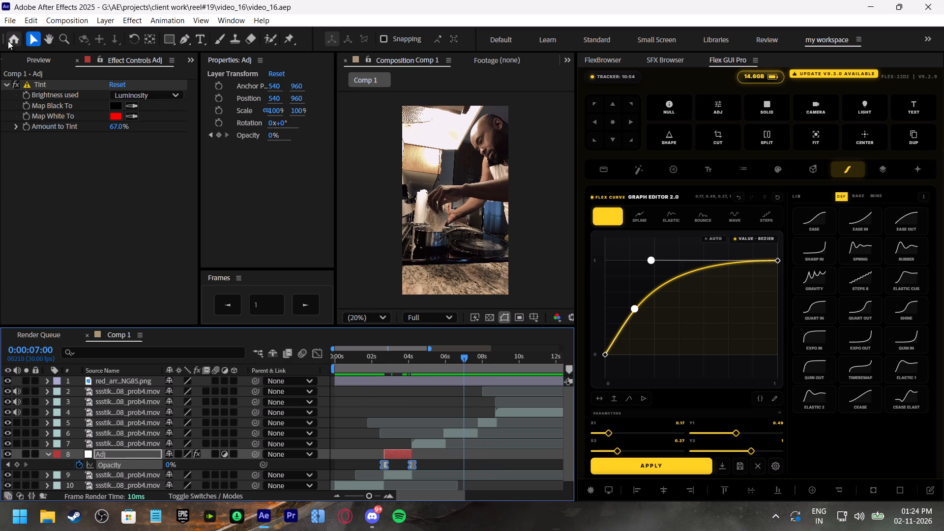
# Open the recent project video_14.
pyautogui.click(11, 40)
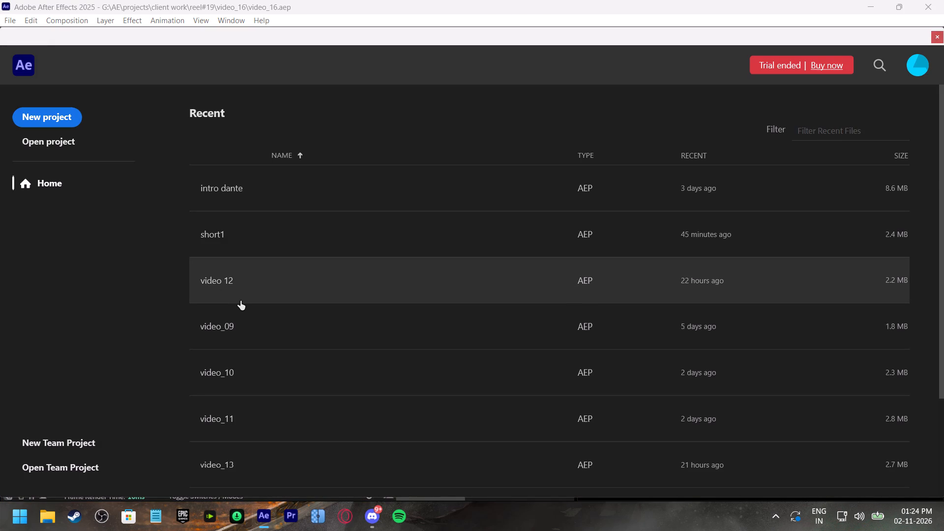
pyautogui.scroll(-17, 240, 301)
pyautogui.scroll(-9, 248, 304)
pyautogui.scroll(-1, 264, 423)
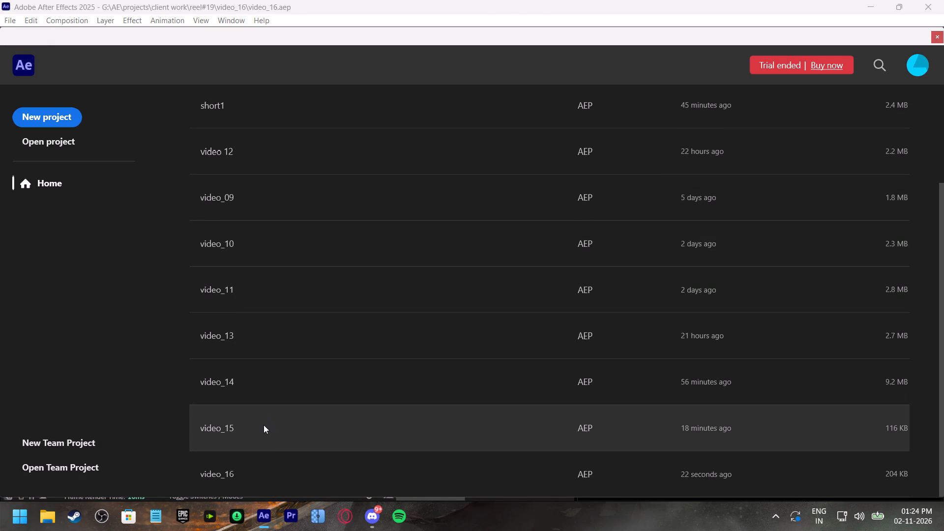
pyautogui.click(251, 383)
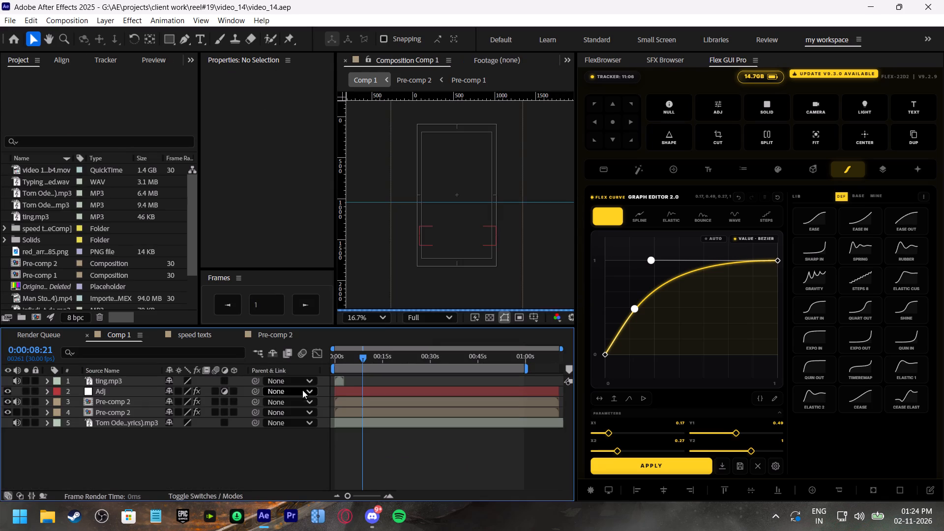
# Copy the short "Original Source Deleted" adjustment layer above the Adj layer inside video_14's Pre-comp 2.
pyautogui.doubleClick(360, 402)
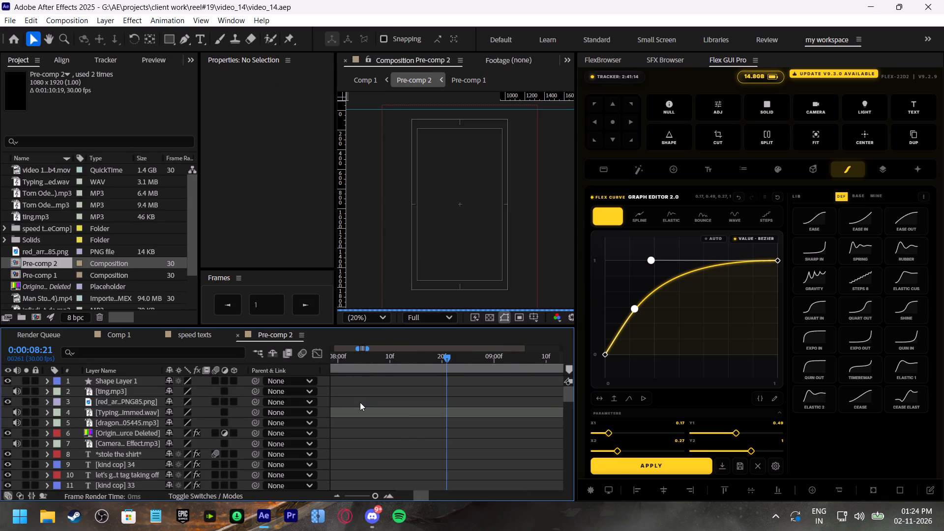
pyautogui.scroll(-5, 410, 431)
pyautogui.scroll(-16, 412, 434)
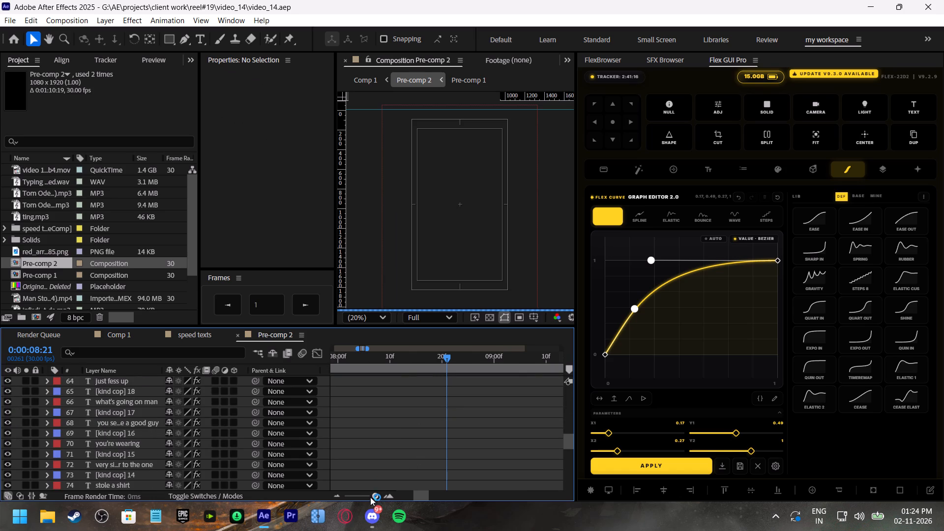
pyautogui.moveTo(370, 497); pyautogui.dragTo(333, 501)
pyautogui.scroll(-10, 411, 456)
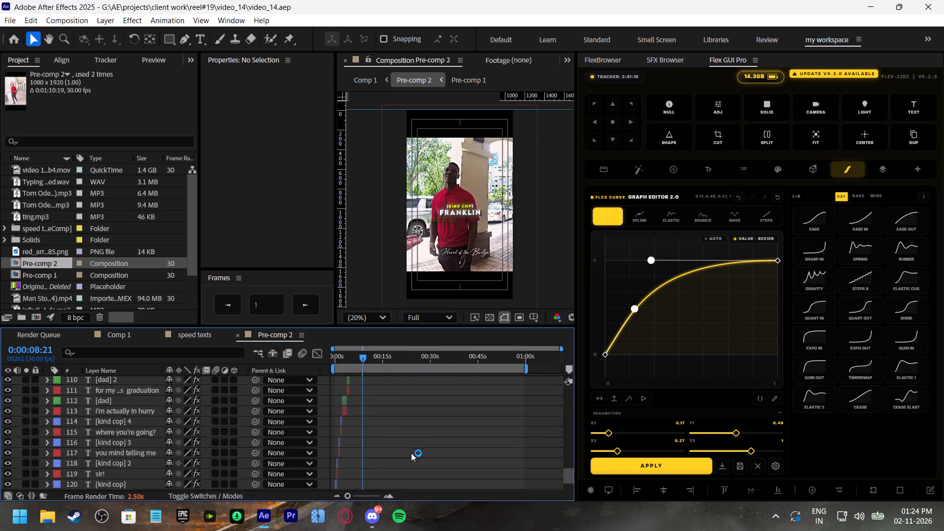
pyautogui.scroll(-6, 411, 453)
pyautogui.click(387, 422)
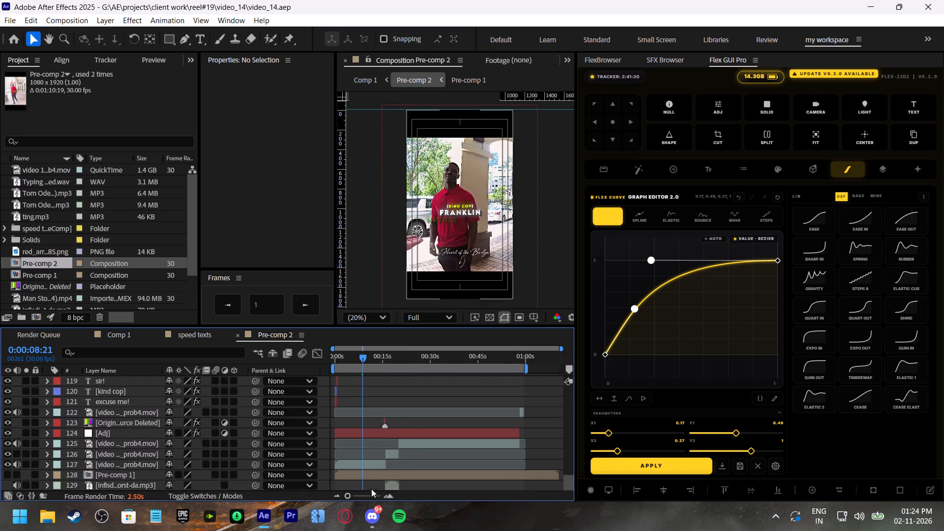
pyautogui.moveTo(348, 493); pyautogui.dragTo(371, 497)
pyautogui.click(517, 420)
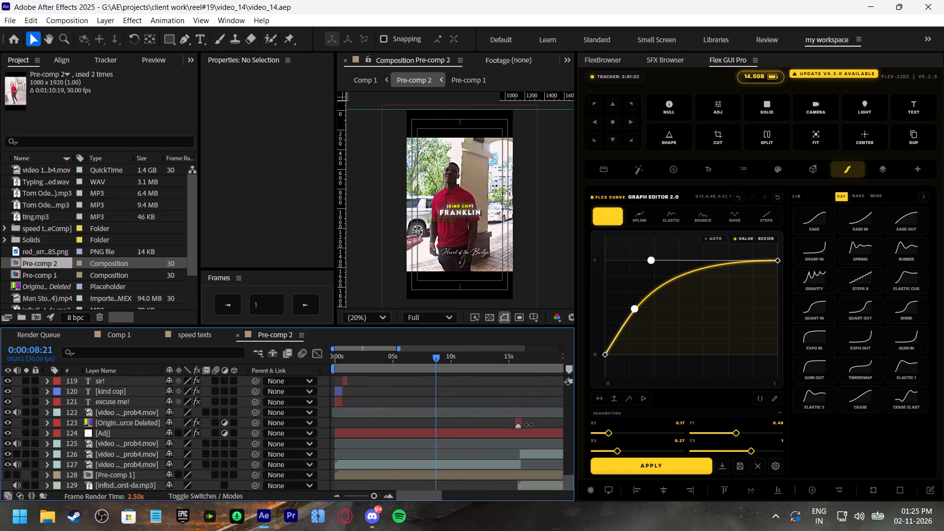
pyautogui.click(532, 421)
pyautogui.click(132, 422)
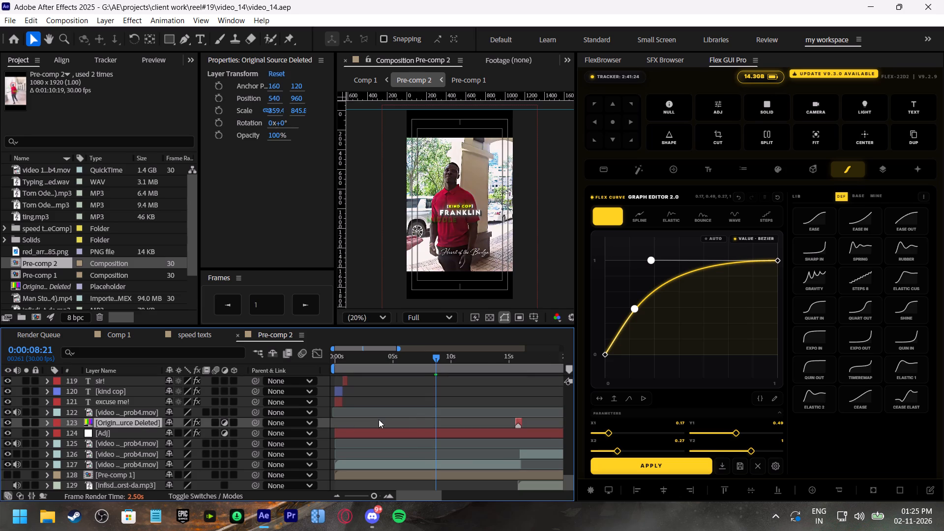
pyautogui.hotkey('ctrl', 'c')
# Reopen the recent project video_16.
pyautogui.click(15, 35)
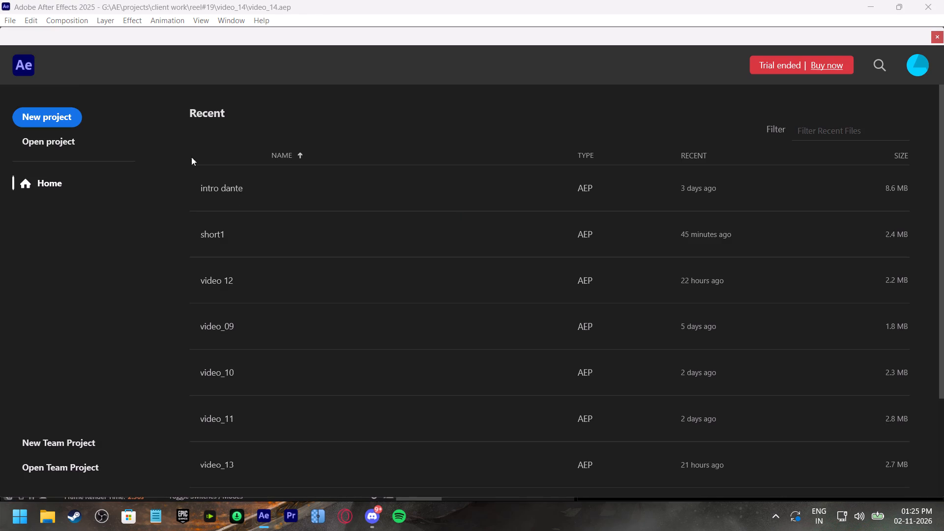
pyautogui.scroll(-14, 276, 253)
pyautogui.scroll(-20, 279, 302)
pyautogui.scroll(-14, 279, 302)
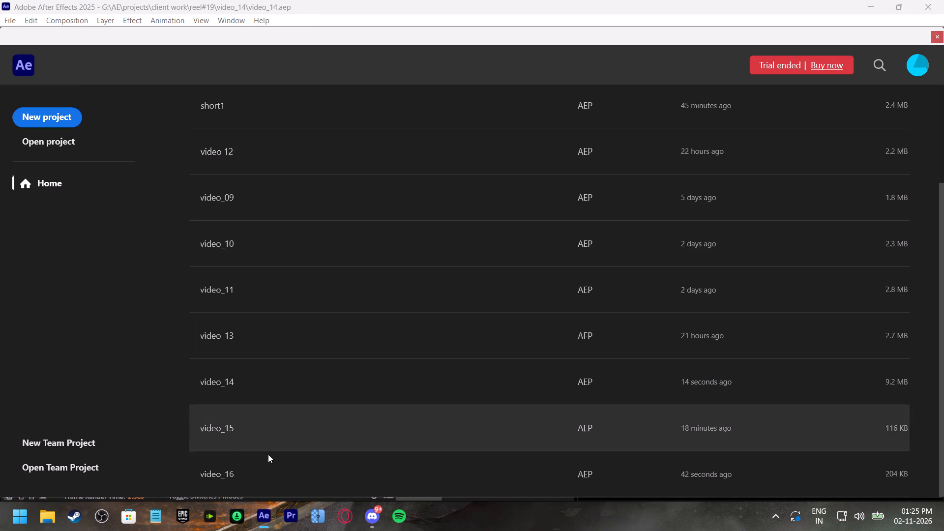
pyautogui.scroll(-20, 268, 454)
pyautogui.scroll(-5, 268, 454)
pyautogui.click(248, 472)
pyautogui.click(225, 472)
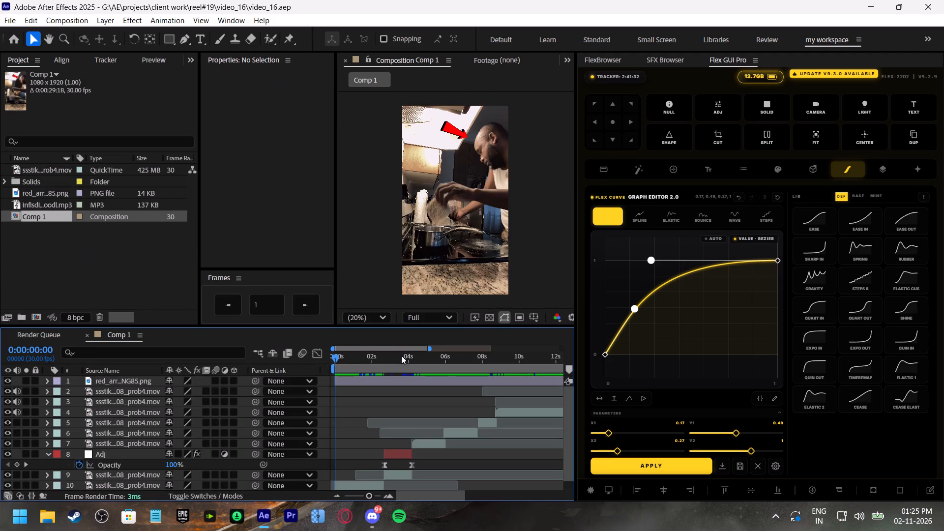
# Paste the copied transition layer at the top of Comp 1 and align its marker with the cut at 0:00:04:05.
pyautogui.moveTo(394, 358); pyautogui.dragTo(411, 375)
pyautogui.hotkey('ctrl', 'v')
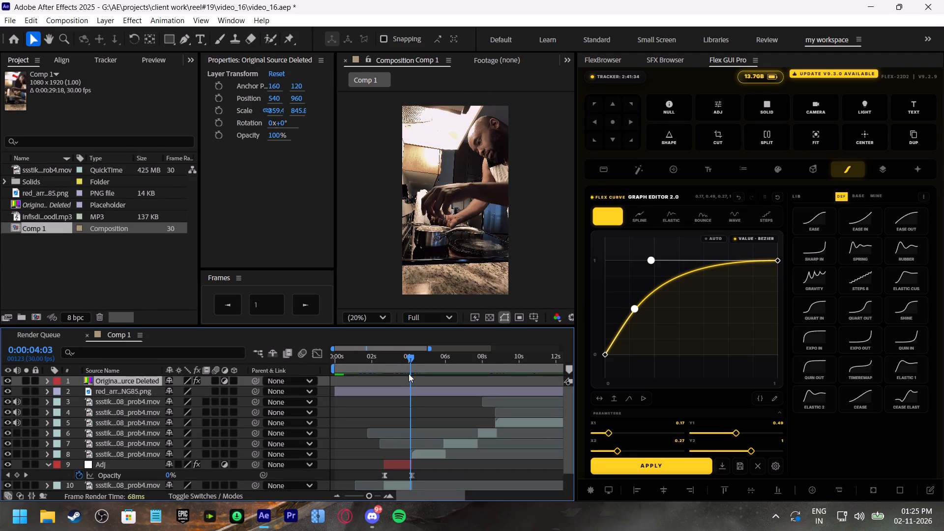
pyautogui.press('[')
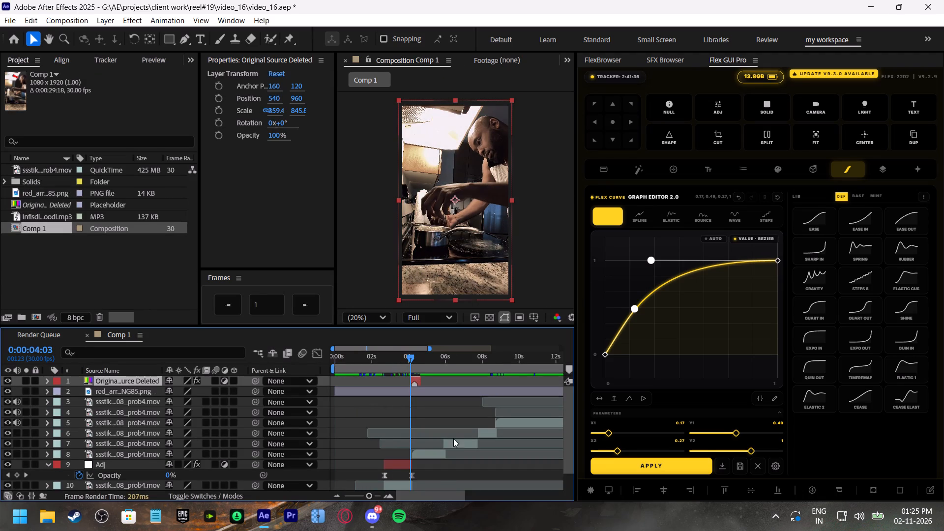
pyautogui.moveTo(371, 496); pyautogui.dragTo(378, 498)
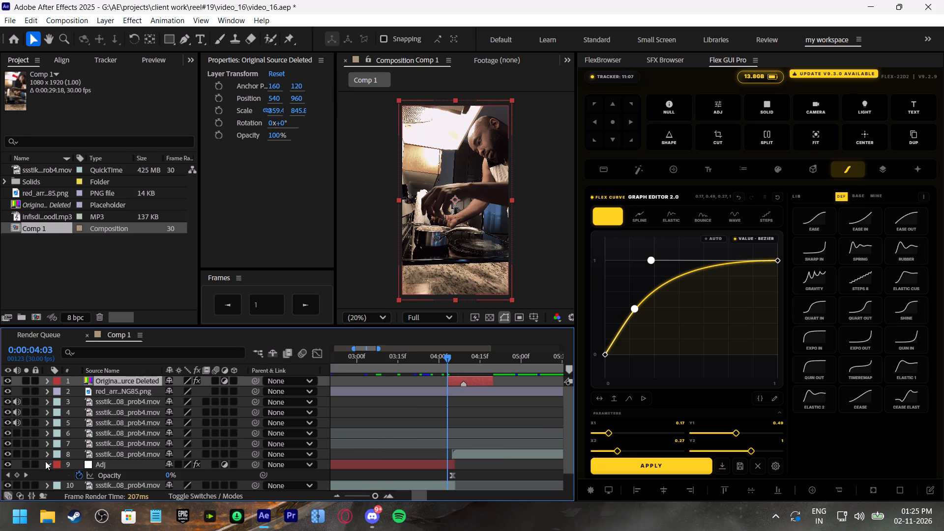
pyautogui.click(47, 465)
pyautogui.moveTo(448, 356); pyautogui.dragTo(454, 361)
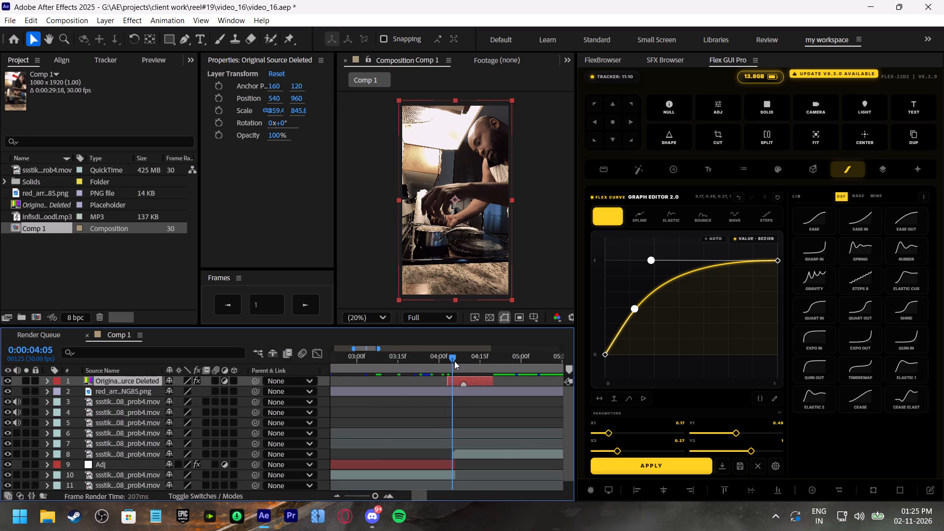
pyautogui.moveTo(454, 361); pyautogui.dragTo(455, 362)
pyautogui.moveTo(477, 381); pyautogui.dragTo(466, 380)
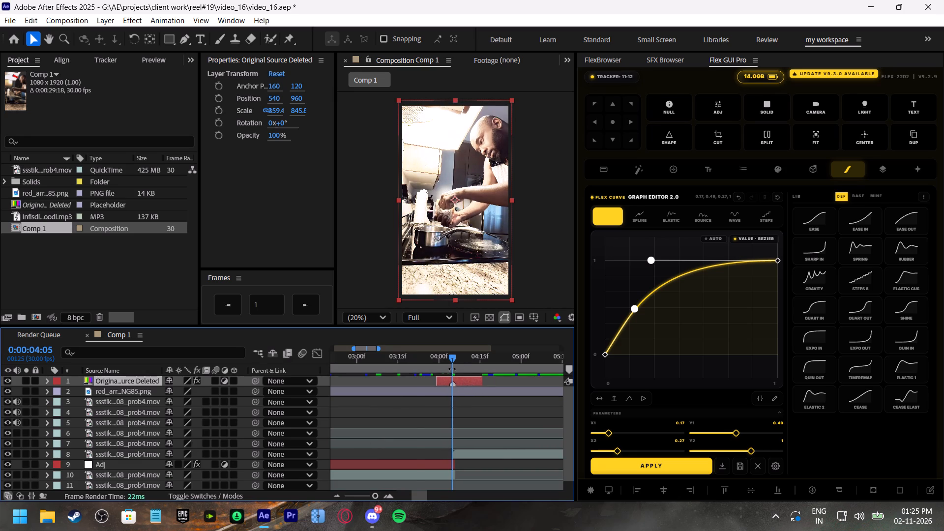
# Preview the pasted transition over the second cut from about 0:00:02:10, and save the project.
pyautogui.click(417, 355)
pyautogui.press('space')
pyautogui.click(417, 355)
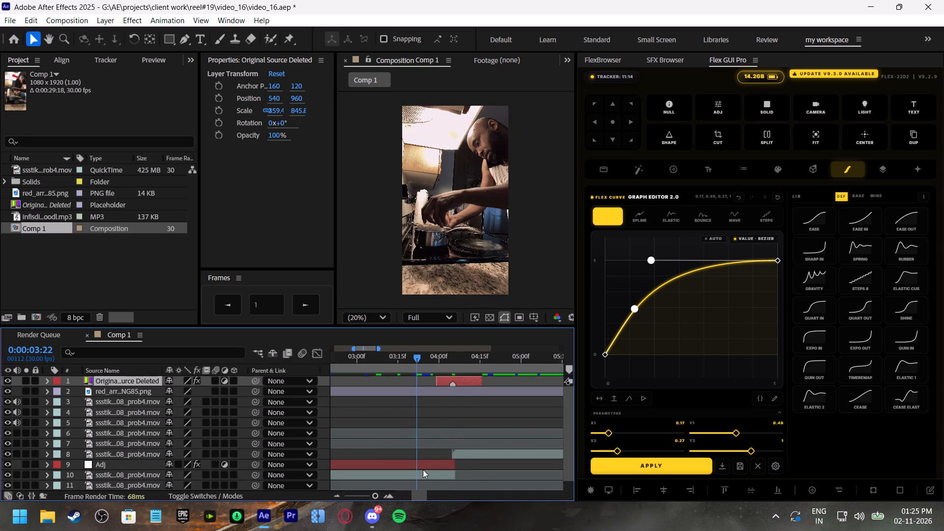
pyautogui.click(373, 498)
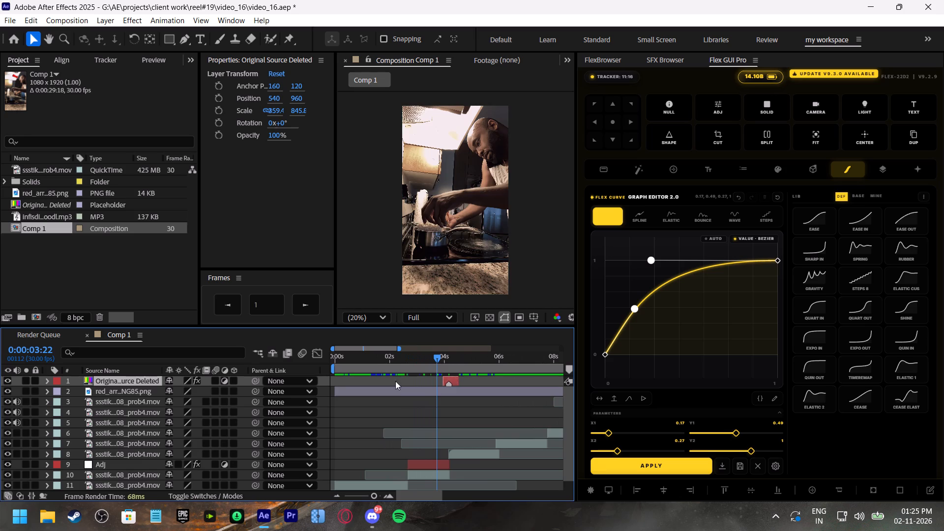
pyautogui.click(399, 354)
pyautogui.press('space')
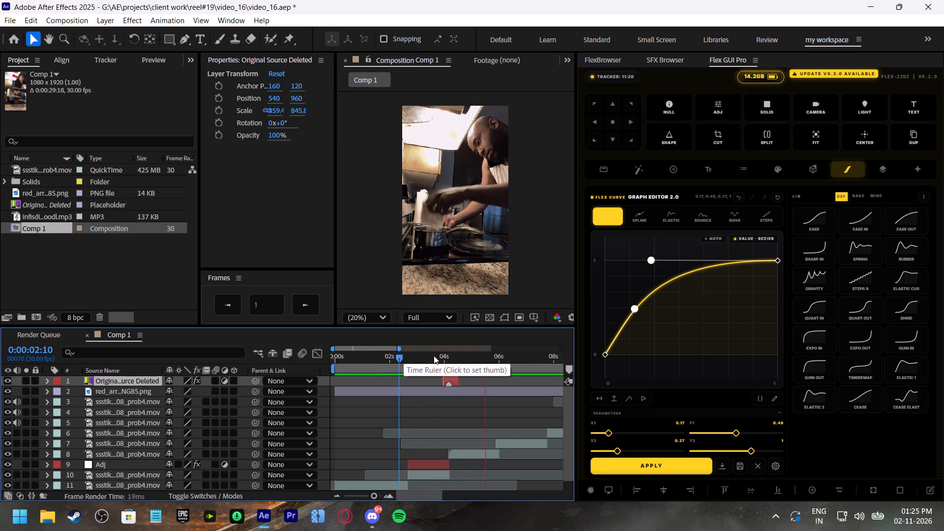
pyautogui.click(400, 355)
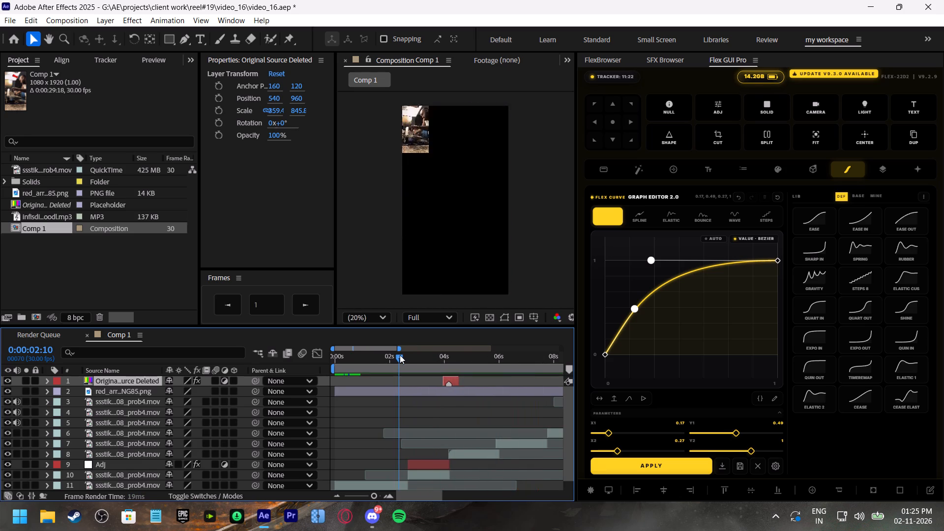
pyautogui.hotkey('ctrl', 's')
pyautogui.press('space')
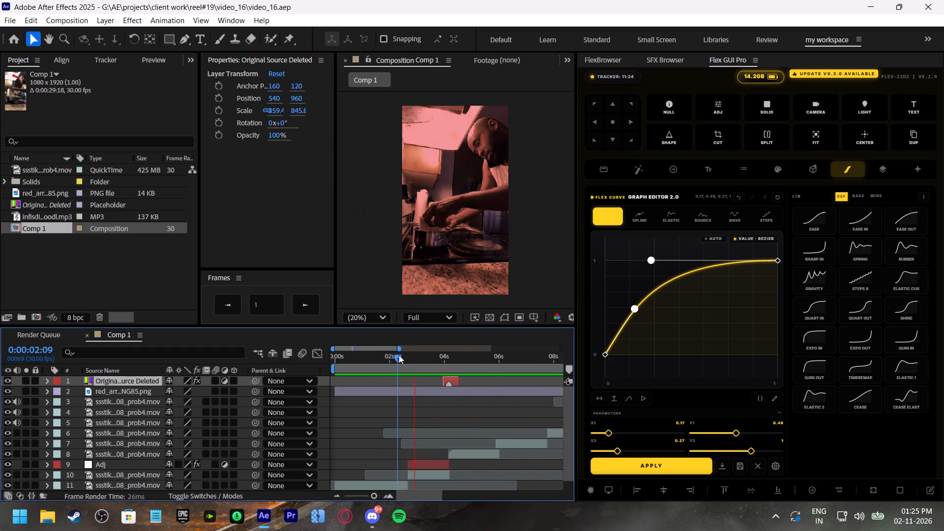
# Play back and scrub the later cuts from 0:00:07:15 to 0:00:08:17 to examine the clip changes.
pyautogui.keyDown('shift'); pyautogui.scroll(-2, 445, 402); pyautogui.keyUp('shift')
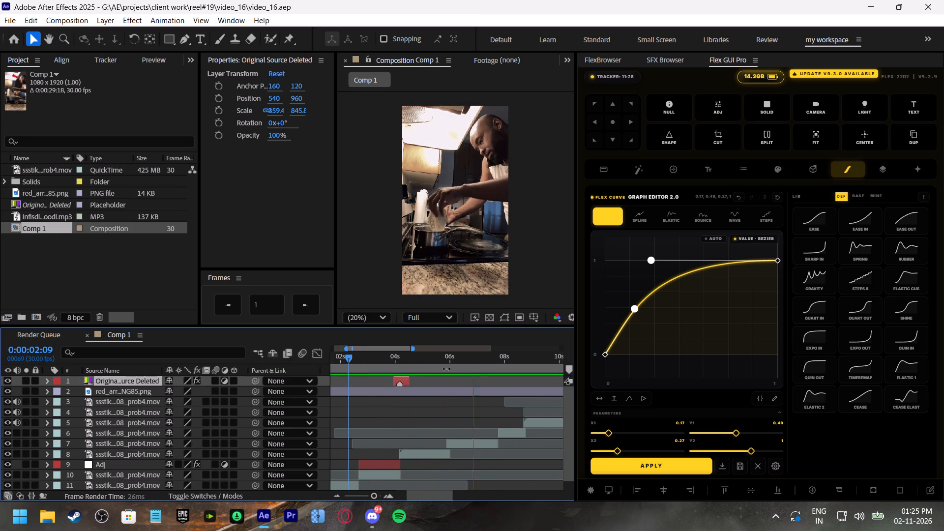
pyautogui.keyDown('shift'); pyautogui.scroll(-1, 477, 387); pyautogui.keyUp('shift')
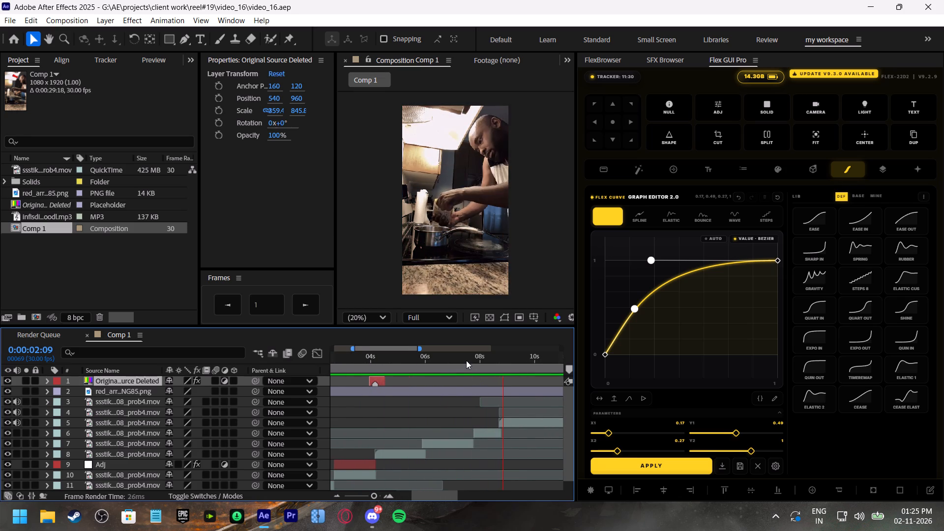
pyautogui.click(467, 357)
pyautogui.press('space')
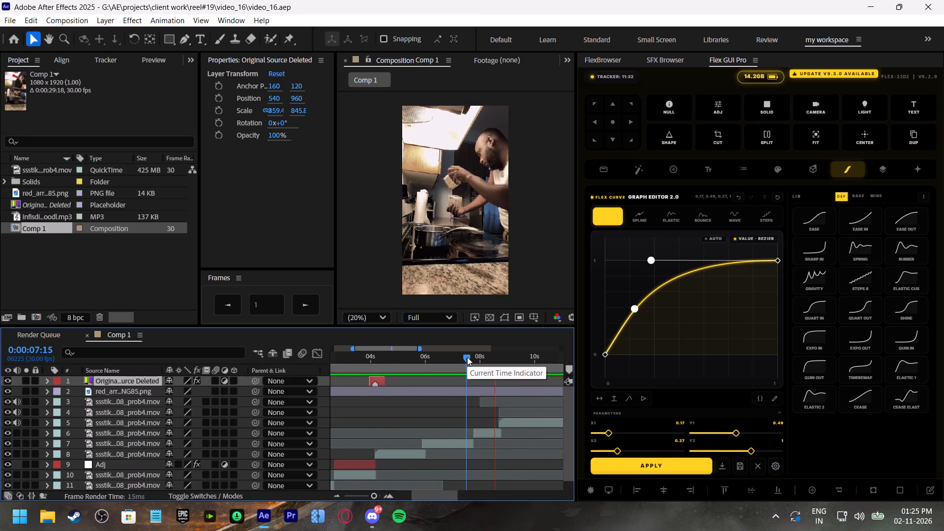
pyautogui.click(467, 357)
pyautogui.keyDown('shift'); pyautogui.scroll(-2, 488, 396); pyautogui.keyUp('shift')
pyautogui.press('space')
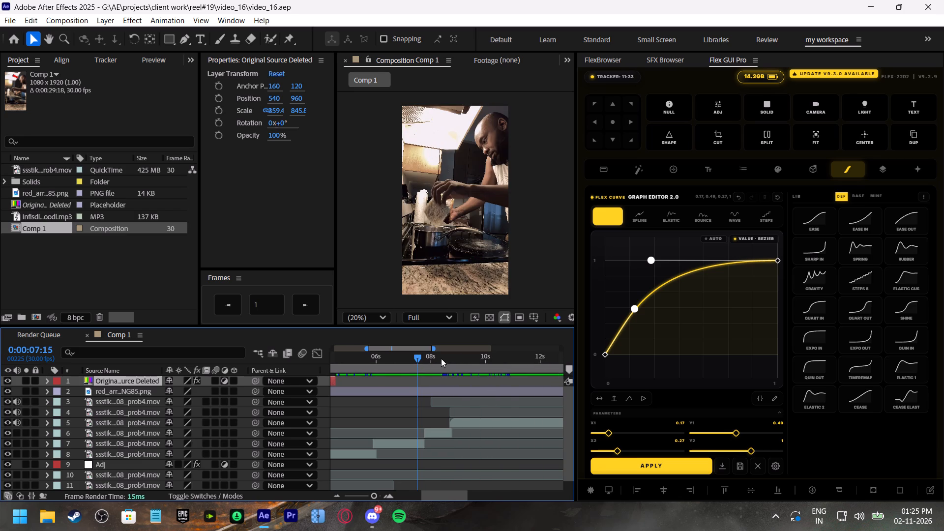
pyautogui.moveTo(437, 355); pyautogui.dragTo(446, 367)
# Move the long final clip's layer directly below the short clip that precedes it in time.
pyautogui.click(468, 426)
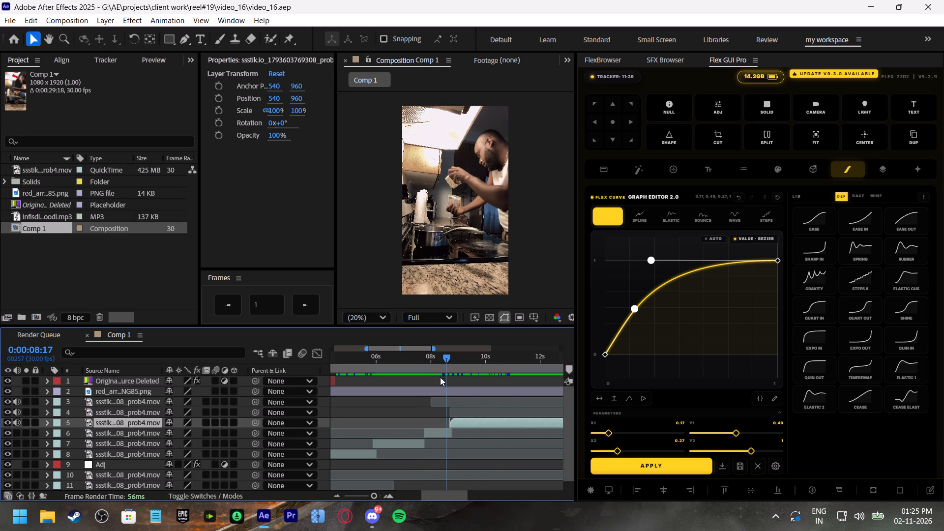
pyautogui.click(437, 359)
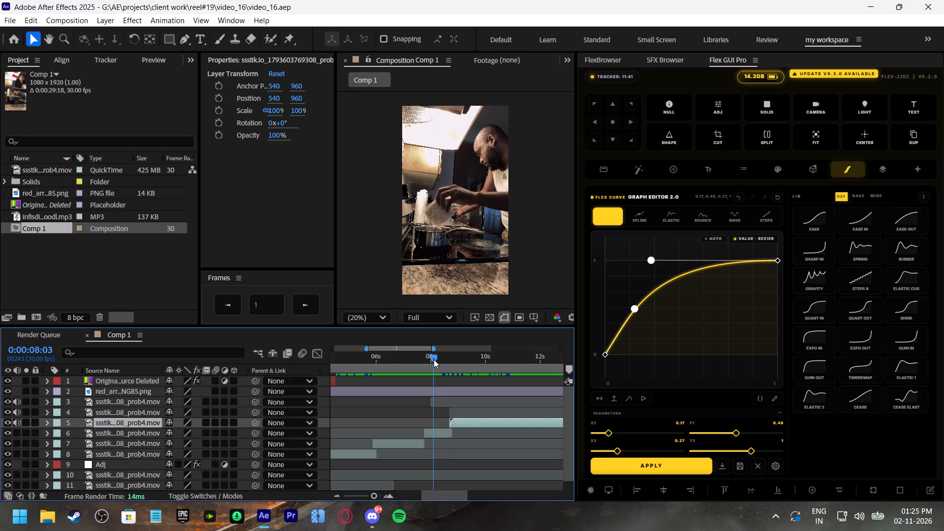
pyautogui.moveTo(150, 419); pyautogui.dragTo(149, 406)
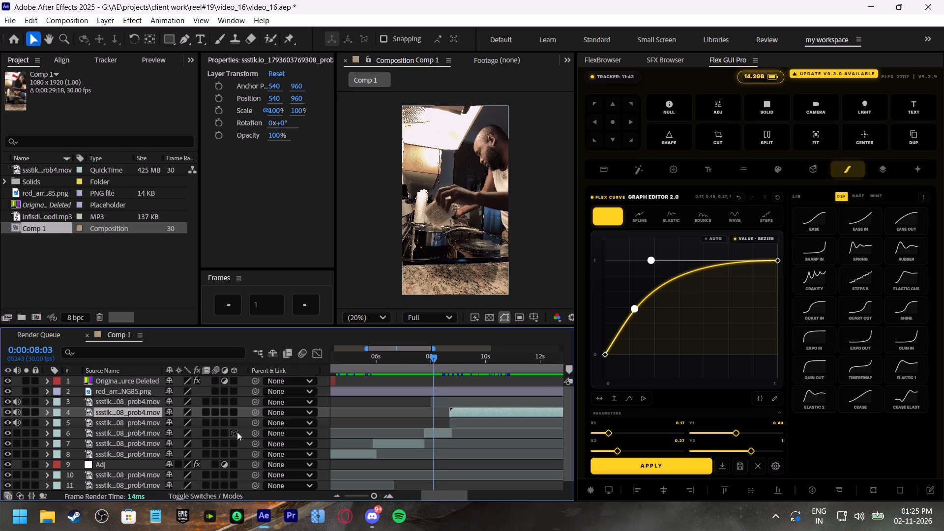
pyautogui.moveTo(118, 414); pyautogui.dragTo(119, 437)
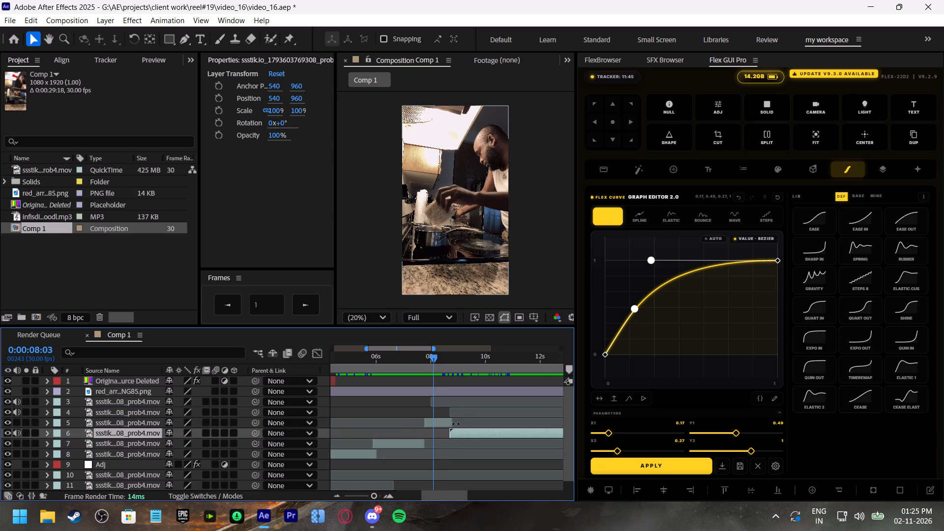
# Extend the end of the short clip preceding the final clip to about 0:00:09:13, overlapping the final clip's start.
pyautogui.moveTo(455, 424); pyautogui.dragTo(469, 436)
pyautogui.press('space')
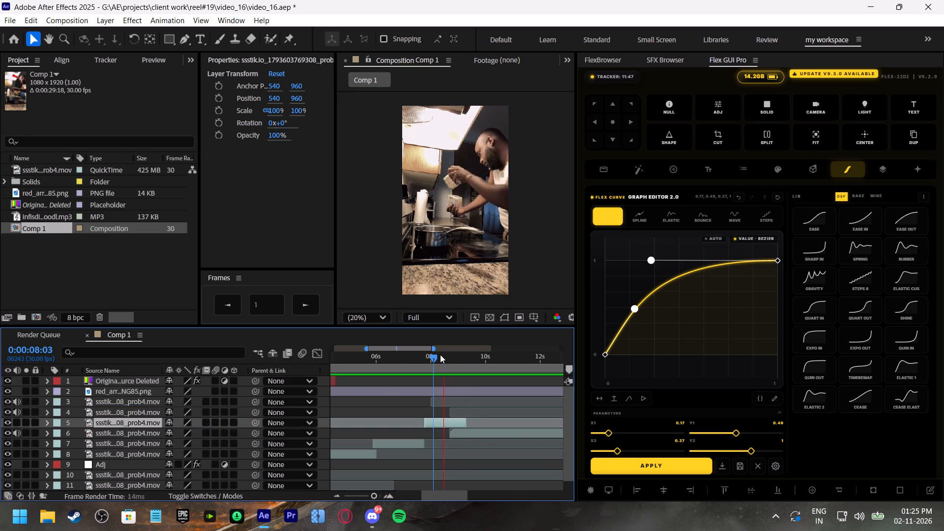
pyautogui.click(440, 354)
pyautogui.moveTo(466, 421); pyautogui.dragTo(471, 425)
# Play back and scrub from 0:00:07:06 to 0:00:08:14 to examine the timing of the cut into the final clip.
pyautogui.press('space')
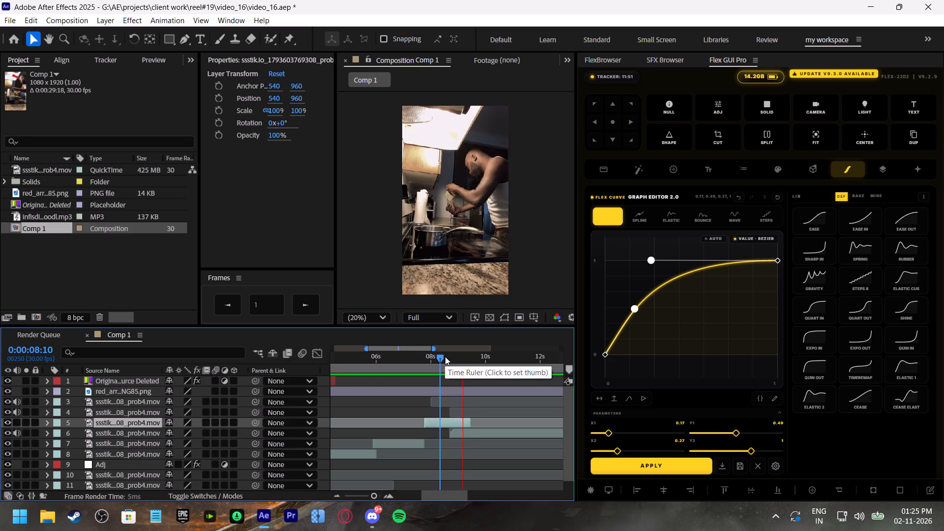
pyautogui.moveTo(445, 356); pyautogui.dragTo(435, 364)
pyautogui.press('space')
pyautogui.moveTo(440, 361); pyautogui.dragTo(432, 364)
pyautogui.press('space')
pyautogui.click(436, 363)
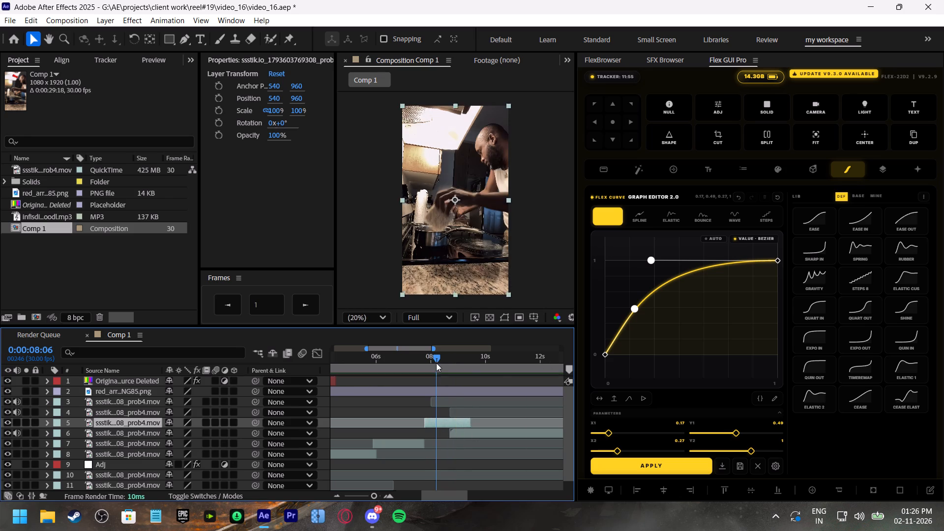
pyautogui.press('space')
pyautogui.click(437, 362)
pyautogui.press('space')
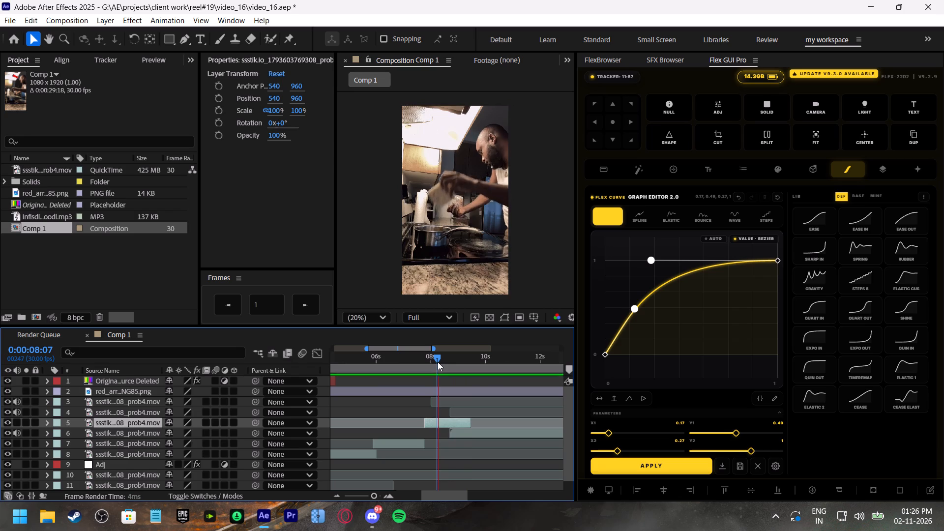
pyautogui.click(438, 362)
pyautogui.press('space')
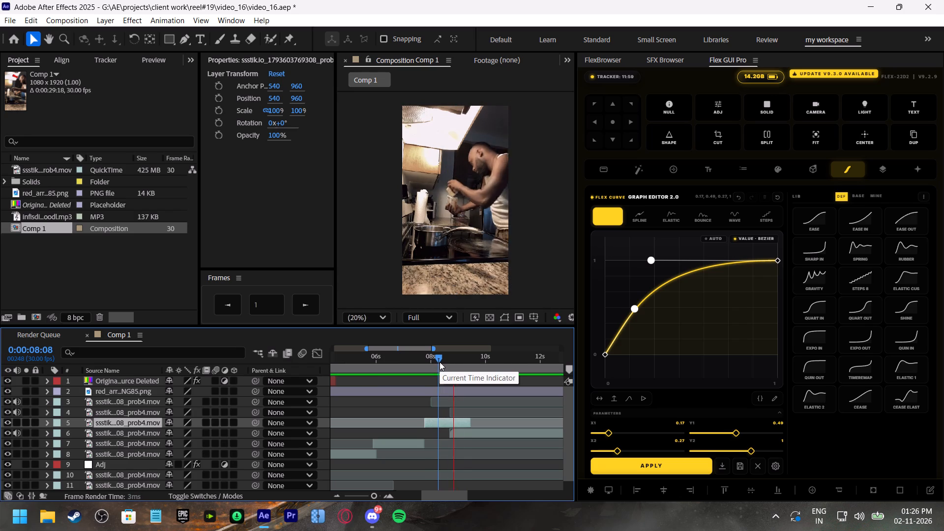
pyautogui.moveTo(440, 362); pyautogui.dragTo(411, 373)
pyautogui.press('space')
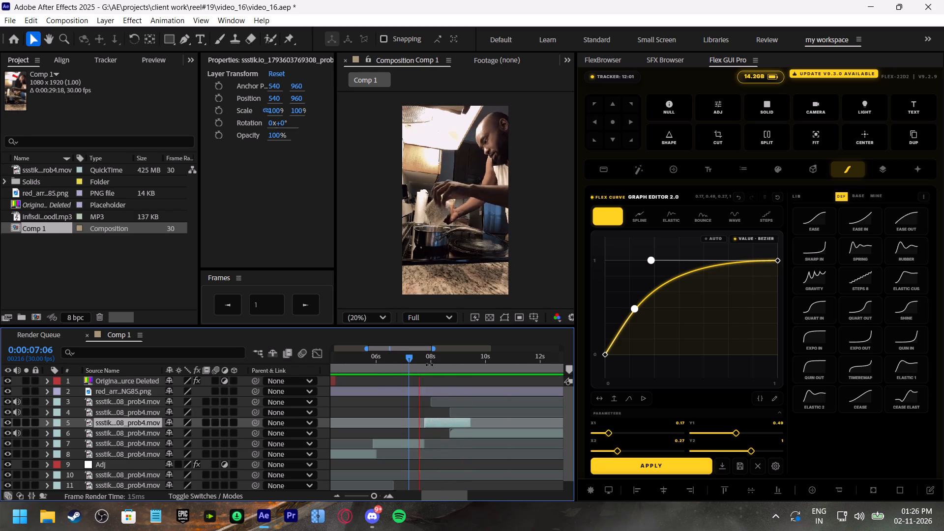
pyautogui.click(443, 359)
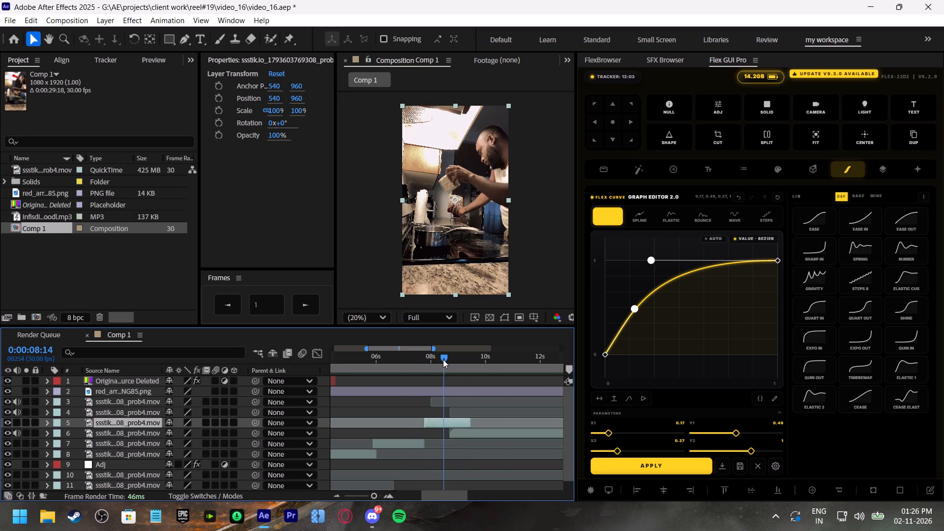
pyautogui.press('space')
pyautogui.moveTo(443, 359); pyautogui.dragTo(444, 360)
# Move the current time to the start of the final clip at 0:00:08:21 and save the project.
pyautogui.moveTo(444, 360); pyautogui.dragTo(449, 365)
pyautogui.click(463, 431)
pyautogui.click(461, 423)
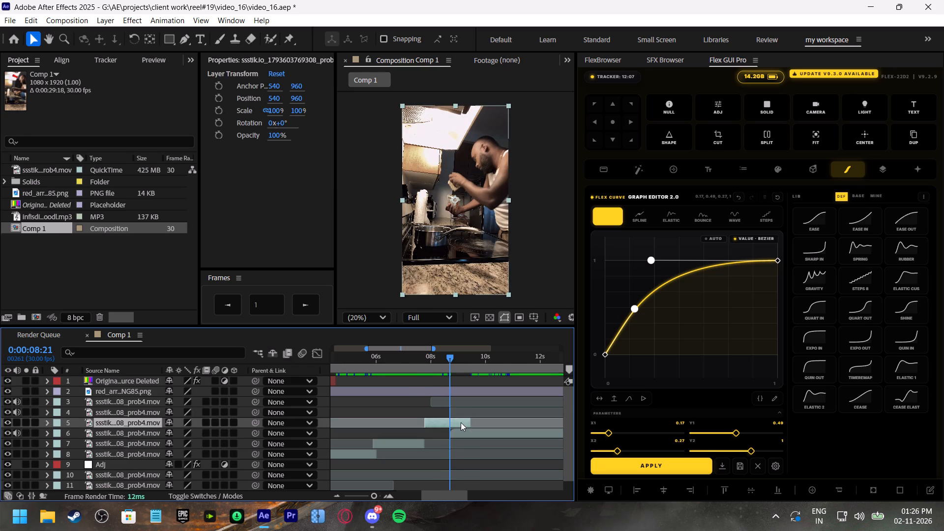
pyautogui.hotkey('ctrl', 's')
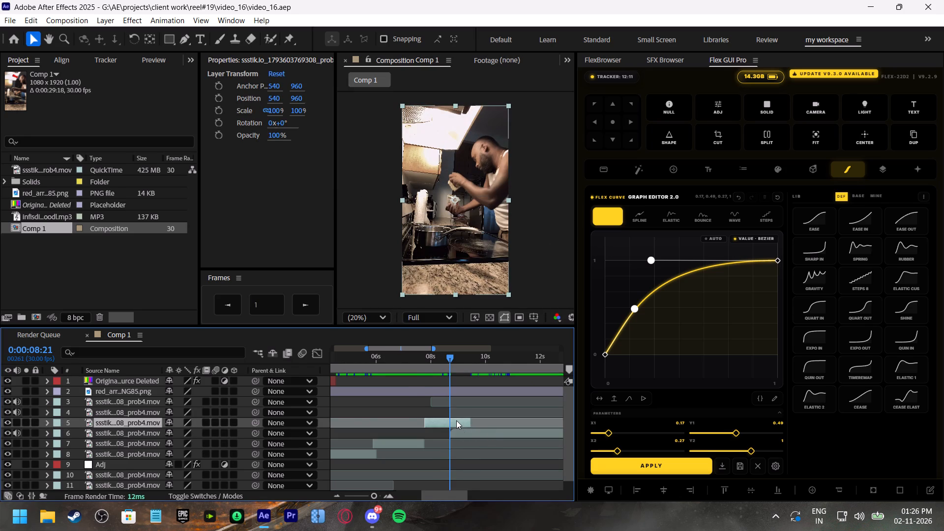
# Draw a narrow full-height rectangular mask for the extended clip, off the frame's left side, and keyframe its Mask Path at 0:00:08:21.
pyautogui.click(456, 420)
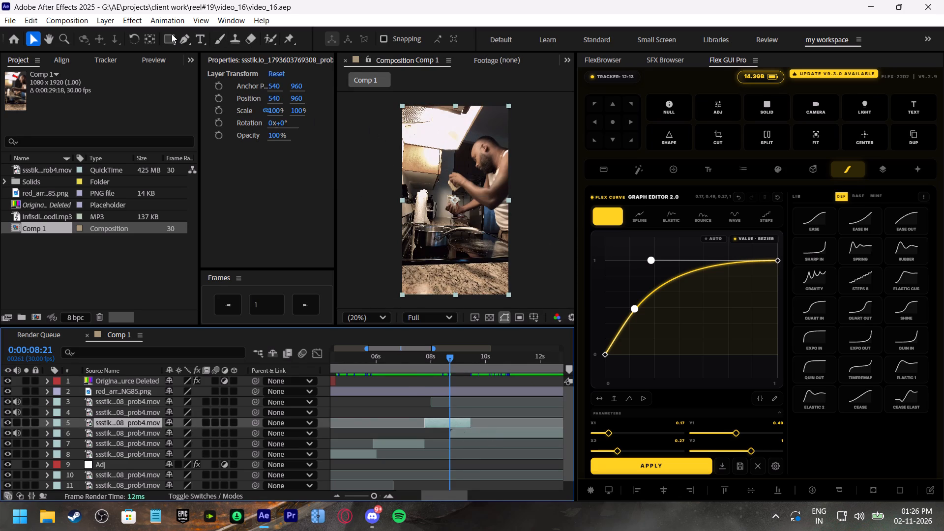
pyautogui.click(172, 34)
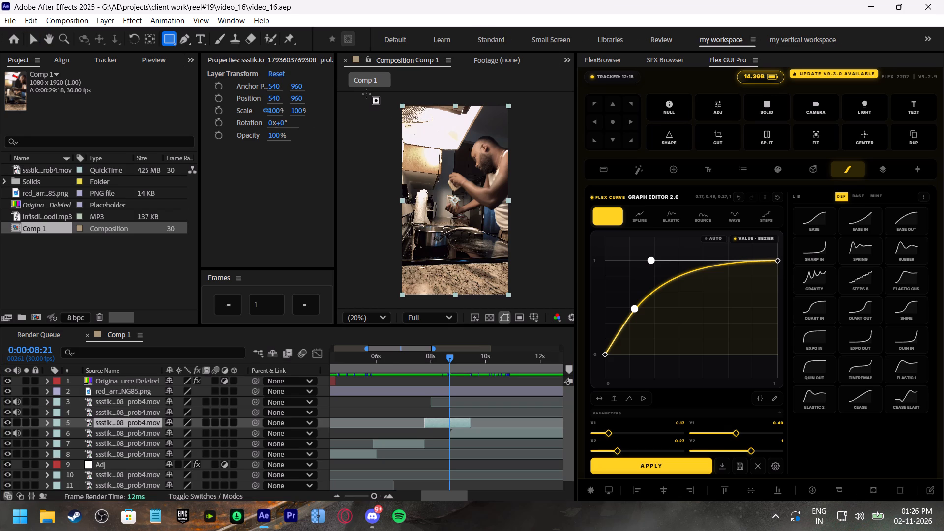
pyautogui.moveTo(372, 94); pyautogui.dragTo(379, 304)
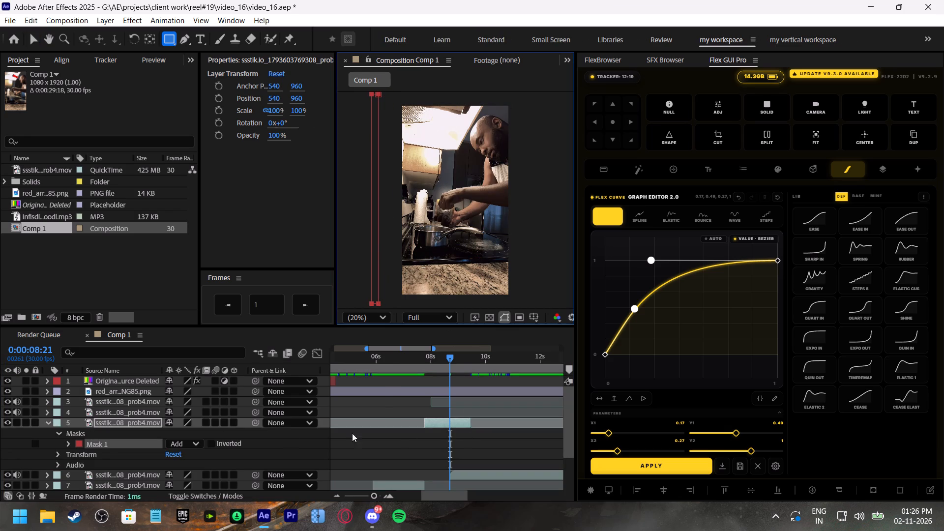
pyautogui.click(70, 443)
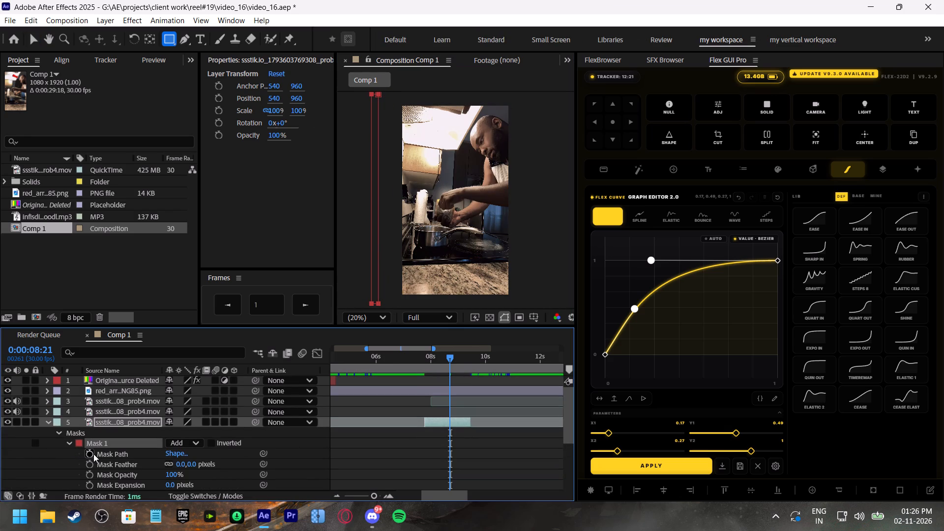
pyautogui.click(93, 454)
# At 0:00:09:13, widen the mask past the frame's right edge to keyframe a full reveal, and show only the clip's keyframed properties.
pyautogui.moveTo(461, 357); pyautogui.dragTo(472, 374)
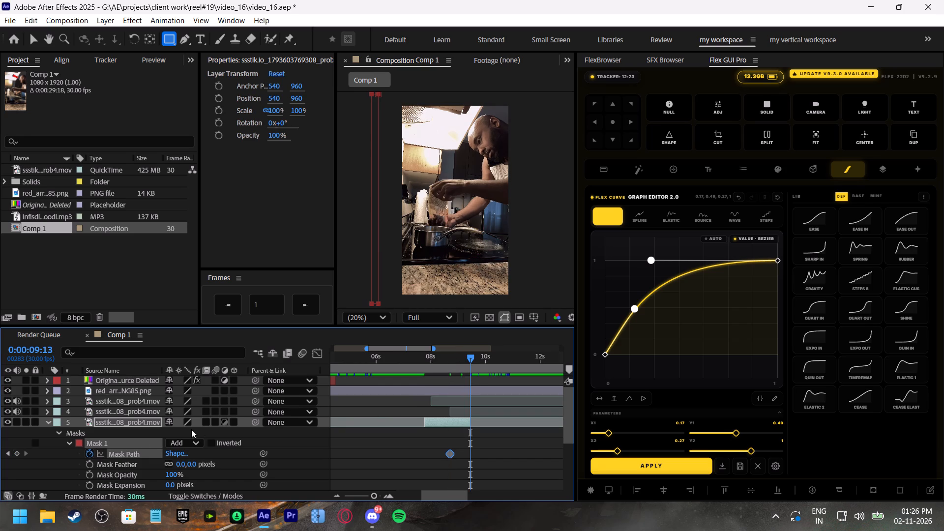
pyautogui.press('v')
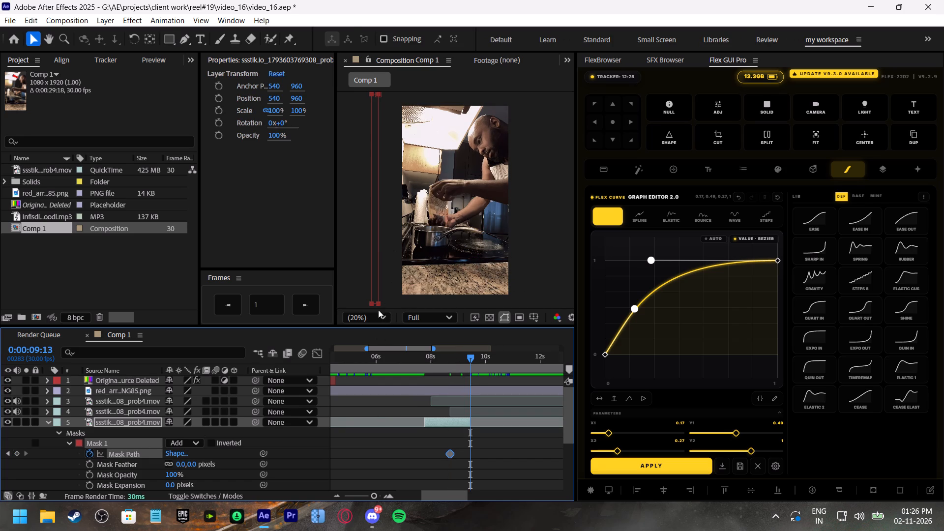
pyautogui.doubleClick(378, 301)
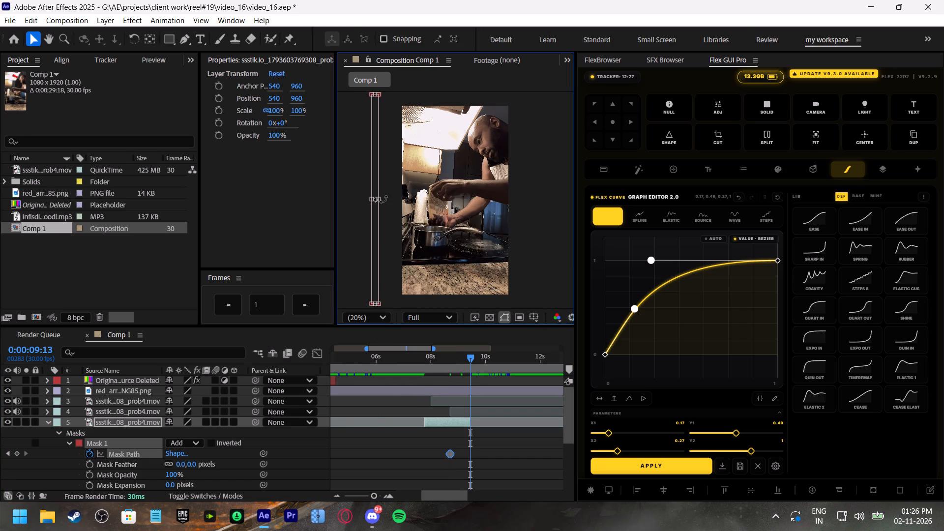
pyautogui.moveTo(379, 198); pyautogui.dragTo(527, 208)
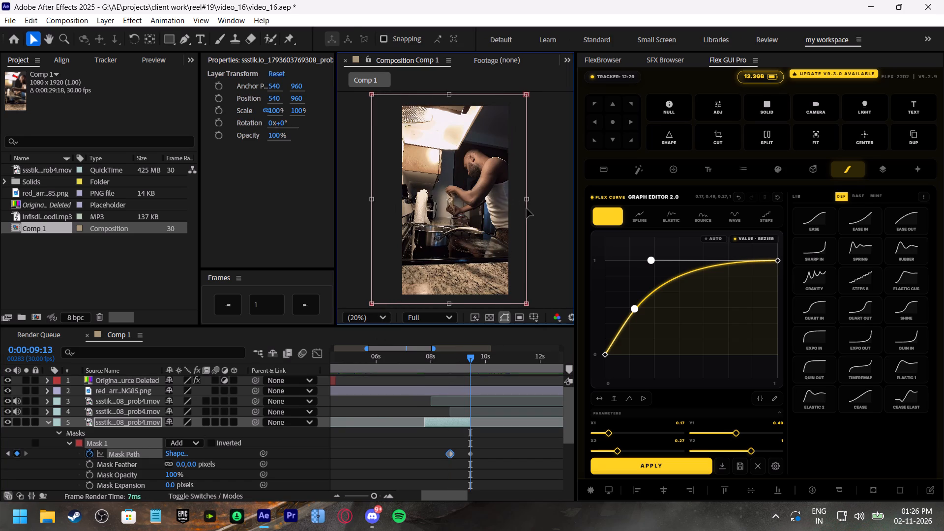
pyautogui.moveTo(527, 208); pyautogui.dragTo(536, 212)
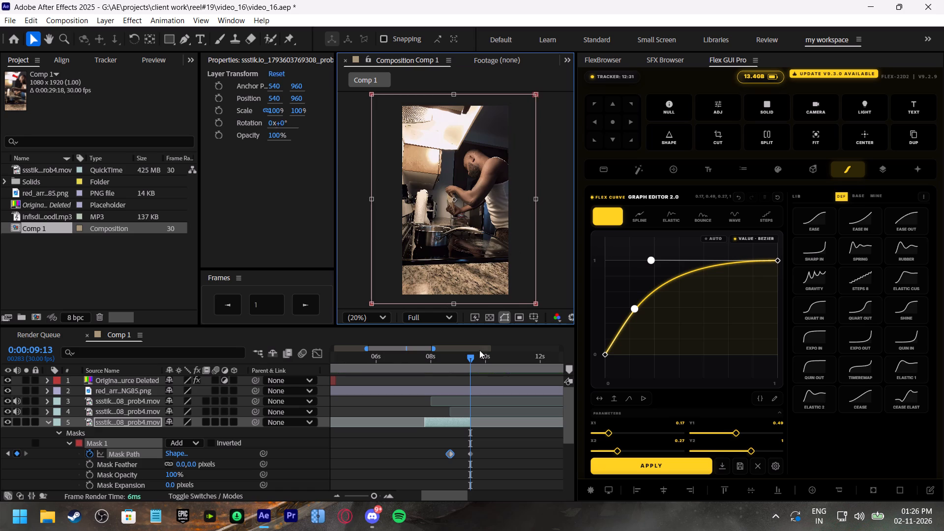
pyautogui.click(51, 423)
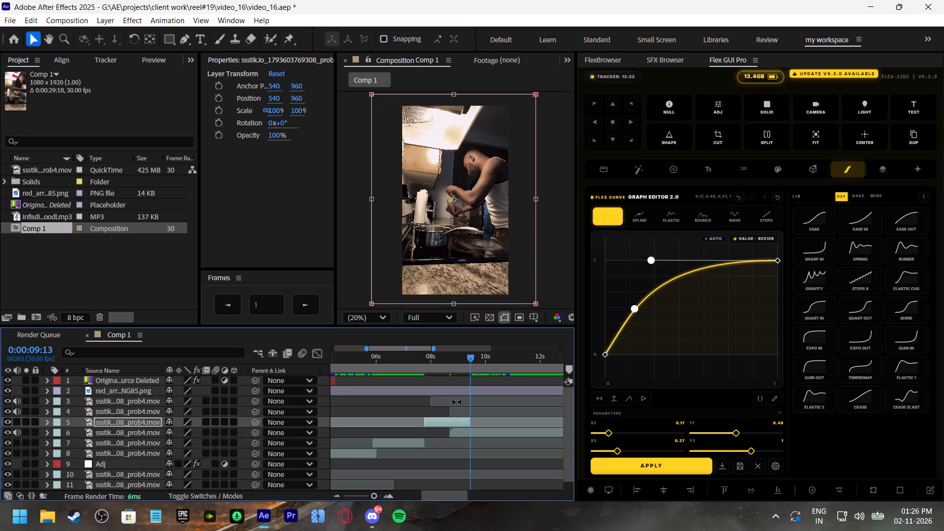
pyautogui.press('u')
pyautogui.click(451, 423)
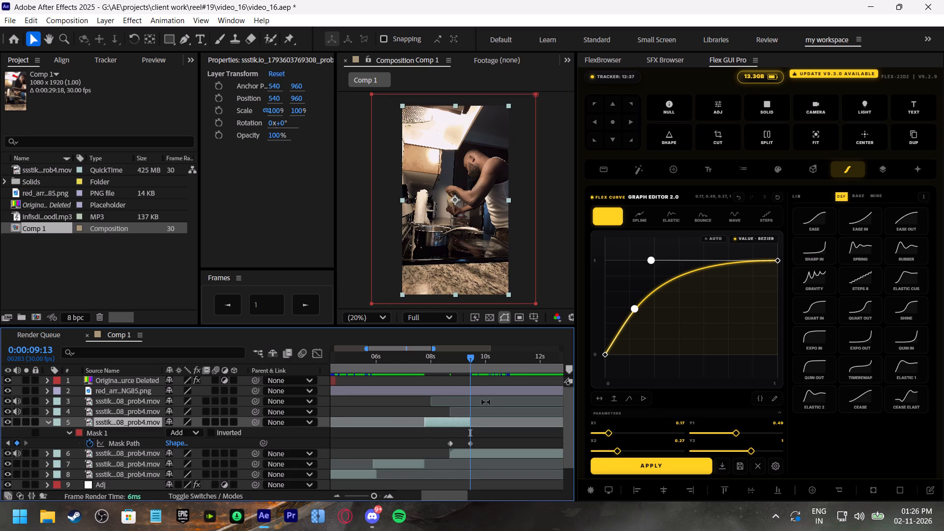
# With no layer selected, draw a narrow full-height vertical rectangle as a new shape layer beside the frame, and move it over the footage.
pyautogui.click(441, 409)
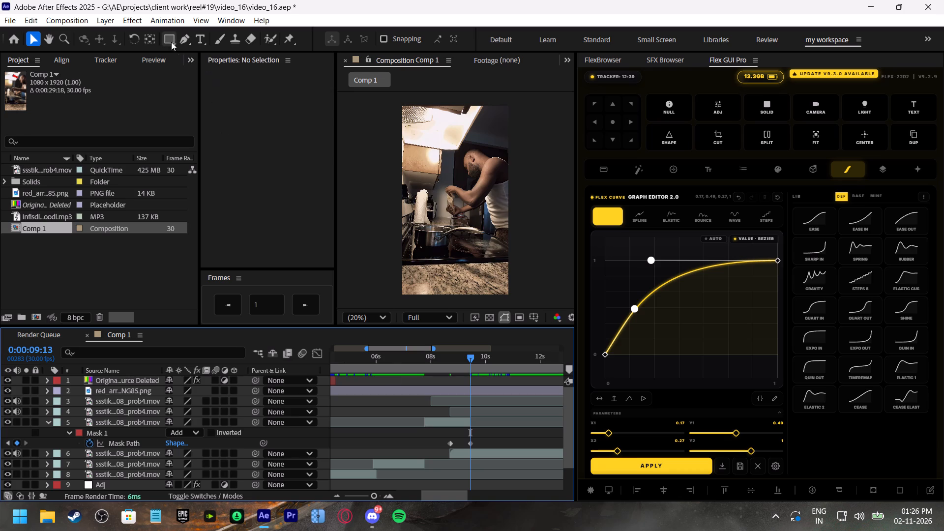
pyautogui.click(170, 41)
pyautogui.moveTo(368, 96); pyautogui.dragTo(369, 105)
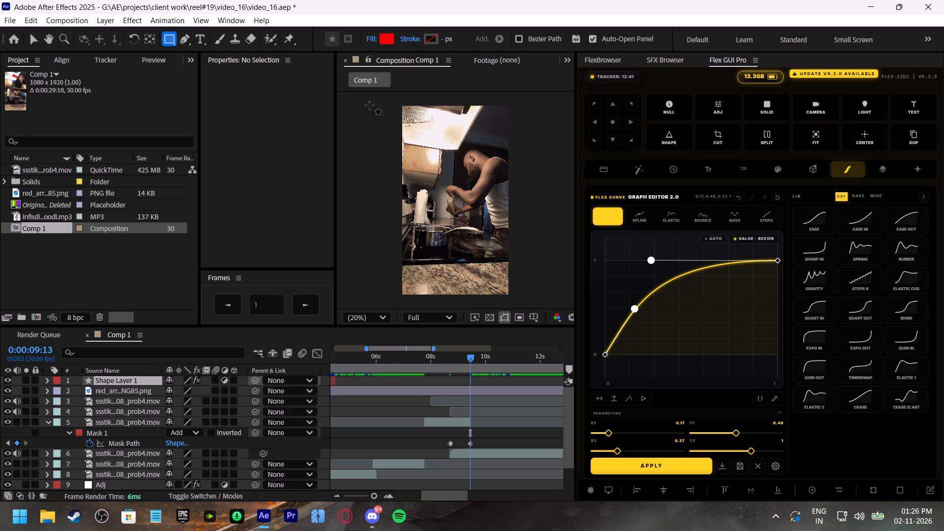
pyautogui.moveTo(369, 105); pyautogui.dragTo(375, 310)
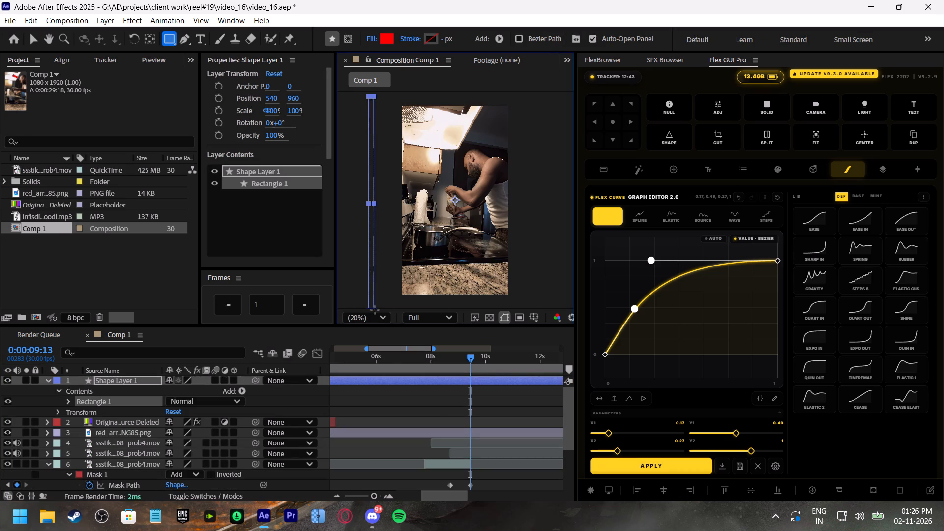
pyautogui.moveTo(375, 310); pyautogui.dragTo(381, 308)
pyautogui.press('v')
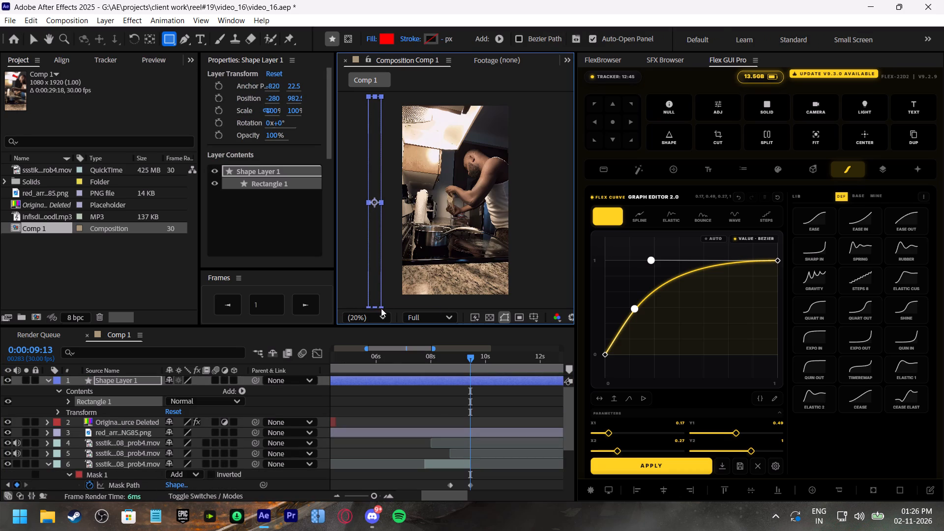
pyautogui.moveTo(375, 236); pyautogui.dragTo(447, 238)
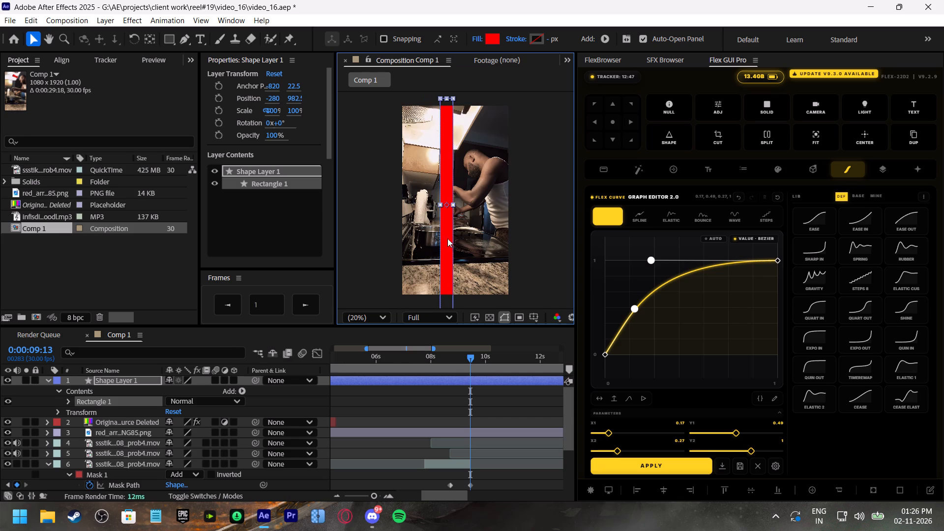
# Set the rectangle's fill colour to white, FFFFFF.
pyautogui.click(483, 40)
pyautogui.click(492, 36)
pyautogui.click(544, 198)
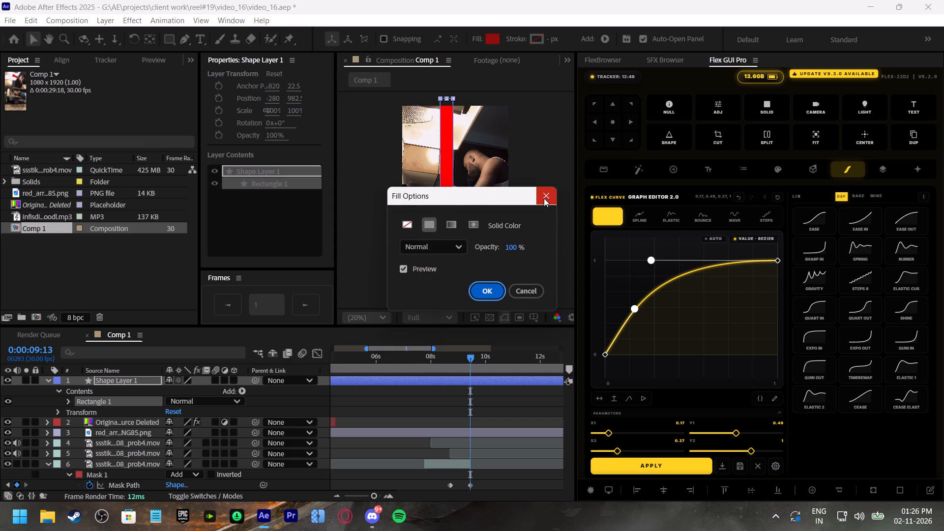
pyautogui.click(495, 39)
pyautogui.moveTo(463, 249); pyautogui.dragTo(293, 165)
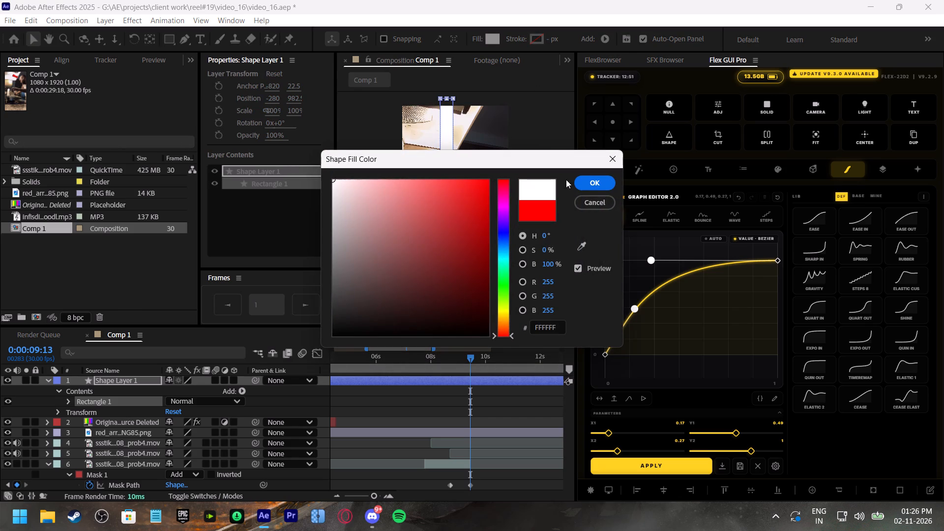
pyautogui.click(588, 180)
# At 0:00:08:21, move the white bar off the frame's left side next to the clip's mask, and reselect the masked clip.
pyautogui.moveTo(446, 221); pyautogui.dragTo(433, 223)
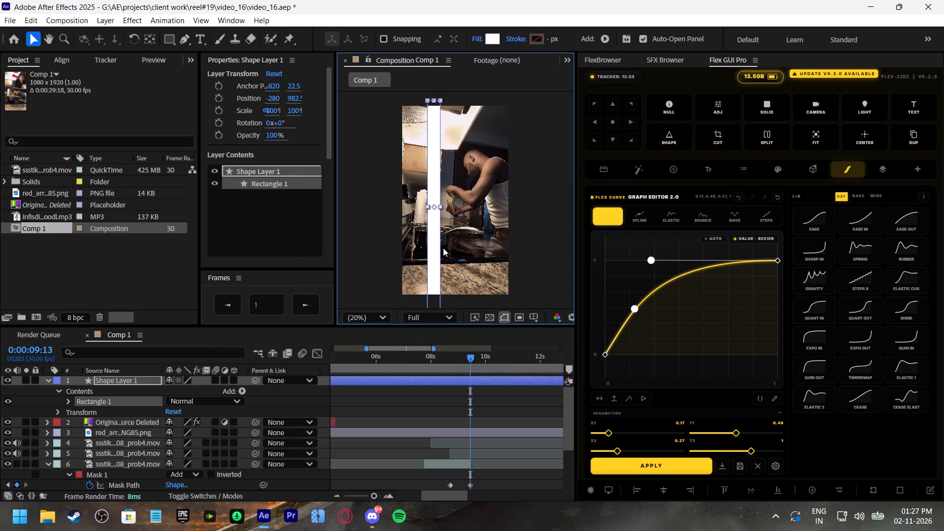
pyautogui.click(459, 463)
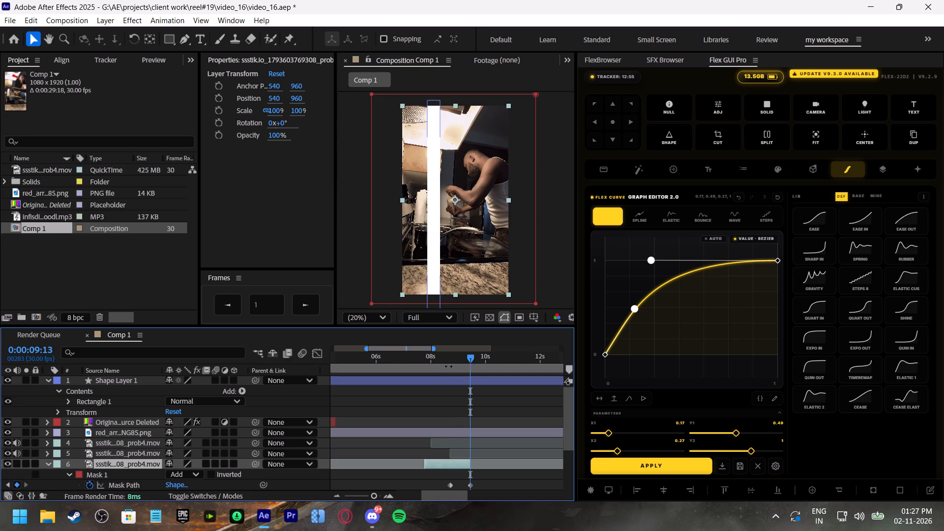
pyautogui.click(449, 359)
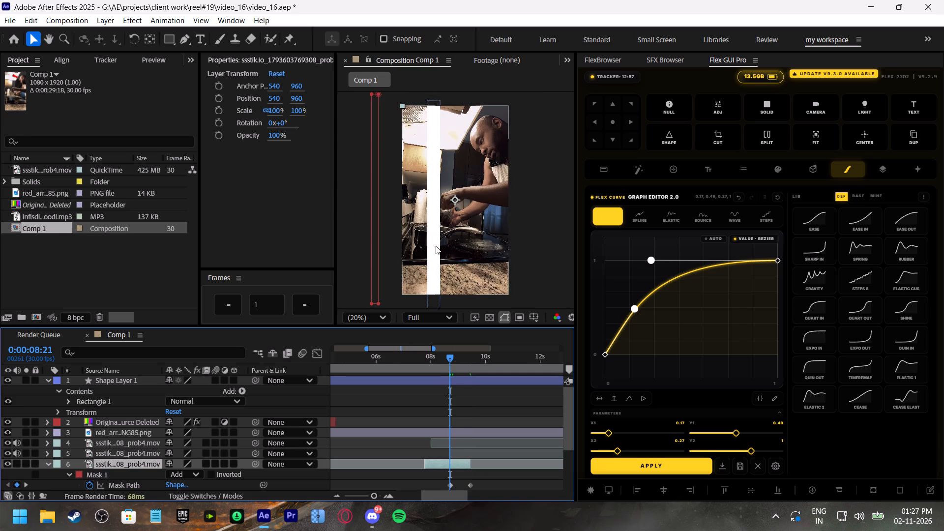
pyautogui.moveTo(435, 244); pyautogui.dragTo(384, 237)
pyautogui.click(458, 467)
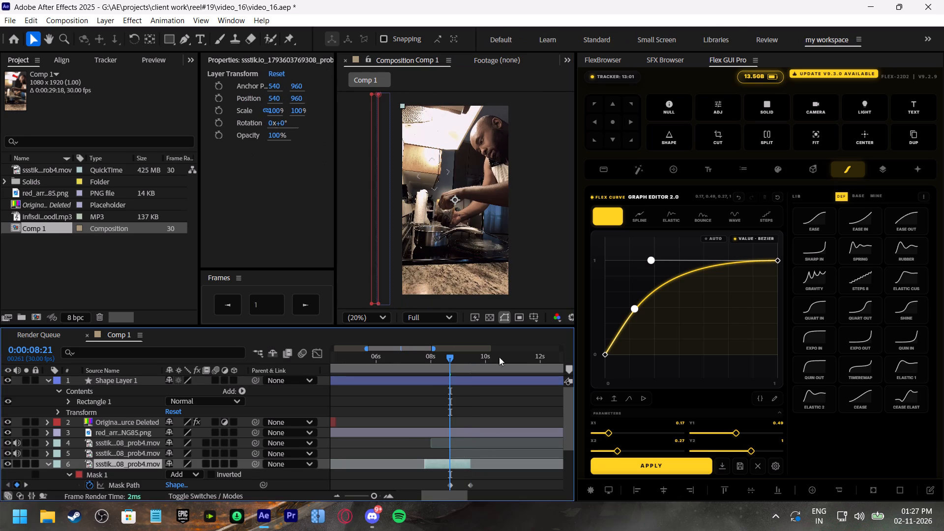
# Show the composition rulers and place a vertical guide along the right edge of the clip's mask.
pyautogui.click(534, 314)
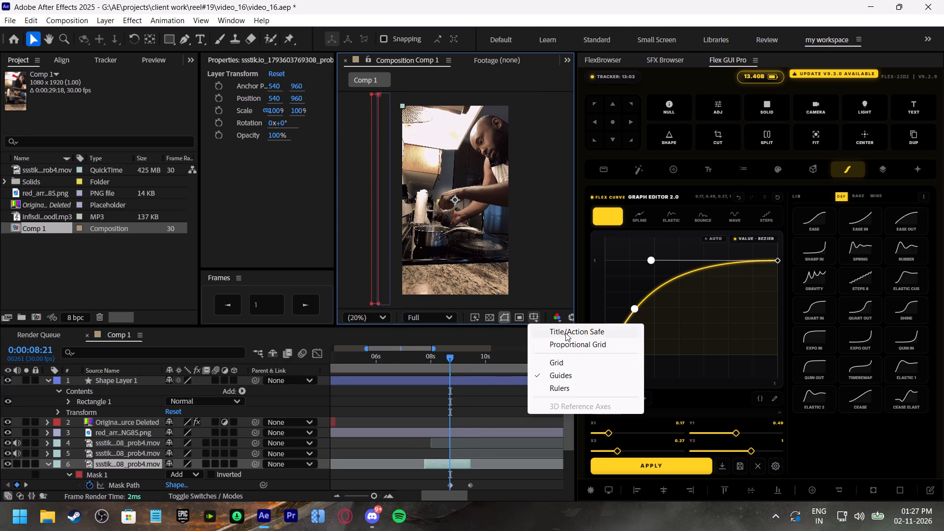
pyautogui.click(566, 389)
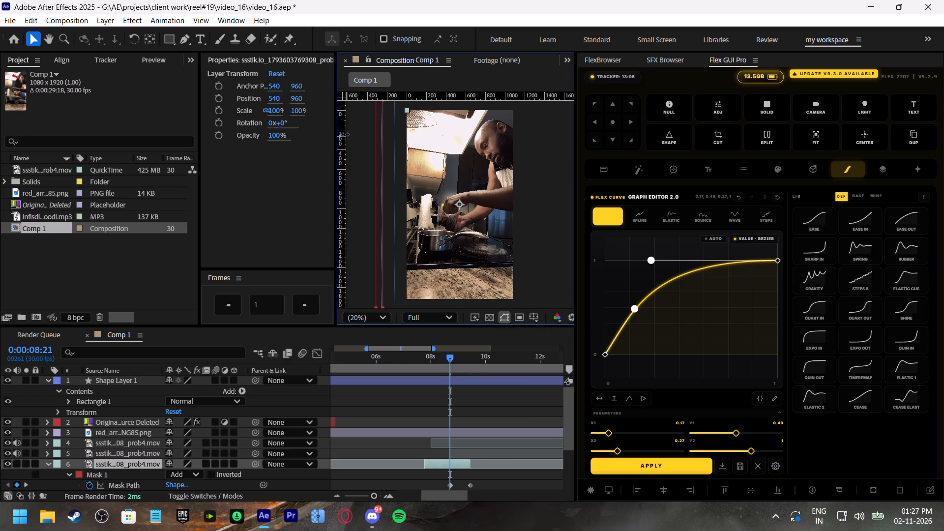
pyautogui.moveTo(345, 134); pyautogui.dragTo(382, 173)
# Fine-tune the vertical guide at the mask's edge, align the white bar on it at position -845, 907.5, and save the project.
pyautogui.moveTo(382, 173); pyautogui.dragTo(383, 174)
pyautogui.click(466, 380)
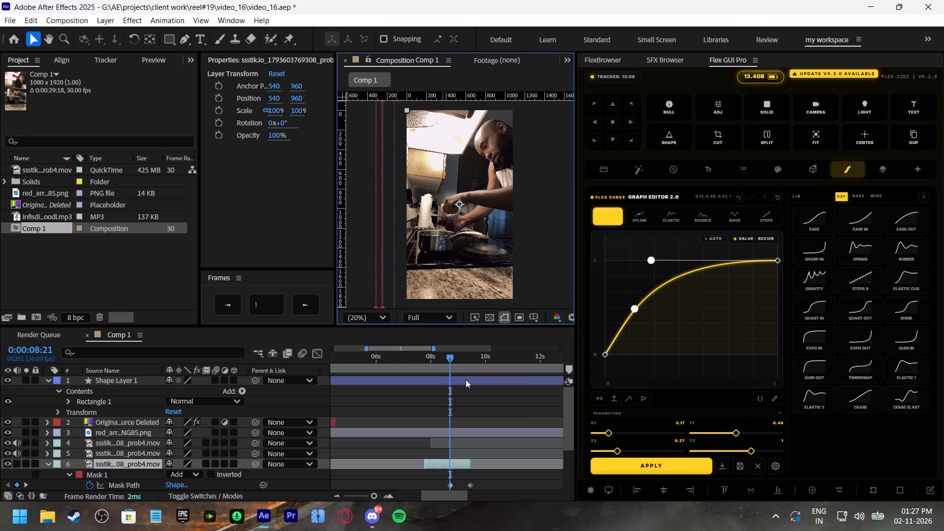
pyautogui.click(387, 236)
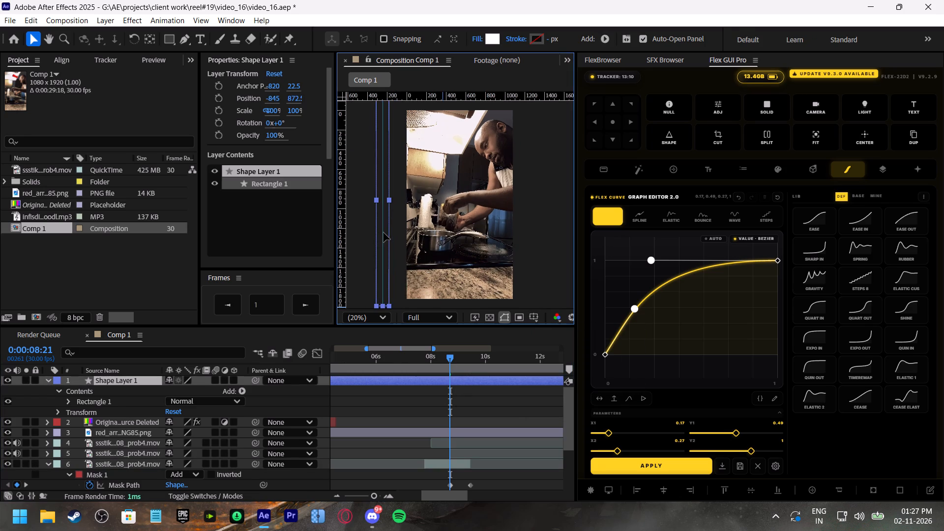
pyautogui.click(385, 231)
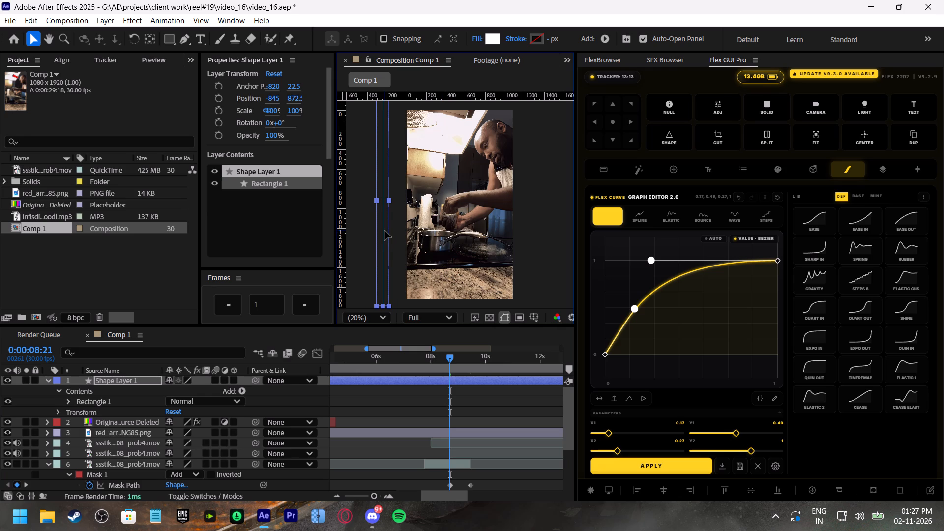
pyautogui.hotkey('ctrl', 's')
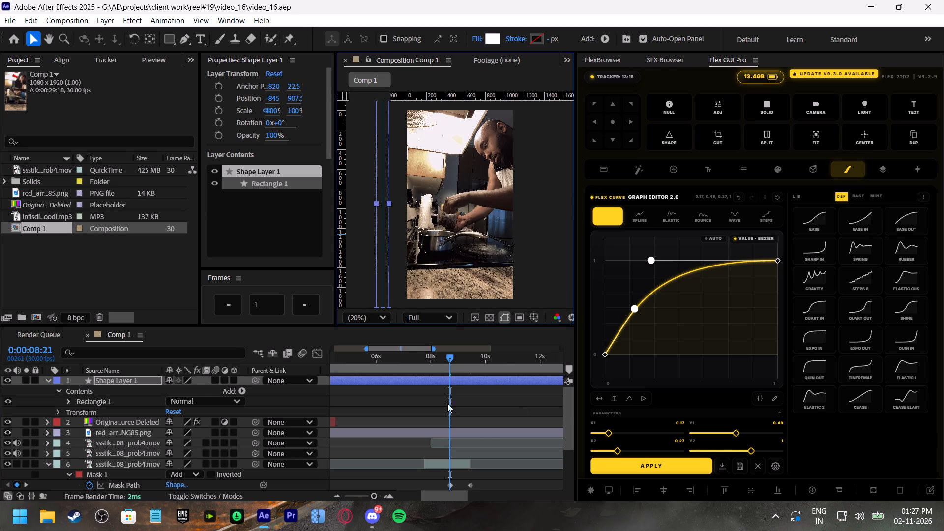
# Split the white bar's shape layer at 0:00:08:21 and delete the part before the split.
pyautogui.click(449, 395)
pyautogui.click(455, 379)
pyautogui.hotkey('ctrl', 'shift', 'd')
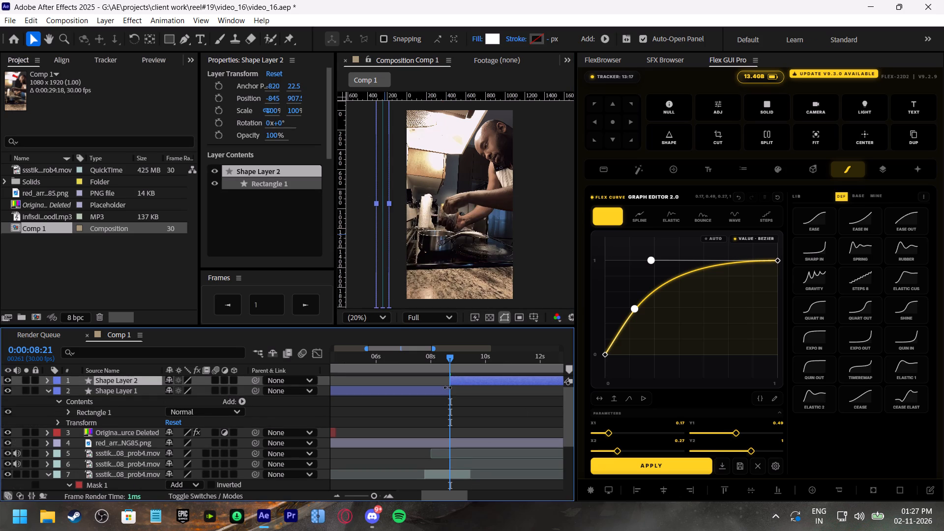
pyautogui.click(447, 387)
pyautogui.press('BackSpace')
pyautogui.click(464, 379)
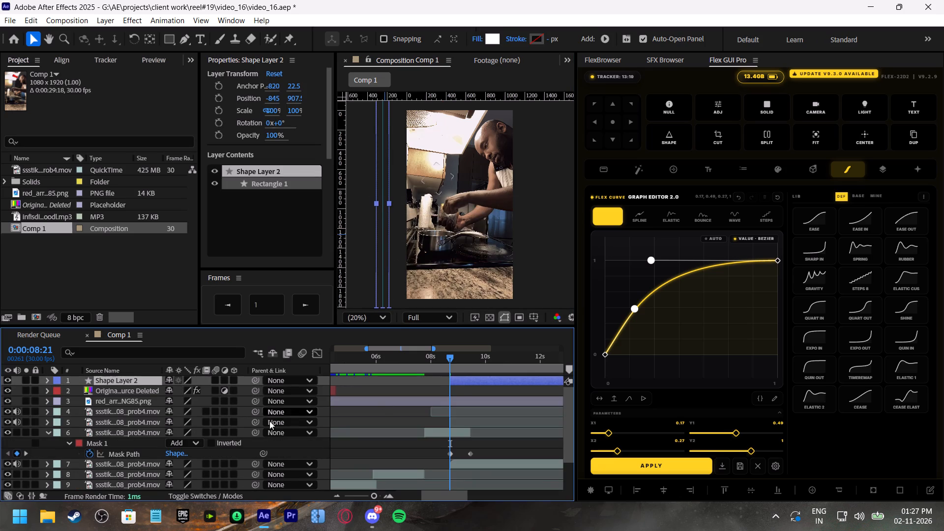
# Move the white bar layer down the stack to directly above the masked clip.
pyautogui.moveTo(115, 377); pyautogui.dragTo(119, 423)
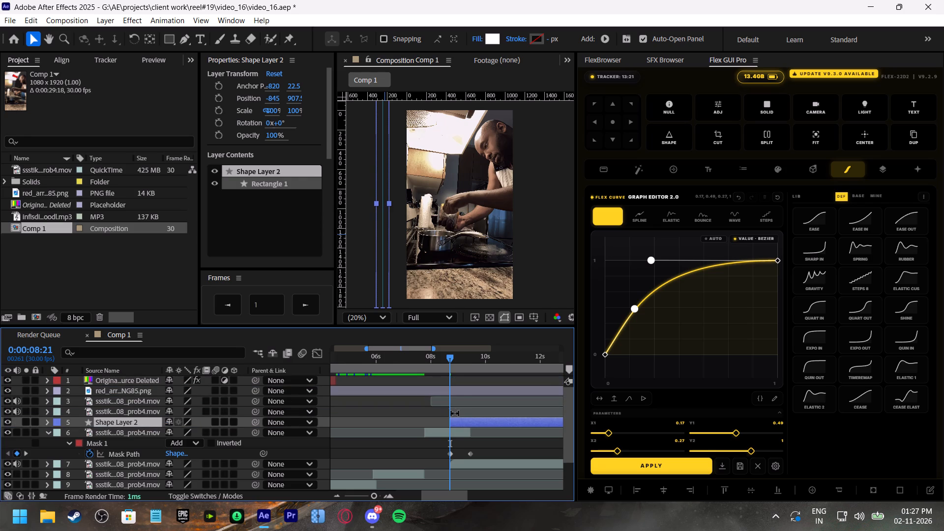
# Set a starting position keyframe on the white bar layer at 0:00:08:21.
pyautogui.press('p')
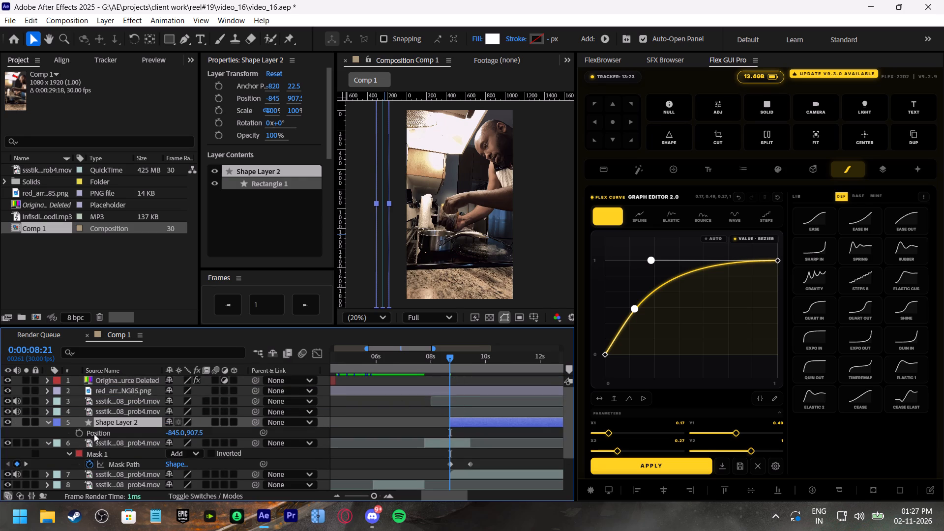
pyautogui.click(83, 433)
# At 0:00:09:13, select the masked clip and place a second vertical guide along the right edge of its expanded mask.
pyautogui.moveTo(459, 361); pyautogui.dragTo(469, 380)
pyautogui.click(472, 442)
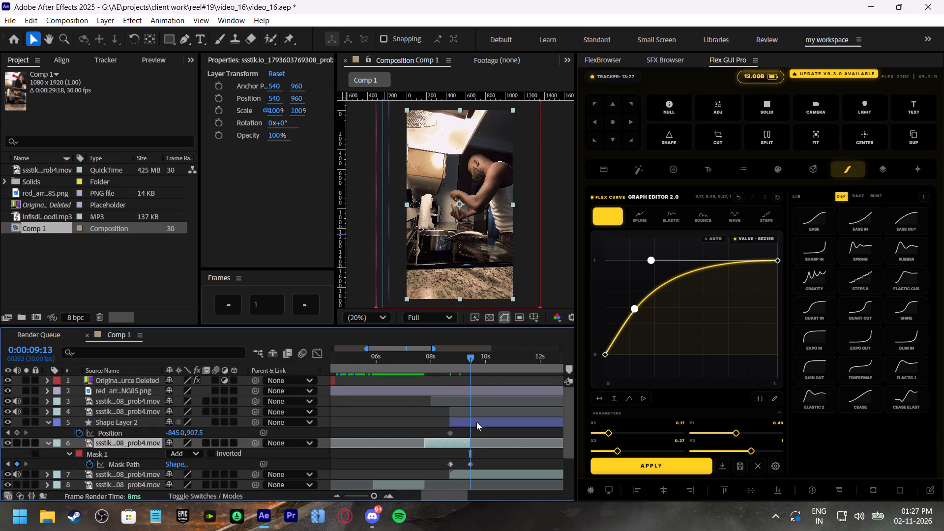
pyautogui.click(476, 419)
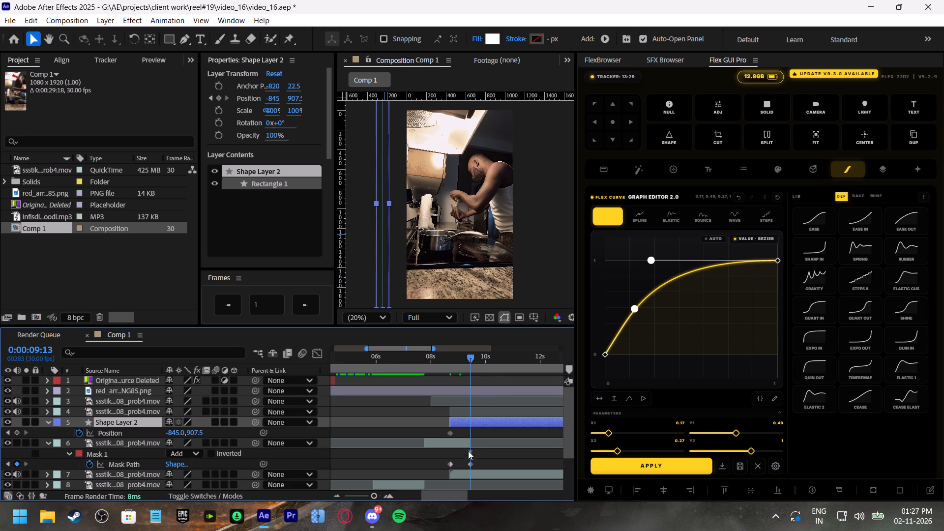
pyautogui.click(467, 442)
pyautogui.moveTo(345, 221); pyautogui.dragTo(362, 228)
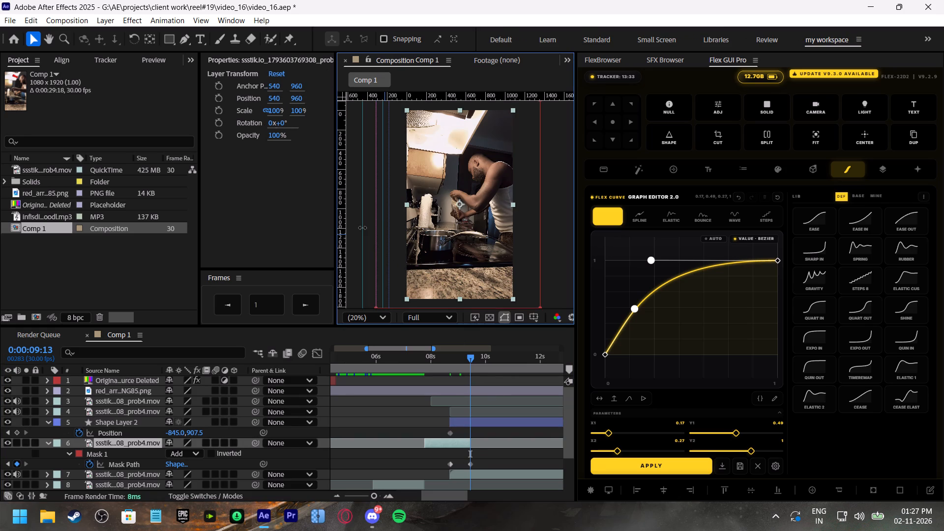
pyautogui.moveTo(362, 228); pyautogui.dragTo(541, 242)
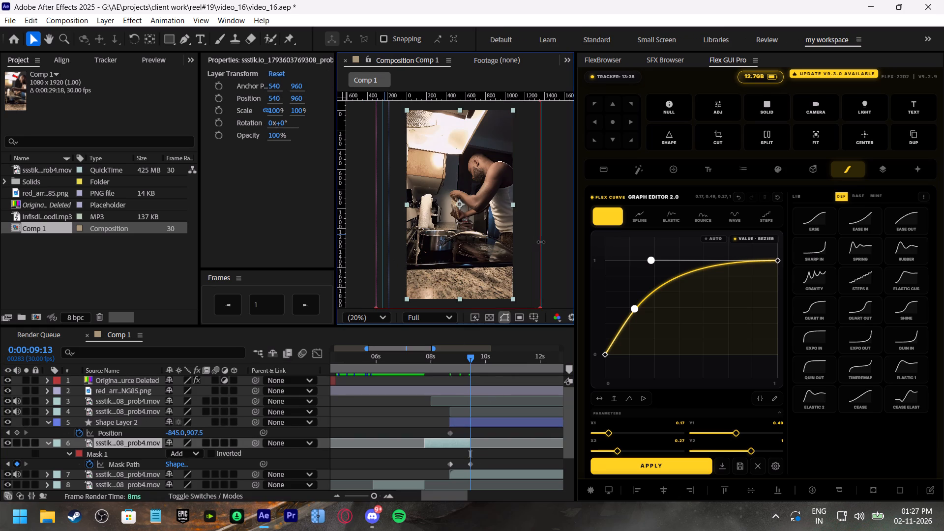
pyautogui.moveTo(541, 242); pyautogui.dragTo(540, 242)
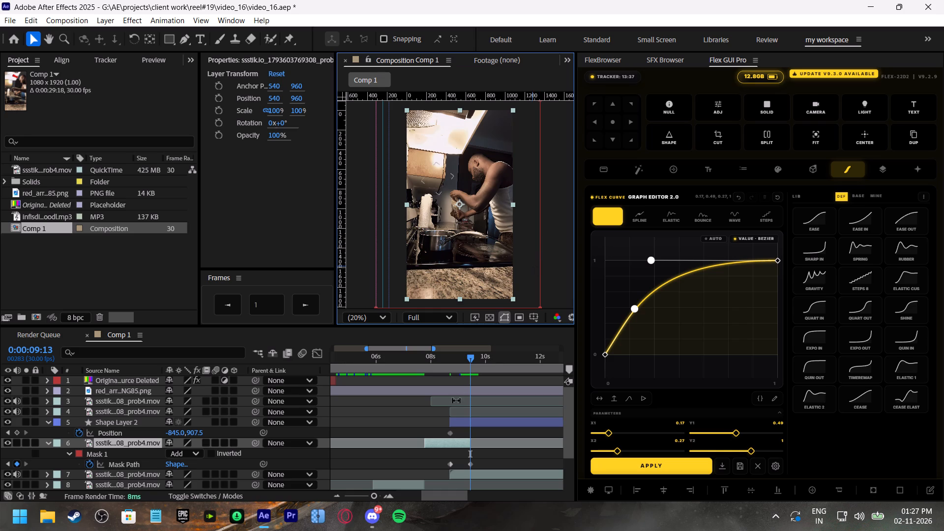
# At 0:00:09:13, move the white bar across the frame onto the second guide, keyframing its position at 755, 917.5.
pyautogui.click(454, 420)
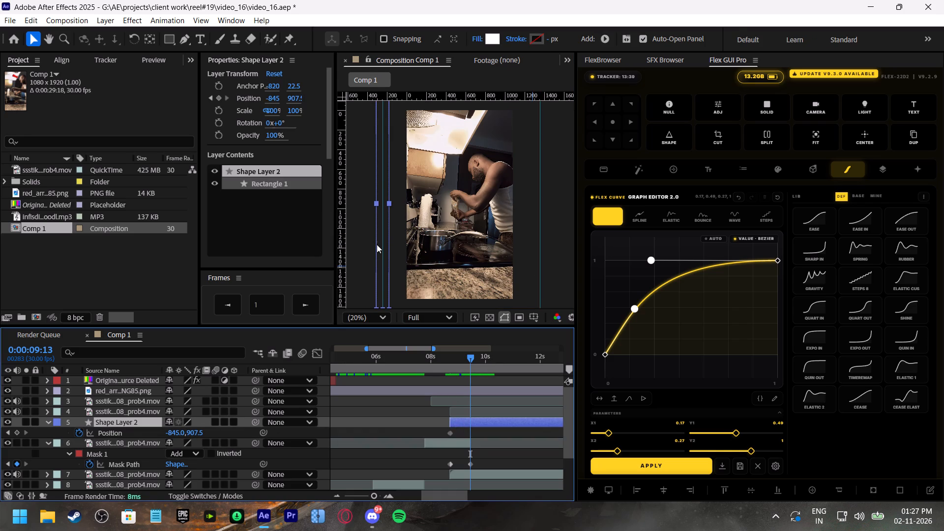
pyautogui.moveTo(385, 236); pyautogui.dragTo(544, 234)
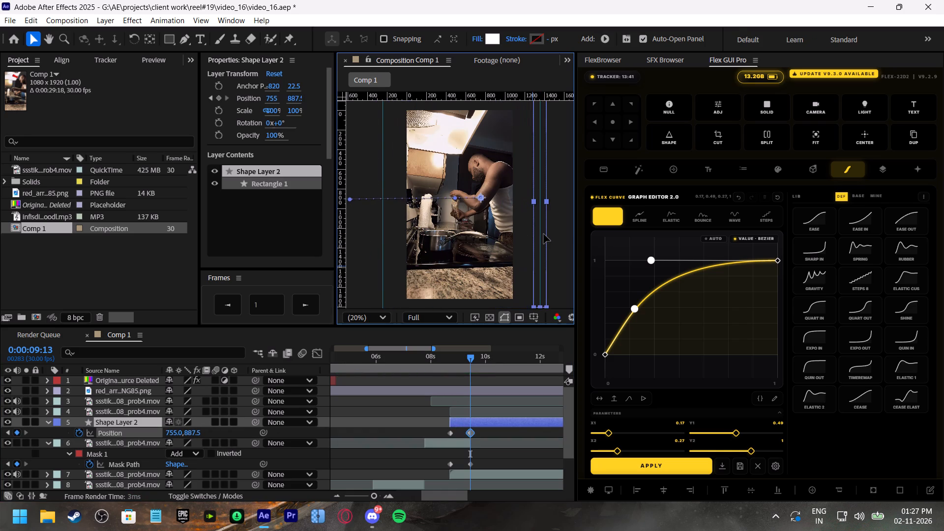
pyautogui.moveTo(544, 234); pyautogui.dragTo(545, 237)
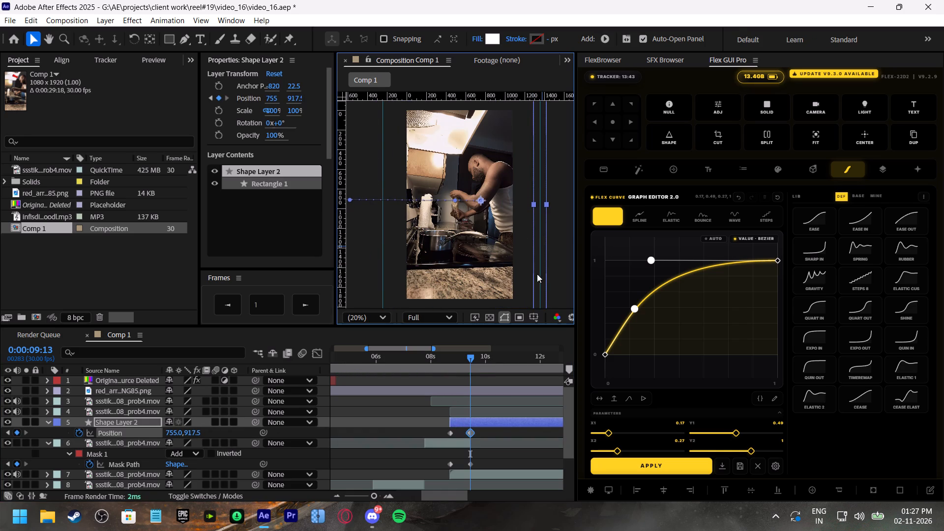
# Apply the loaded Flex ease-out curve to both the white bar's position keyframes and the clip's mask path keyframes.
pyautogui.moveTo(488, 431); pyautogui.dragTo(437, 470)
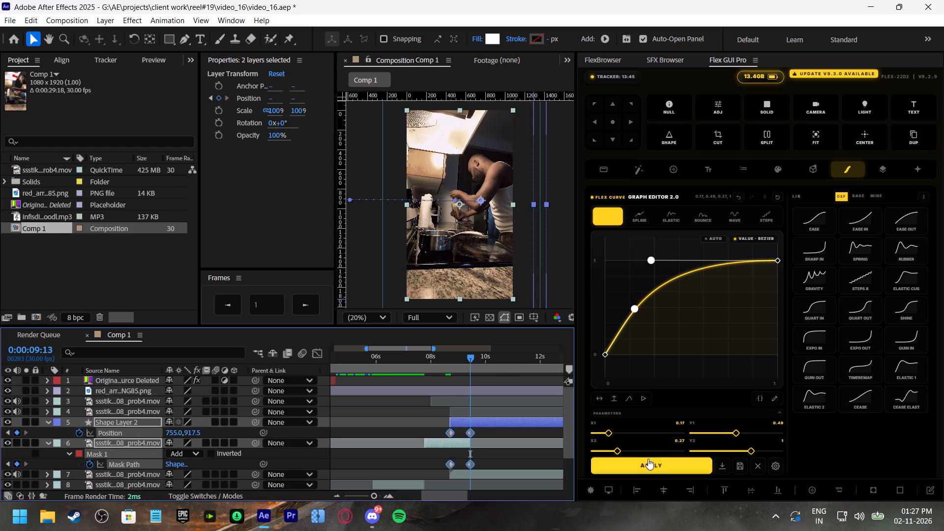
pyautogui.click(635, 462)
# Preview the white-bar wipe transition from around 0:00:08:00.
pyautogui.click(429, 358)
pyautogui.press('space')
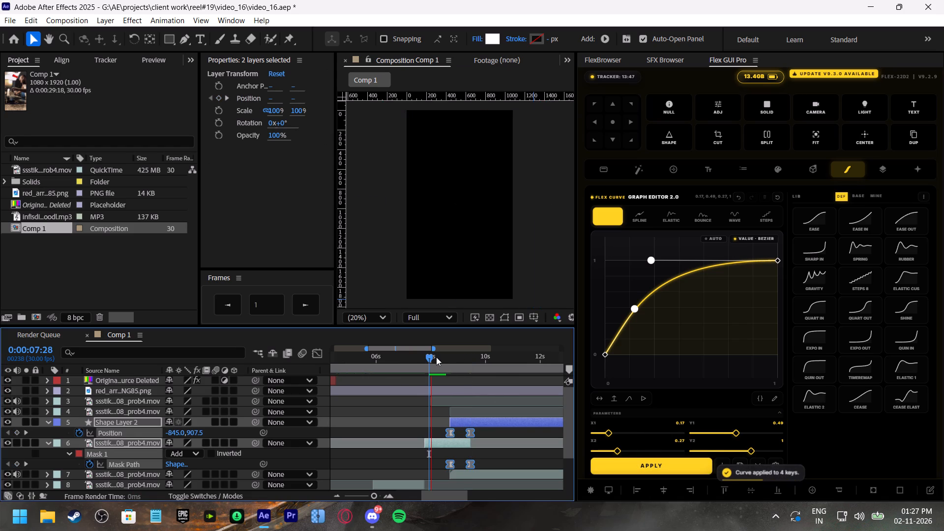
pyautogui.moveTo(436, 357); pyautogui.dragTo(427, 357)
pyautogui.press('space')
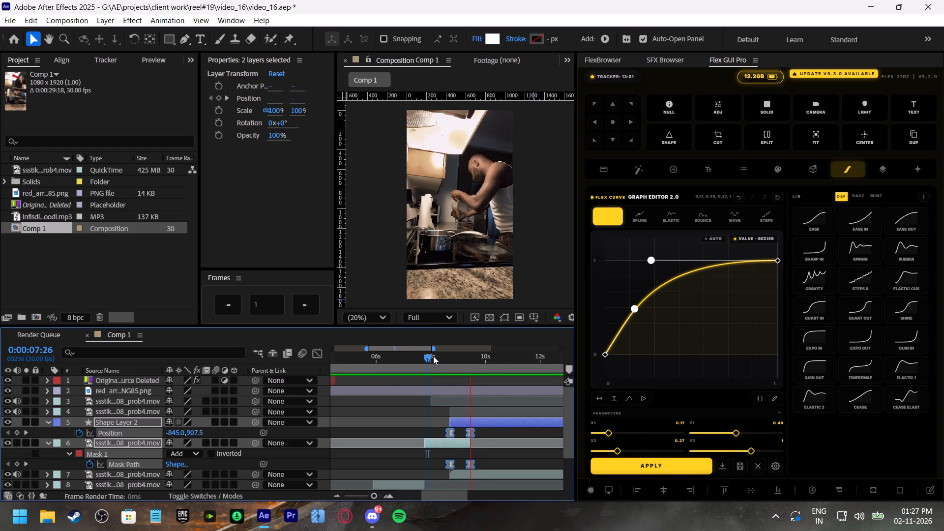
pyautogui.click(433, 356)
pyautogui.press('space')
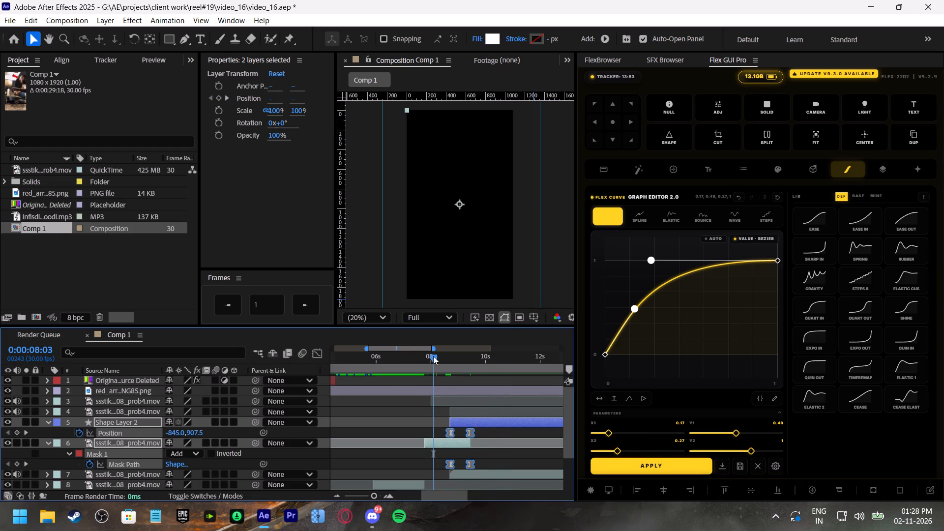
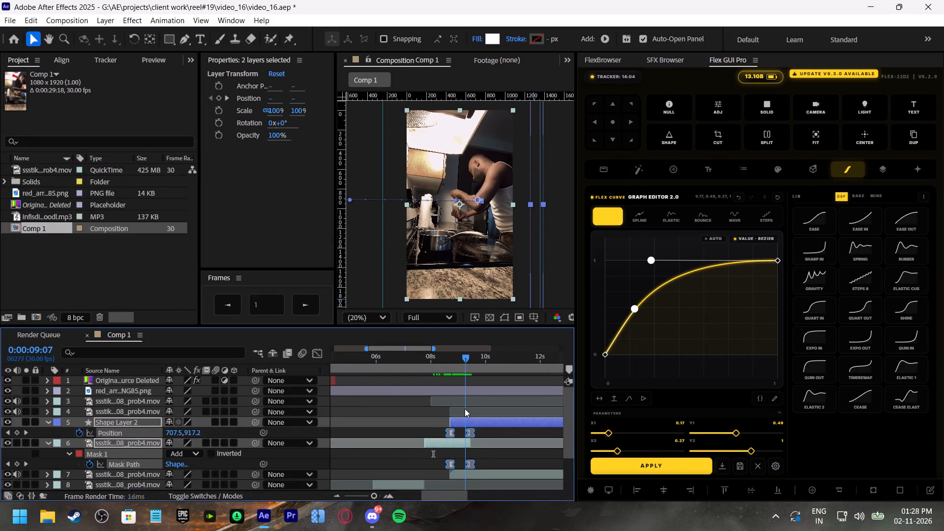
# Invert Mask 1 on the masked layer 6 clip, checking around 0:00:08:24 where the white bar crosses the frame.
pyautogui.click(472, 477)
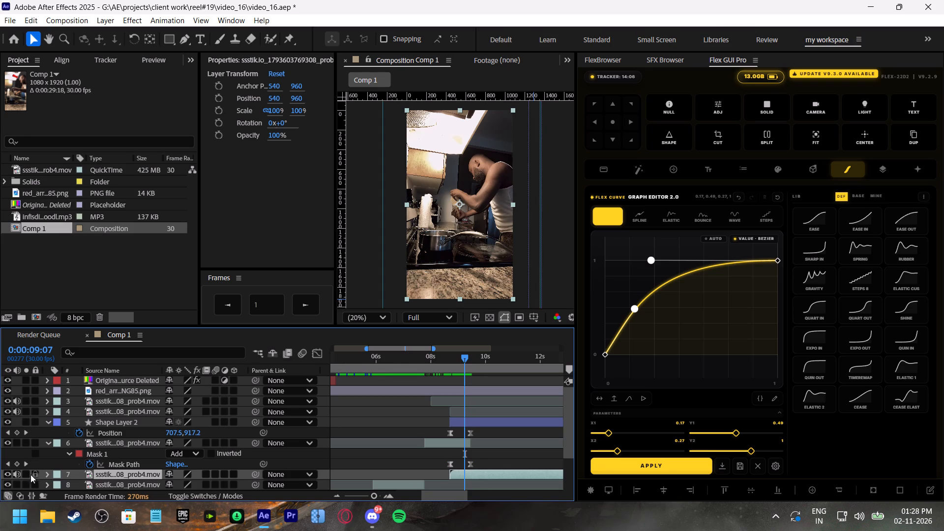
pyautogui.click(26, 473)
pyautogui.click(26, 473)
pyautogui.moveTo(440, 354); pyautogui.dragTo(441, 356)
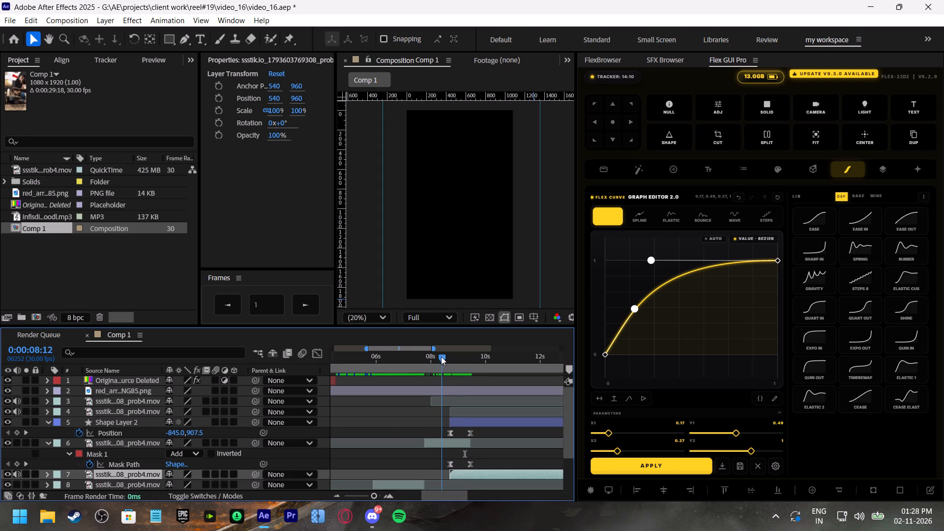
pyautogui.moveTo(441, 356); pyautogui.dragTo(452, 375)
pyautogui.click(441, 445)
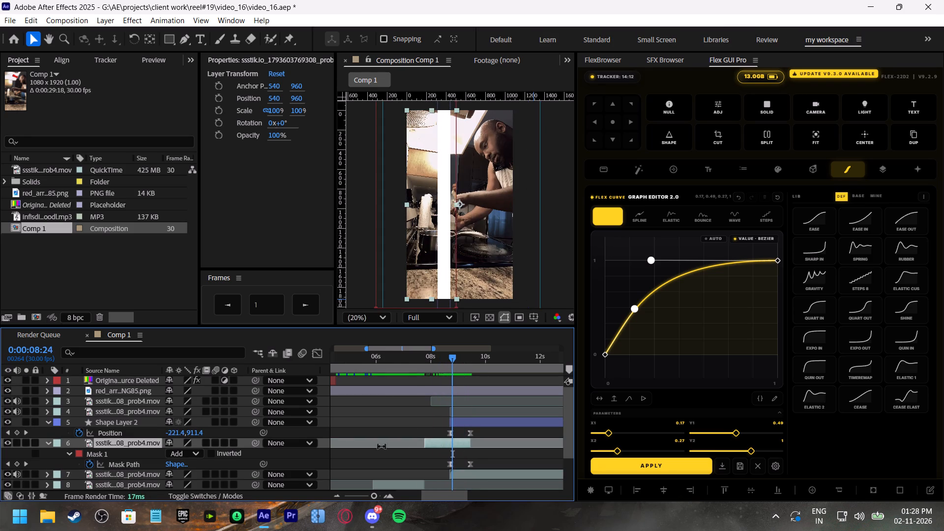
pyautogui.click(212, 451)
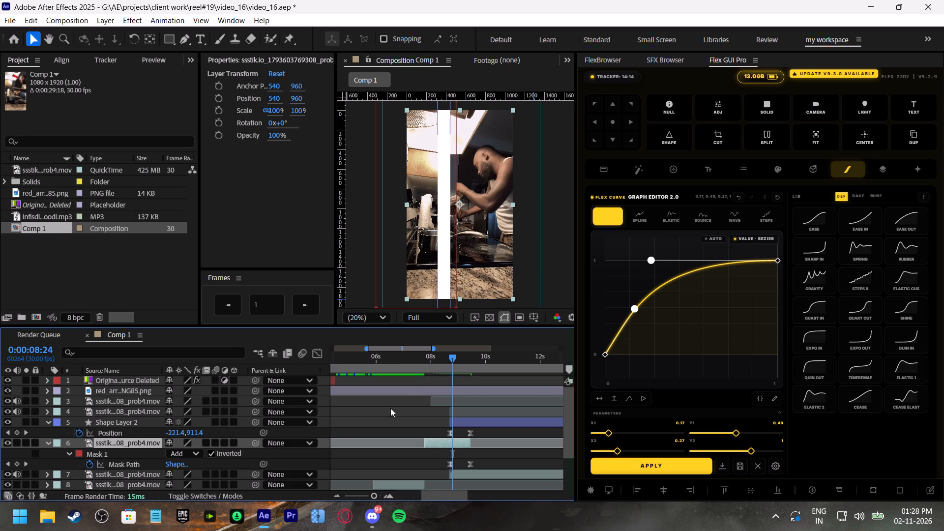
# Preview the inverted mask wipe from about 0:00:07:12.
pyautogui.click(431, 354)
pyautogui.press('space')
pyautogui.click(414, 357)
pyautogui.press('space')
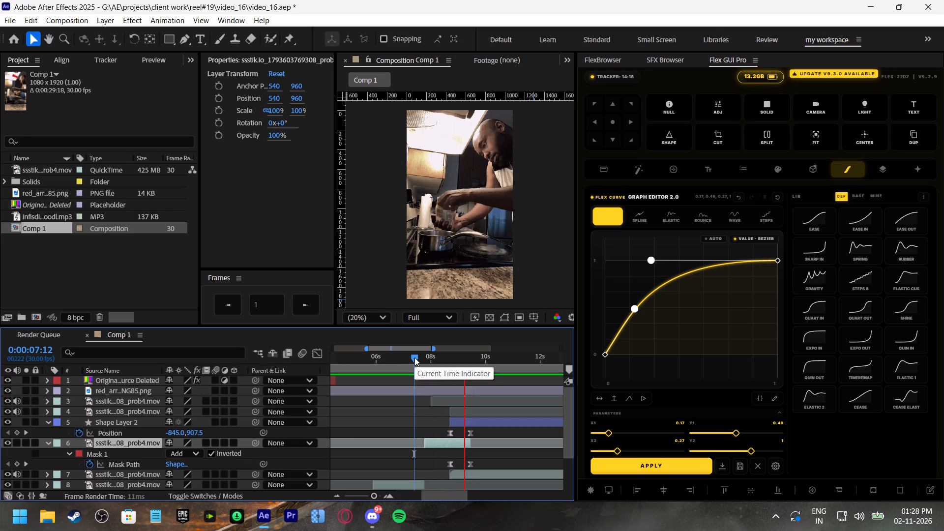
# Examine the wipe frame by frame from 0:00:08:21 to 0:00:08:24, comparing the mask edge with the white bar.
pyautogui.moveTo(414, 357); pyautogui.dragTo(435, 370)
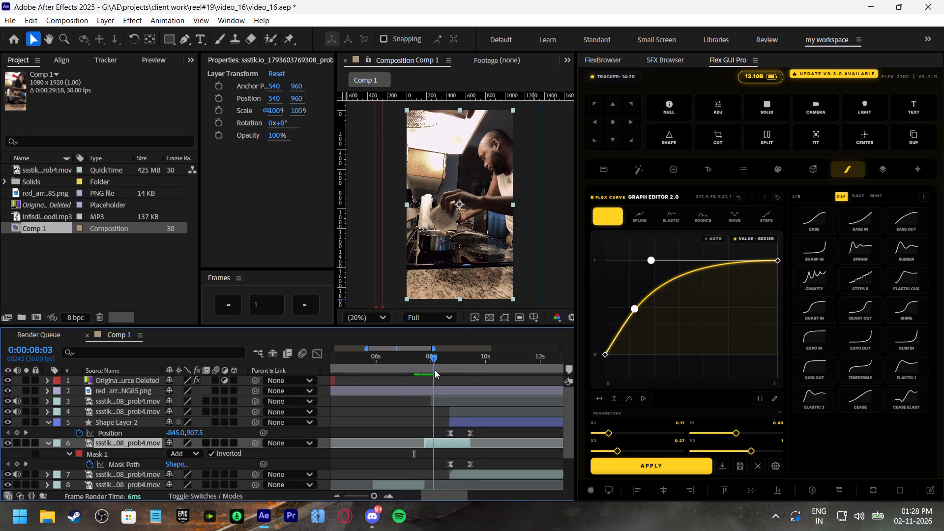
pyautogui.moveTo(435, 370); pyautogui.dragTo(451, 385)
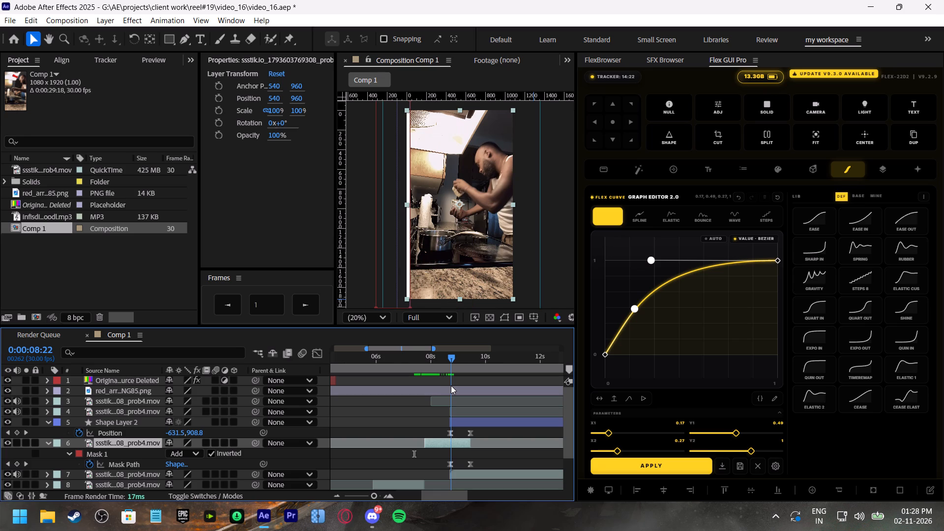
pyautogui.moveTo(451, 385); pyautogui.dragTo(452, 385)
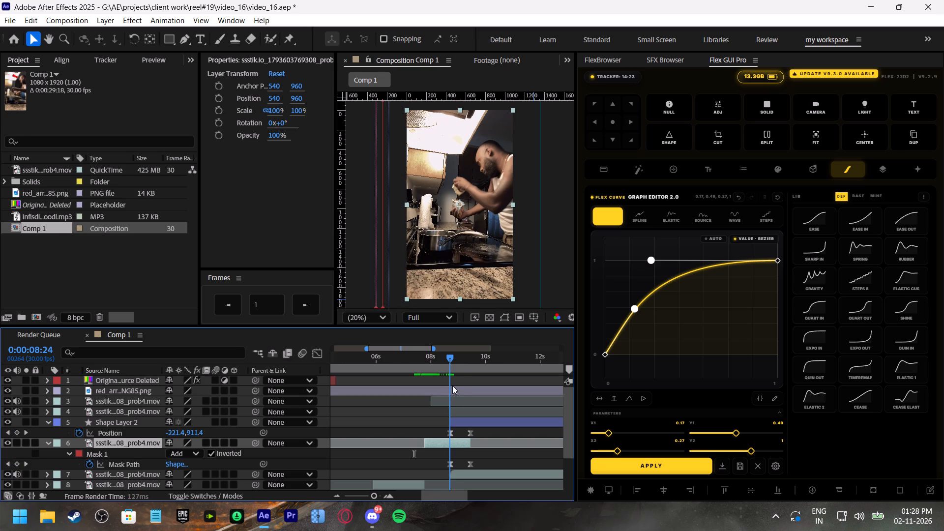
pyautogui.moveTo(452, 385); pyautogui.dragTo(449, 385)
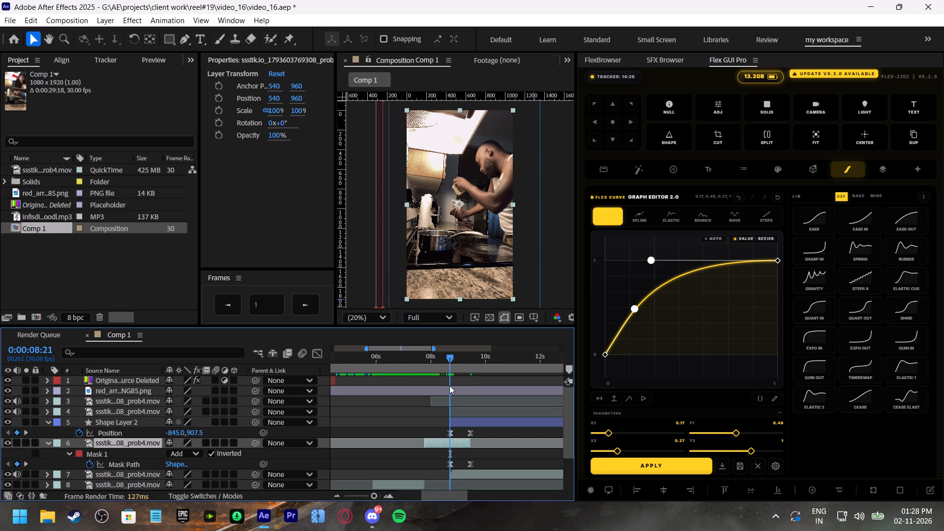
pyautogui.click(451, 360)
pyautogui.click(304, 305)
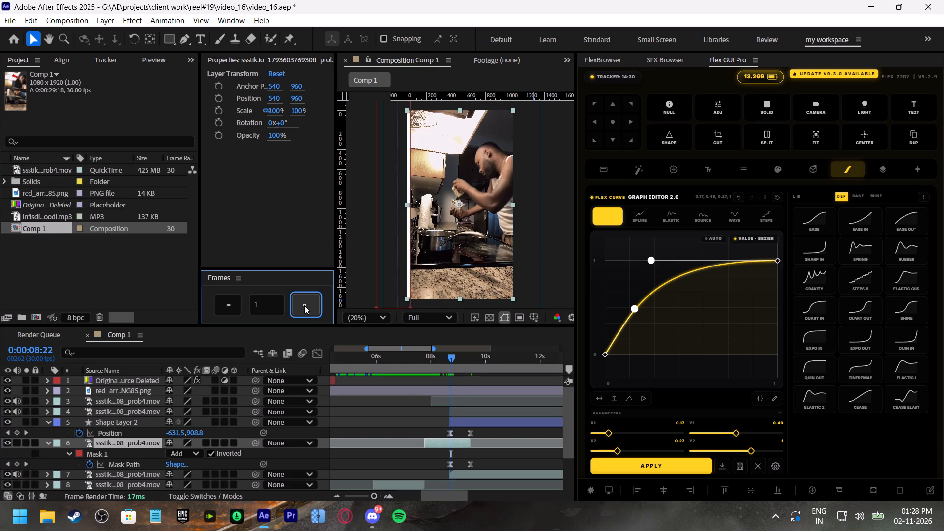
pyautogui.click(304, 305)
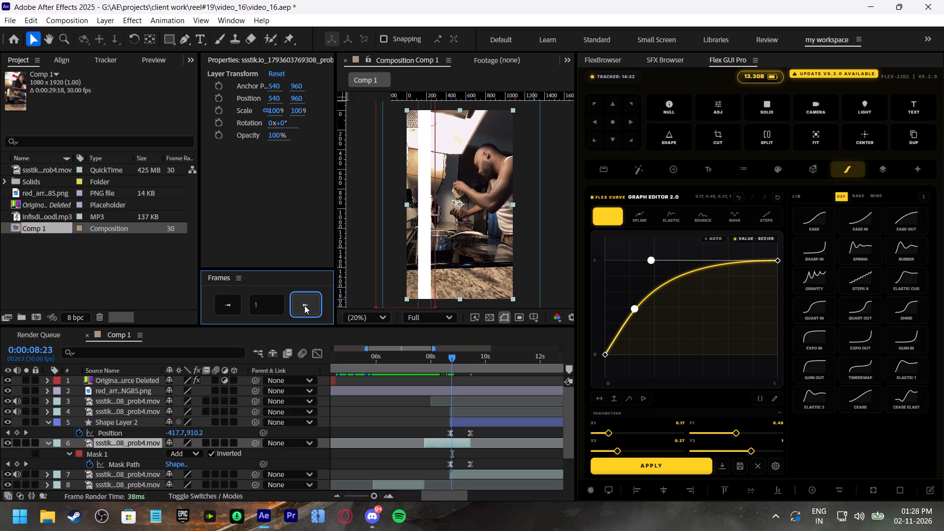
pyautogui.click(304, 305)
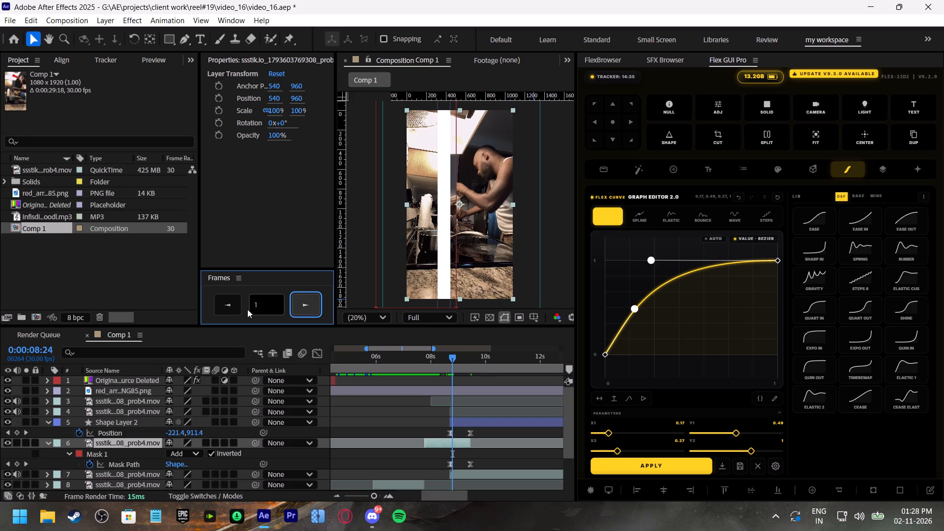
pyautogui.click(230, 306)
pyautogui.click(230, 306)
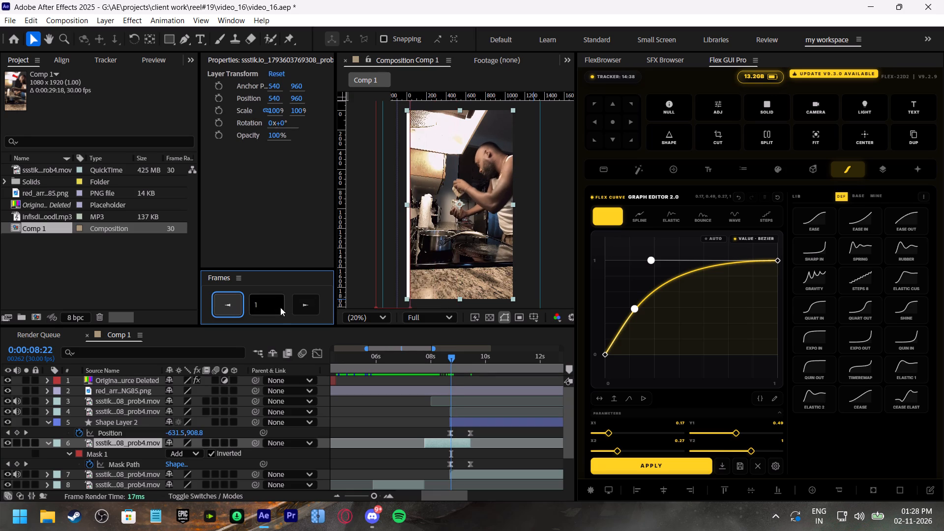
# At 0:00:08:23, move the right edge of the layer 6 clip's mask inward so it sits behind the white bar.
pyautogui.click(300, 307)
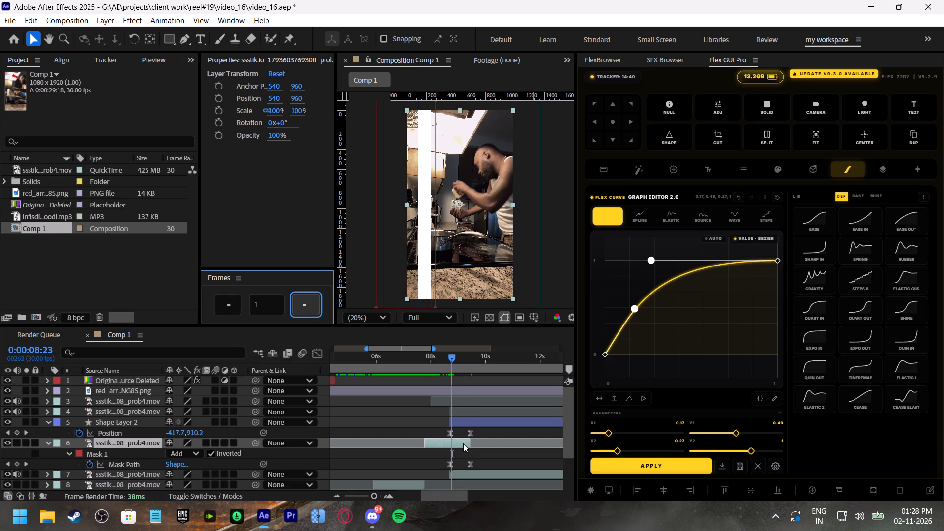
pyautogui.click(465, 421)
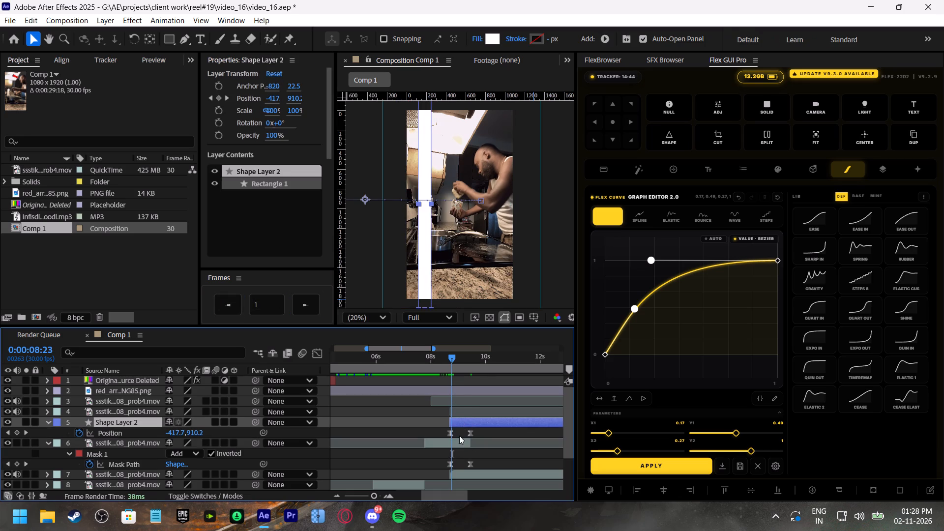
pyautogui.click(457, 443)
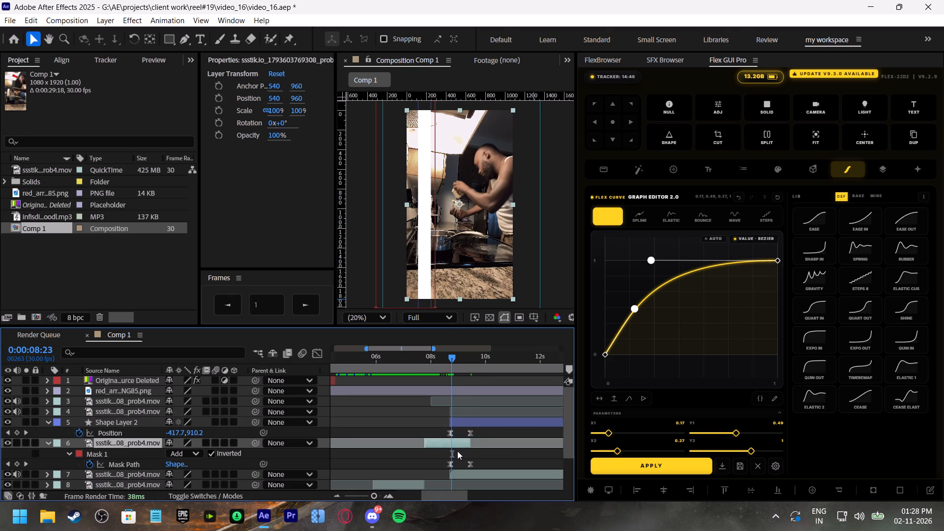
pyautogui.doubleClick(436, 253)
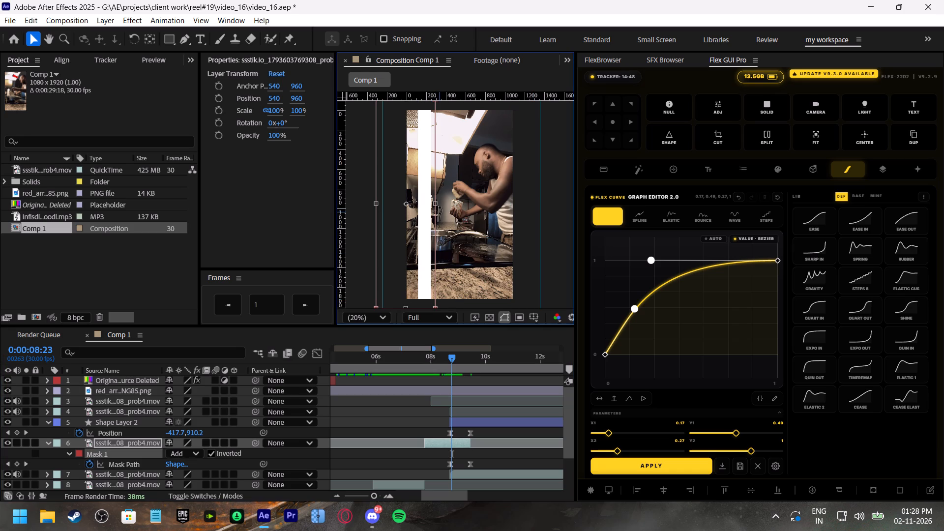
pyautogui.moveTo(435, 203); pyautogui.dragTo(428, 202)
# At 0:00:08:26, extend the right edge of the layer 6 clip's mask outward so it sits behind the white bar.
pyautogui.click(453, 356)
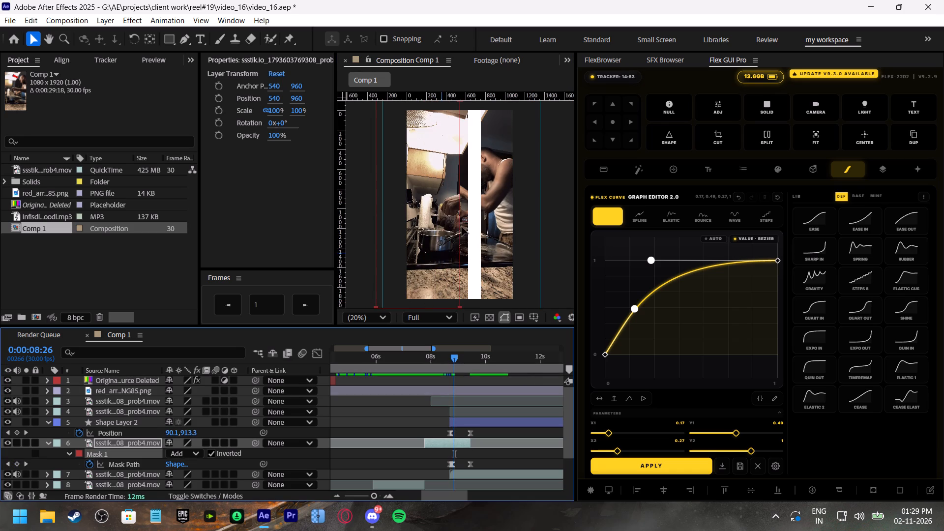
pyautogui.doubleClick(461, 226)
pyautogui.moveTo(459, 204); pyautogui.dragTo(472, 207)
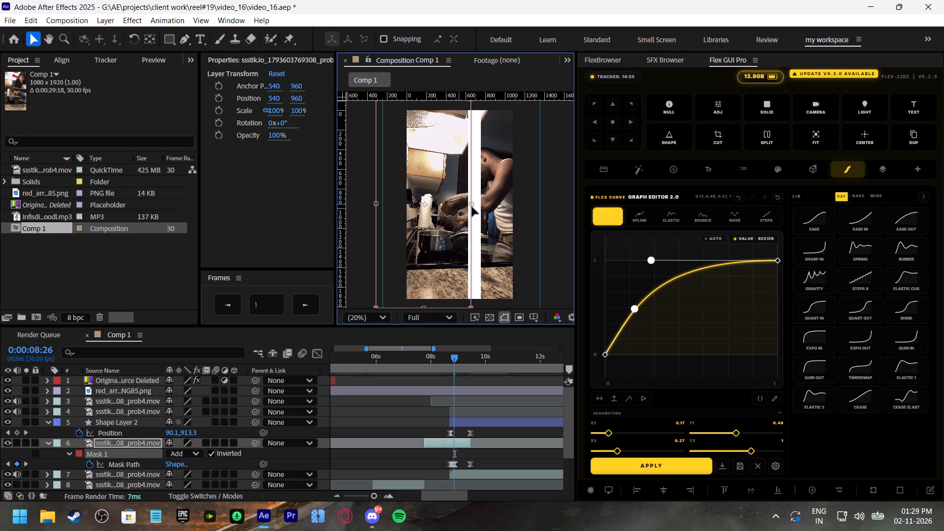
pyautogui.moveTo(472, 207); pyautogui.dragTo(473, 207)
# At 0:00:08:28, extend the right edge of the layer 6 clip's mask outward so it sits behind the white bar.
pyautogui.click(452, 358)
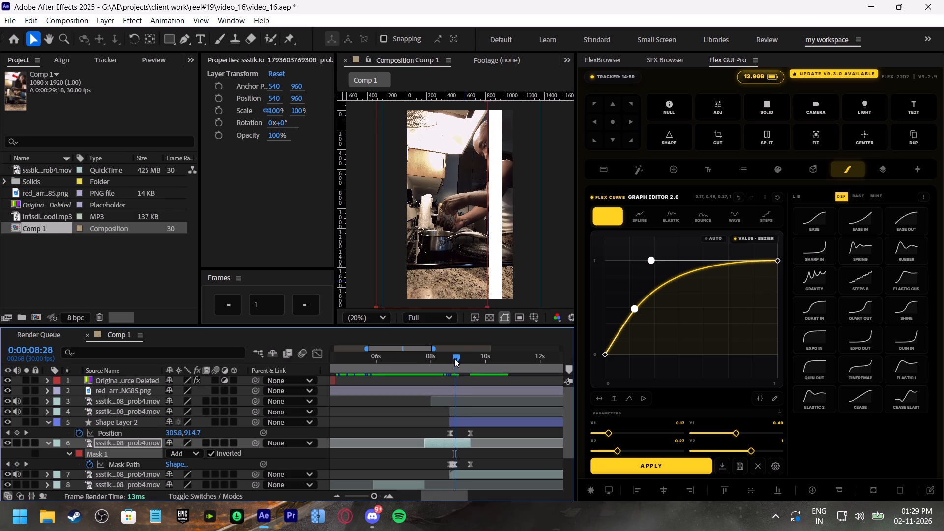
pyautogui.doubleClick(489, 202)
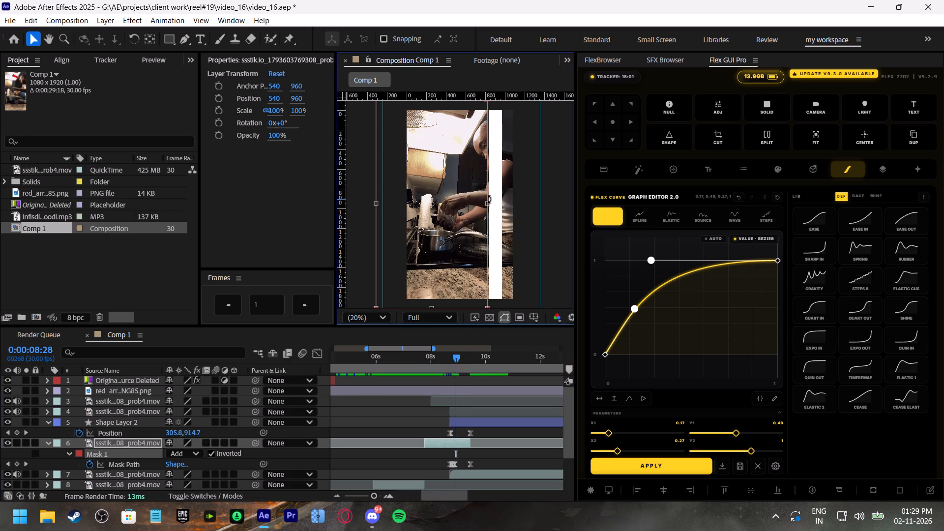
pyautogui.moveTo(488, 203); pyautogui.dragTo(495, 205)
# Scrub back from 0:00:08:29 to about 0:00:07:02 and save the project.
pyautogui.moveTo(460, 357); pyautogui.dragTo(462, 357)
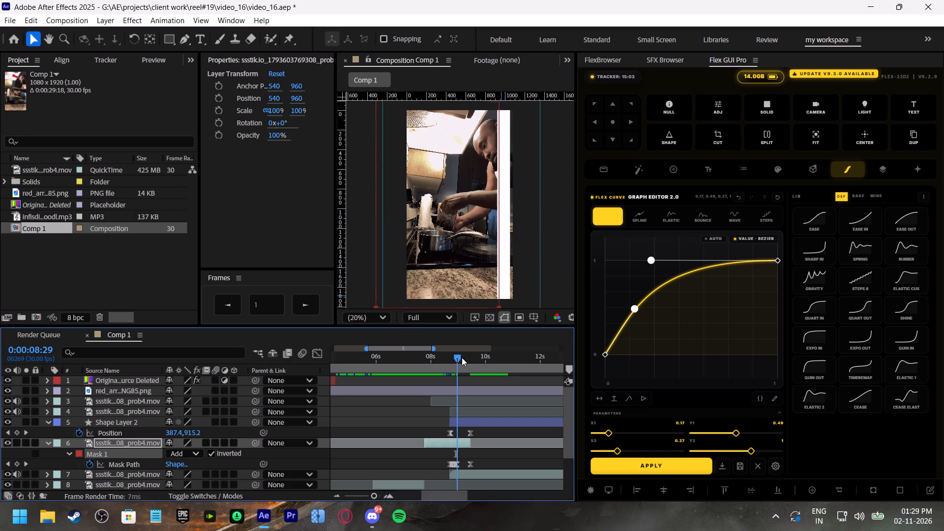
pyautogui.moveTo(462, 357); pyautogui.dragTo(411, 372)
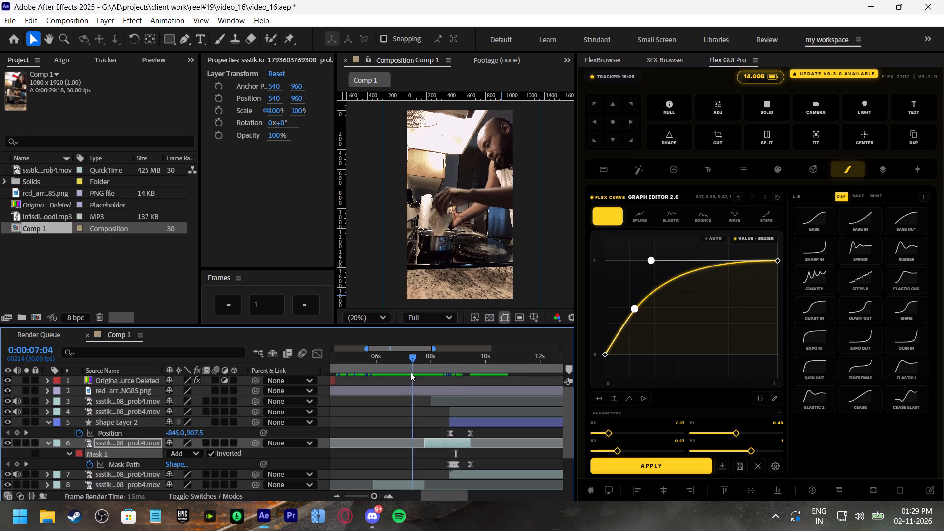
pyautogui.moveTo(411, 372); pyautogui.dragTo(409, 372)
pyautogui.hotkey('ctrl', 's')
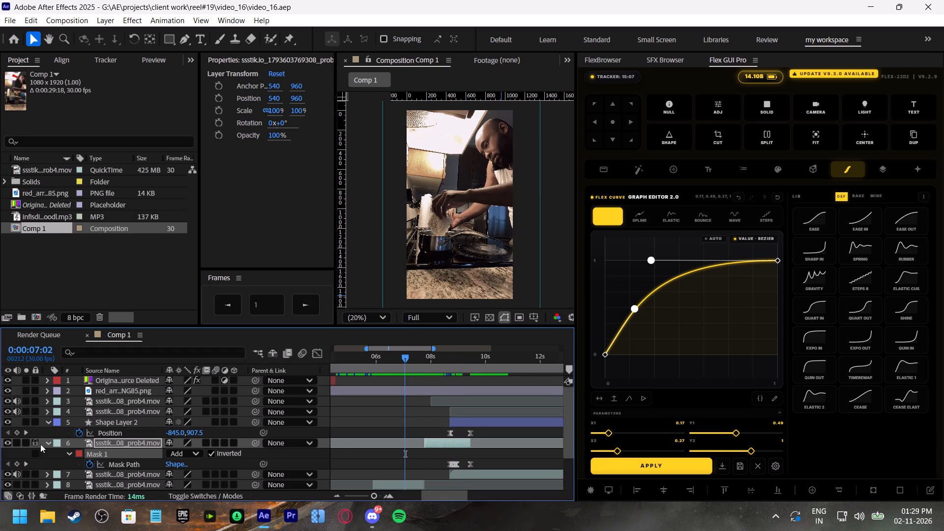
# Collapse the expanded properties of the layer 6 clip and Shape Layer 2 in the timeline.
pyautogui.click(48, 442)
pyautogui.click(48, 417)
pyautogui.click(48, 412)
pyautogui.click(48, 421)
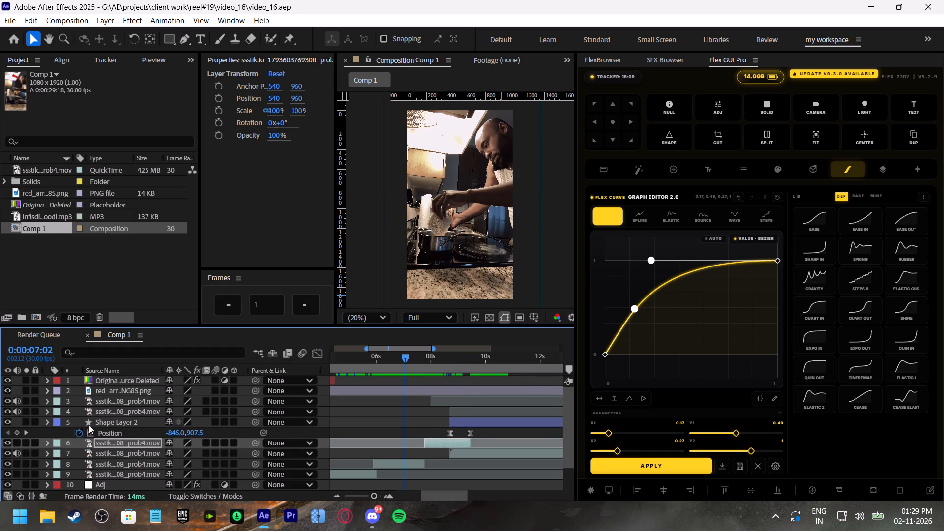
# Preview the corrected white-bar wipe repeatedly, starting around 0:00:07:19.
pyautogui.click(413, 355)
pyautogui.press('space')
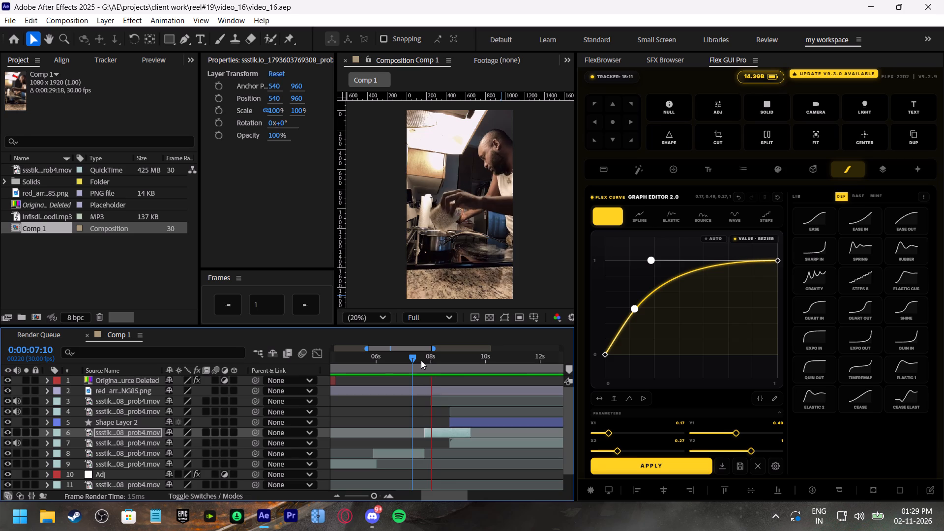
pyautogui.click(421, 360)
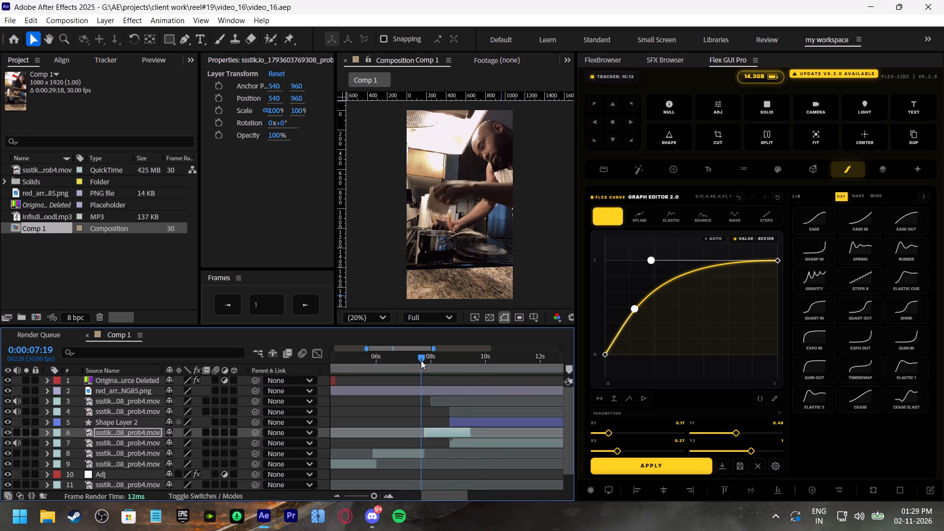
pyautogui.press('space')
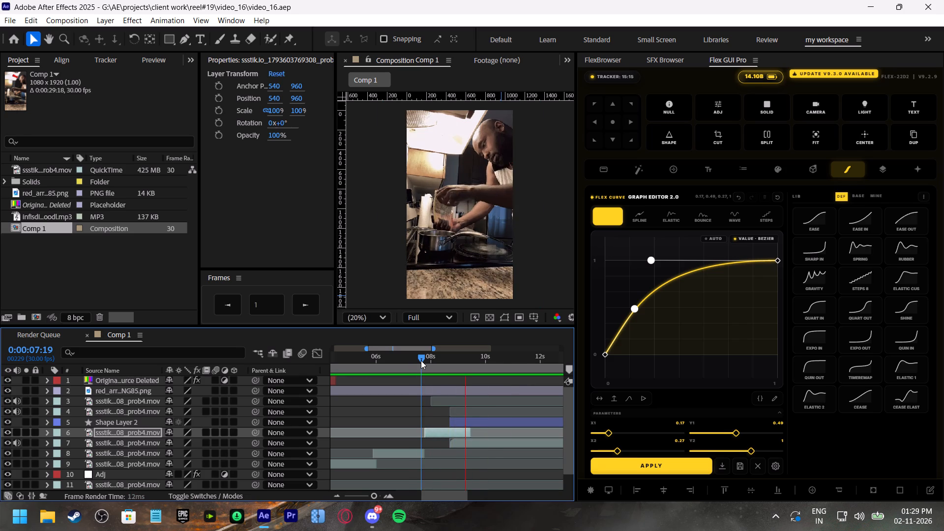
pyautogui.click(421, 360)
pyautogui.press('space')
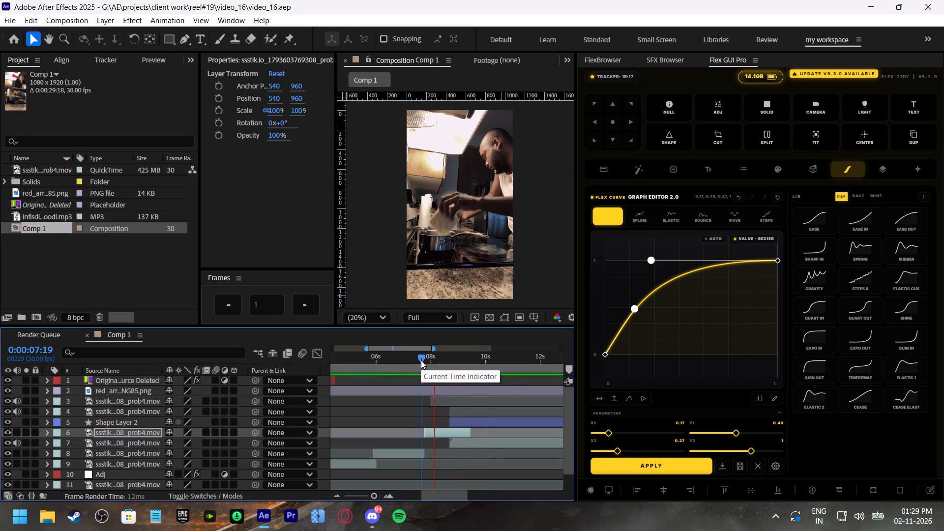
pyautogui.click(421, 360)
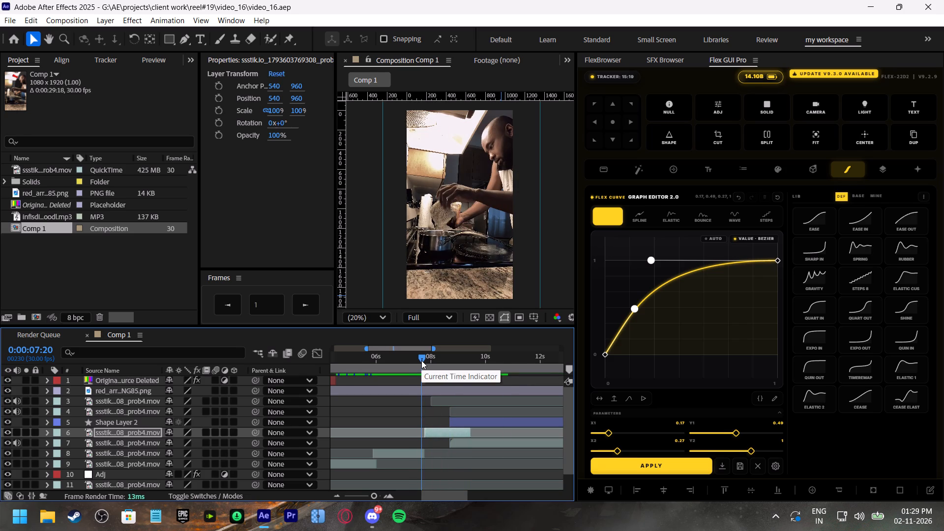
# Save the project.
pyautogui.hotkey('ctrl', 's')
# Preview the wipe again from 0:00:07:06 and from around 0:00:08:00, scrubbing to about 0:00:08:05.
pyautogui.click(409, 360)
pyautogui.scroll(3, 566, 410)
pyautogui.scroll(-1, 523, 410)
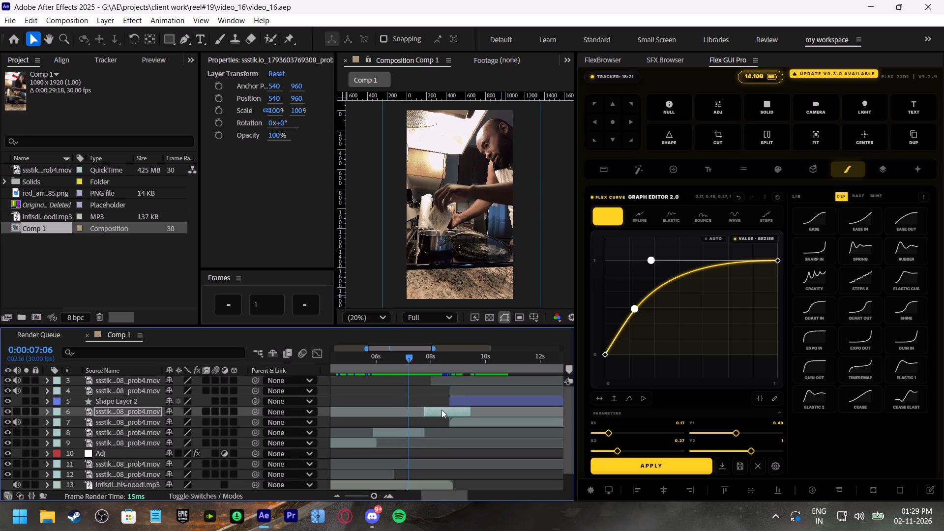
pyautogui.press('space')
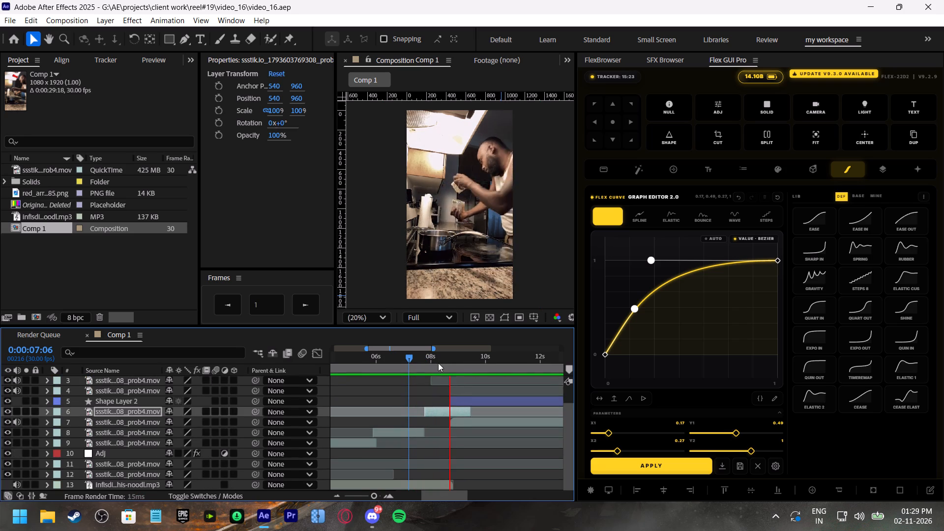
pyautogui.click(429, 358)
pyautogui.press('space')
pyautogui.moveTo(433, 358); pyautogui.dragTo(440, 362)
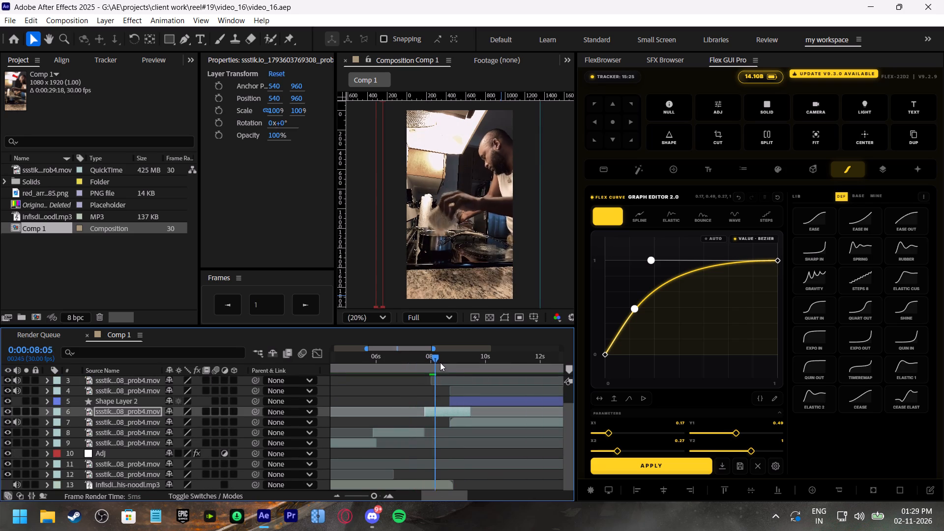
# Preview and scrub the stretch between about 0:00:08:01 and 0:00:08:20 to judge where the white-bar wipe should start.
pyautogui.moveTo(440, 362); pyautogui.dragTo(448, 373)
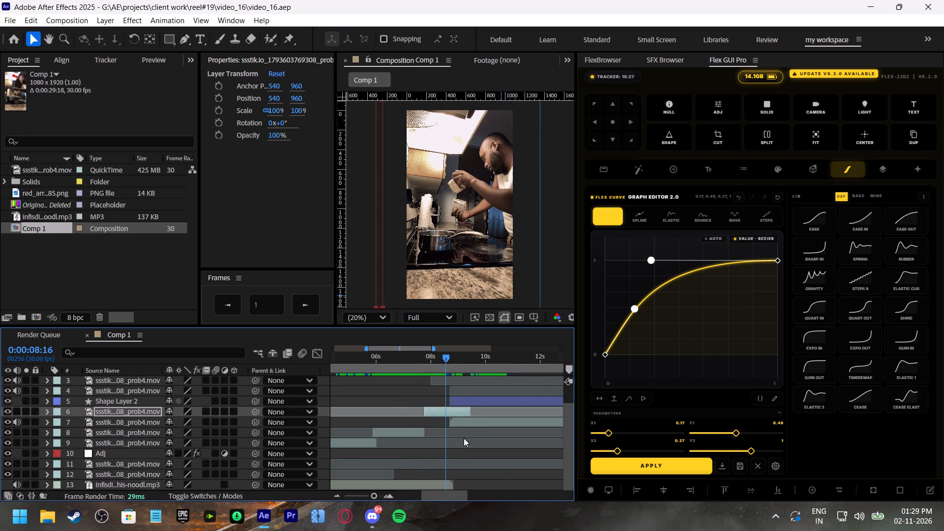
pyautogui.press('space')
pyautogui.click(445, 359)
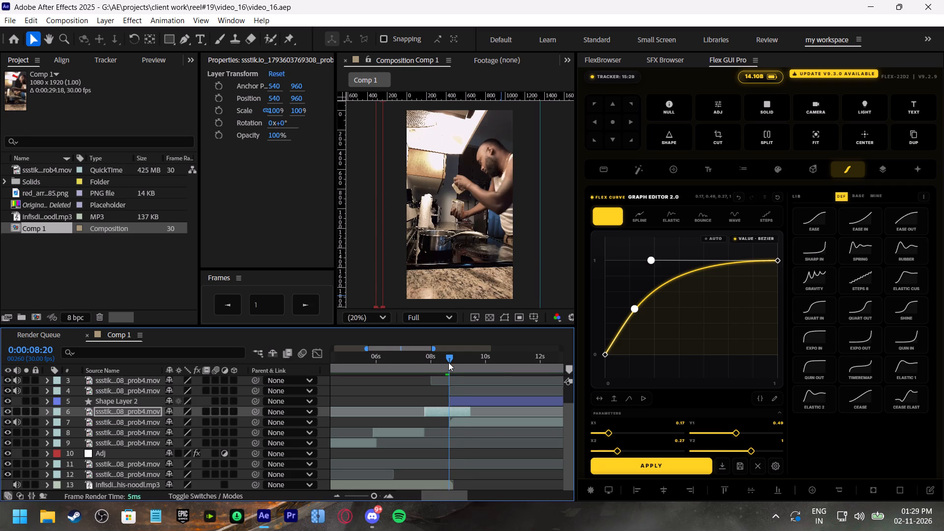
pyautogui.click(432, 354)
pyautogui.press('space')
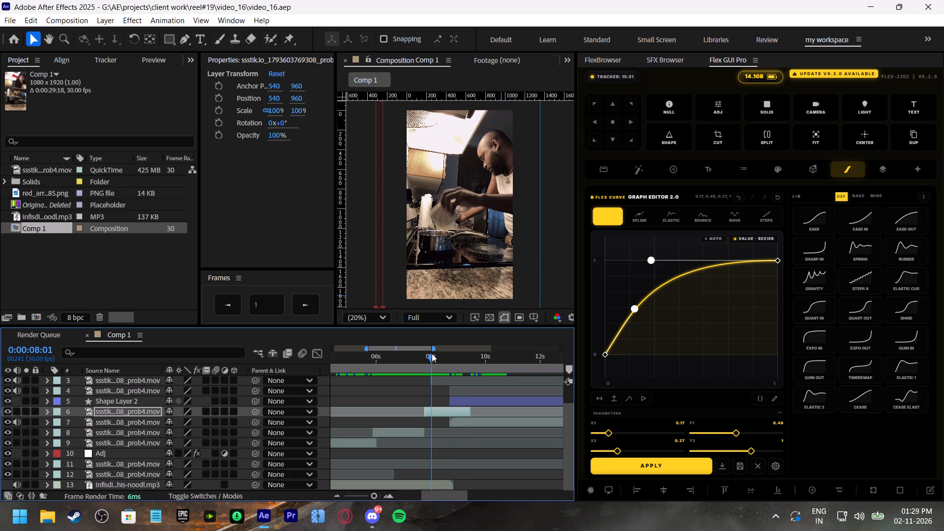
pyautogui.click(429, 358)
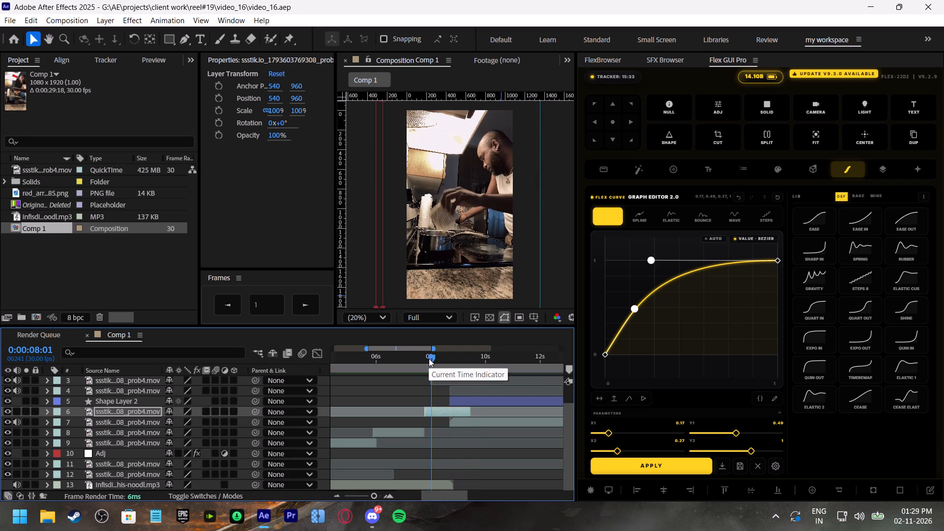
pyautogui.press('space')
pyautogui.moveTo(435, 354); pyautogui.dragTo(445, 362)
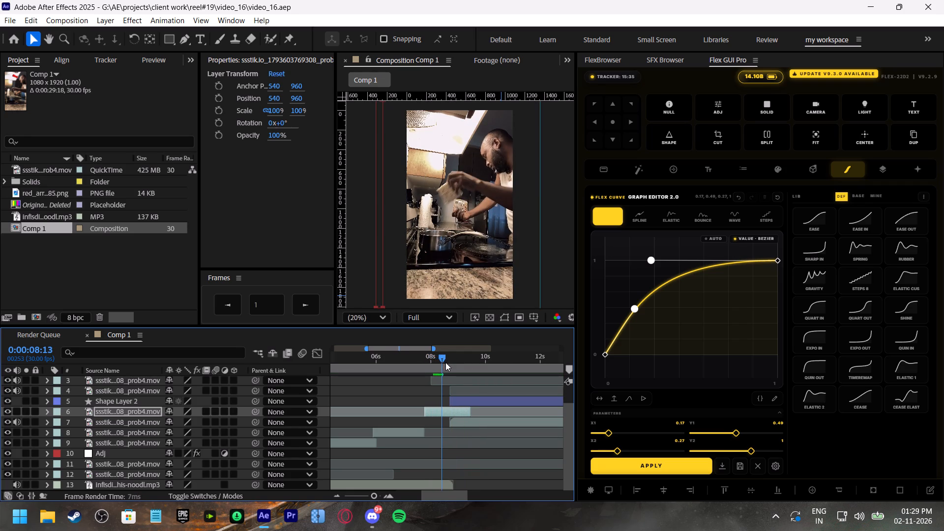
pyautogui.moveTo(445, 362); pyautogui.dragTo(446, 363)
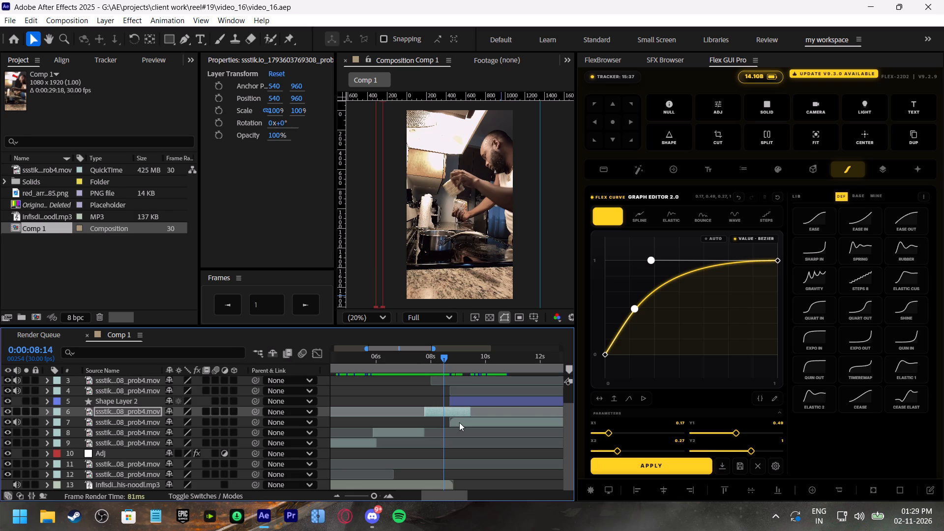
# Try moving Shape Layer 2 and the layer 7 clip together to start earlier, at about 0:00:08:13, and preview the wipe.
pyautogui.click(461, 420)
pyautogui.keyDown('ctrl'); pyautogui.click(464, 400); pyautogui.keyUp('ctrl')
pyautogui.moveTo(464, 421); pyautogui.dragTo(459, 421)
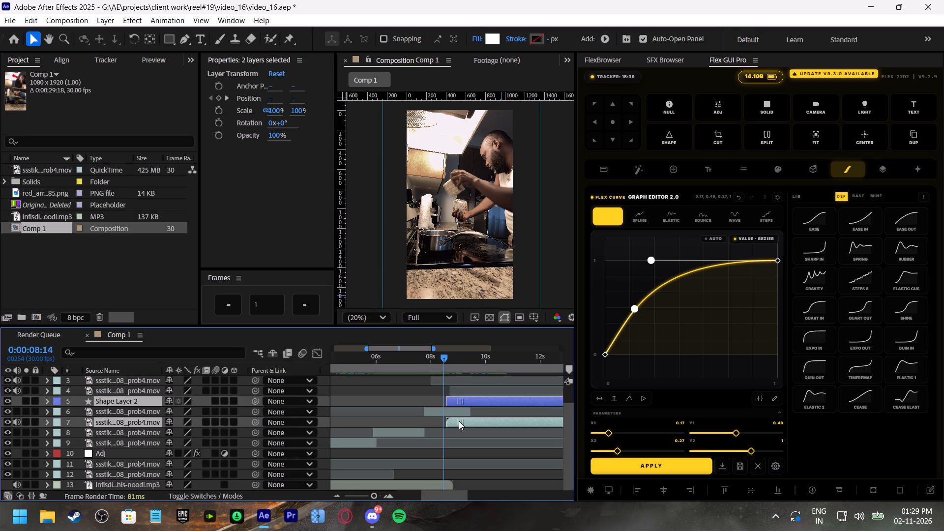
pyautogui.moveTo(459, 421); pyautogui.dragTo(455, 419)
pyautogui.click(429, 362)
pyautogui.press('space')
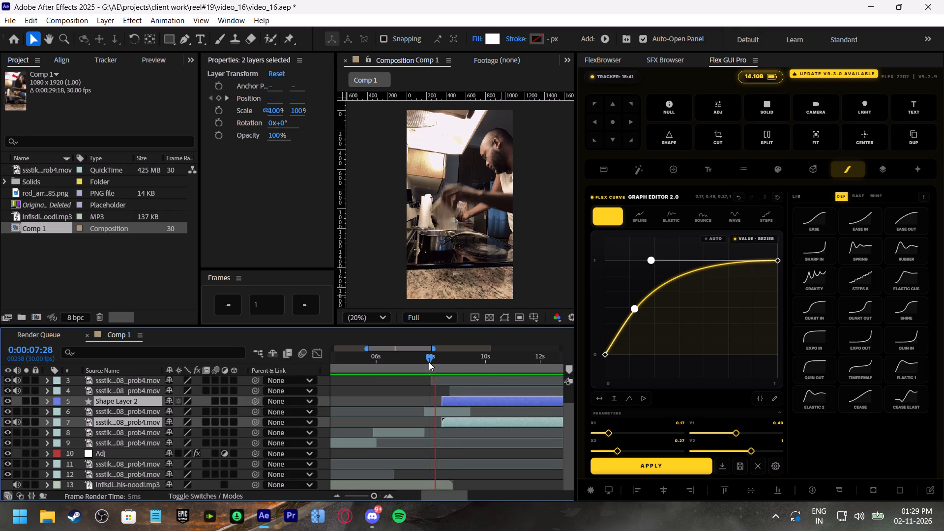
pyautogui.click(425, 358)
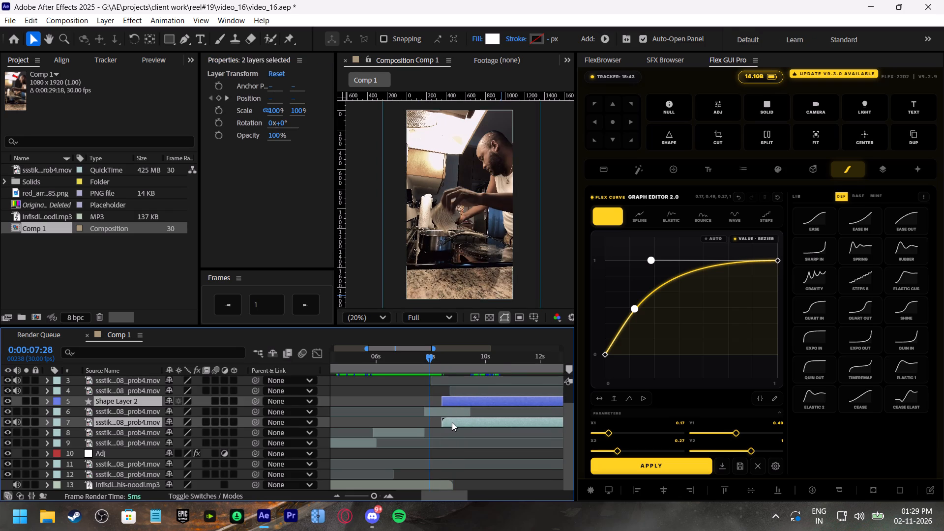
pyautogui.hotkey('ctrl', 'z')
# Preview the white-bar wipe at its original timing from 0:00:08:14.
pyautogui.press('space')
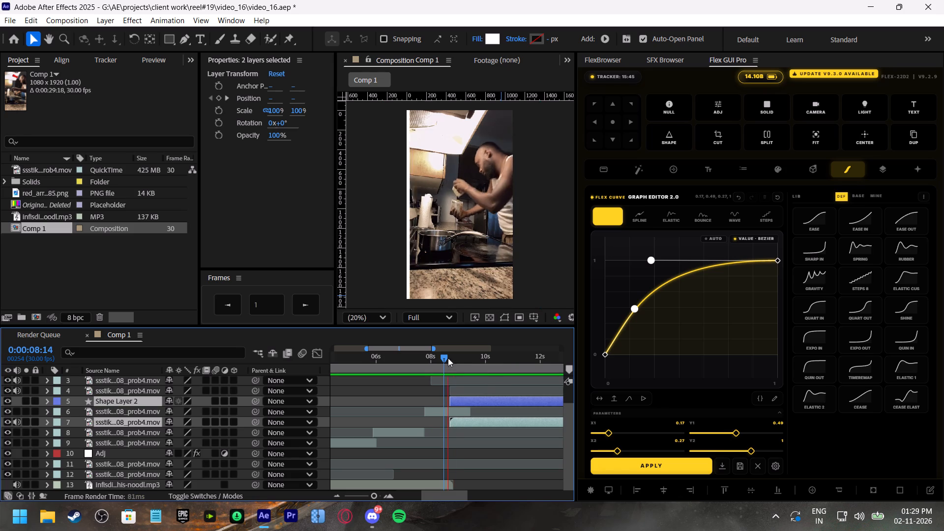
pyautogui.click(437, 355)
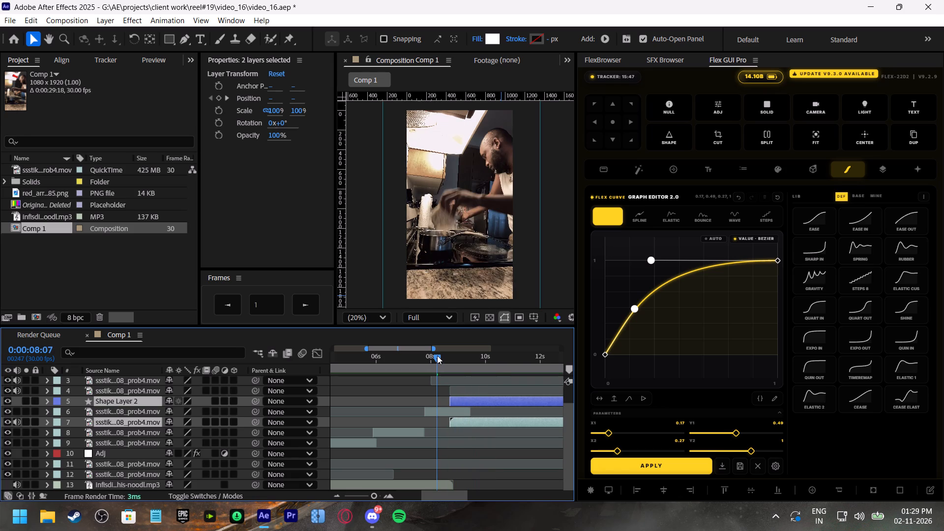
# Save the project.
pyautogui.hotkey('ctrl', 's')
# Play the composition from 0:00:00:00 and follow the playback along the timeline to about 0:00:15:00, reviewing the cuts and transitions.
pyautogui.moveTo(437, 355); pyautogui.dragTo(212, 366)
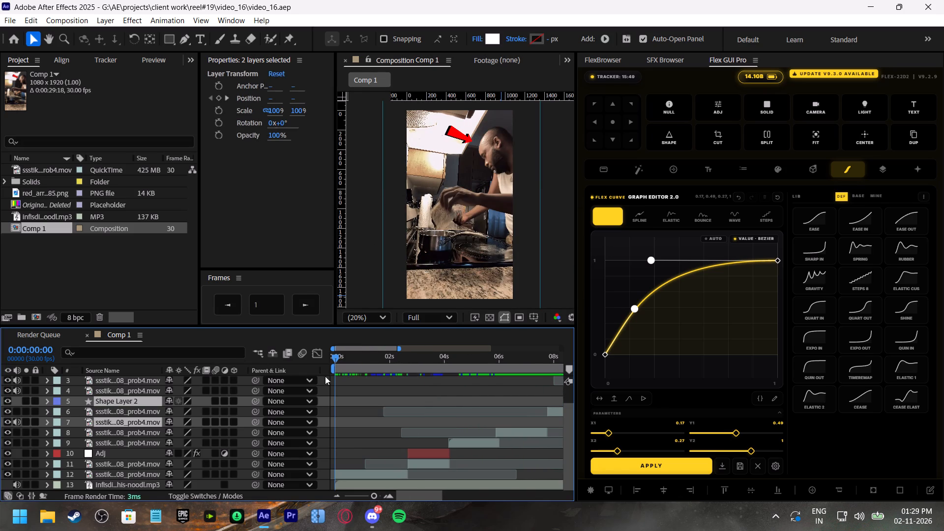
pyautogui.press('space')
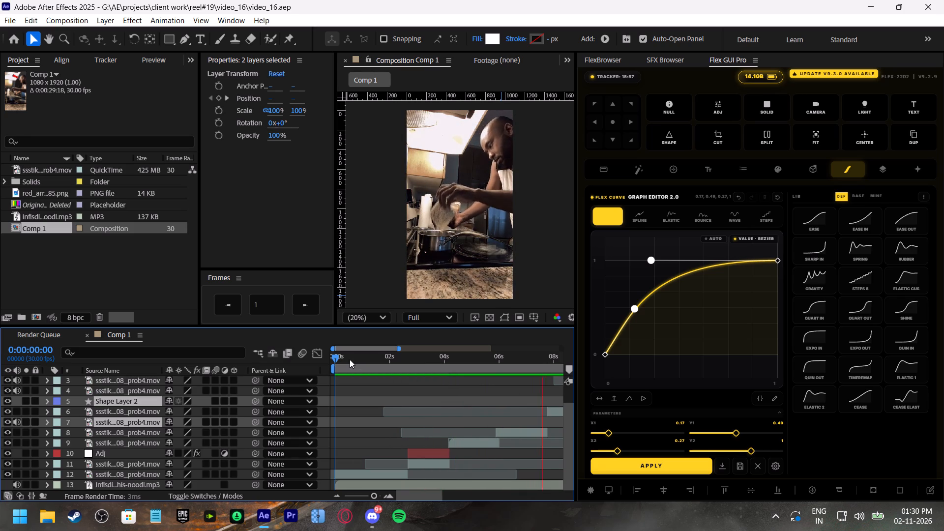
pyautogui.moveTo(360, 353); pyautogui.dragTo(312, 368)
pyautogui.press('space')
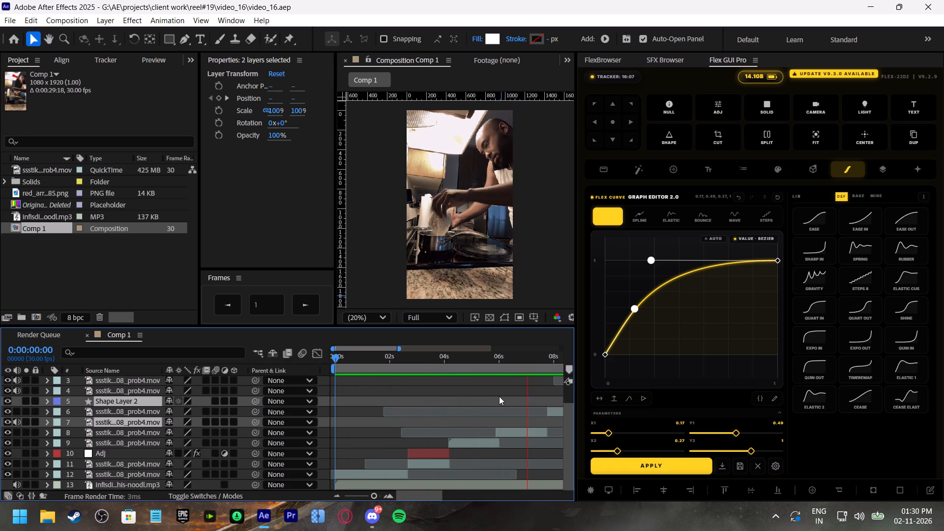
pyautogui.keyDown('shift'); pyautogui.scroll(-4, 494, 401); pyautogui.keyUp('shift')
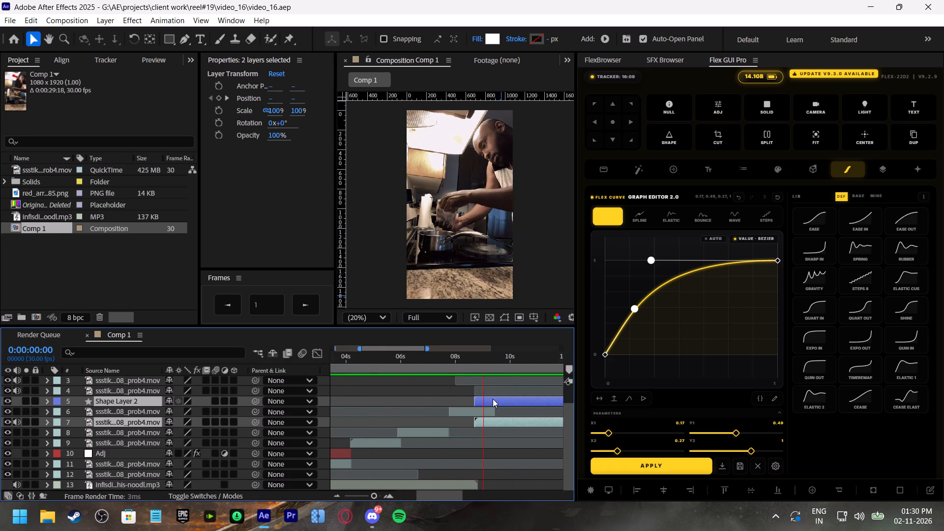
pyautogui.keyDown('shift'); pyautogui.scroll(-2, 475, 399); pyautogui.keyUp('shift')
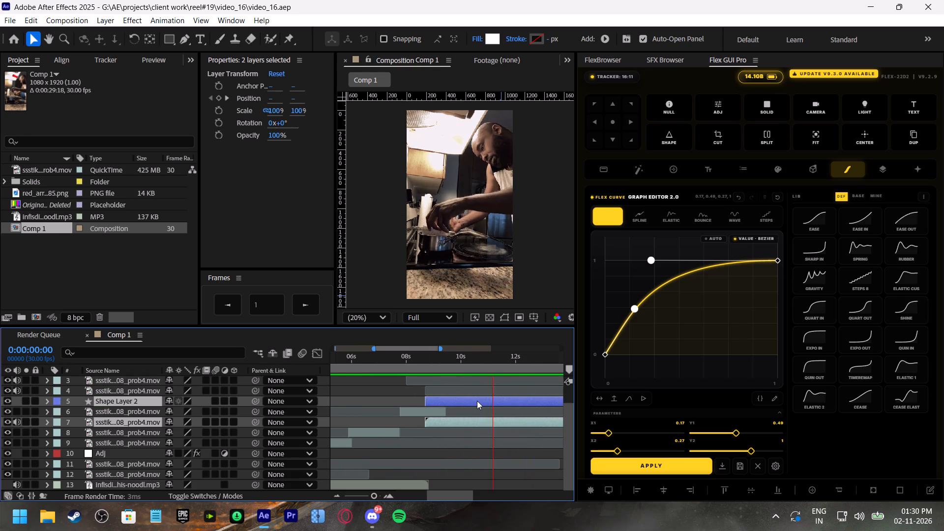
pyautogui.keyDown('shift'); pyautogui.scroll(-3, 477, 402); pyautogui.keyUp('shift')
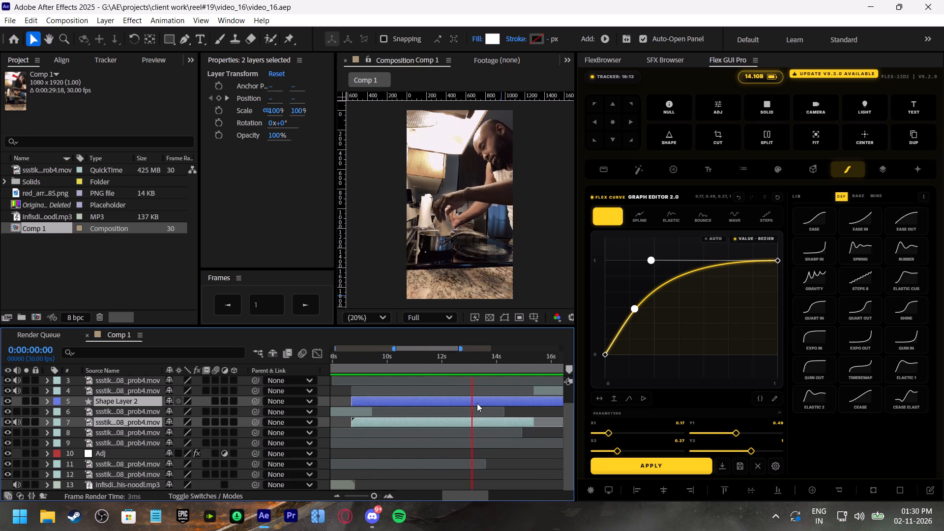
pyautogui.keyDown('shift'); pyautogui.scroll(-2, 478, 407); pyautogui.keyUp('shift')
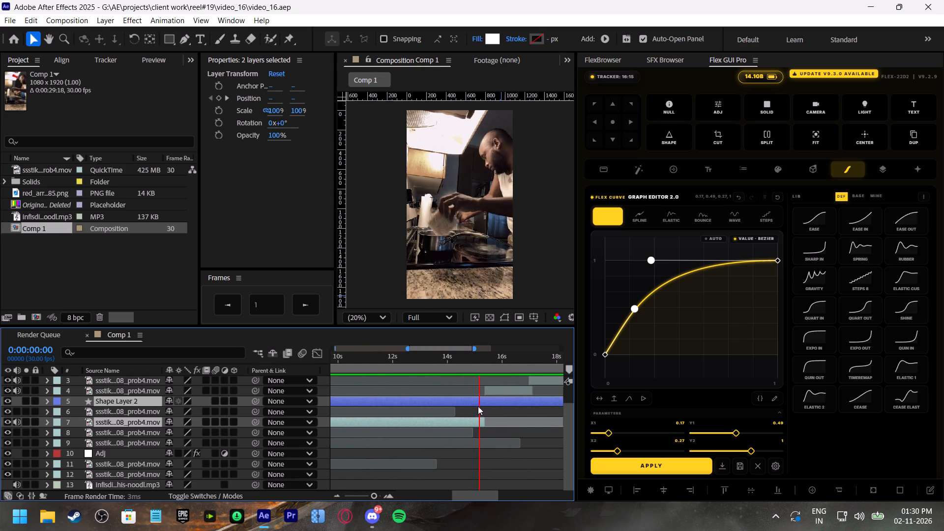
pyautogui.keyDown('shift'); pyautogui.scroll(-2, 490, 400); pyautogui.keyUp('shift')
# Preview the end of the layer 7 clip and the following cut from 0:00:14:22 and again from 0:00:14:29.
pyautogui.click(418, 354)
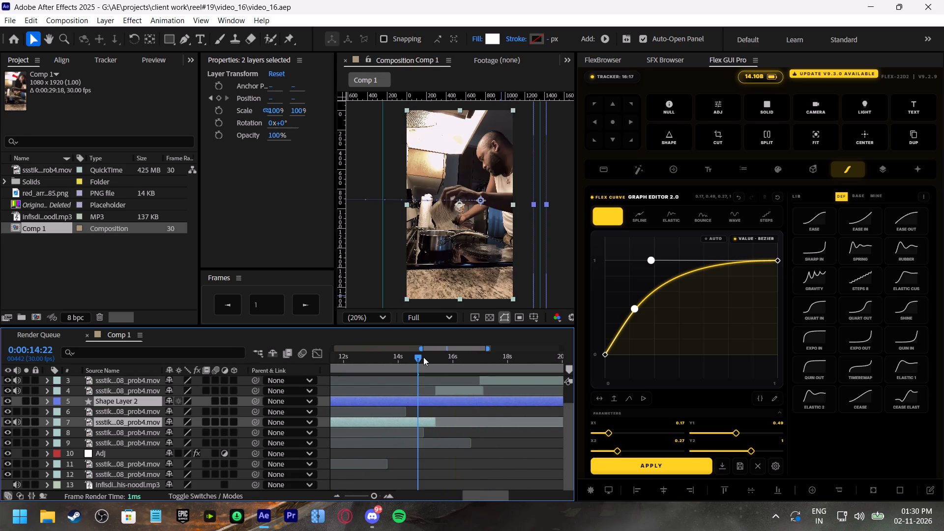
pyautogui.press('space')
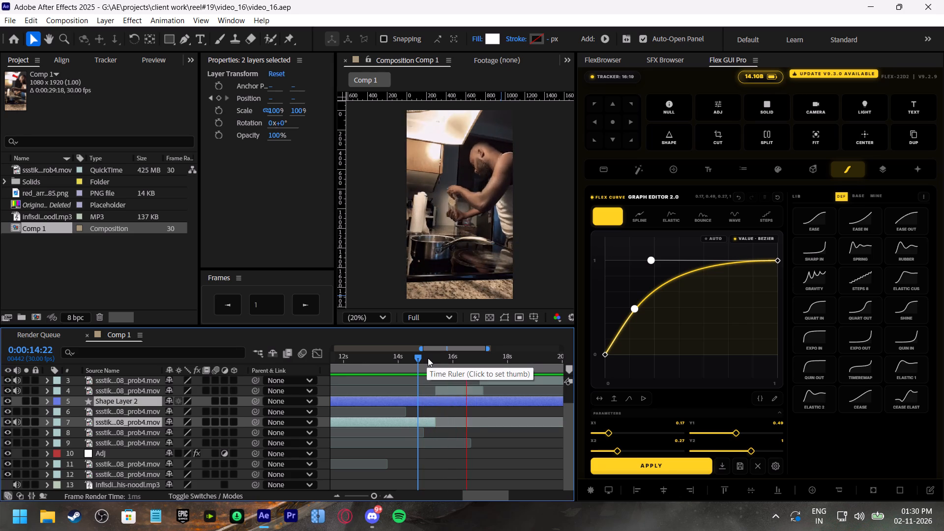
pyautogui.click(425, 360)
pyautogui.press('space')
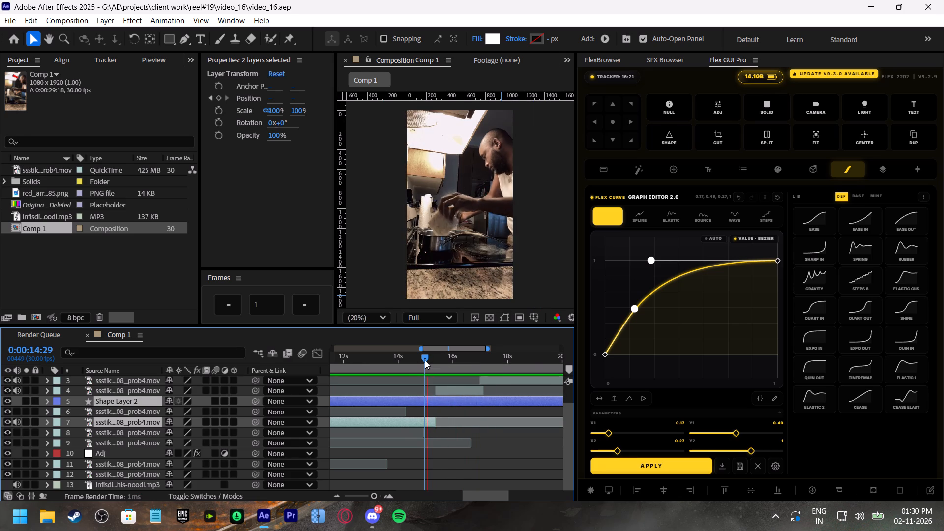
# Bring the playhead back to 0:00:02:00 and save the project.
pyautogui.moveTo(425, 360); pyautogui.dragTo(329, 370)
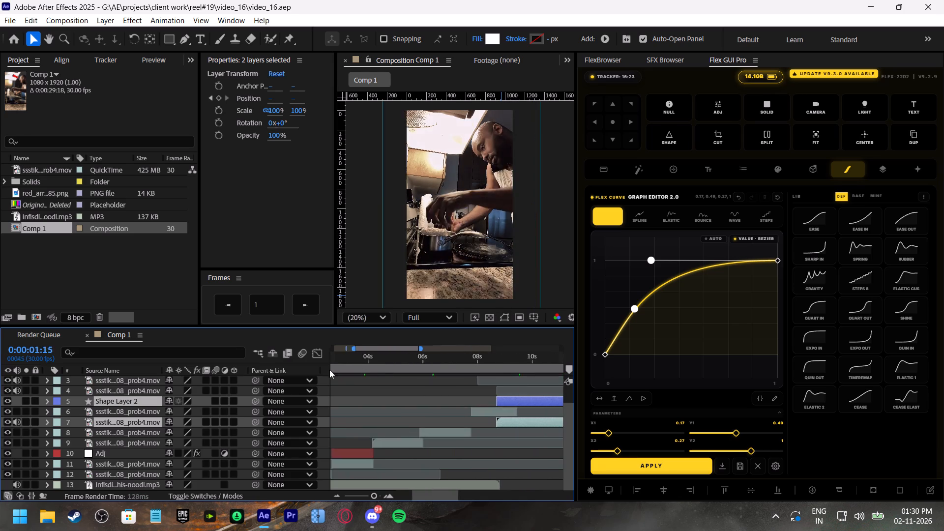
pyautogui.moveTo(329, 370); pyautogui.dragTo(389, 372)
pyautogui.hotkey('ctrl', 's')
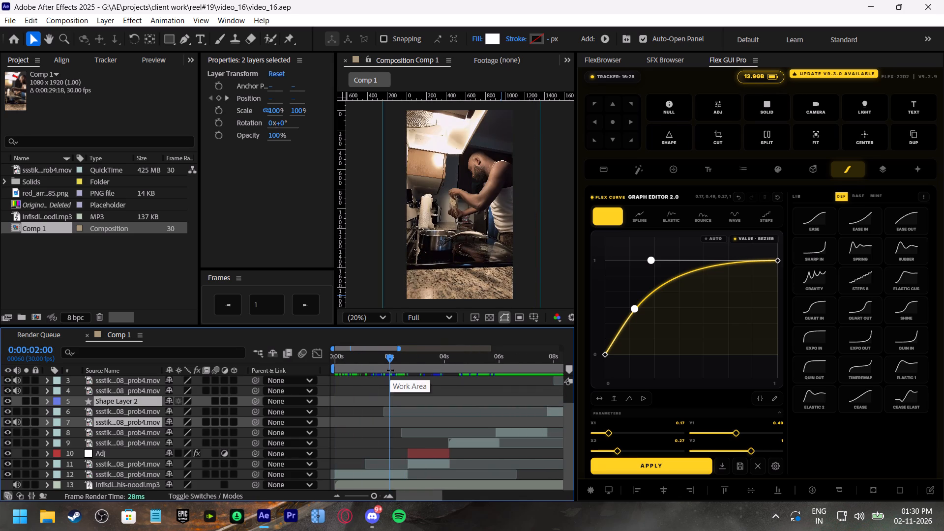
# Briefly preview the opening arrow shot, return the playhead to 0:00:00:00, and deselect all layers.
pyautogui.moveTo(398, 357); pyautogui.dragTo(303, 368)
pyautogui.press('space')
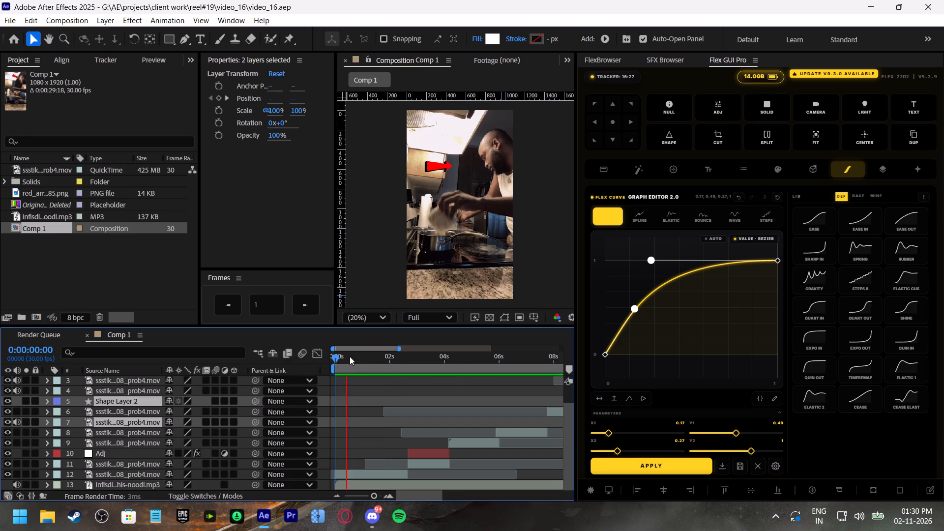
pyautogui.moveTo(366, 356); pyautogui.dragTo(333, 362)
pyautogui.click(363, 397)
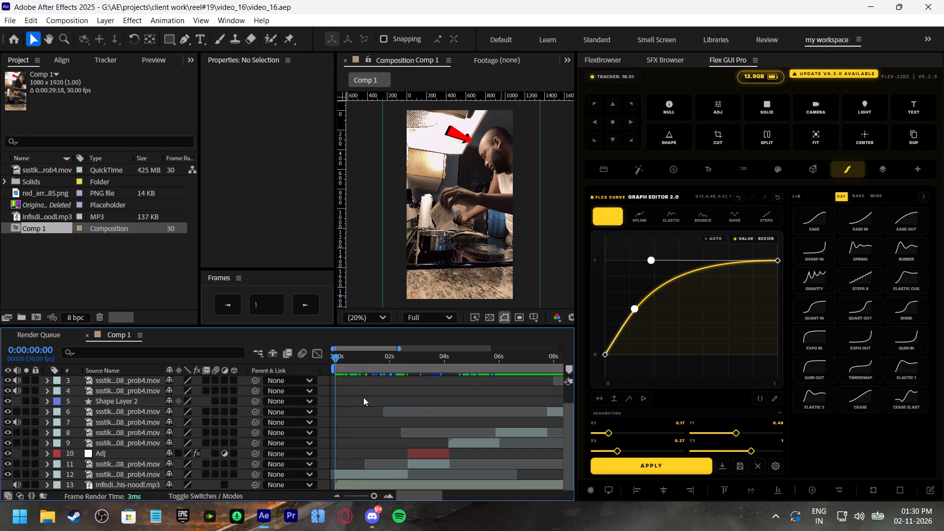
pyautogui.moveTo(344, 359); pyautogui.dragTo(322, 366)
pyautogui.click(349, 399)
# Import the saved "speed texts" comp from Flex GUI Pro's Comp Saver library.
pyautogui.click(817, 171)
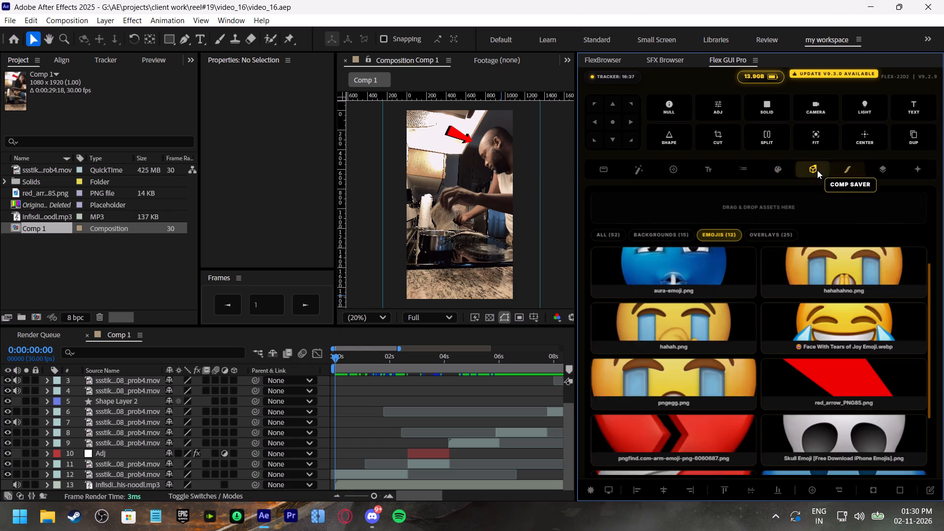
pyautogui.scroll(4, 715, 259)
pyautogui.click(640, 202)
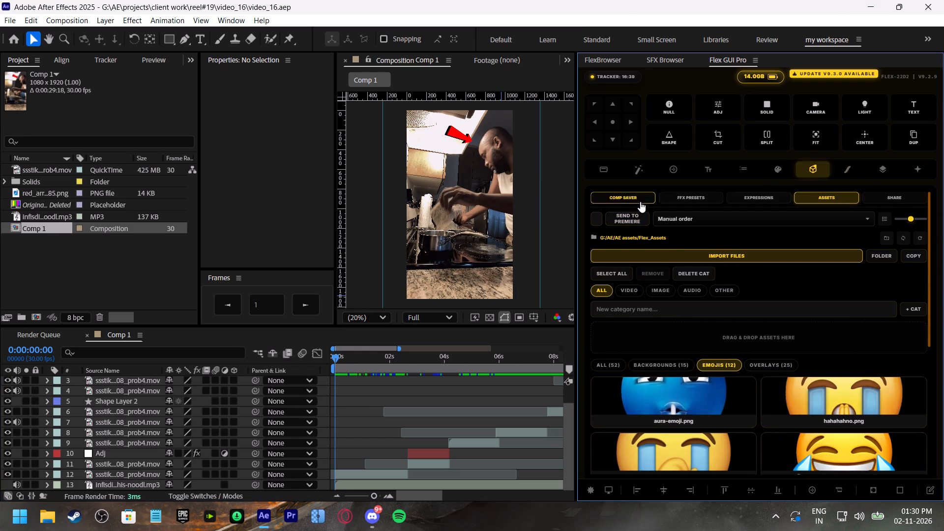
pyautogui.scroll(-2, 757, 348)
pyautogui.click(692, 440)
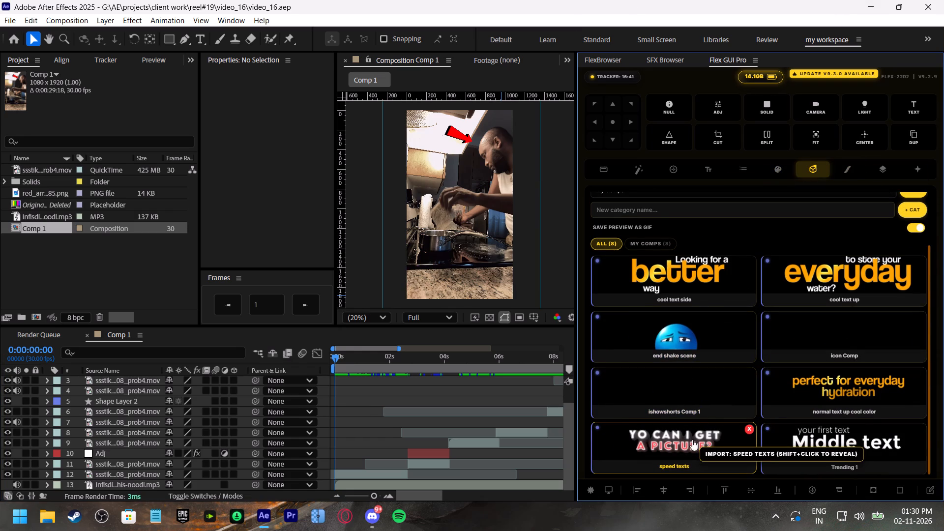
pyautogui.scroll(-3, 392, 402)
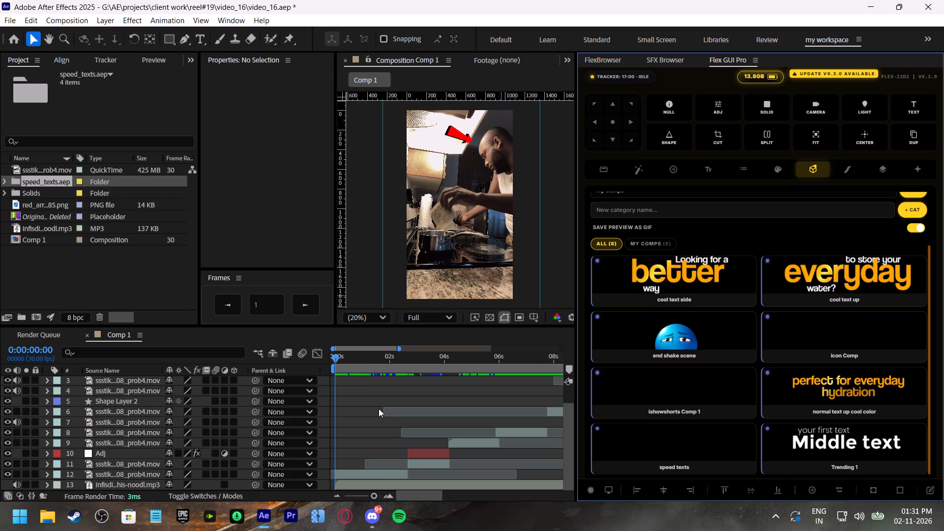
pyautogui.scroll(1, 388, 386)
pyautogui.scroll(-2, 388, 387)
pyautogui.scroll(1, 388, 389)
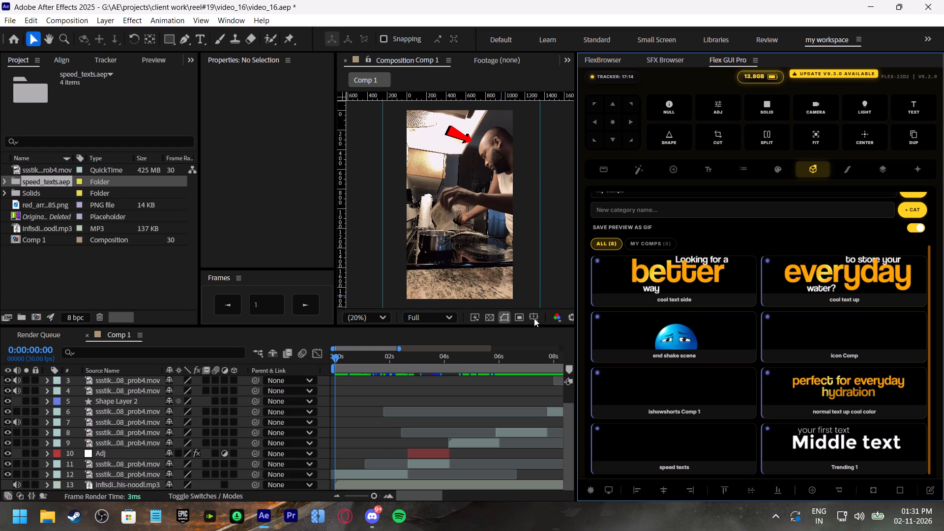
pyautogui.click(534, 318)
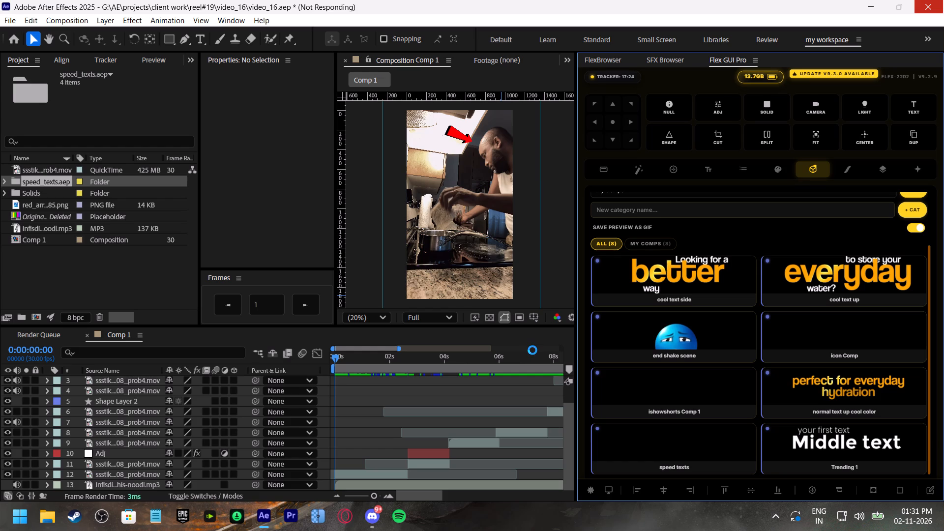
# Force-quit the frozen After Effects by ending its task, leaving the desktop clear.
pyautogui.rightClick(265, 513)
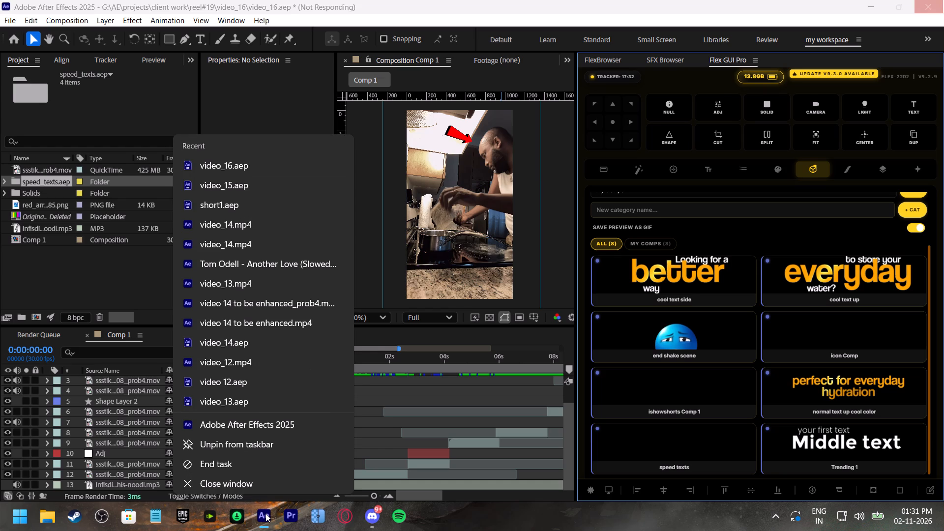
pyautogui.click(240, 464)
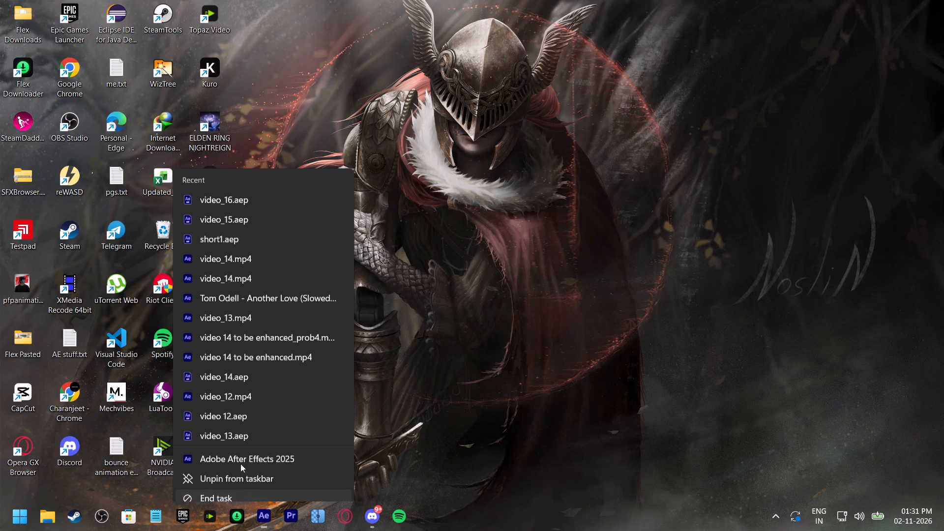
pyautogui.rightClick(417, 133)
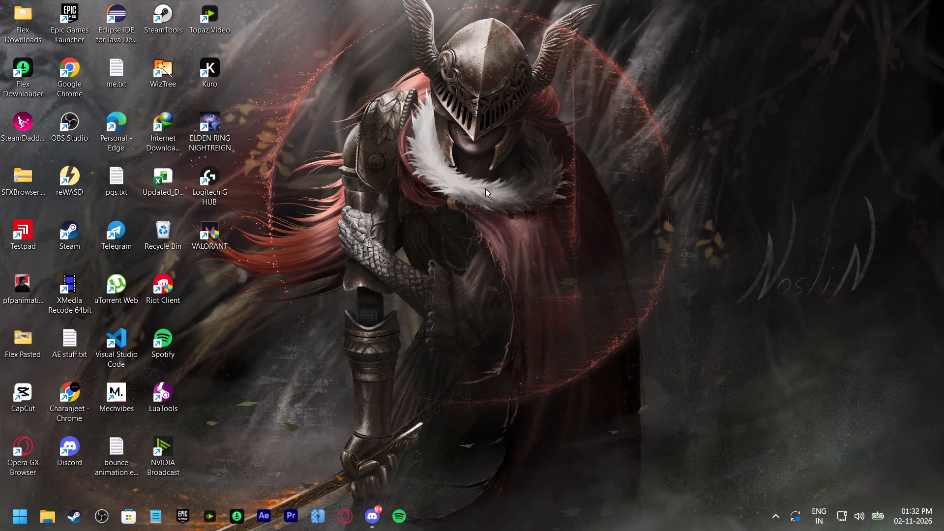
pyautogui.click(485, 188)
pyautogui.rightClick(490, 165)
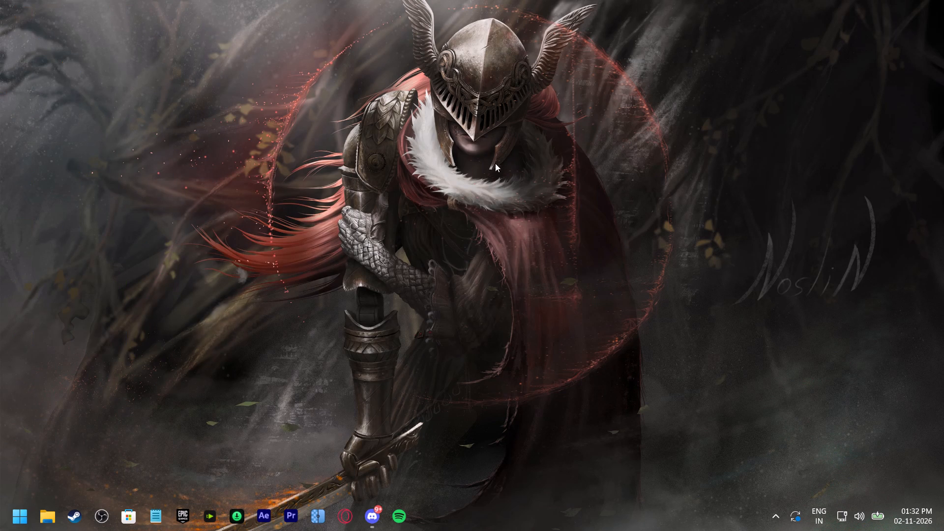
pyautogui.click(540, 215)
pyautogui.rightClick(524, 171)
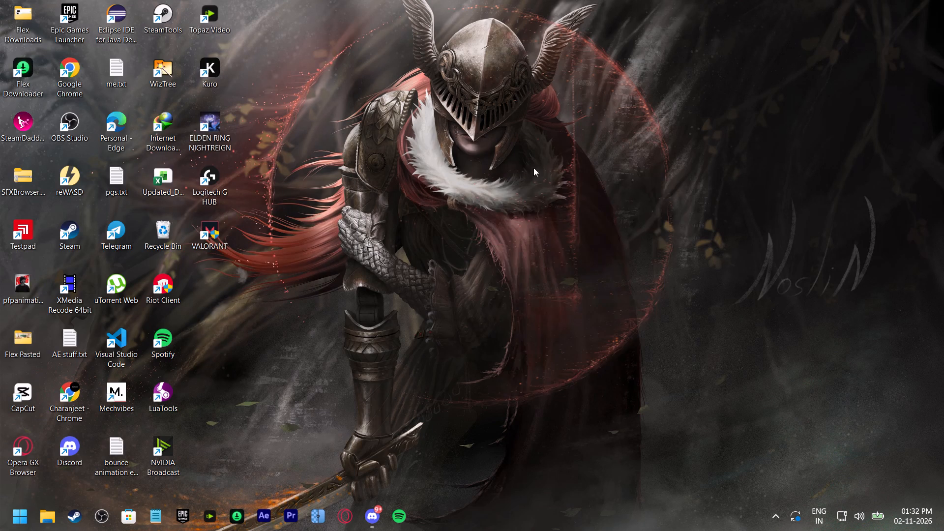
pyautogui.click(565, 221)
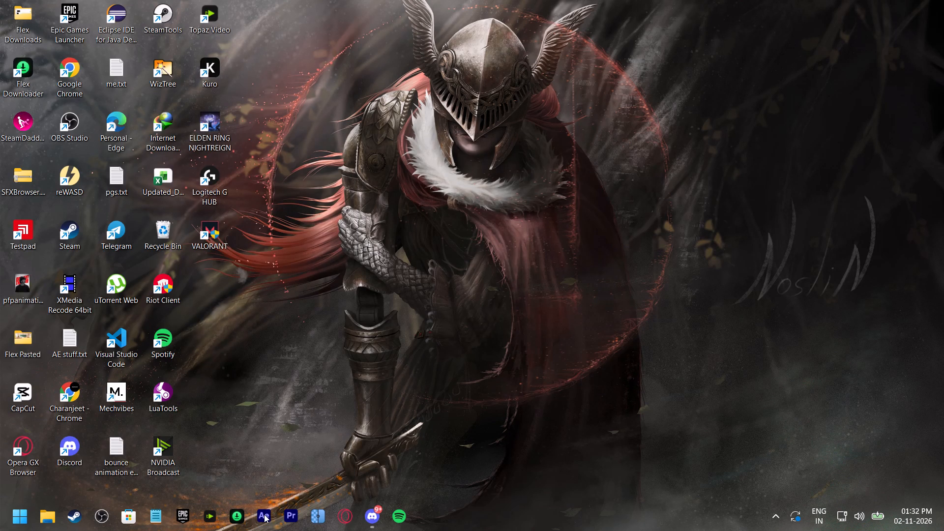
# Relaunch After Effects normally after the crash, dismiss the disk cache notice, and reopen the recent project video_16.
pyautogui.click(264, 514)
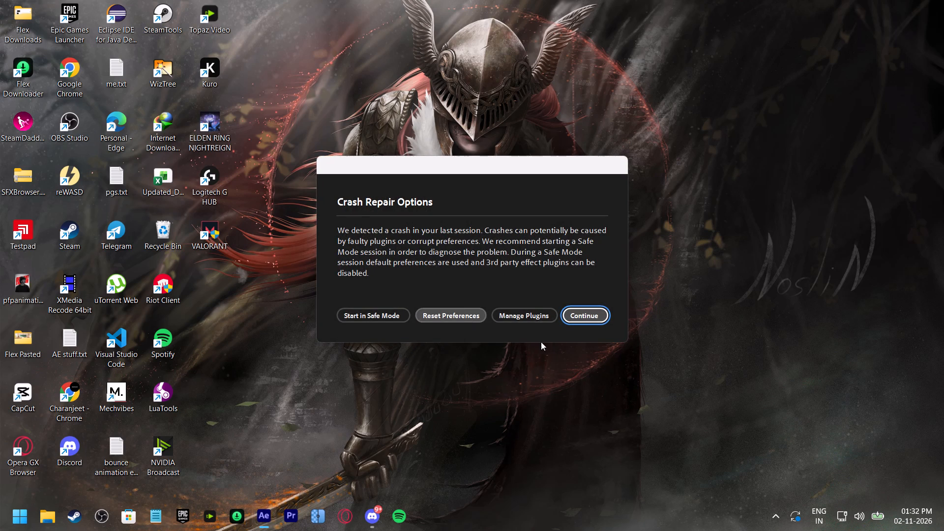
pyautogui.click(583, 316)
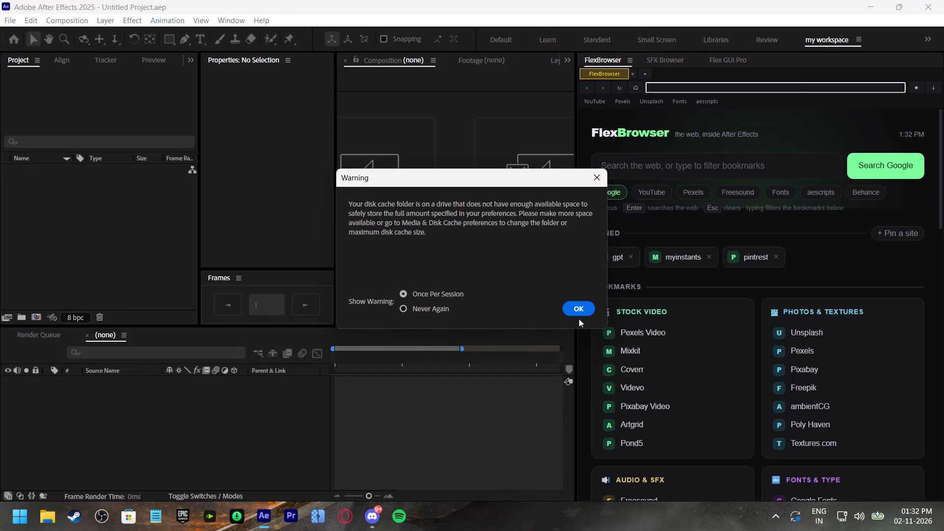
pyautogui.click(570, 311)
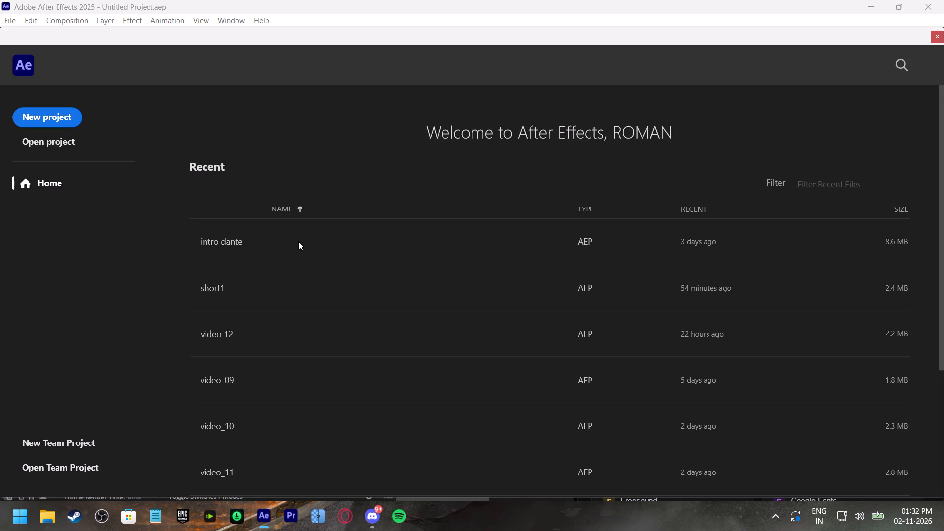
pyautogui.scroll(-3, 254, 277)
pyautogui.scroll(-9, 247, 322)
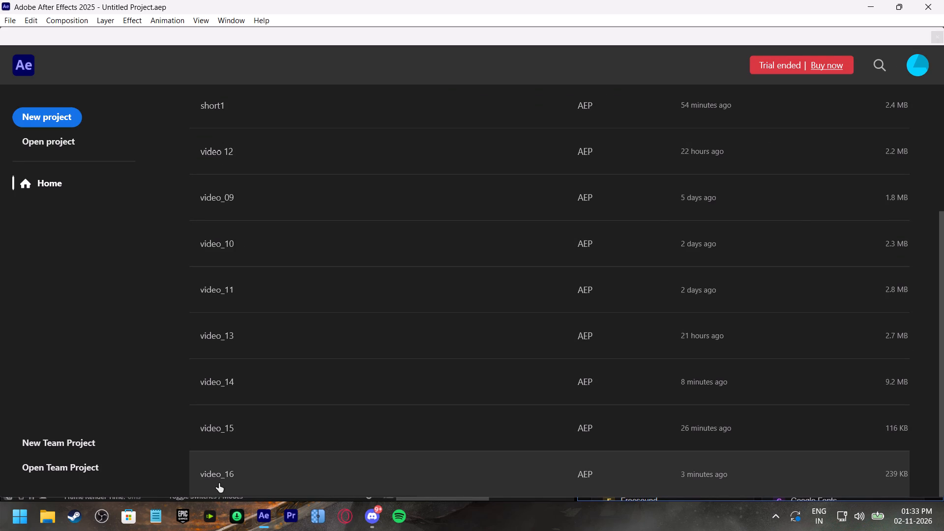
pyautogui.click(219, 483)
pyautogui.click(222, 473)
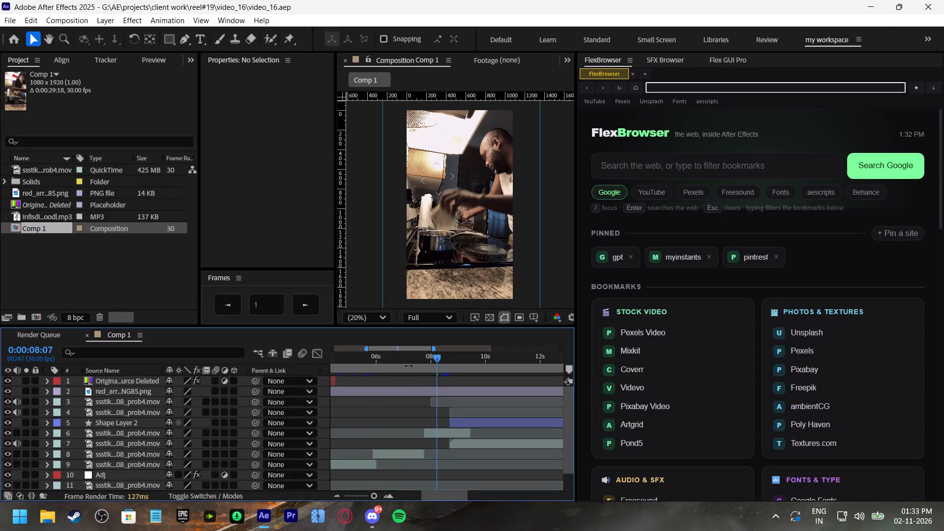
# Import the saved "speed texts" comp from Flex GUI Pro's Comp Saver above the red arrow layer at 0:00:02:19.
pyautogui.click(411, 362)
pyautogui.press('space')
pyautogui.moveTo(417, 360); pyautogui.dragTo(408, 360)
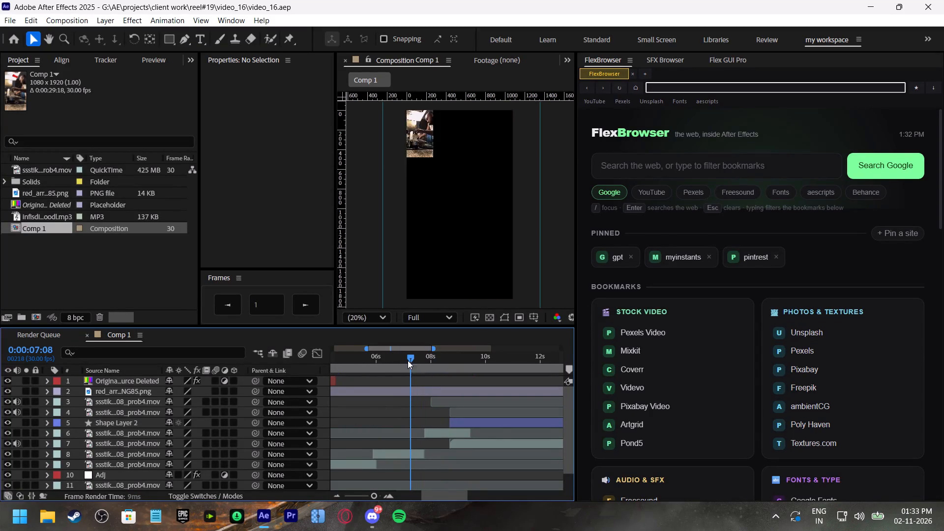
pyautogui.moveTo(408, 360); pyautogui.dragTo(374, 382)
pyautogui.click(402, 407)
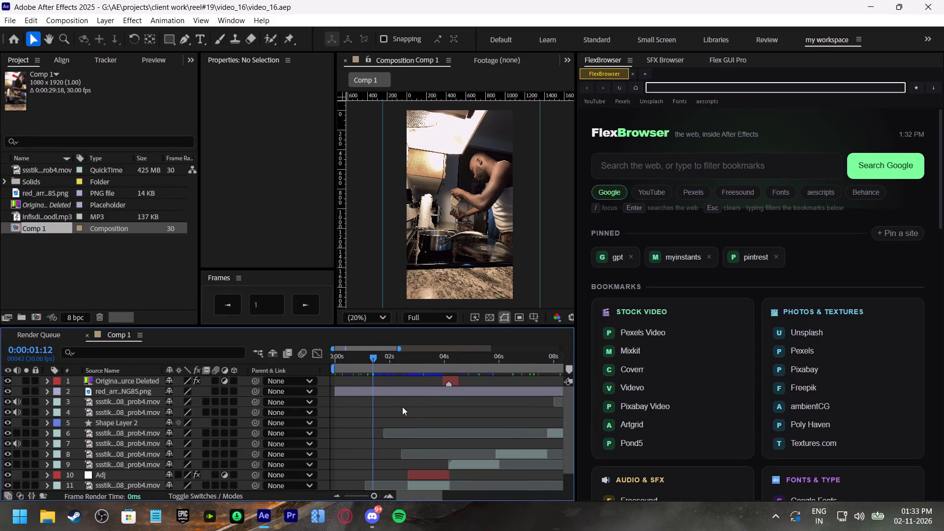
pyautogui.click(407, 358)
pyautogui.click(411, 390)
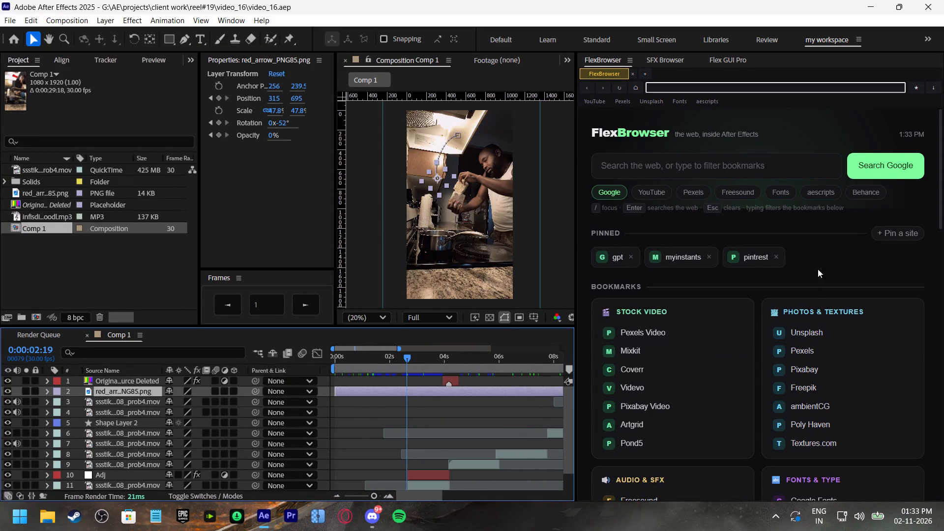
pyautogui.click(730, 63)
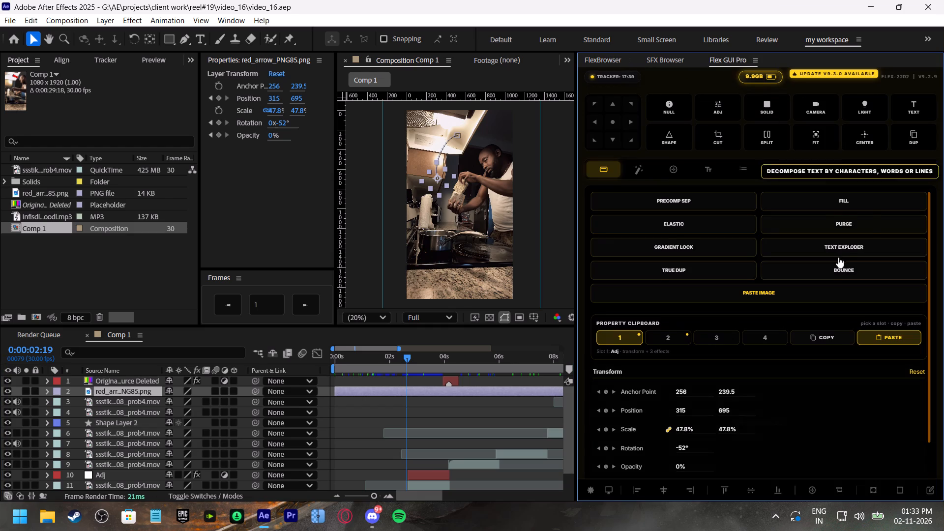
pyautogui.click(815, 171)
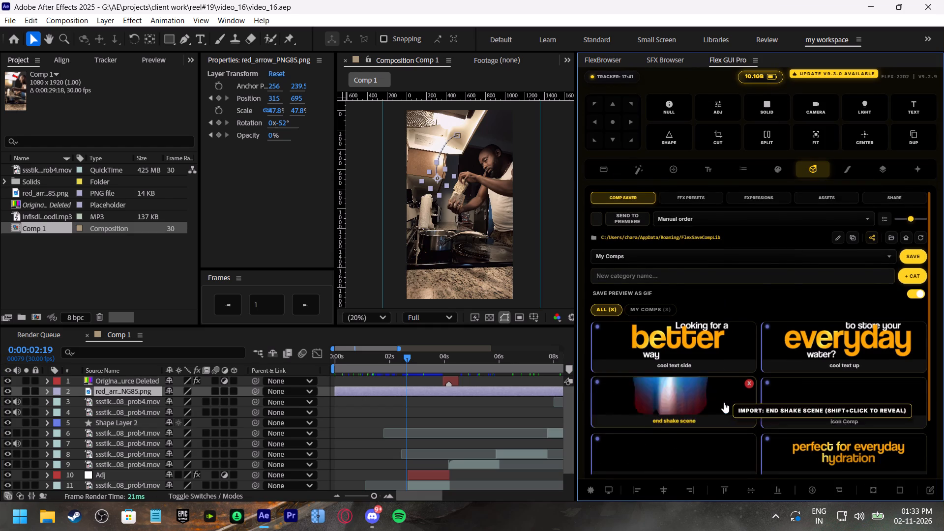
pyautogui.scroll(-1, 725, 407)
pyautogui.click(688, 444)
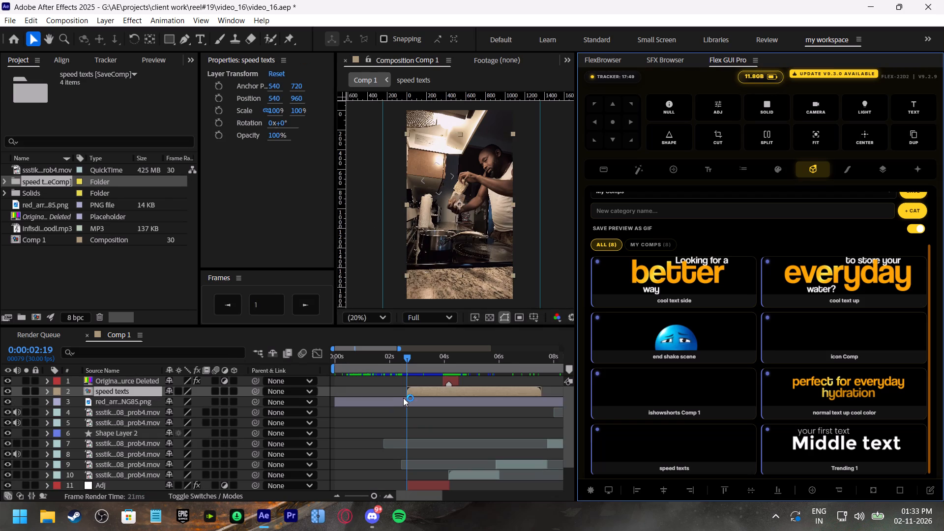
# Open the speed texts comp and copy its "yo can I get a picture?" text layer.
pyautogui.click(404, 398)
pyautogui.click(422, 392)
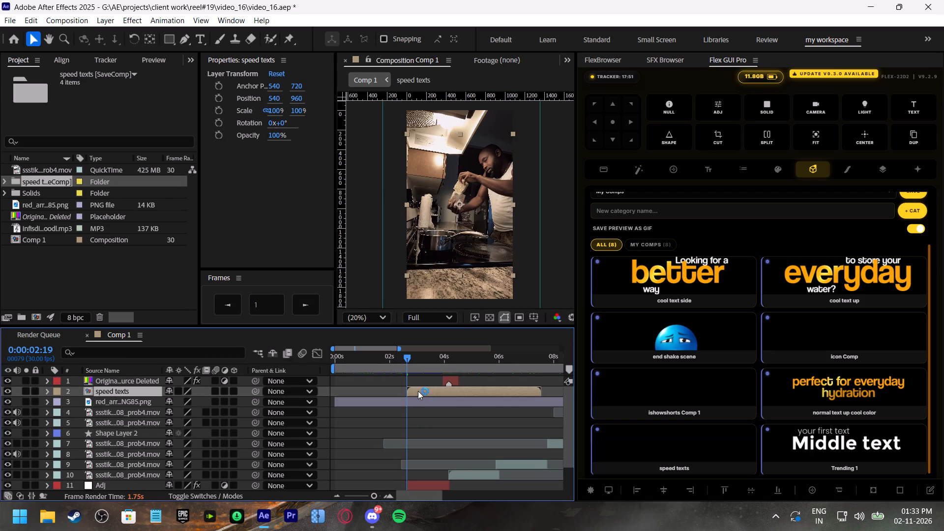
pyautogui.doubleClick(418, 391)
pyautogui.click(132, 422)
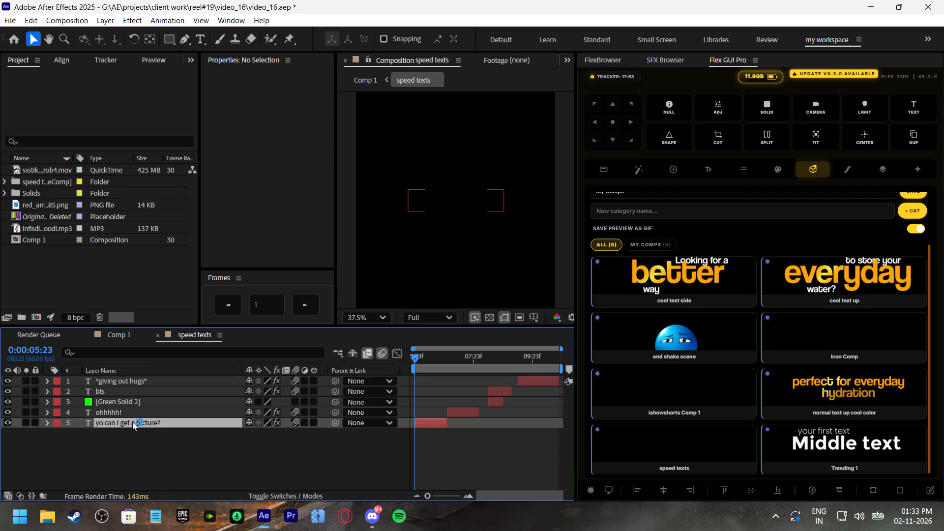
pyautogui.hotkey('ctrl', 'c')
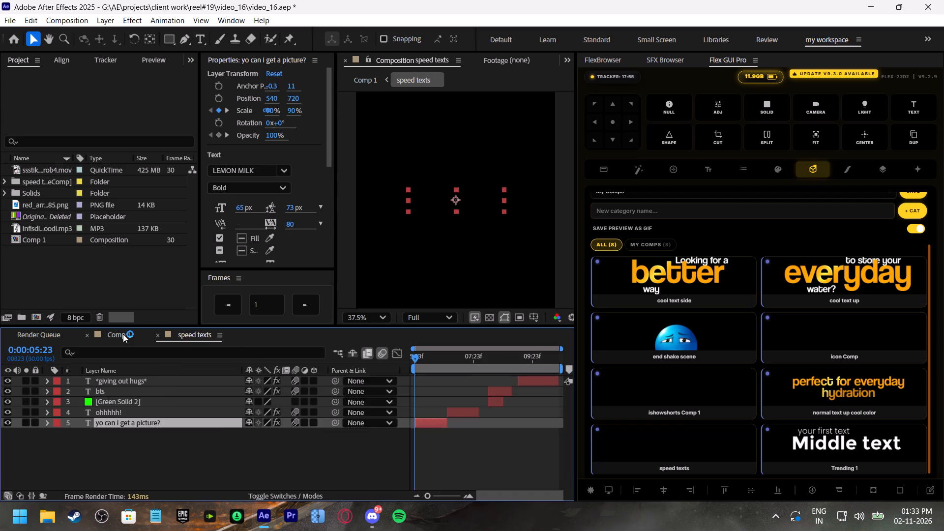
# Return to Comp 1 and delete the speed texts layer from it.
pyautogui.click(123, 334)
pyautogui.click(435, 393)
pyautogui.press('BackSpace')
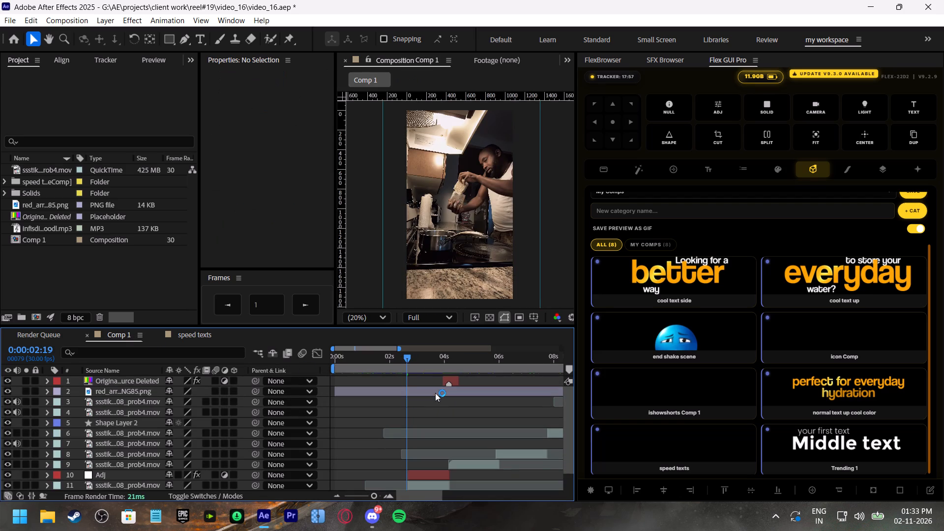
# Paste the copied text layer into Comp 1 at 0:00:00:00 and preview its animation over the opening shot.
pyautogui.moveTo(365, 354); pyautogui.dragTo(326, 365)
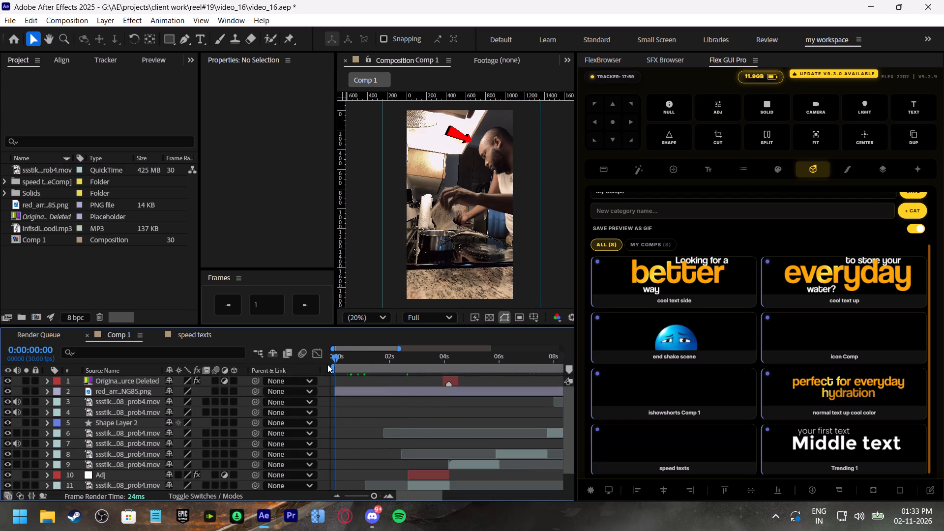
pyautogui.hotkey('ctrl', 'v')
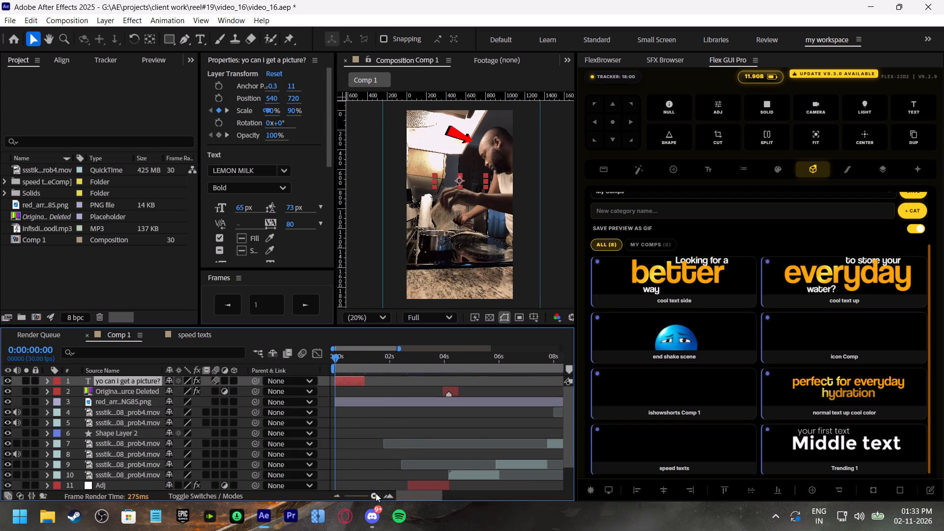
pyautogui.click(376, 493)
pyautogui.press('space')
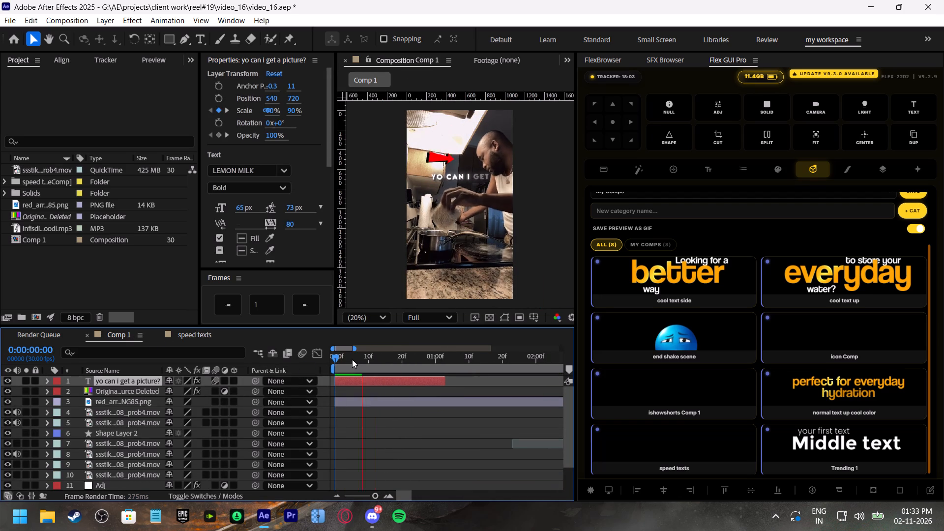
pyautogui.moveTo(352, 359); pyautogui.dragTo(314, 367)
pyautogui.press('space')
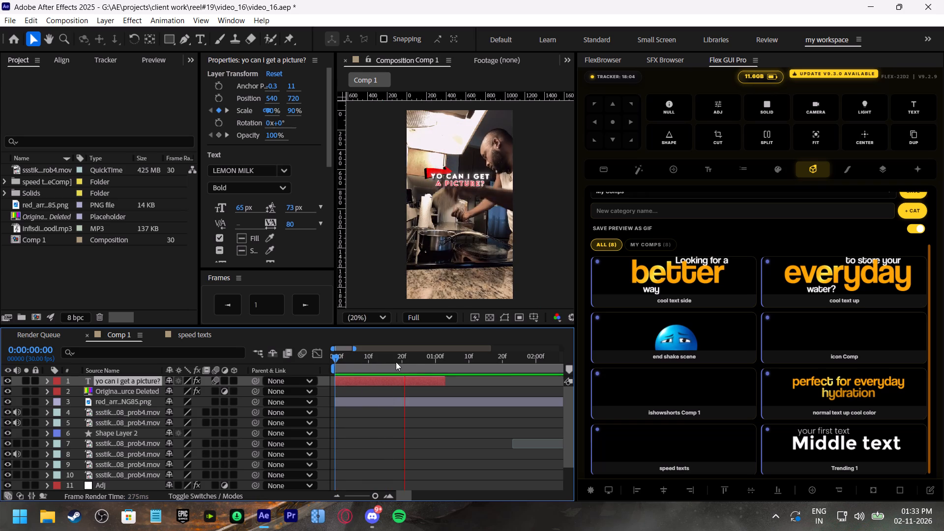
pyautogui.moveTo(444, 360); pyautogui.dragTo(331, 372)
pyautogui.press('space')
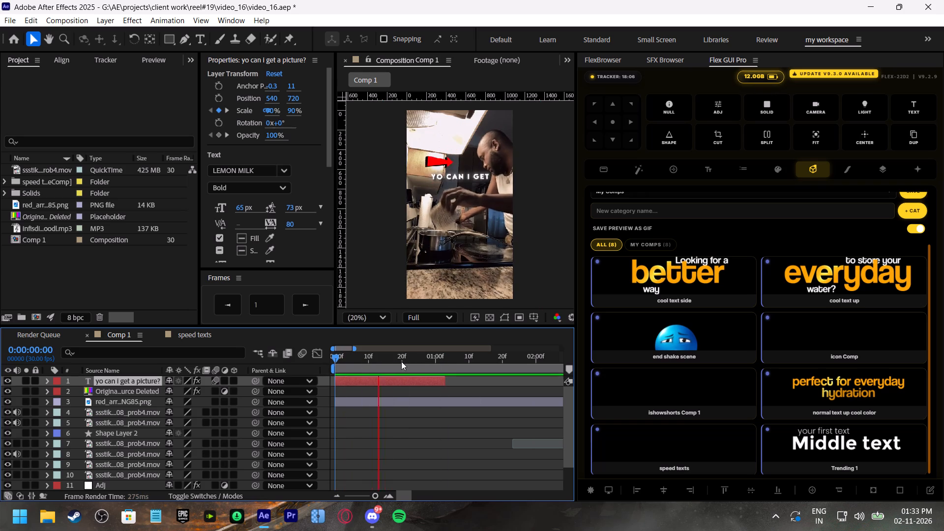
# Replace the pasted layer's text with "this guy was" and "seconds away" on two lines.
pyautogui.click(416, 358)
pyautogui.doubleClick(399, 379)
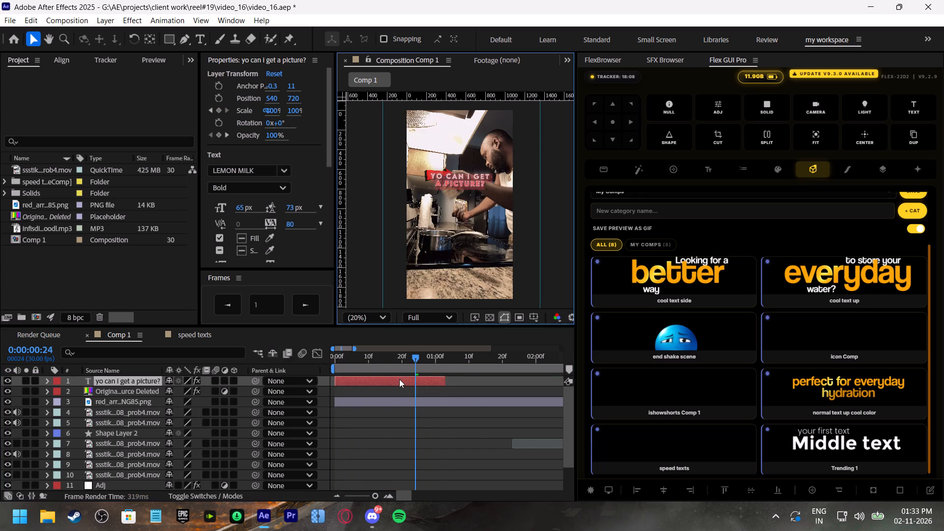
pyautogui.write('this guy was')
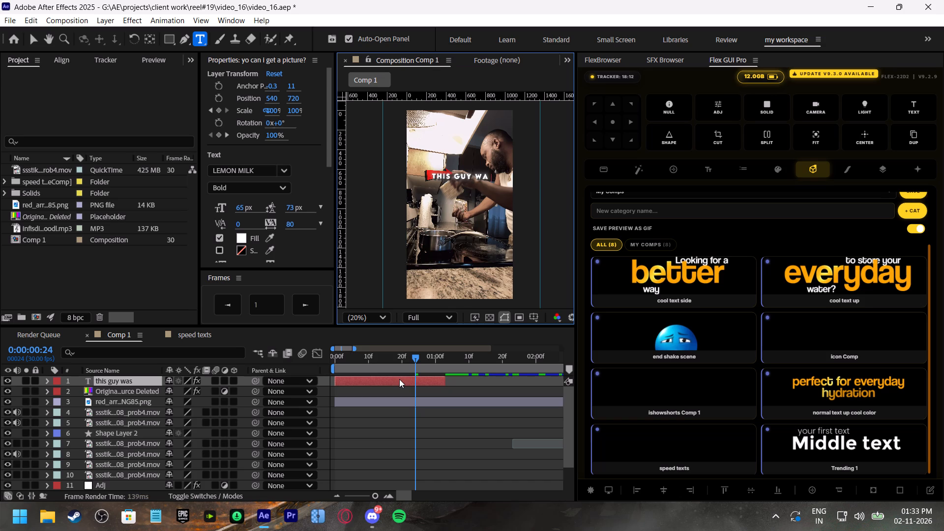
pyautogui.press('space')
pyautogui.press('BackSpace')
pyautogui.press('Return')
pyautogui.write('seconds away')
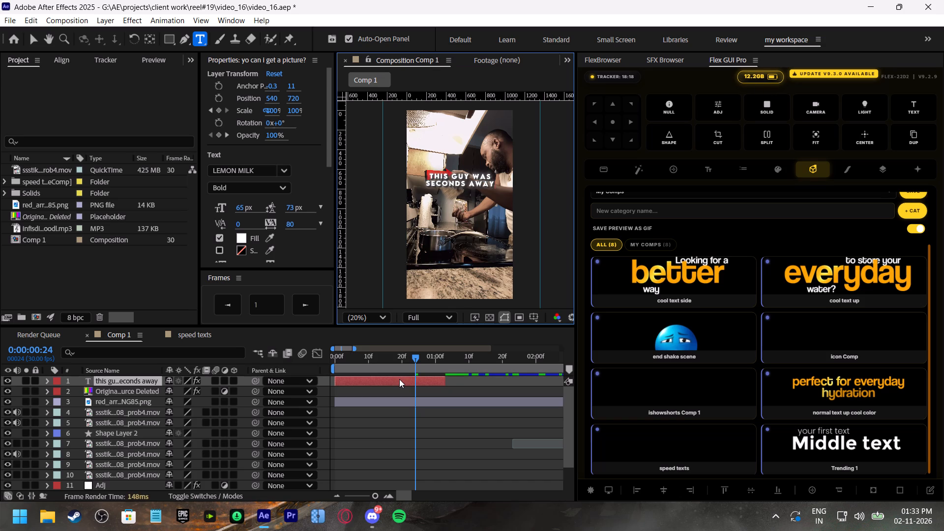
pyautogui.click(410, 433)
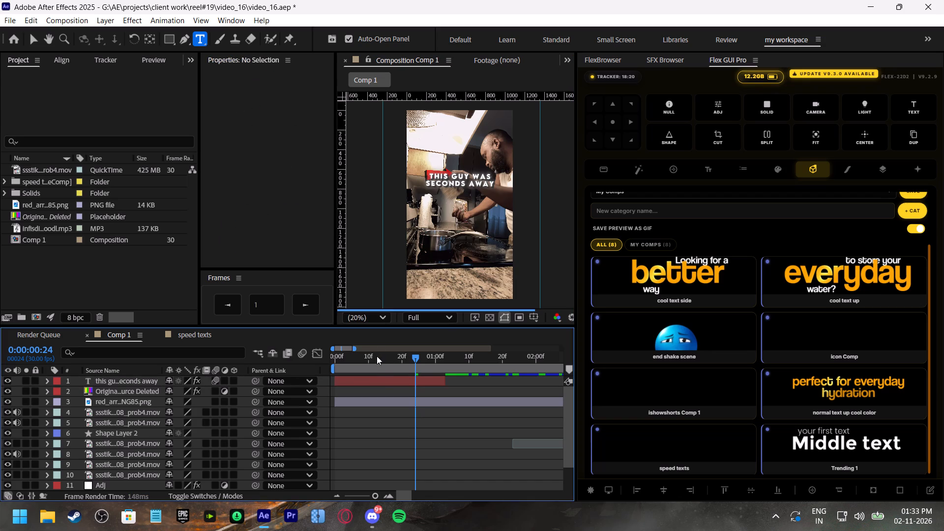
# Preview the new title against the voiceover and extend its layer end to about 0:00:01:10.
pyautogui.moveTo(377, 356); pyautogui.dragTo(313, 361)
pyautogui.press('space')
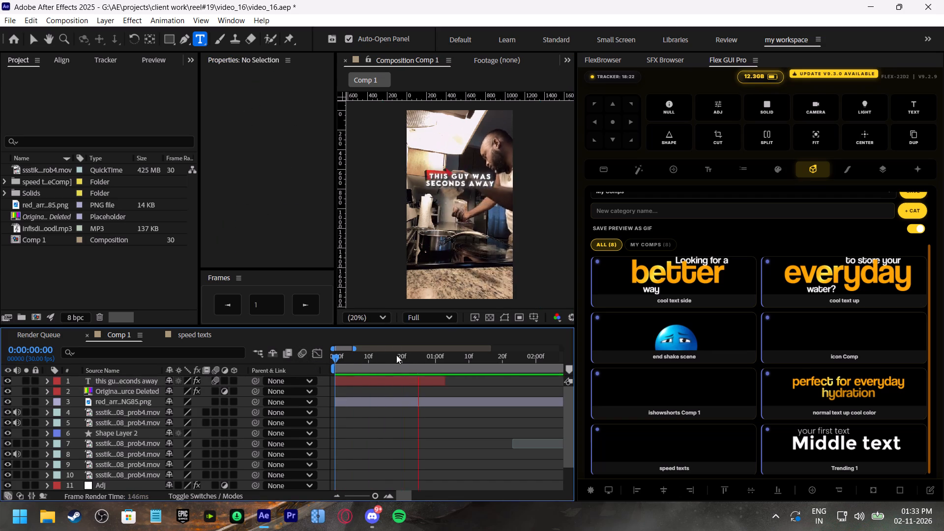
pyautogui.moveTo(391, 355); pyautogui.dragTo(308, 363)
pyautogui.press('space')
pyautogui.moveTo(449, 380); pyautogui.dragTo(497, 381)
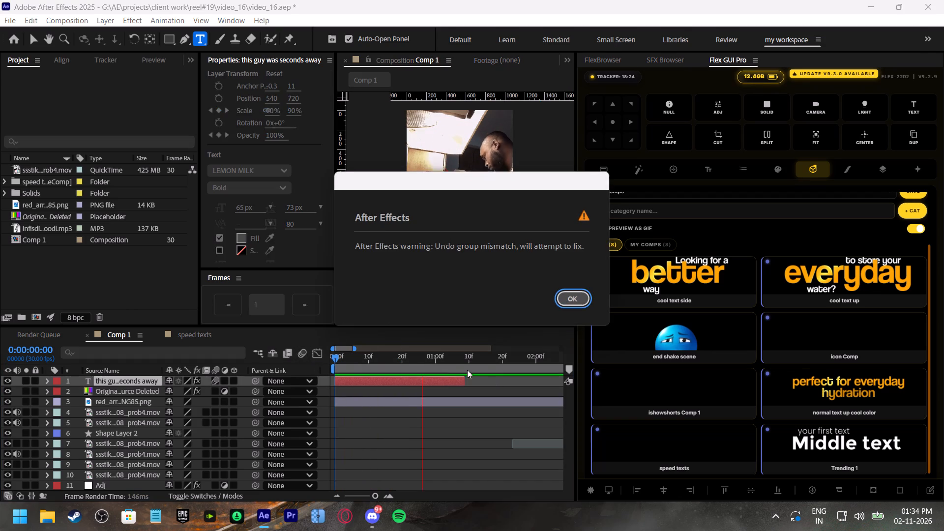
pyautogui.click(584, 298)
pyautogui.moveTo(409, 362); pyautogui.dragTo(320, 369)
pyautogui.press('space')
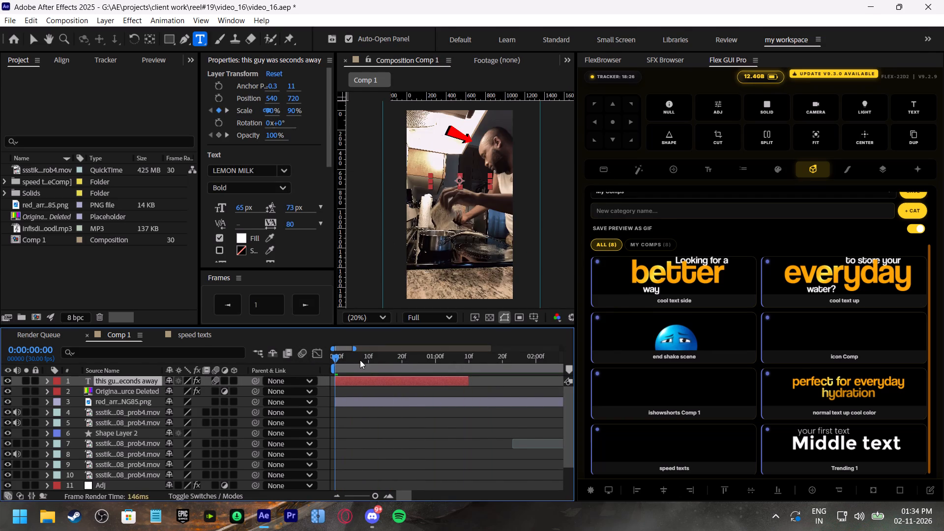
# Reveal the title layer's keyframes and move the second Range Selector Start keyframe to about 0:00:00:27.
pyautogui.moveTo(436, 359); pyautogui.dragTo(448, 369)
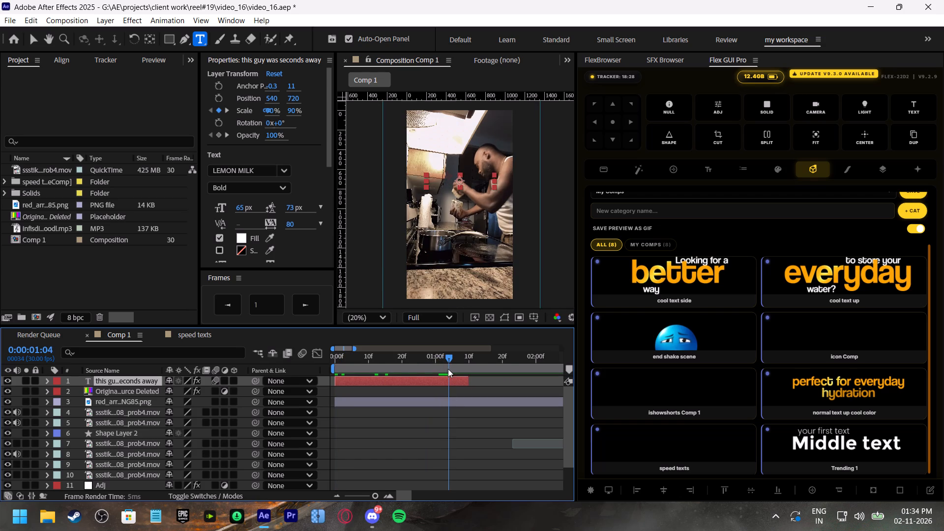
pyautogui.moveTo(448, 369); pyautogui.dragTo(451, 373)
pyautogui.click(446, 380)
pyautogui.press('u')
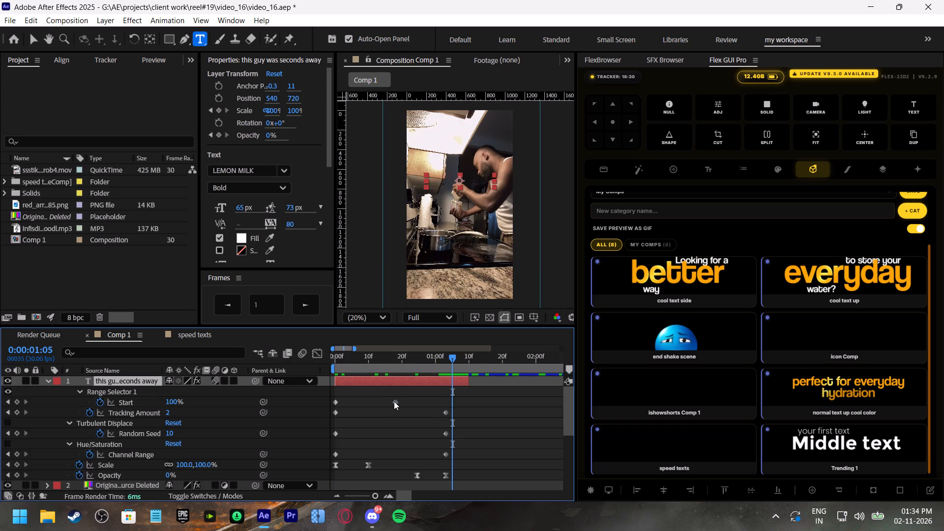
pyautogui.moveTo(394, 401); pyautogui.dragTo(424, 432)
# Move the title's two Opacity keyframes to about 0:00:01:02 and 0:00:01:10, extend the layer end to about 0:00:01:13, and return to 0:00:00:00.
pyautogui.moveTo(459, 476); pyautogui.dragTo(403, 478)
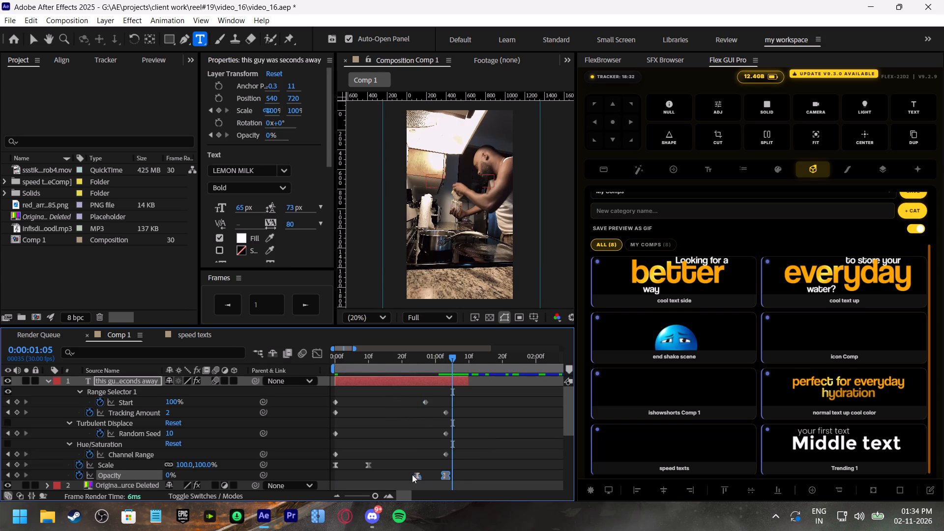
pyautogui.moveTo(418, 476); pyautogui.dragTo(443, 481)
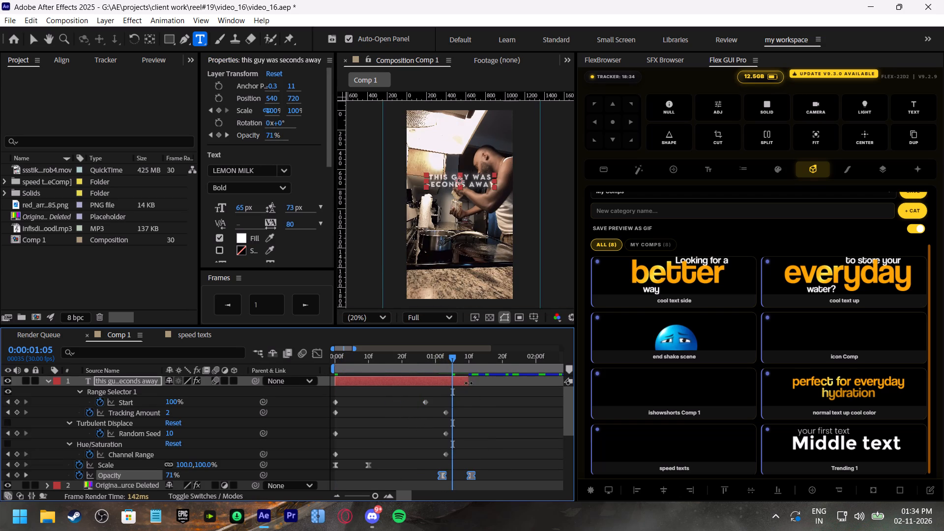
pyautogui.moveTo(470, 382); pyautogui.dragTo(478, 387)
pyautogui.moveTo(355, 354); pyautogui.dragTo(312, 370)
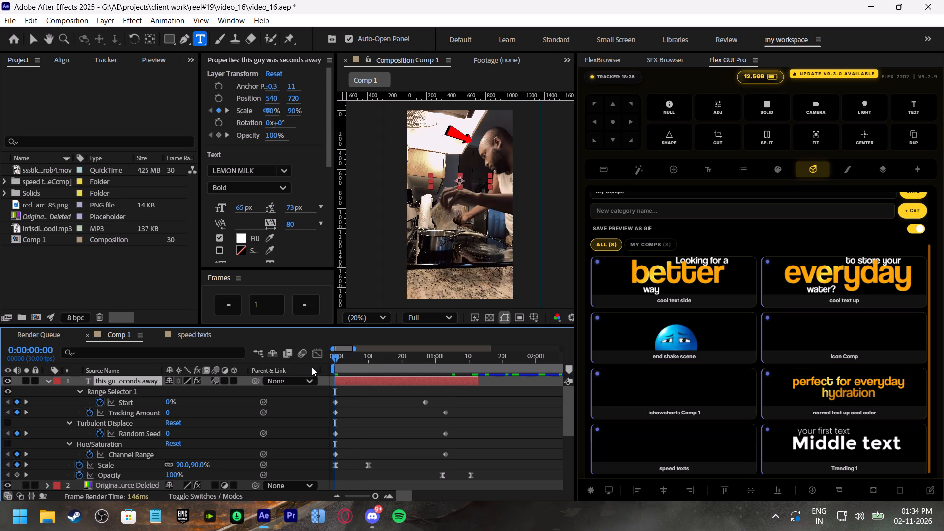
# Save the project and collapse the title layer's properties.
pyautogui.hotkey('ctrl', 's')
pyautogui.click(48, 379)
# Preview the first title against the voiceover between 0:00:00:00 and about 0:00:01:09 to find where the next phrase starts.
pyautogui.press('space')
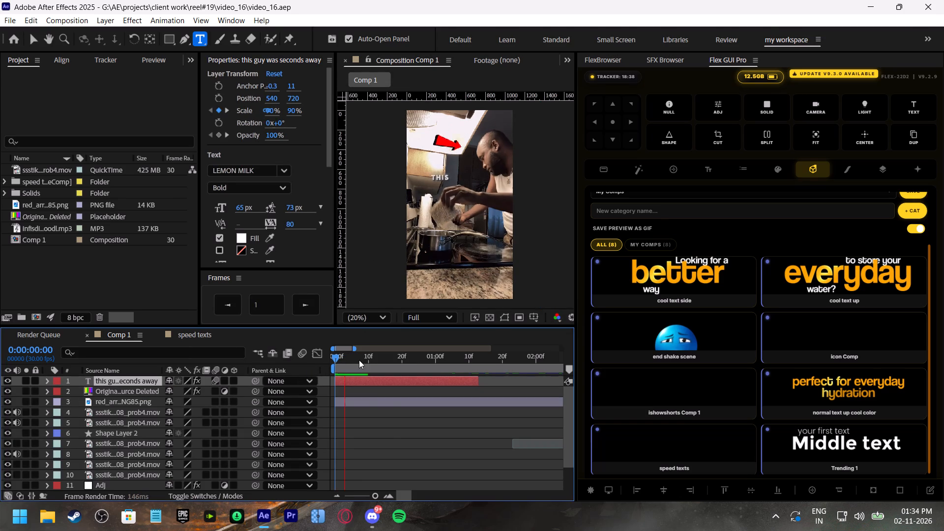
pyautogui.moveTo(461, 355); pyautogui.dragTo(467, 358)
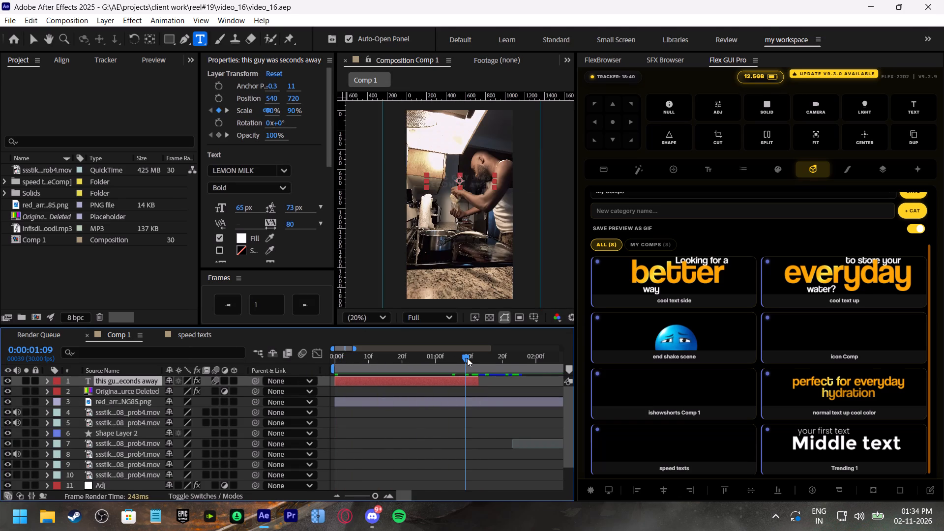
pyautogui.press('space')
pyautogui.moveTo(467, 358); pyautogui.dragTo(437, 365)
pyautogui.press('space')
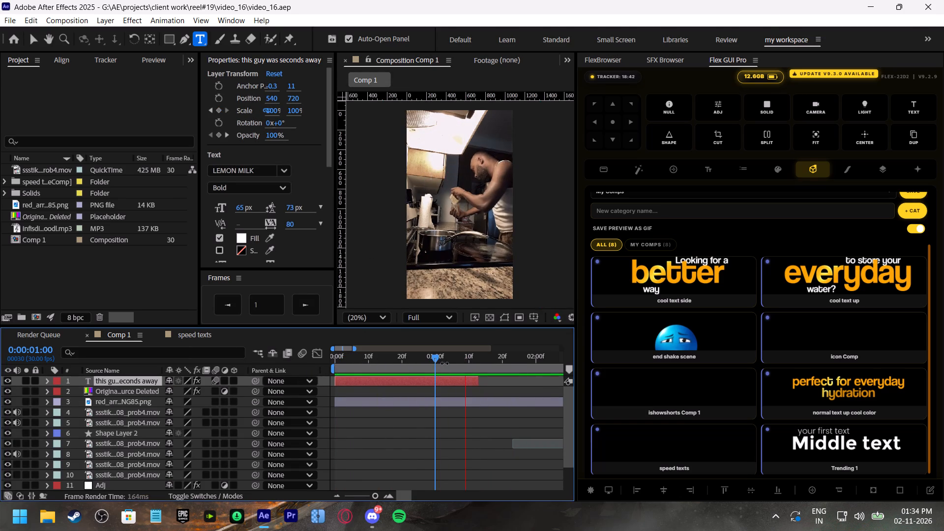
pyautogui.click(444, 363)
pyautogui.press('space')
pyautogui.click(464, 361)
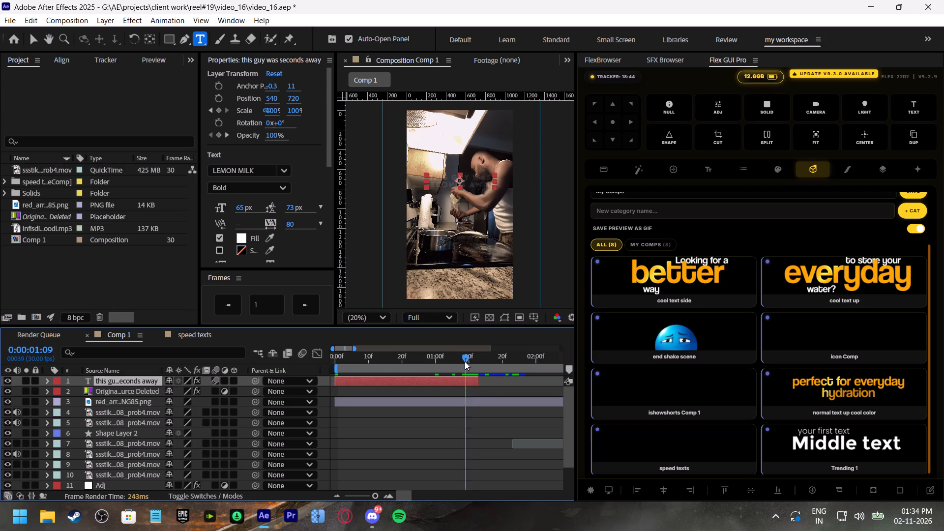
pyautogui.press('space')
pyautogui.moveTo(463, 360); pyautogui.dragTo(468, 364)
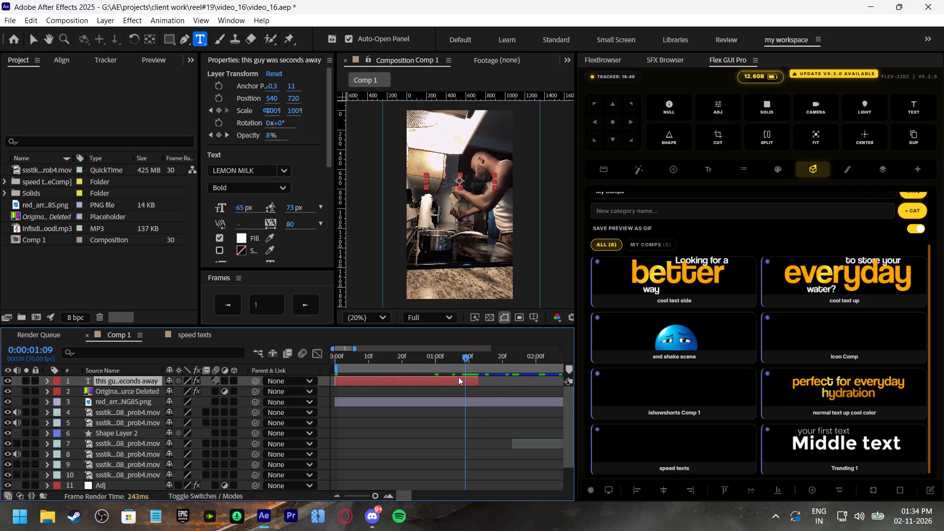
# Duplicate the "this guy was seconds away" title layer and move the copy so it starts at about 0:00:01:09.
pyautogui.hotkey('ctrl', 'd')
pyautogui.moveTo(374, 381); pyautogui.dragTo(500, 385)
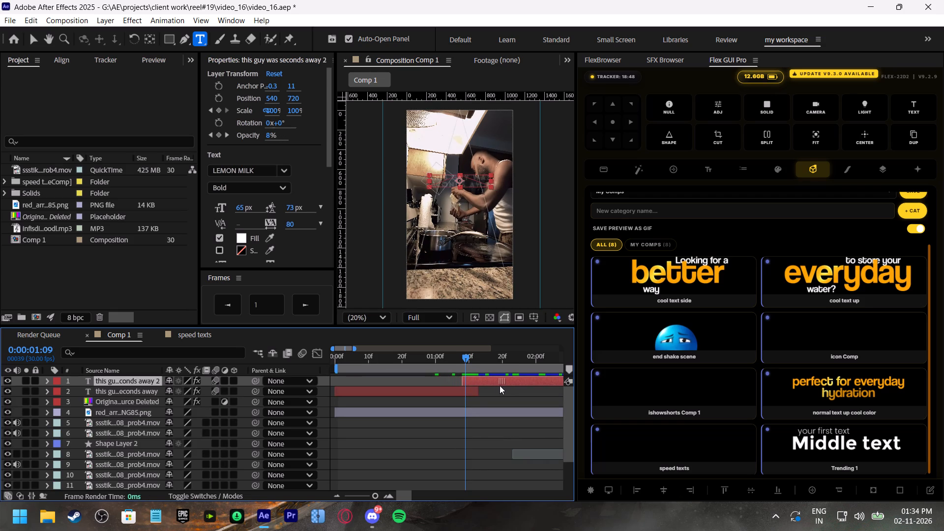
pyautogui.moveTo(500, 385); pyautogui.dragTo(503, 386)
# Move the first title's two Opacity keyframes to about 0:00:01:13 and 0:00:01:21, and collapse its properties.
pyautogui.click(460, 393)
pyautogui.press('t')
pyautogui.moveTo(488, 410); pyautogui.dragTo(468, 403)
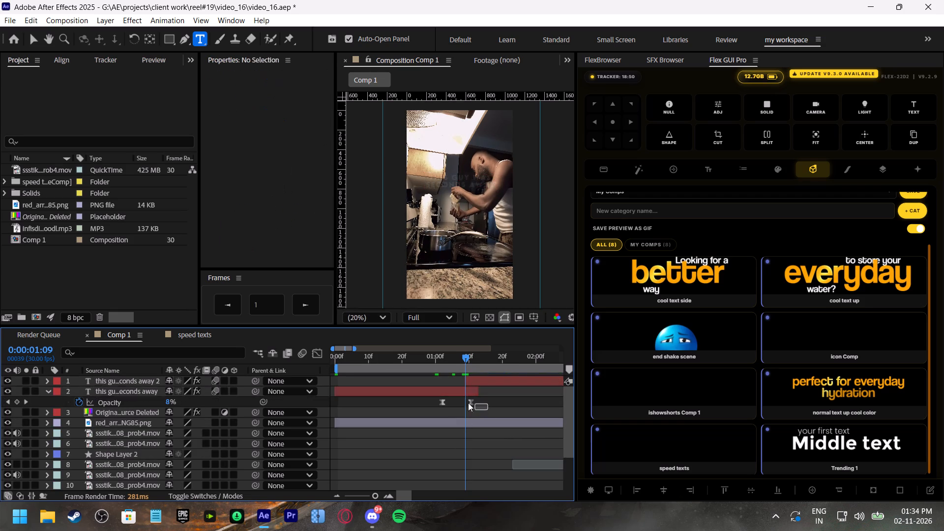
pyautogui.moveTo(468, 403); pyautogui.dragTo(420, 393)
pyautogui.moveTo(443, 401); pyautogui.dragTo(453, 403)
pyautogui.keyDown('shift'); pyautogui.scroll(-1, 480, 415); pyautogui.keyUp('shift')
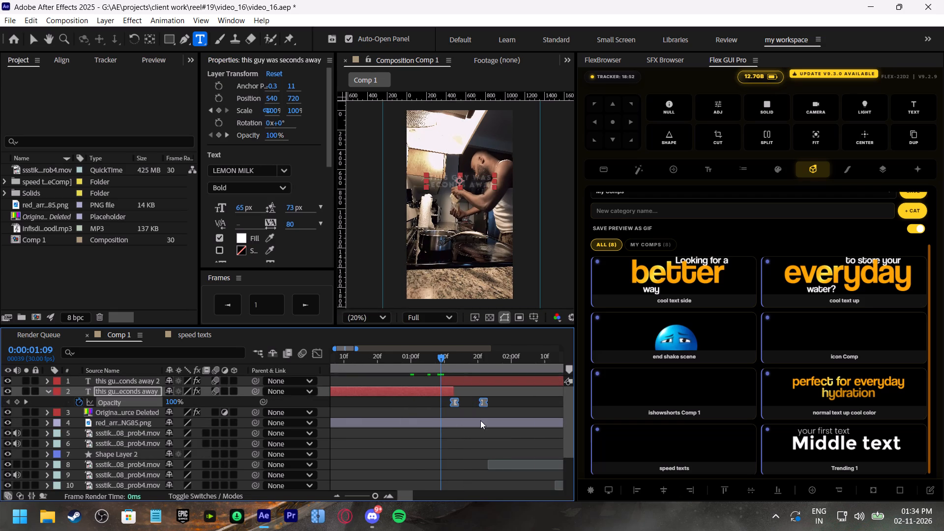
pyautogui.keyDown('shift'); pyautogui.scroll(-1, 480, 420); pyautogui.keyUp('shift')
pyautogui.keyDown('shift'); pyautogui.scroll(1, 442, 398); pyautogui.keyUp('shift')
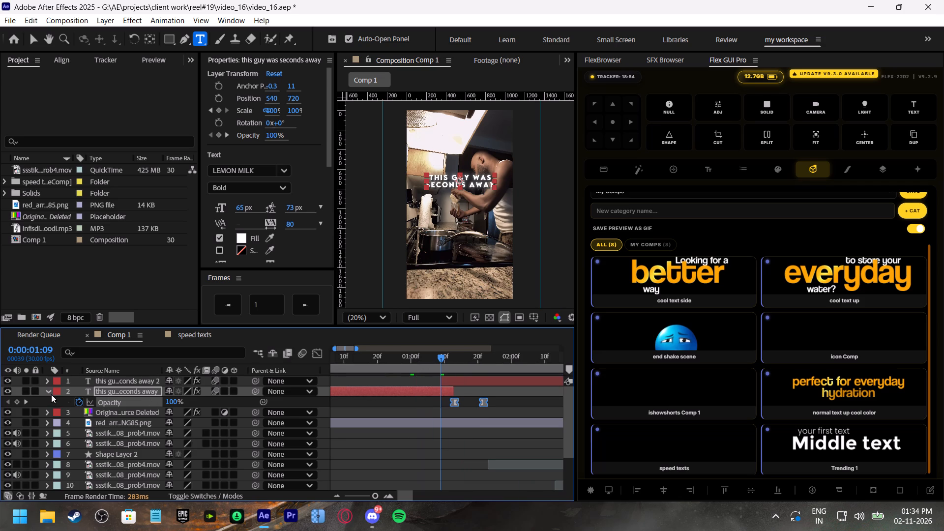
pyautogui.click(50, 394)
# Preview the changeover between the two titles around 0:00:01:05 to 0:00:01:09 and listen for the next narrated phrase.
pyautogui.keyDown('shift'); pyautogui.scroll(-2, 373, 403); pyautogui.keyUp('shift')
pyautogui.click(393, 360)
pyautogui.press('space')
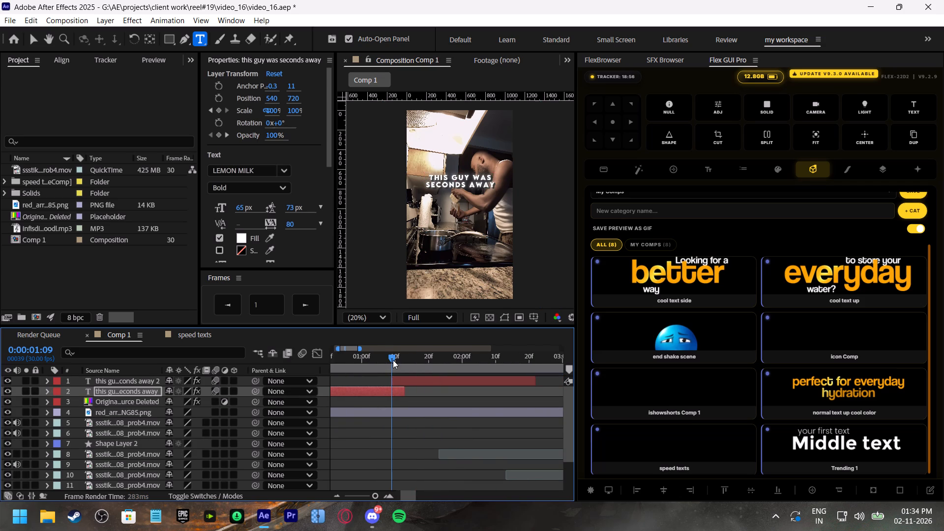
pyautogui.click(393, 360)
pyautogui.press('space')
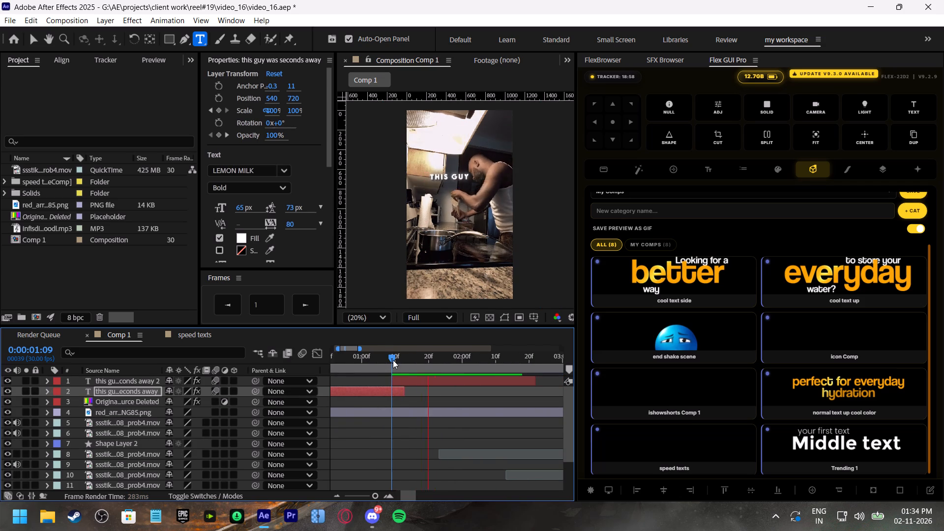
pyautogui.click(393, 360)
pyautogui.press('space')
pyautogui.click(393, 360)
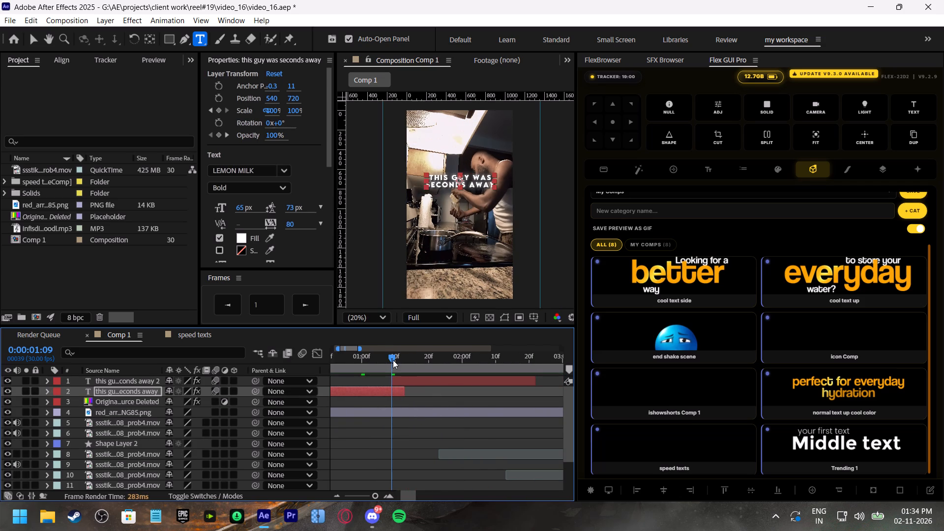
pyautogui.press('space')
pyautogui.moveTo(393, 360); pyautogui.dragTo(357, 362)
pyautogui.press('space')
pyautogui.moveTo(375, 357); pyautogui.dragTo(378, 358)
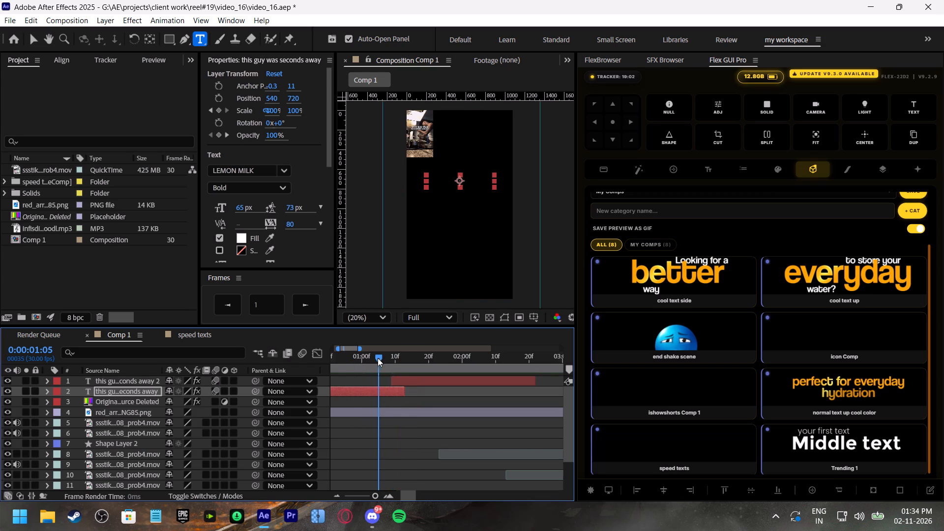
pyautogui.moveTo(378, 358); pyautogui.dragTo(383, 369)
pyautogui.press('space')
pyautogui.click(383, 362)
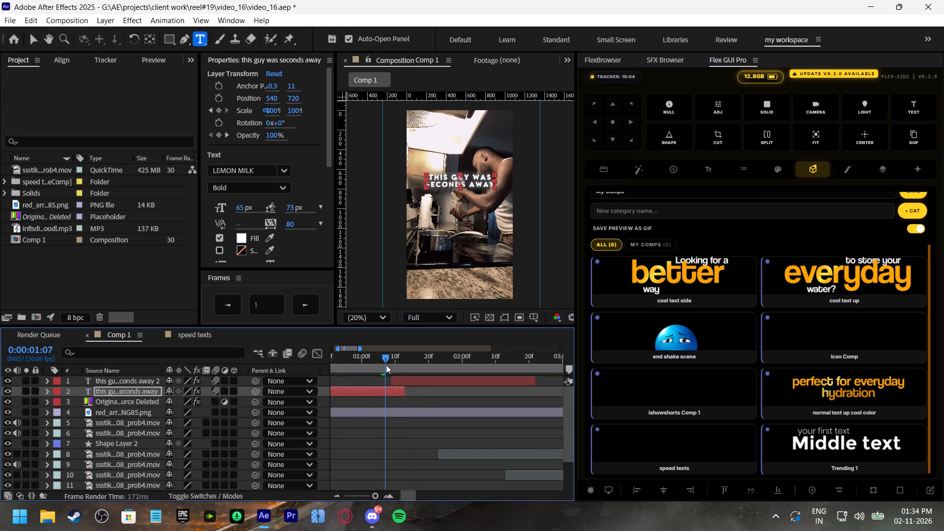
pyautogui.press('space')
pyautogui.click(384, 361)
pyautogui.press('space')
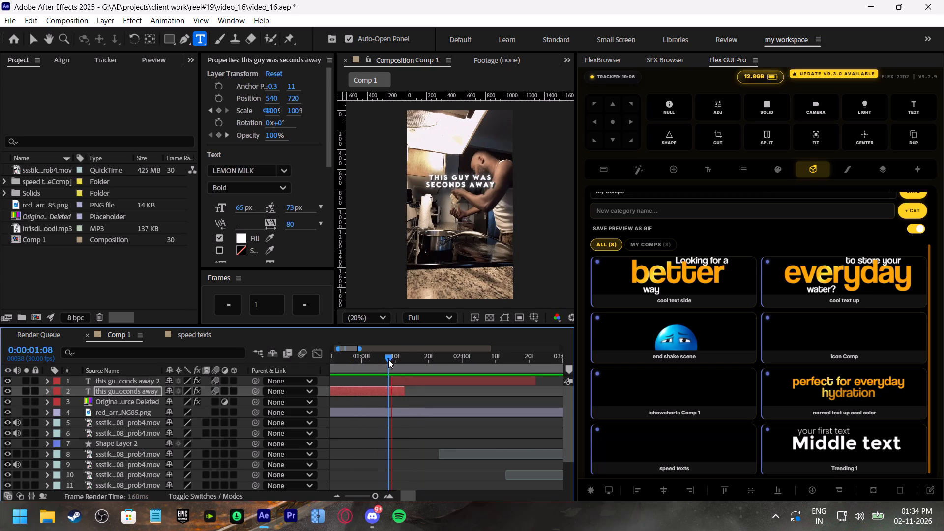
pyautogui.click(388, 359)
pyautogui.press('space')
pyautogui.click(392, 359)
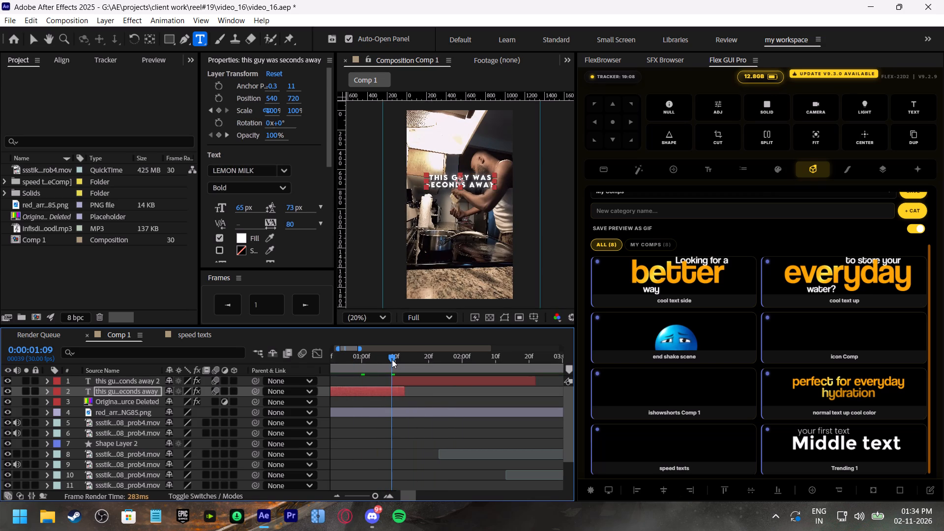
pyautogui.press('space')
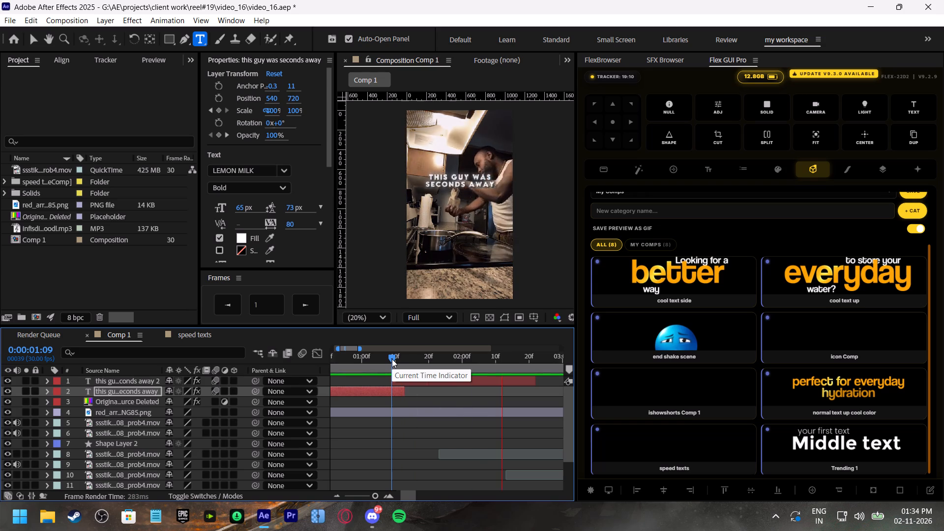
pyautogui.click(392, 359)
# Replace the duplicated title's text with "from tossing" and "his noodles" on two lines.
pyautogui.doubleClick(421, 383)
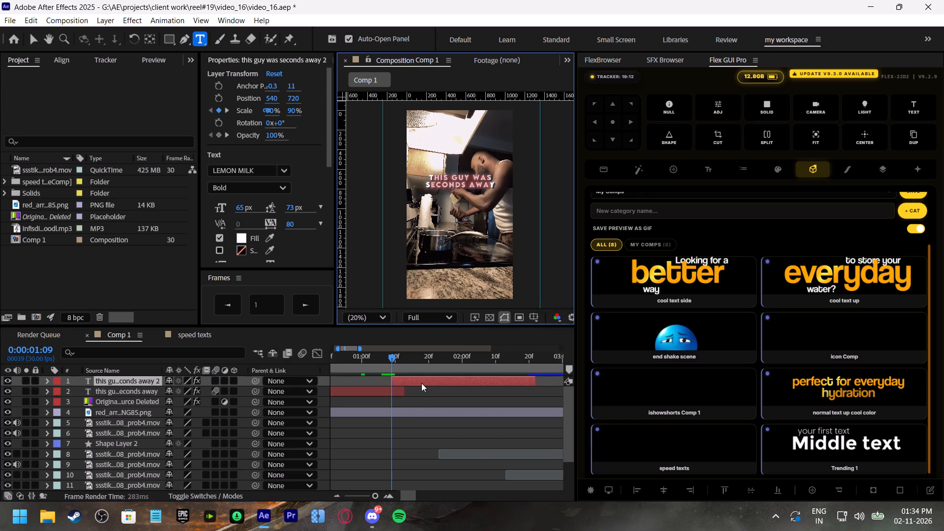
pyautogui.write('from tossing')
pyautogui.press('space')
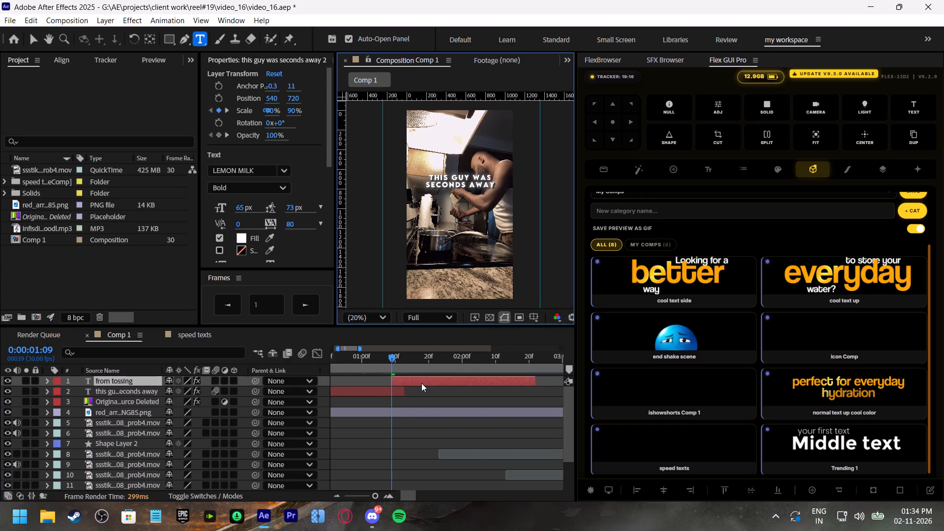
pyautogui.press('Return')
pyautogui.write('his noodles')
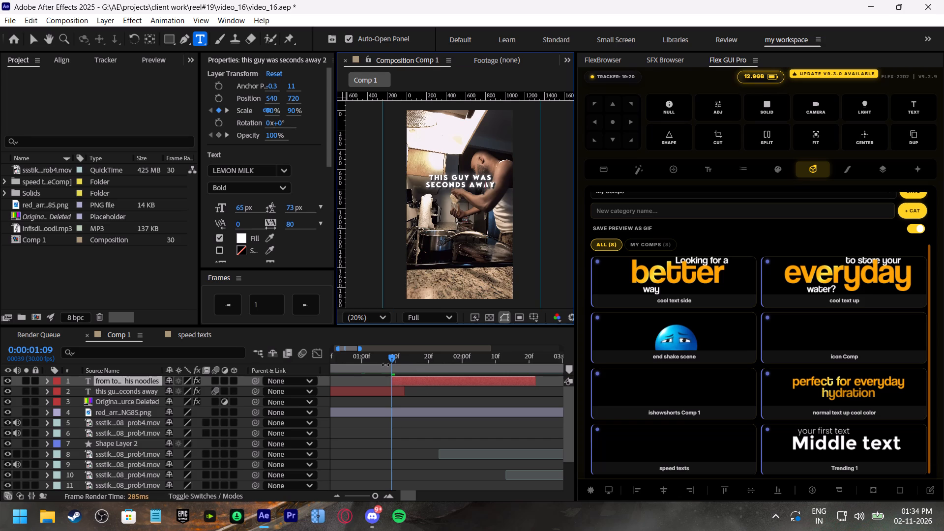
# Preview the new title against the voiceover, starting from about 0:00:01:02 to 0:00:01:06.
pyautogui.click(383, 361)
pyautogui.press('space')
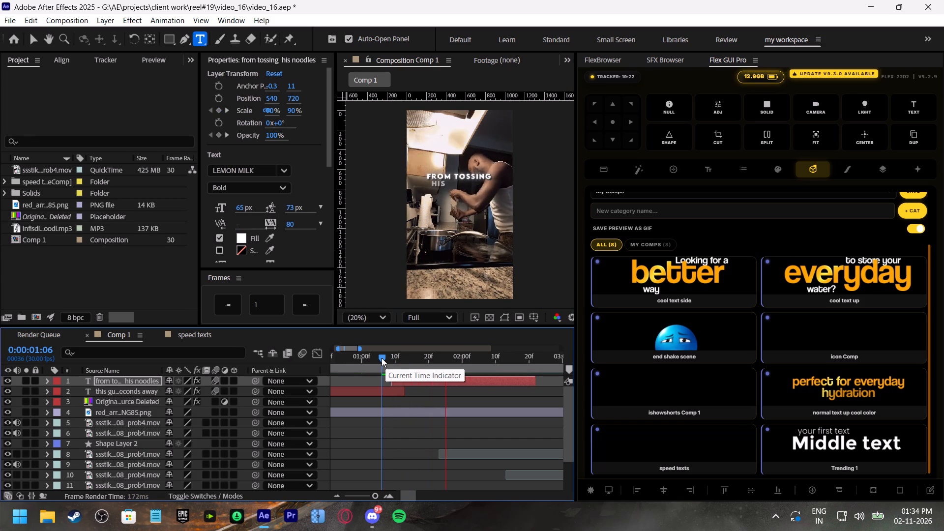
pyautogui.click(382, 358)
pyautogui.press('space')
pyautogui.click(450, 352)
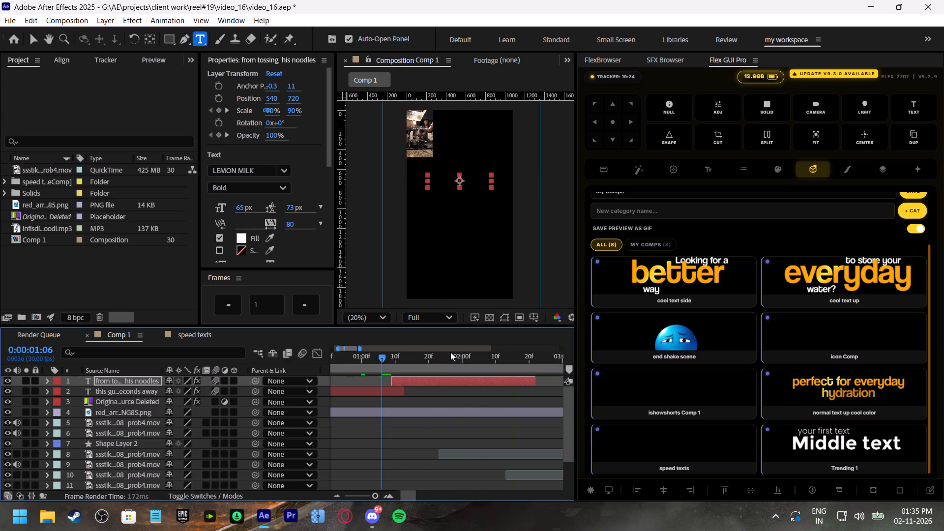
pyautogui.click(367, 359)
pyautogui.press('space')
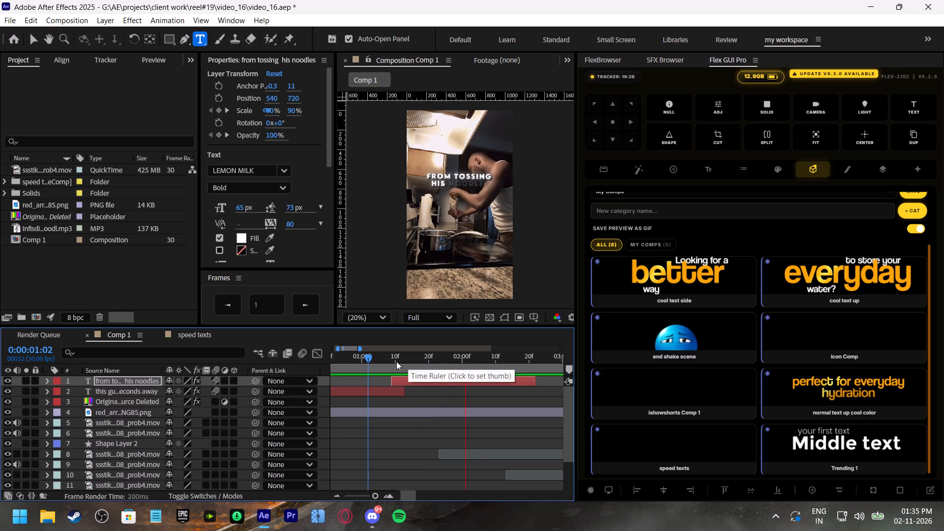
pyautogui.click(373, 361)
# Reveal the first title's Opacity and move its two keyframes to about 0:00:01:06 and 0:00:01:14.
pyautogui.click(399, 393)
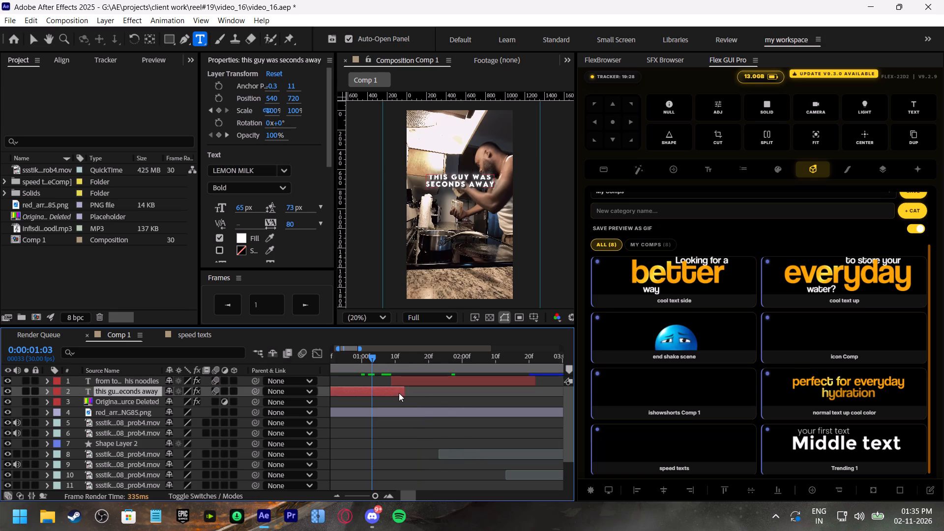
pyautogui.press('t')
pyautogui.moveTo(451, 403); pyautogui.dragTo(396, 404)
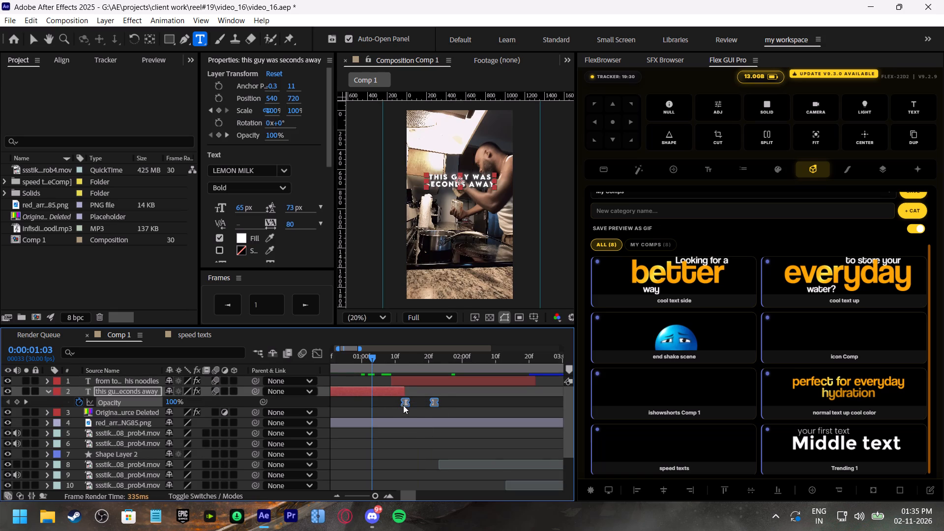
pyautogui.moveTo(406, 404); pyautogui.dragTo(382, 404)
# Preview the first title's fade-out into "from tossing his noodles" from about 0:00:00:25 onward.
pyautogui.click(366, 362)
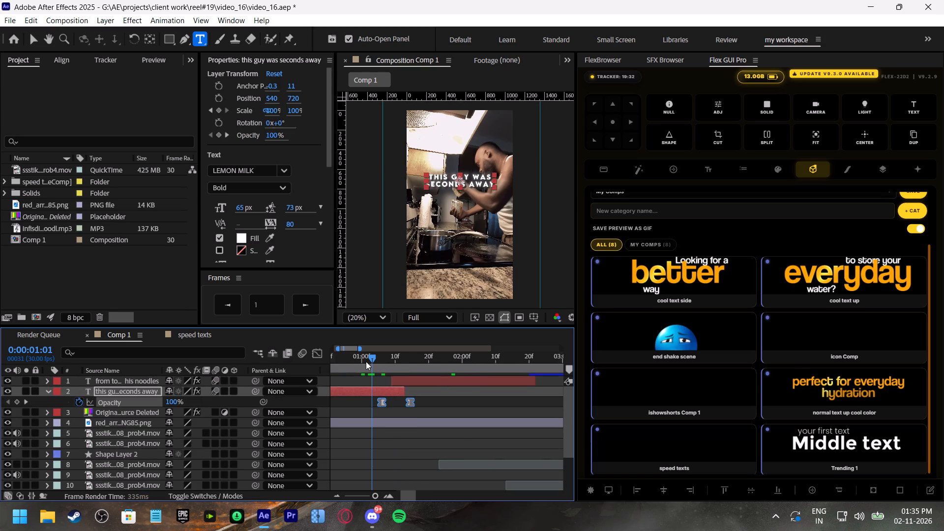
pyautogui.press('space')
pyautogui.moveTo(377, 360); pyautogui.dragTo(346, 364)
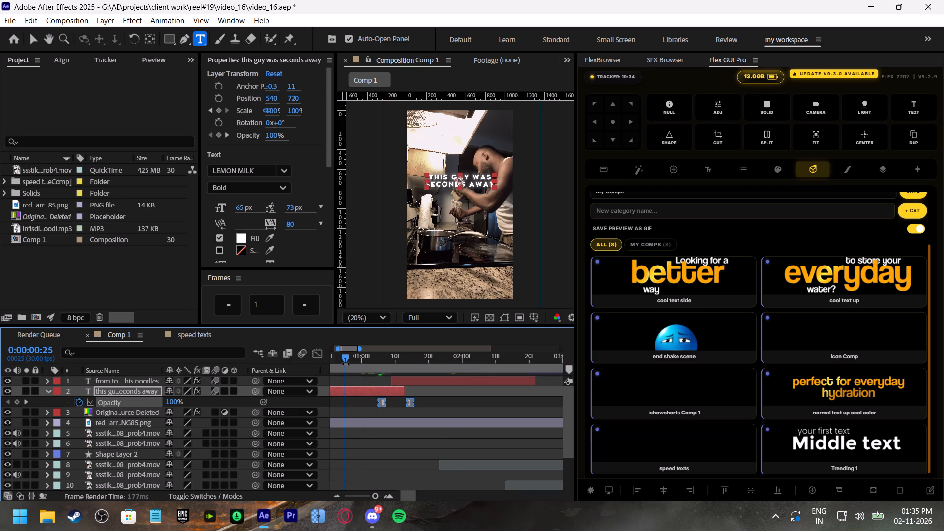
pyautogui.press('space')
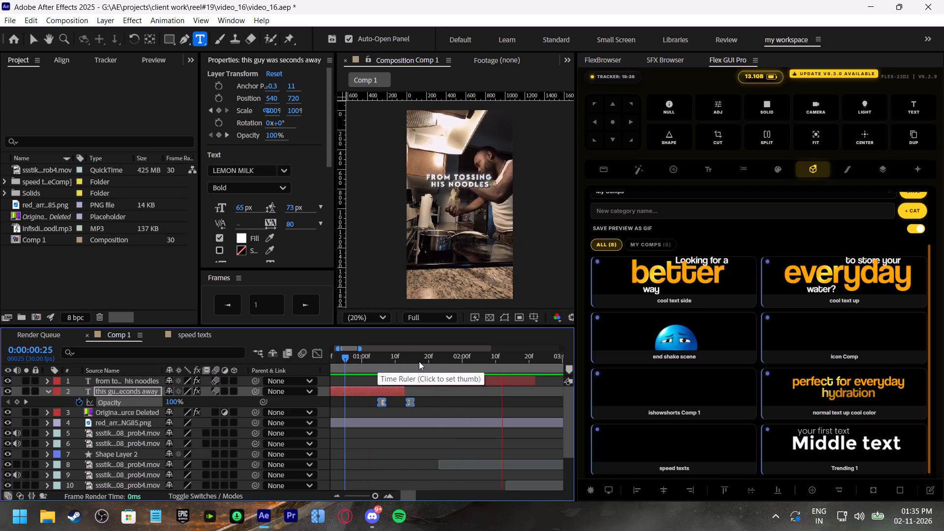
pyautogui.click(395, 362)
pyautogui.press('space')
pyautogui.click(436, 360)
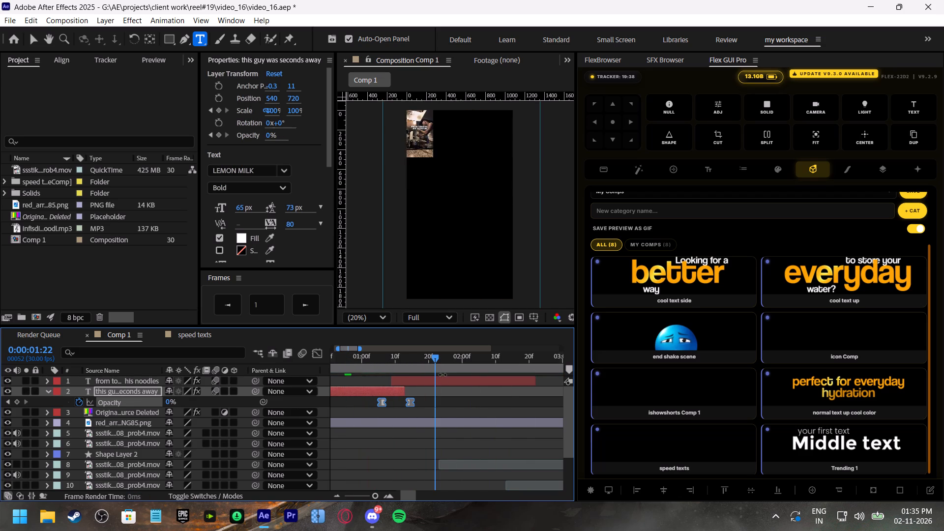
# Reveal the second title's animated properties and move its second Range Selector Start keyframe to about 0:00:02:00.
pyautogui.click(442, 376)
pyautogui.press('u')
pyautogui.press('u')
pyautogui.click(456, 380)
pyautogui.press('u')
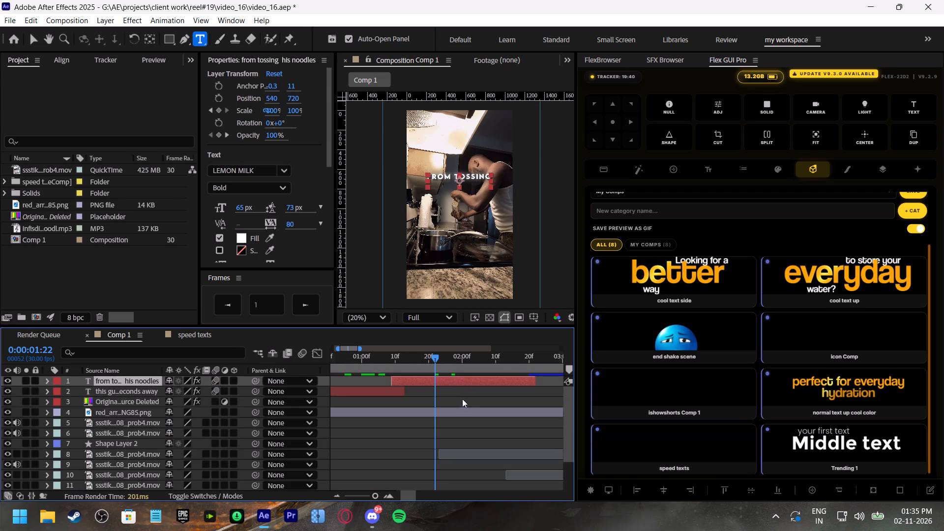
pyautogui.moveTo(483, 434); pyautogui.dragTo(463, 435)
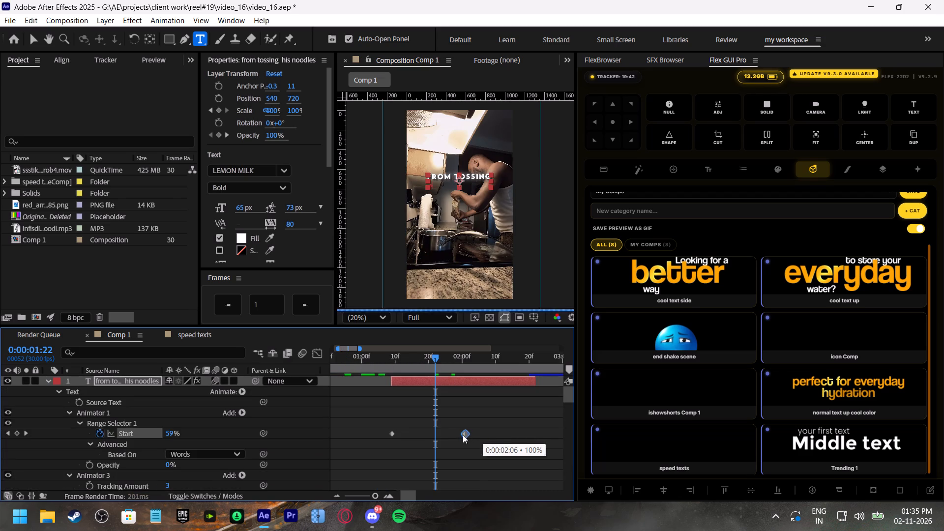
pyautogui.moveTo(463, 435); pyautogui.dragTo(458, 434)
pyautogui.click(49, 380)
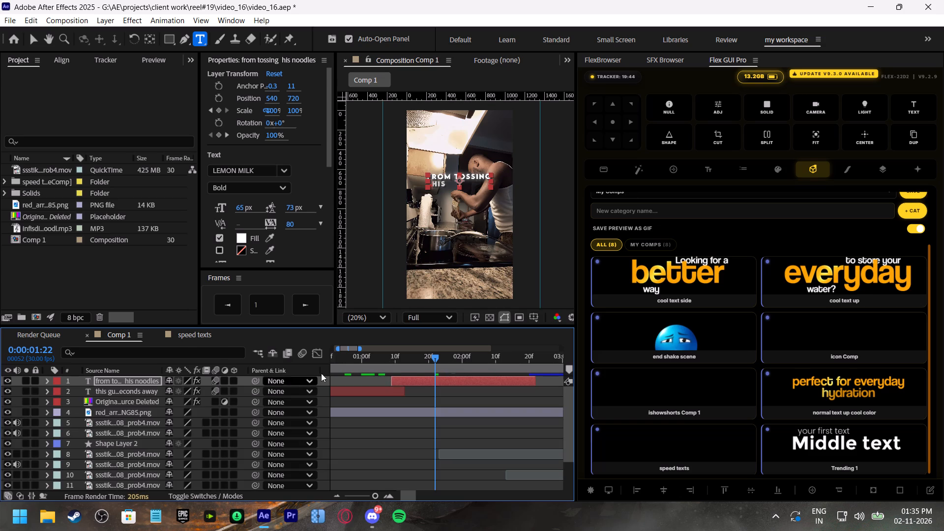
# Preview the second title's word timing against the voiceover from about 0:00:01:05, and check again from 0:00:02:02.
pyautogui.click(378, 358)
pyautogui.press('space')
pyautogui.click(380, 357)
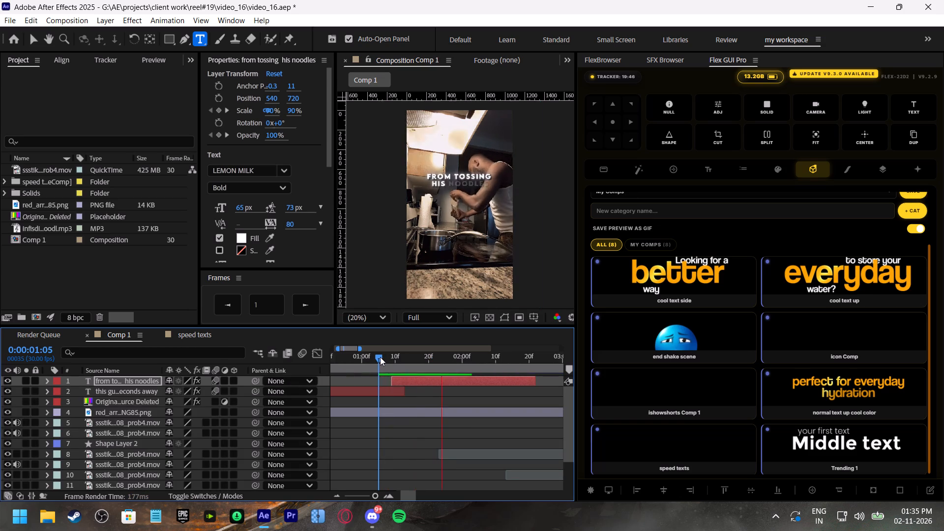
pyautogui.press('space')
pyautogui.click(380, 357)
pyautogui.press('space')
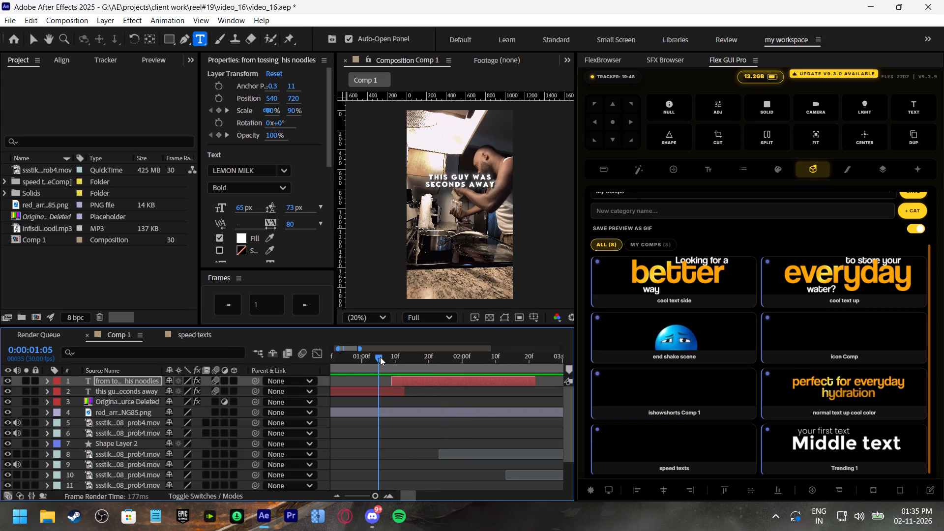
pyautogui.click(468, 358)
pyautogui.press('space')
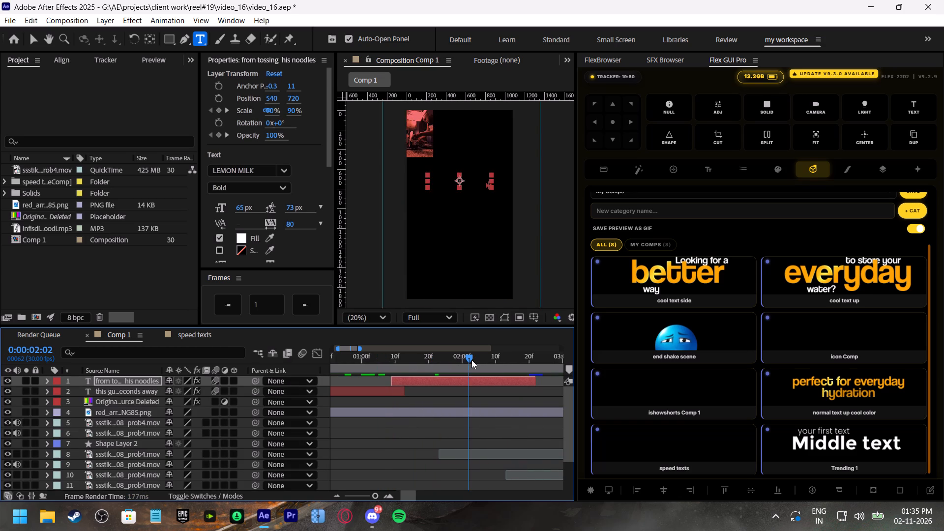
# Preview the second title against the voiceover from about 0:00:01:23 to find where the next phrase begins.
pyautogui.click(488, 361)
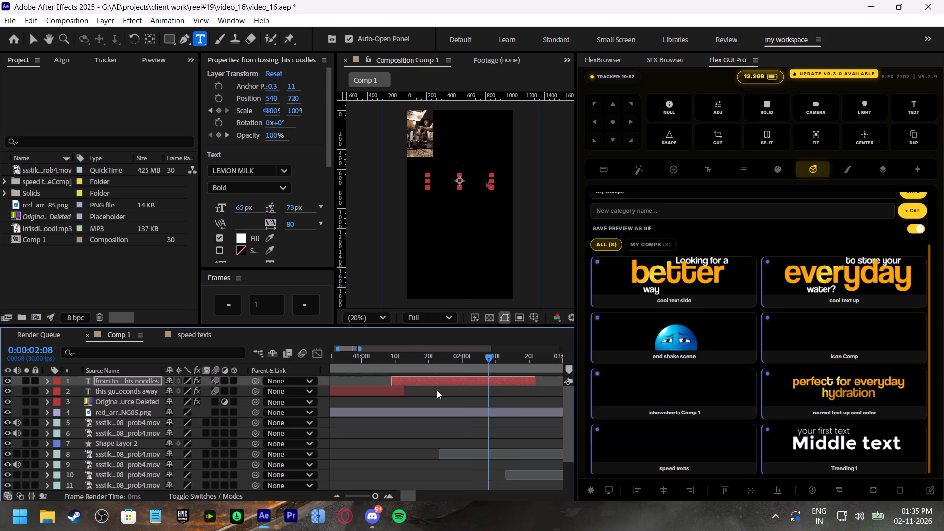
pyautogui.keyDown('shift'); pyautogui.scroll(-2, 434, 393); pyautogui.keyUp('shift')
pyautogui.press('space')
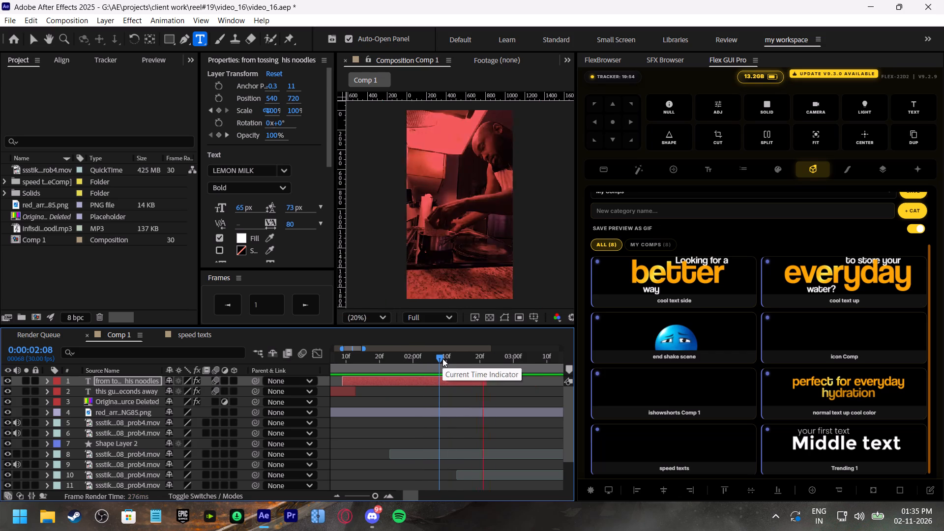
pyautogui.moveTo(436, 358); pyautogui.dragTo(386, 364)
pyautogui.press('space')
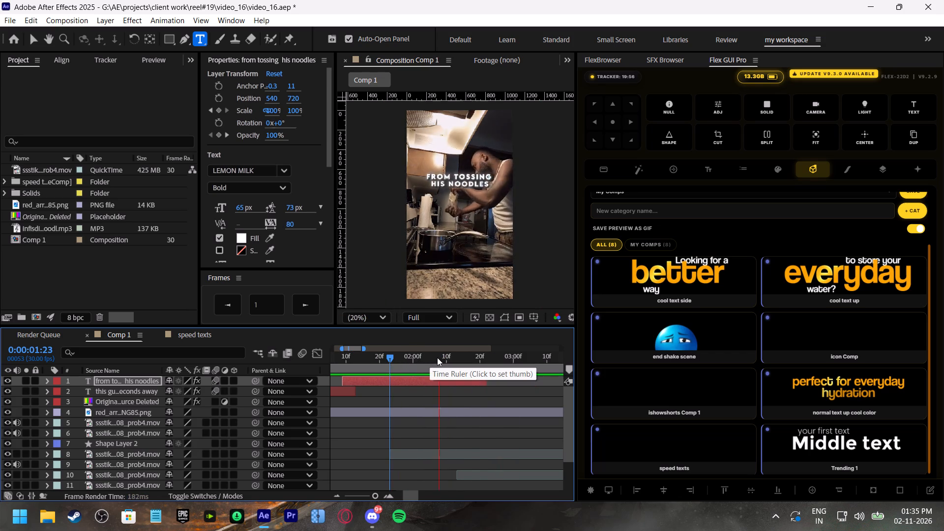
pyautogui.click(439, 357)
pyautogui.press('space')
pyautogui.moveTo(445, 357); pyautogui.dragTo(447, 357)
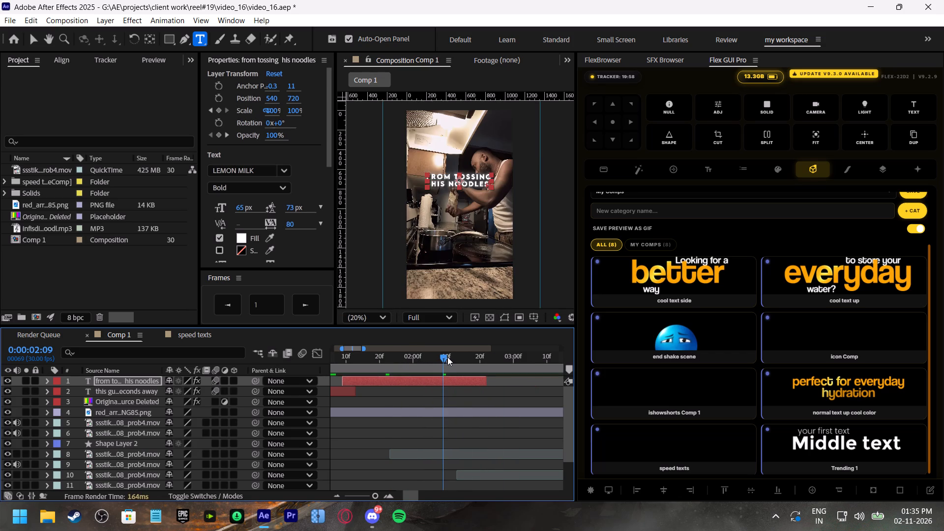
pyautogui.moveTo(447, 357); pyautogui.dragTo(449, 358)
pyautogui.press('space')
# Duplicate the "from tossing his noodles" title and move the copy so it starts at 0:00:02:10.
pyautogui.click(449, 358)
pyautogui.click(441, 381)
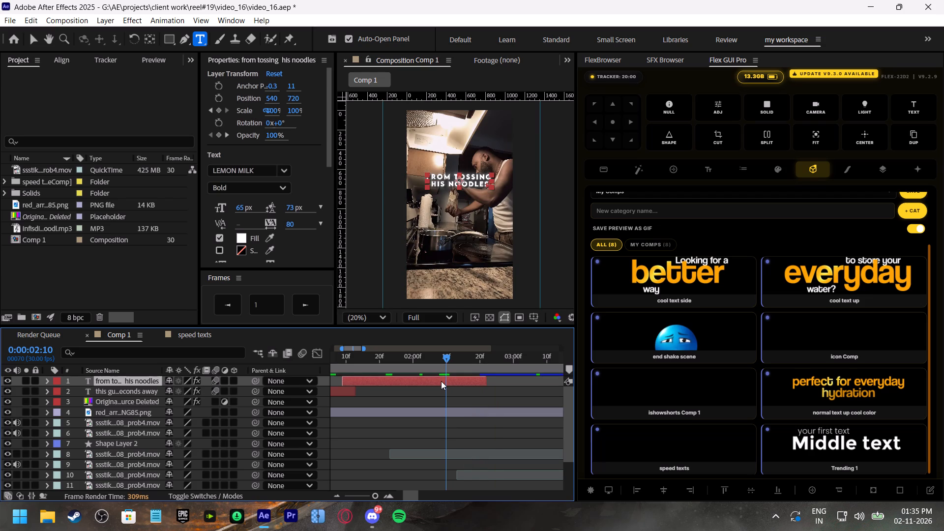
pyautogui.hotkey('ctrl', 'd')
pyautogui.moveTo(365, 387); pyautogui.dragTo(460, 385)
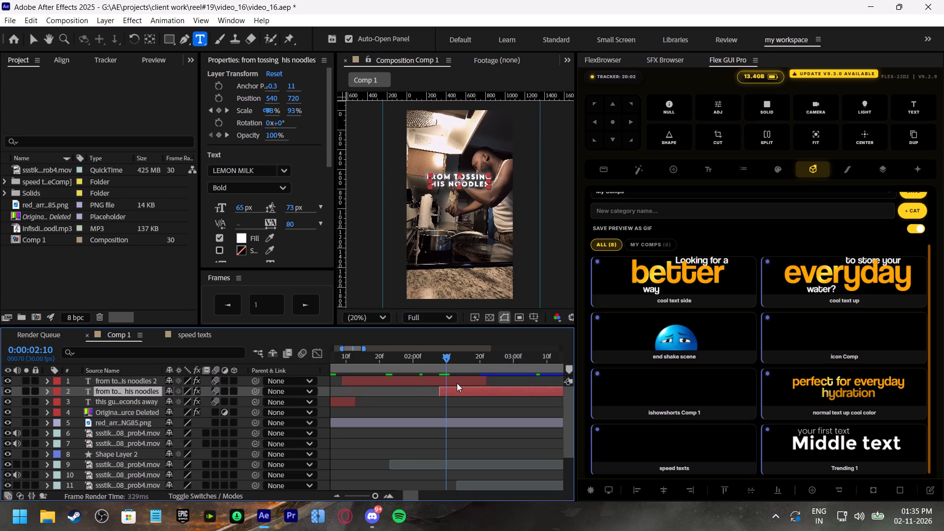
pyautogui.hotkey('ctrl', 'z')
pyautogui.moveTo(366, 377); pyautogui.dragTo(468, 381)
pyautogui.keyDown('shift'); pyautogui.scroll(-2, 445, 412); pyautogui.keyUp('shift')
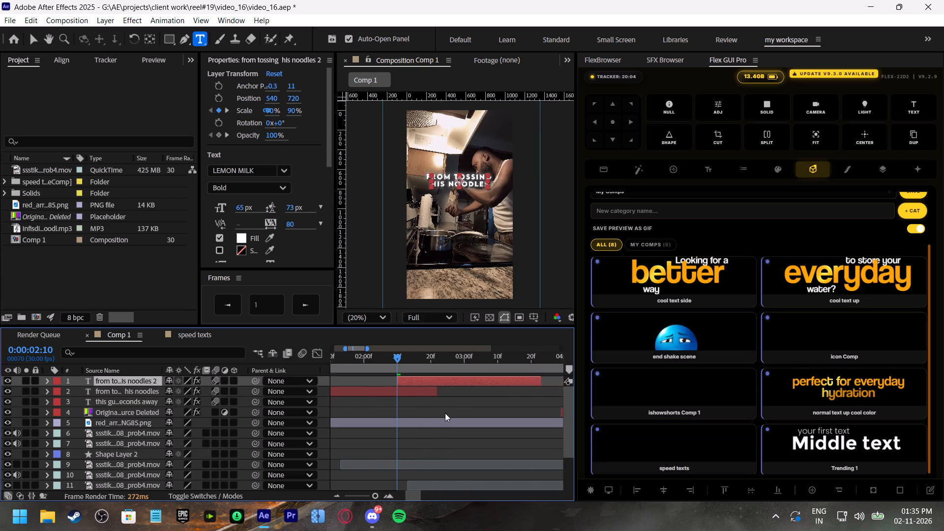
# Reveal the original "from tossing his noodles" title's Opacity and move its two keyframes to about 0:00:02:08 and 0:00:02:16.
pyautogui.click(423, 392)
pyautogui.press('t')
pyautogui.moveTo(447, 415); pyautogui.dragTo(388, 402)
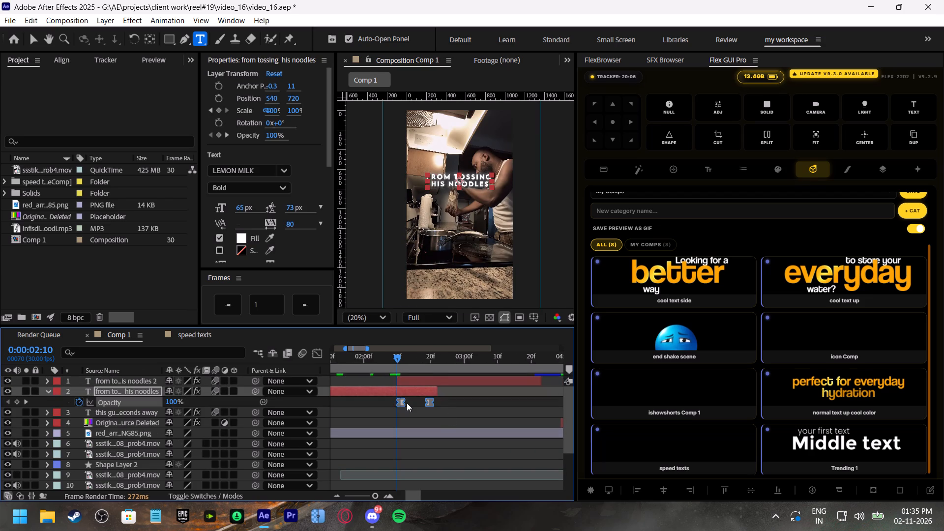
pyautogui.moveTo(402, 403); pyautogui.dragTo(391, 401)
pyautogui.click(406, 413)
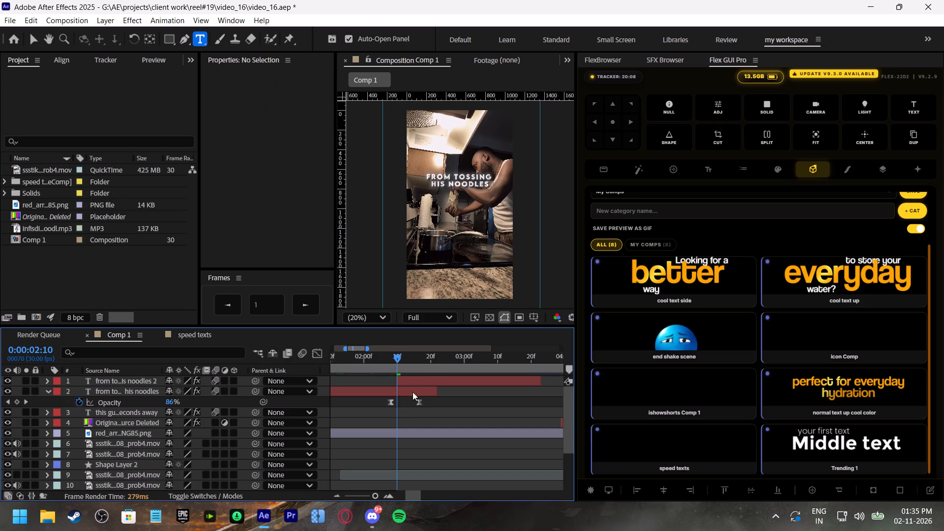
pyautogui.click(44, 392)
# Preview the voiceover from 0:00:02:10 to hear the words for the third title.
pyautogui.press('space')
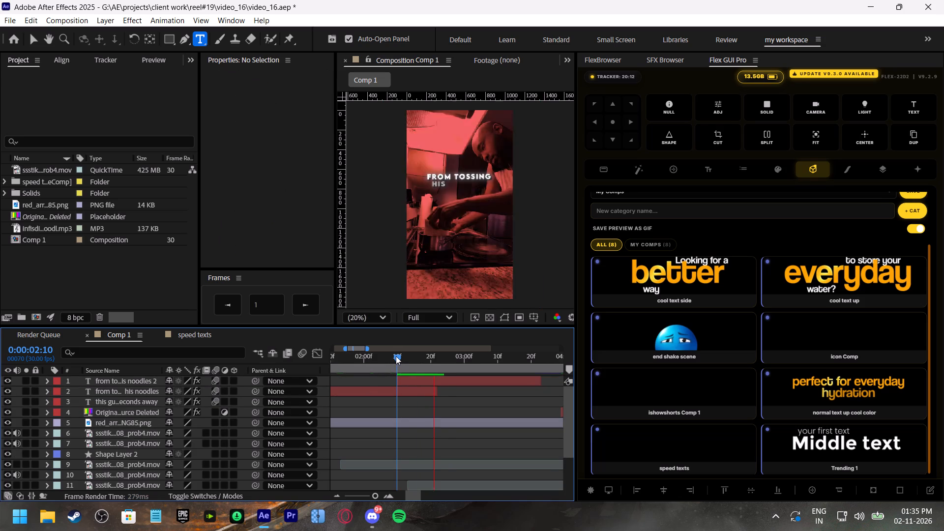
pyautogui.click(396, 356)
pyautogui.press('space')
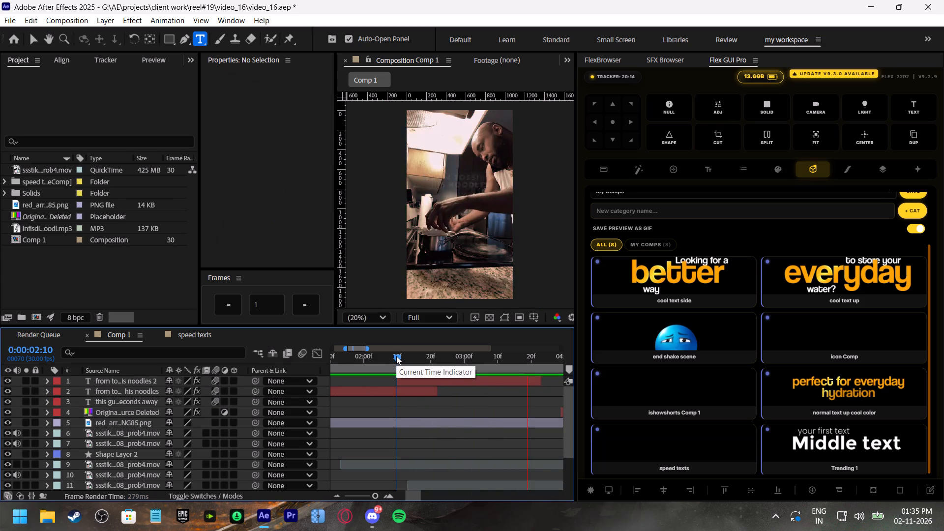
pyautogui.click(396, 356)
# Replace the duplicated title's text with "untill his bank", "balance changed" and "everything" on three lines.
pyautogui.click(413, 382)
pyautogui.click(413, 382)
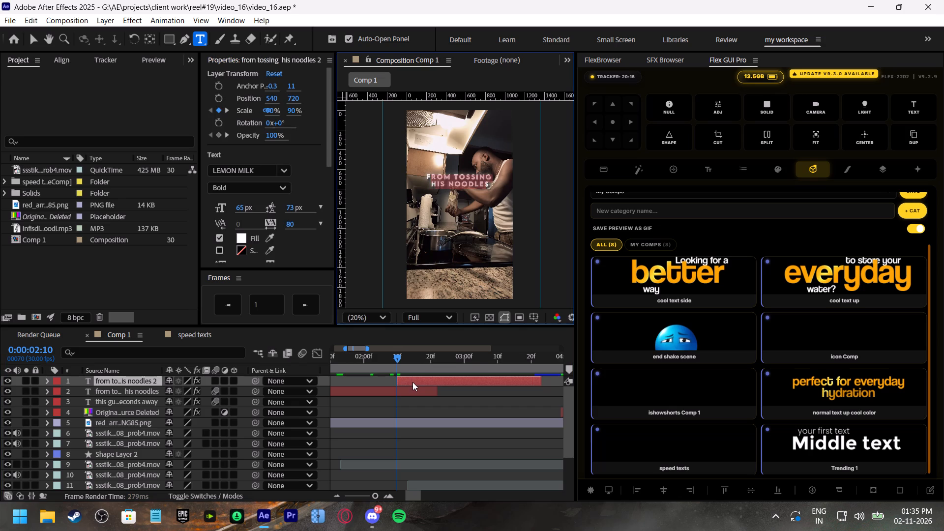
pyautogui.write('until')
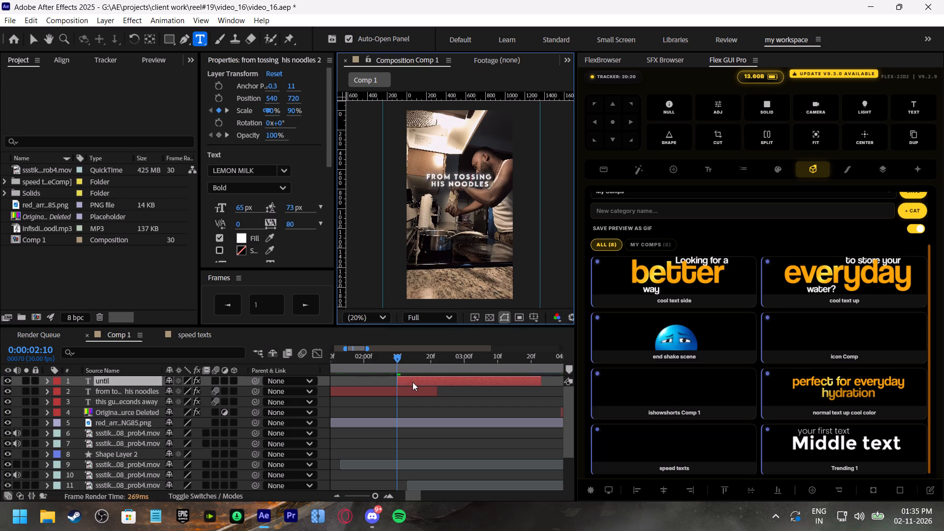
pyautogui.write('l his bank')
pyautogui.press('space')
pyautogui.press('BackSpace')
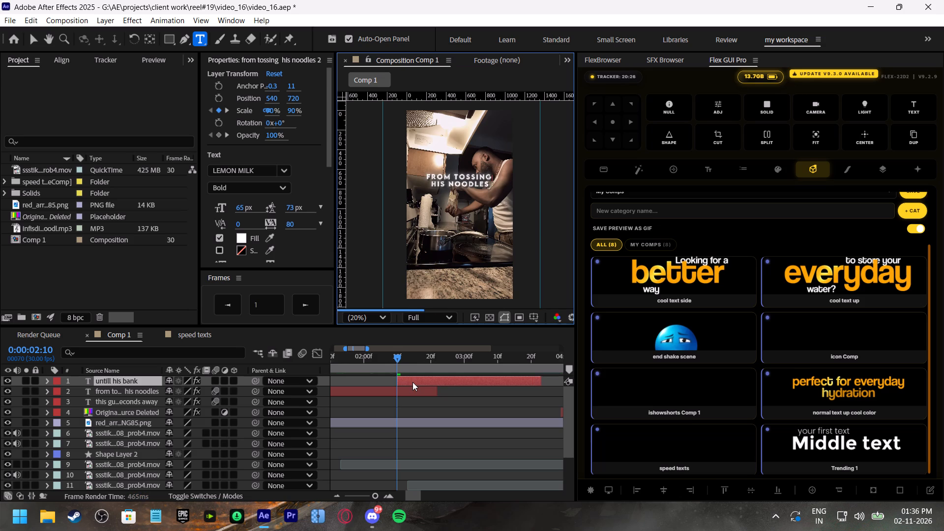
pyautogui.press('Return')
pyautogui.write('balance changed')
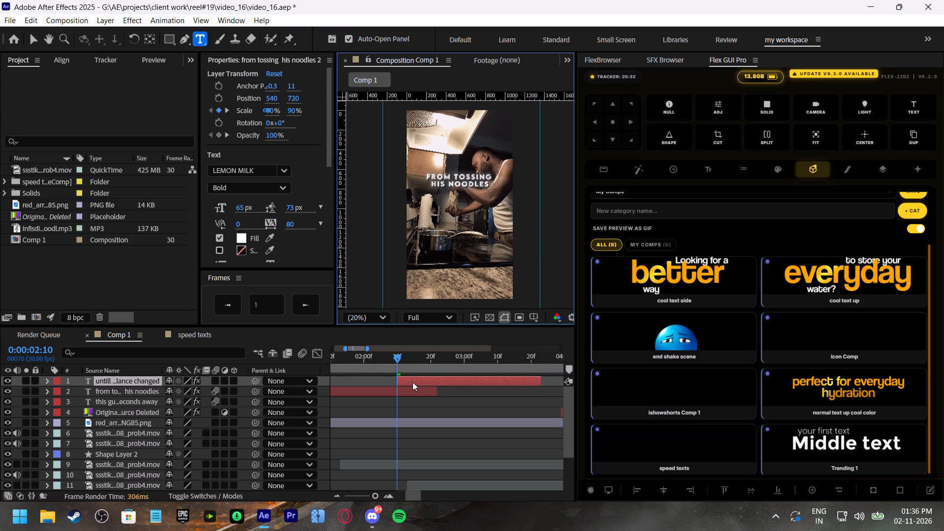
pyautogui.press('Return')
pyautogui.write('everything')
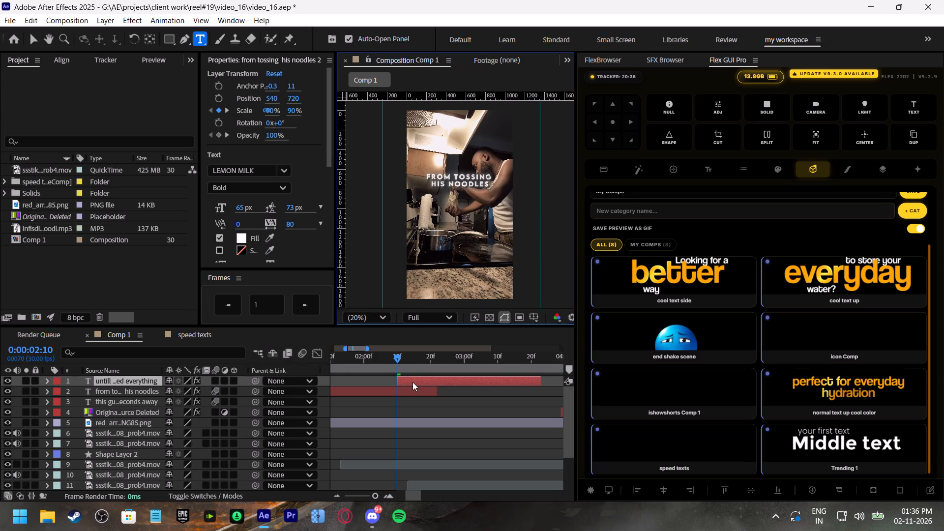
# Preview the changeover from the second to the third title from about 0:00:01:28, and again from 0:00:02:03.
pyautogui.click(377, 357)
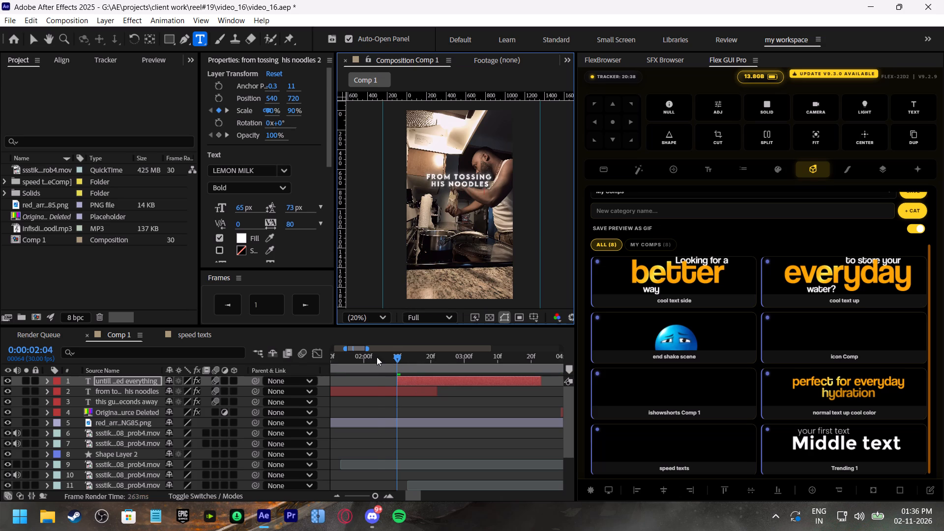
pyautogui.press('space')
pyautogui.click(357, 356)
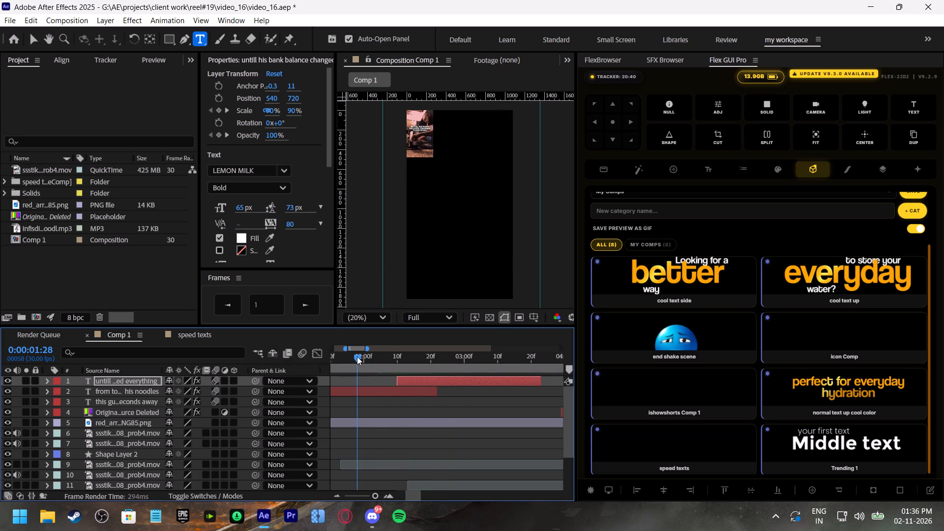
pyautogui.press('space')
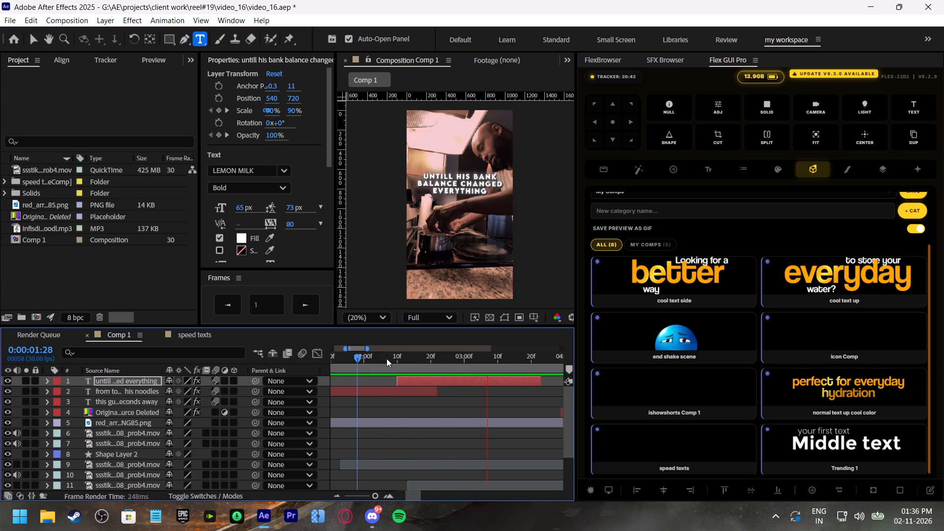
pyautogui.click(386, 358)
pyautogui.moveTo(430, 361); pyautogui.dragTo(373, 360)
pyautogui.press('space')
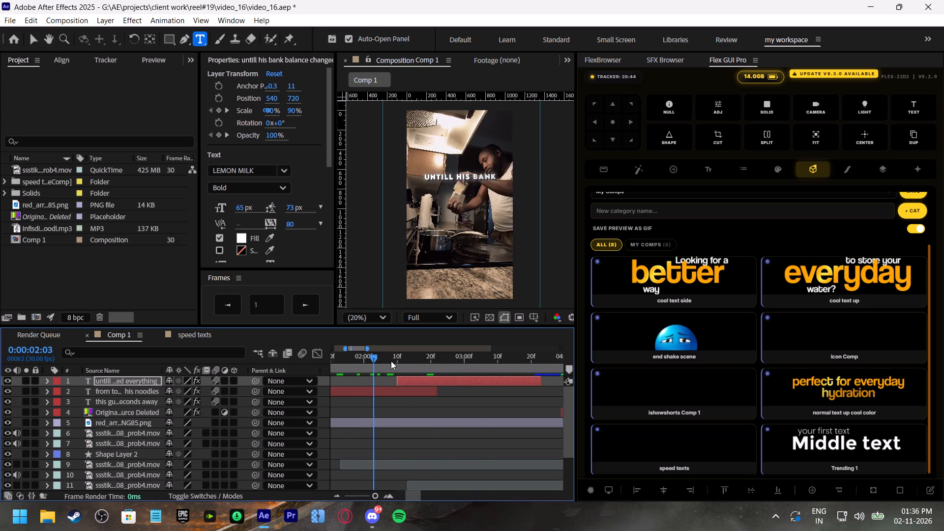
# Trim the second title to end at about 0:00:02:16 and move its Opacity keyframes to about 0:00:02:05 and 0:00:02:13.
pyautogui.click(393, 361)
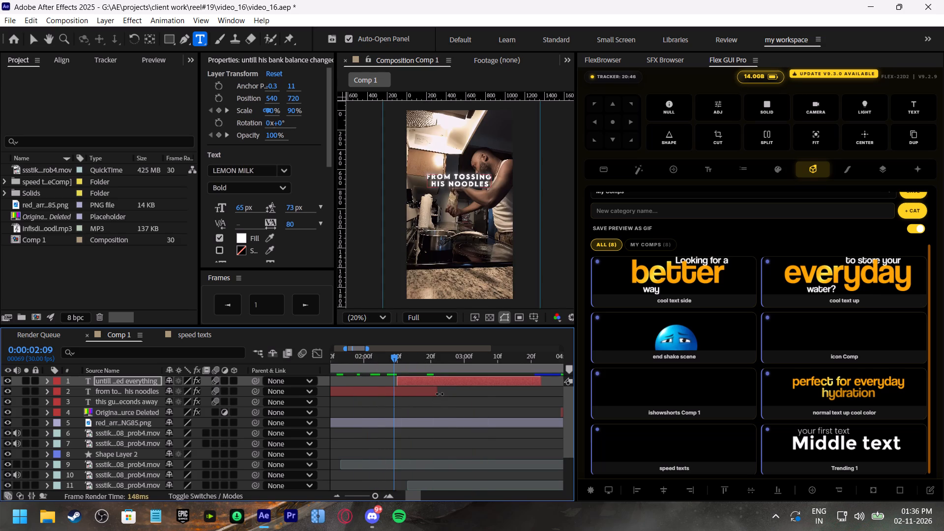
pyautogui.moveTo(440, 394); pyautogui.dragTo(419, 396)
pyautogui.press('t')
pyautogui.moveTo(438, 406); pyautogui.dragTo(377, 405)
pyautogui.moveTo(391, 401); pyautogui.dragTo(382, 401)
# Preview the second title's fade-out into the third title from about 0:00:02:02, and again from 0:00:02:08.
pyautogui.click(370, 364)
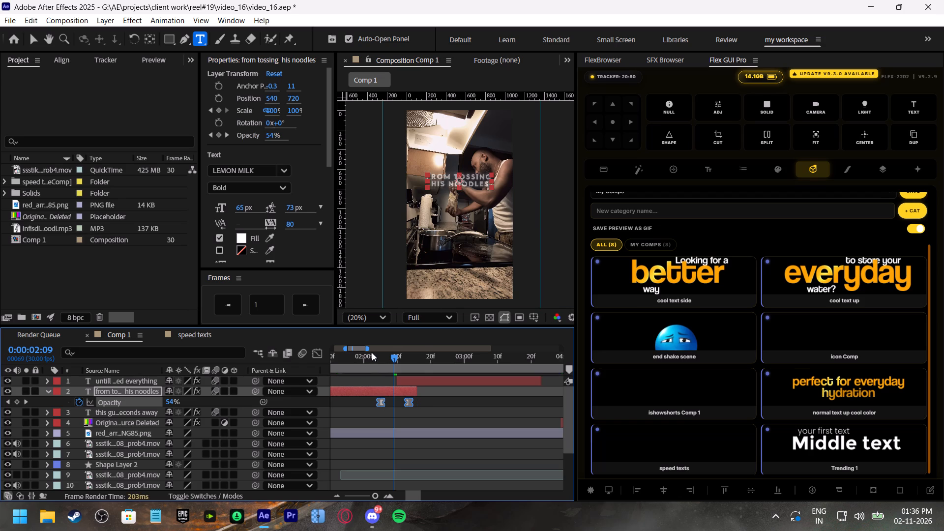
pyautogui.click(372, 353)
pyautogui.press('space')
pyautogui.click(392, 361)
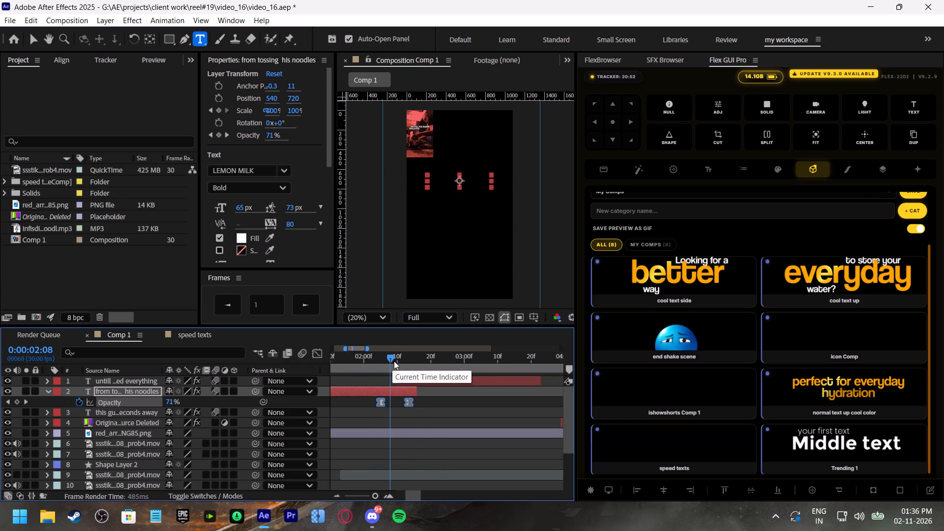
pyautogui.press('space')
# At 0:00:03:01, delete "changed everything" from the third title so it reads "untill his bank balance".
pyautogui.moveTo(457, 359); pyautogui.dragTo(467, 364)
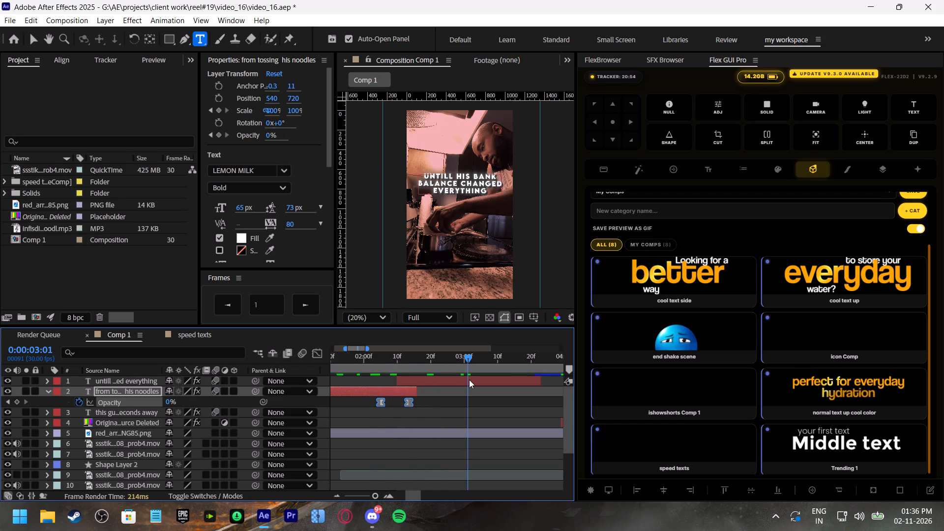
pyautogui.click(469, 380)
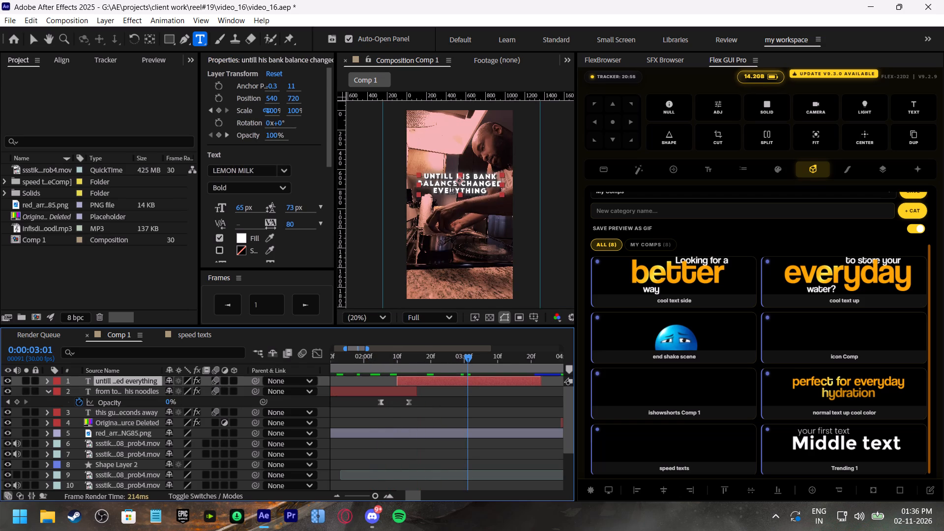
pyautogui.doubleClick(442, 184)
pyautogui.doubleClick(459, 192)
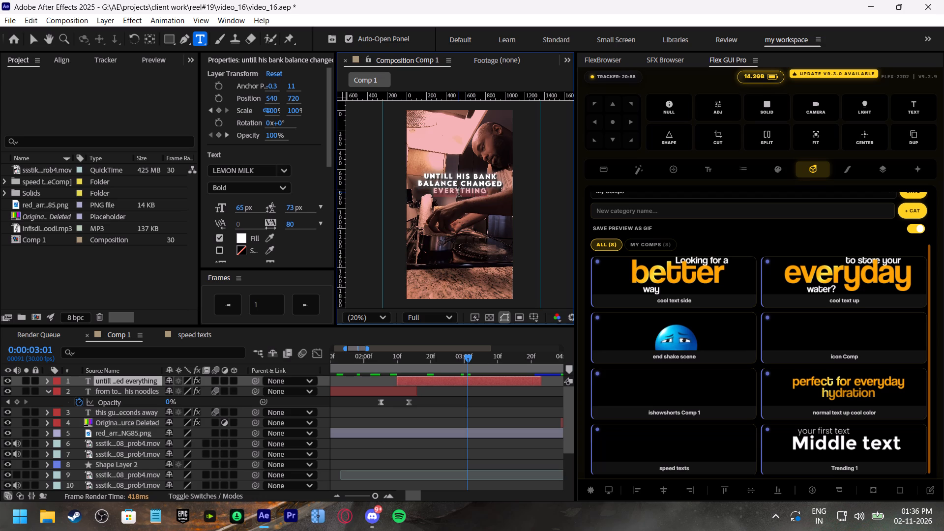
pyautogui.moveTo(462, 183); pyautogui.dragTo(487, 193)
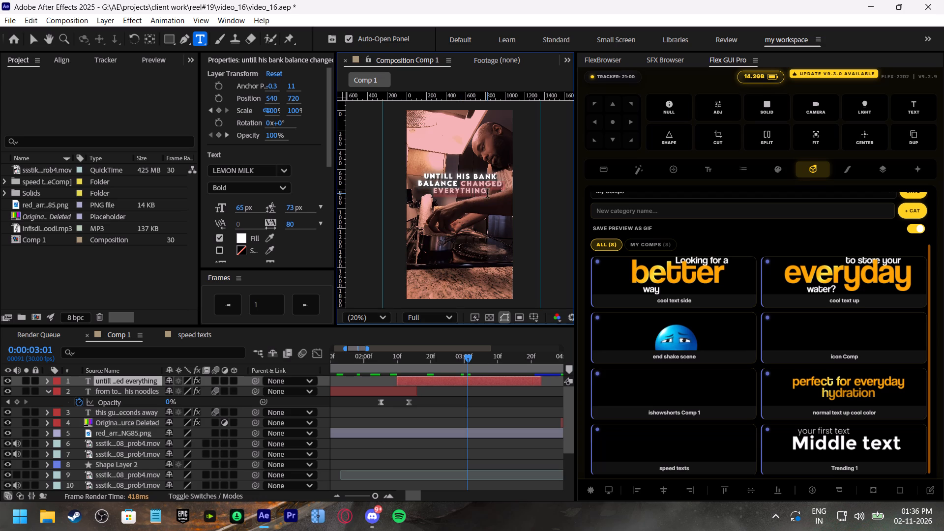
pyautogui.press('BackSpace')
pyautogui.press('BackSpace')
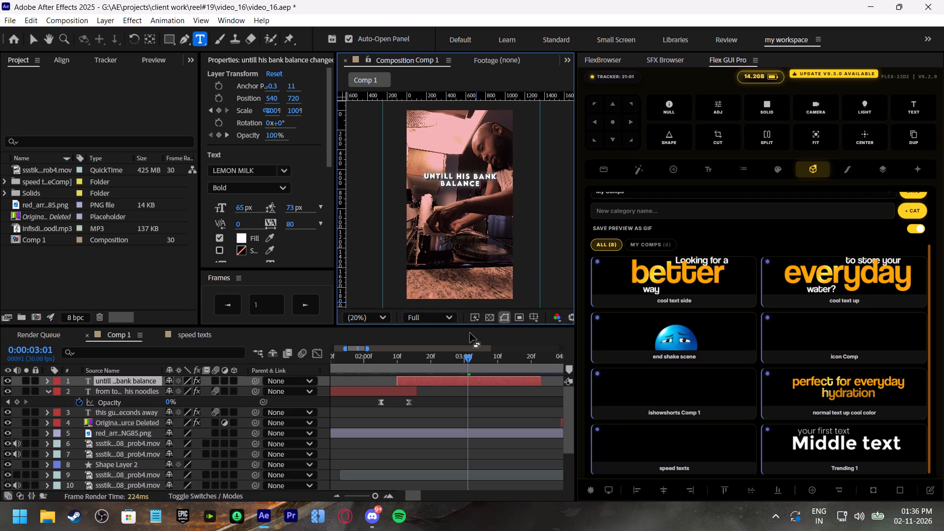
# Preview the shortened third title's word timing against the voiceover from about 0:00:02:01, and again from 0:00:02:11.
pyautogui.click(381, 363)
pyautogui.click(377, 358)
pyautogui.press('space')
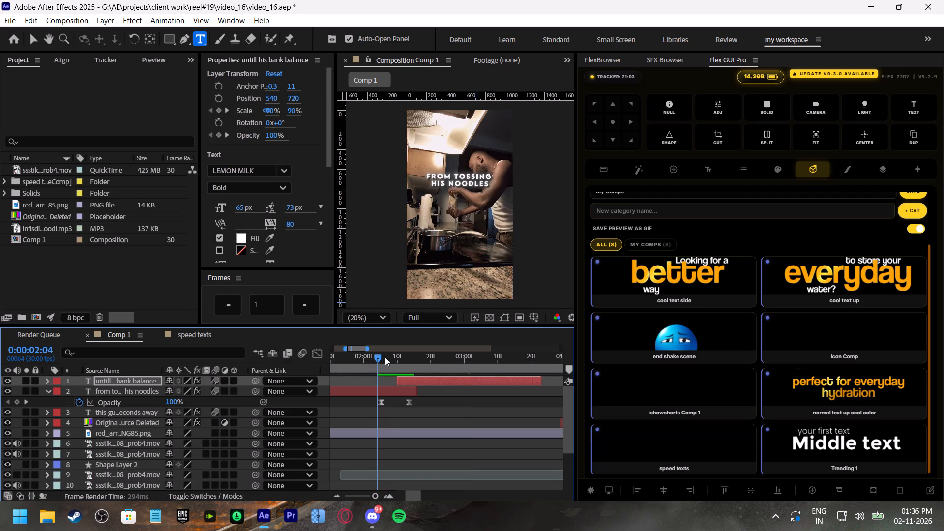
pyautogui.click(368, 361)
pyautogui.press('space')
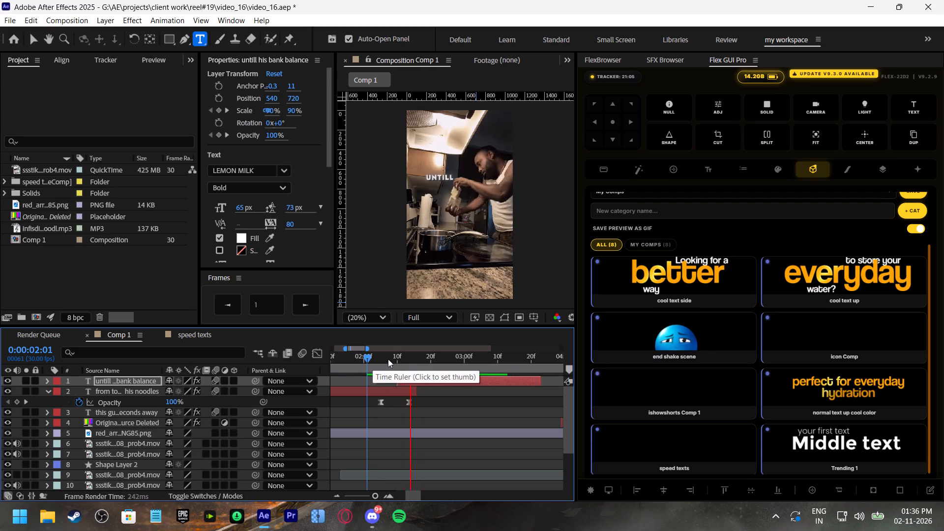
pyautogui.click(401, 356)
pyautogui.press('space')
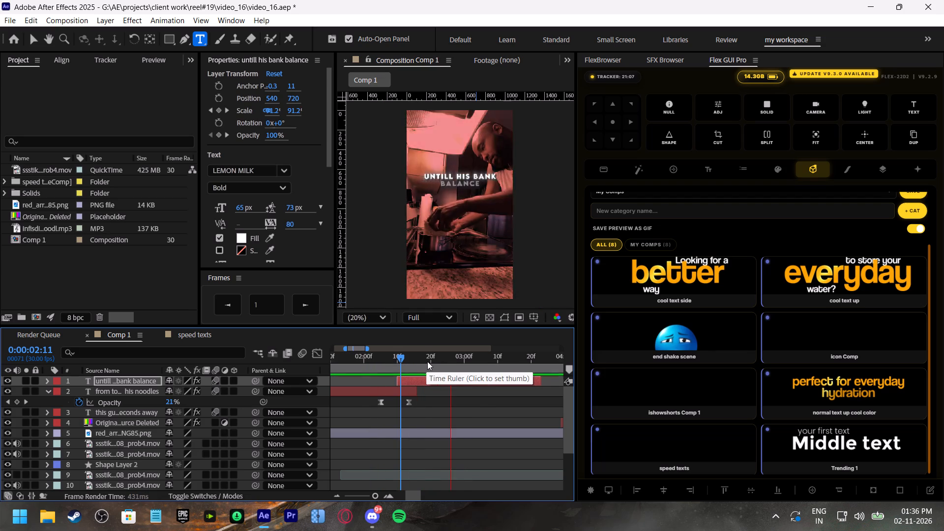
pyautogui.click(427, 361)
# Reveal the third title's animated properties and move its second Range Selector Start keyframe to about 0:00:02:24.
pyautogui.click(439, 381)
pyautogui.press('u')
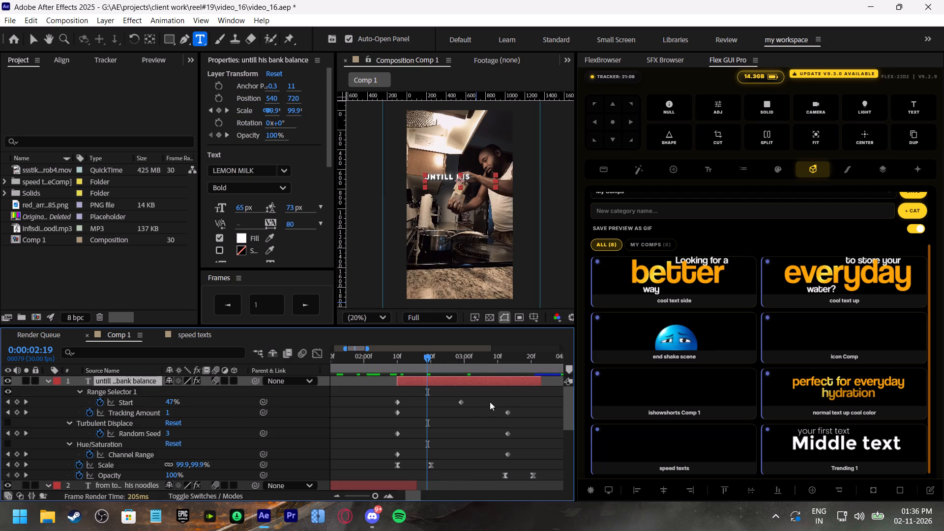
pyautogui.moveTo(460, 400); pyautogui.dragTo(444, 402)
# Preview the third title's word timing against the voiceover from about 0:00:02:05, and again from 0:00:02:07.
pyautogui.click(379, 358)
pyautogui.press('space')
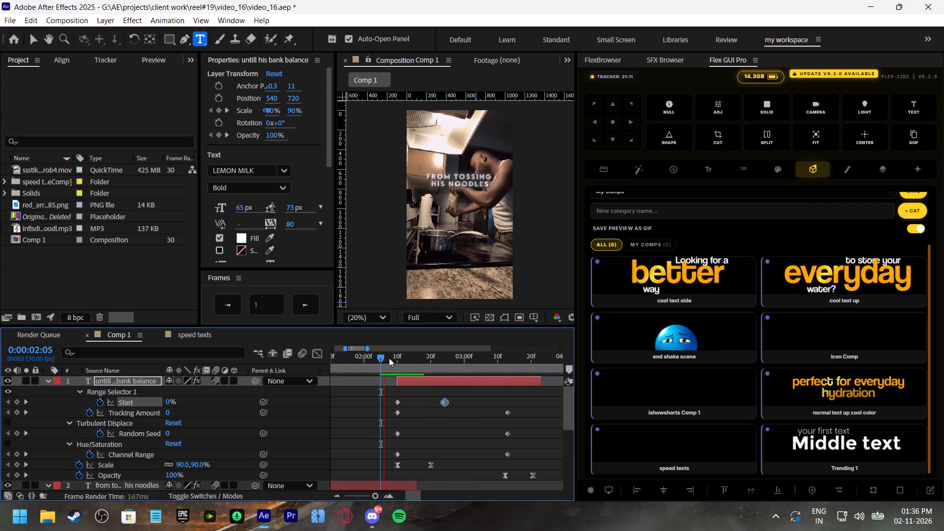
pyautogui.click(387, 360)
pyautogui.press('space')
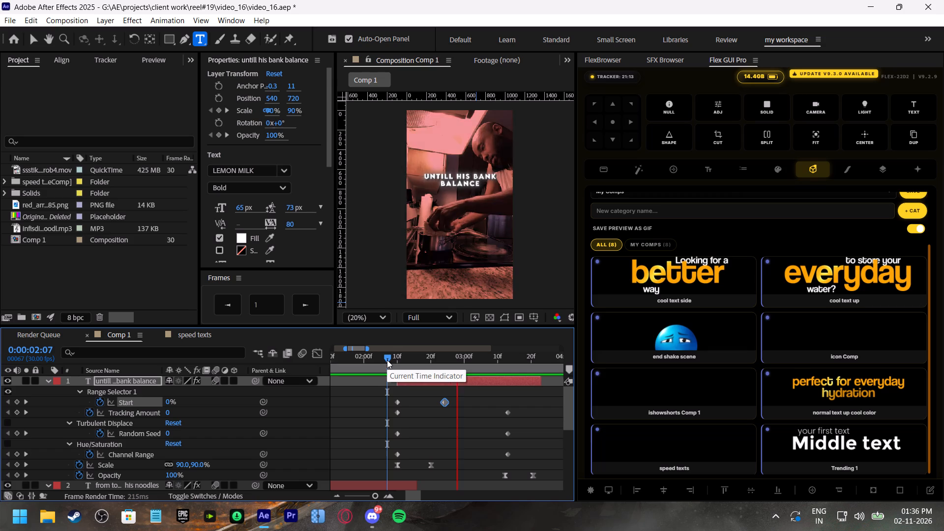
# Duplicate the third title, "untill his bank balance", and slide the copy so it starts at 0:00:03:08, checking the cue against the voiceover.
pyautogui.click(387, 360)
pyautogui.press('space')
pyautogui.moveTo(469, 360); pyautogui.dragTo(476, 363)
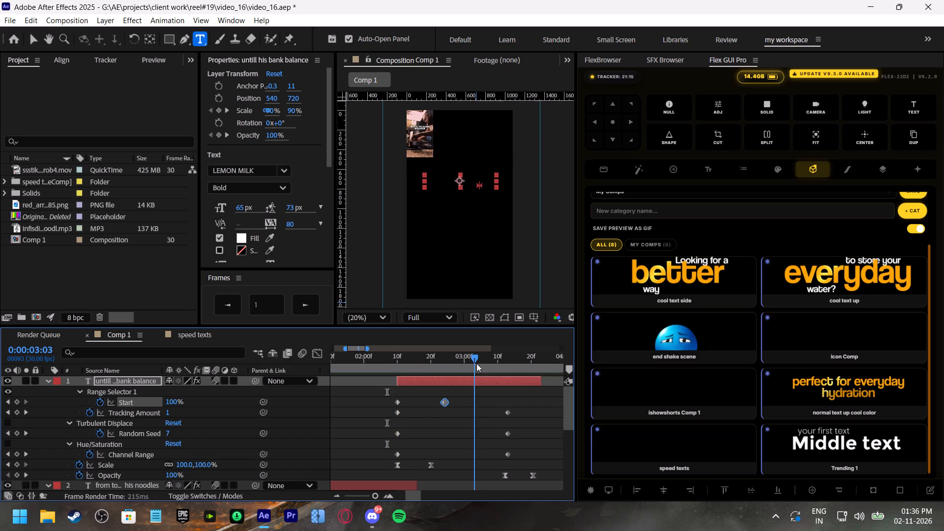
pyautogui.moveTo(476, 363); pyautogui.dragTo(484, 376)
pyautogui.press('space')
pyautogui.moveTo(486, 362); pyautogui.dragTo(492, 366)
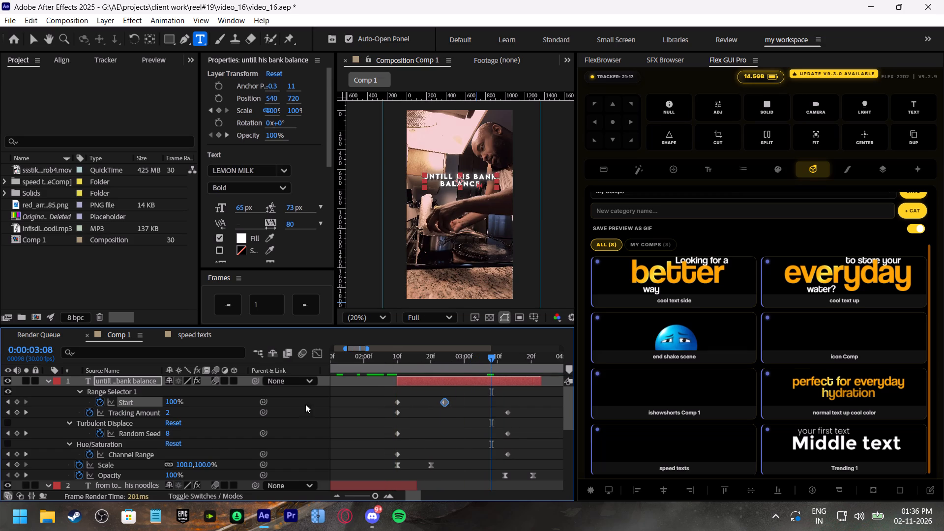
pyautogui.click(47, 380)
pyautogui.hotkey('ctrl', 'd')
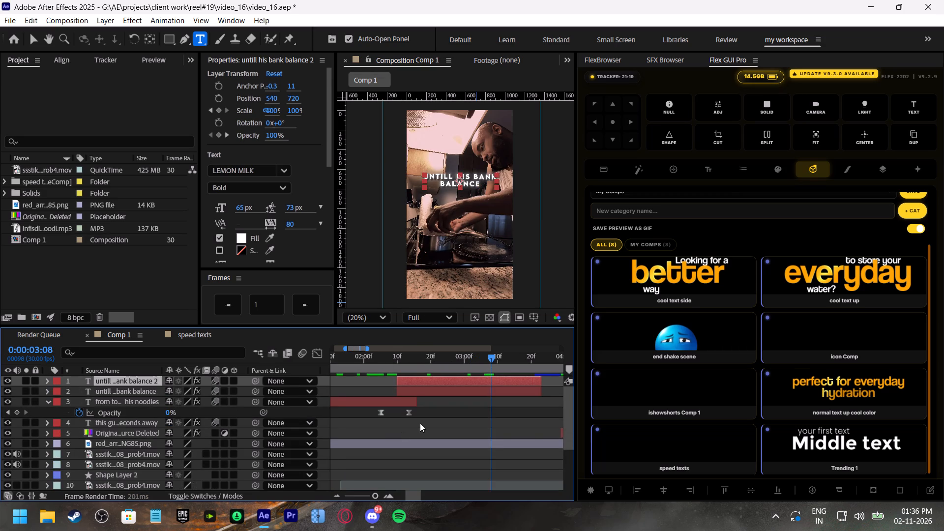
pyautogui.keyDown('shift'); pyautogui.scroll(-3, 420, 423); pyautogui.keyUp('shift')
pyautogui.moveTo(367, 377); pyautogui.dragTo(458, 393)
# Move the original third title's two Opacity fade-out keyframes earlier, so the first sits at about 0:00:03:03.
pyautogui.click(464, 393)
pyautogui.press('t')
pyautogui.moveTo(478, 416); pyautogui.dragTo(414, 402)
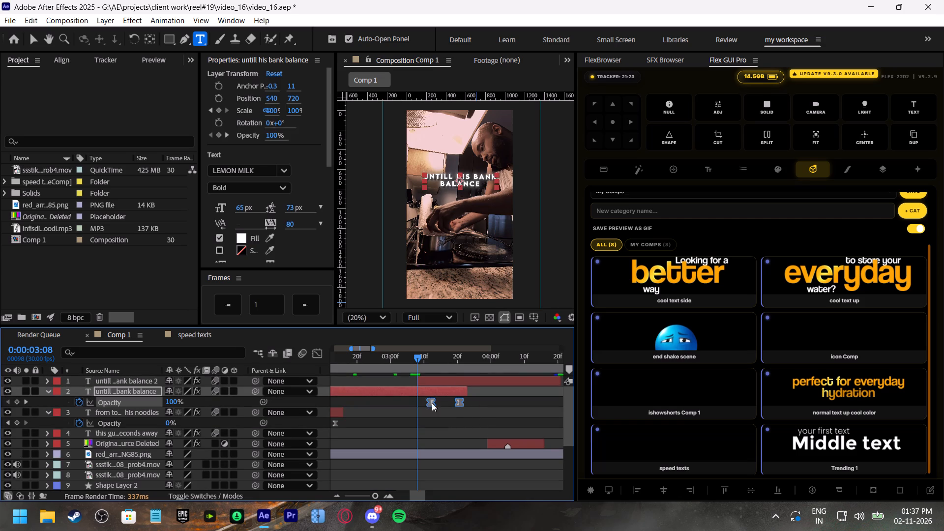
pyautogui.moveTo(430, 403); pyautogui.dragTo(400, 404)
# Preview the third title's fade-out against the voiceover from 0:00:02:27, 0:00:03:05, 0:00:03:03 and 0:00:02:29.
pyautogui.click(381, 360)
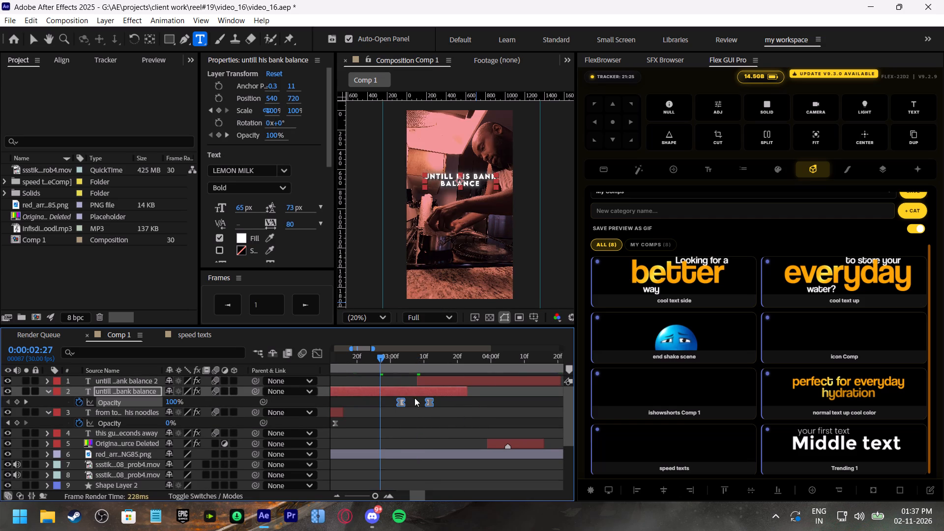
pyautogui.press('space')
pyautogui.keyDown('shift'); pyautogui.scroll(-2, 416, 400); pyautogui.keyUp('shift')
pyautogui.click(359, 355)
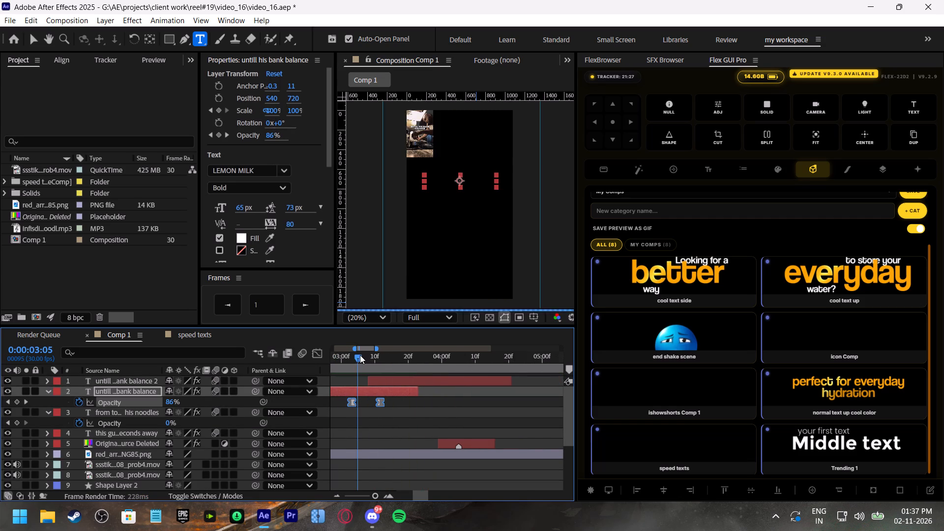
pyautogui.press('space')
pyautogui.click(396, 358)
pyautogui.click(350, 359)
pyautogui.press('space')
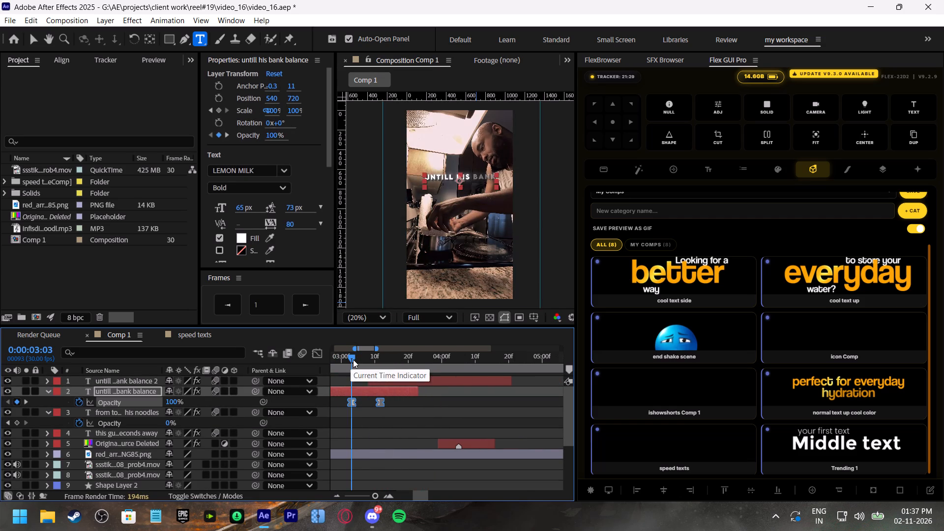
pyautogui.moveTo(383, 358); pyautogui.dragTo(339, 359)
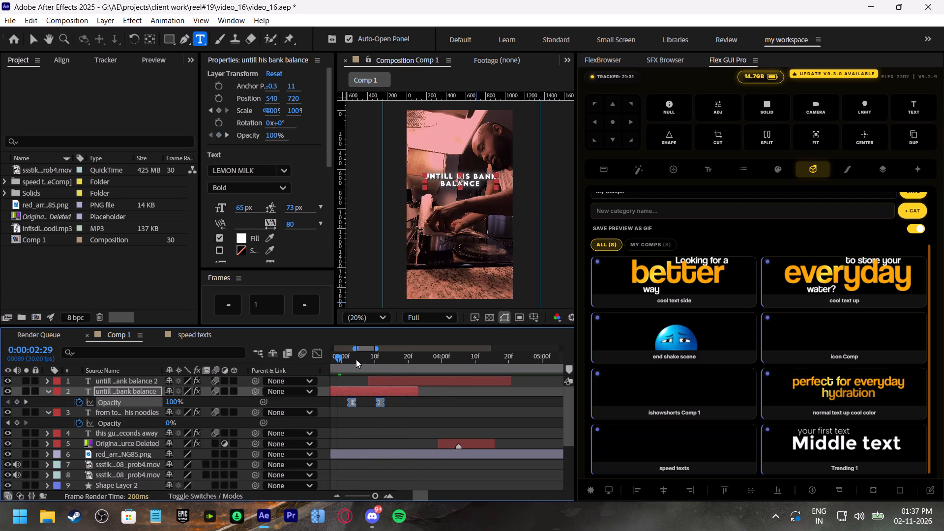
pyautogui.press('space')
# Replace the copied title's text with "changed everything", breaking it onto two lines between the words.
pyautogui.click(382, 359)
pyautogui.doubleClick(386, 379)
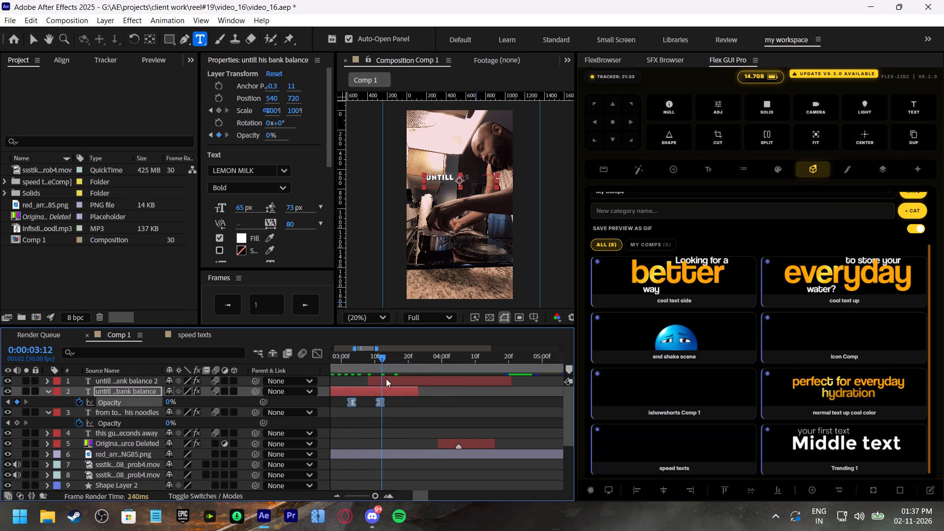
pyautogui.write('changed everything')
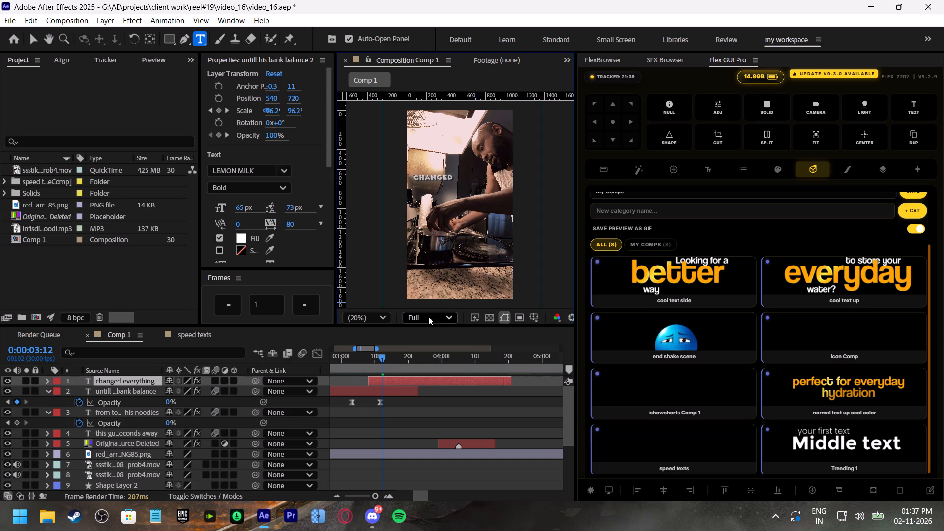
pyautogui.click(421, 360)
pyautogui.click(455, 174)
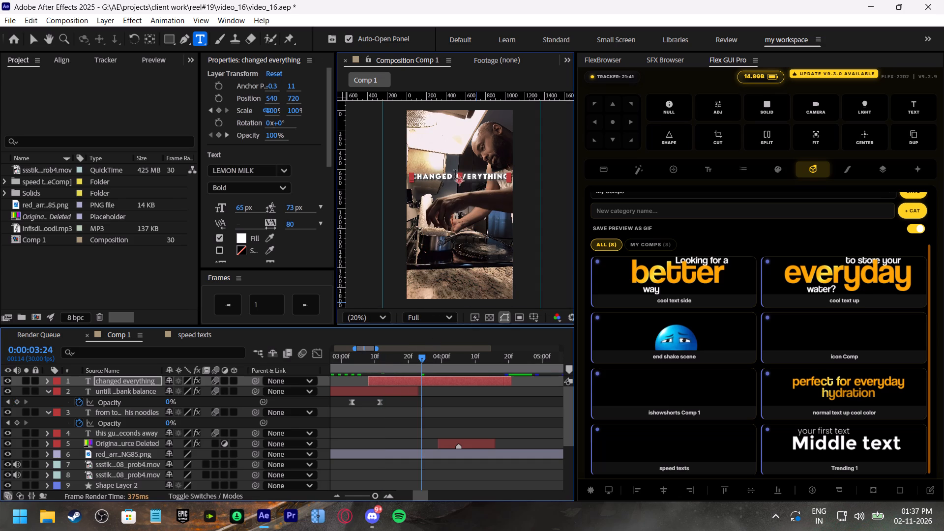
pyautogui.press('BackSpace')
pyautogui.press('Return')
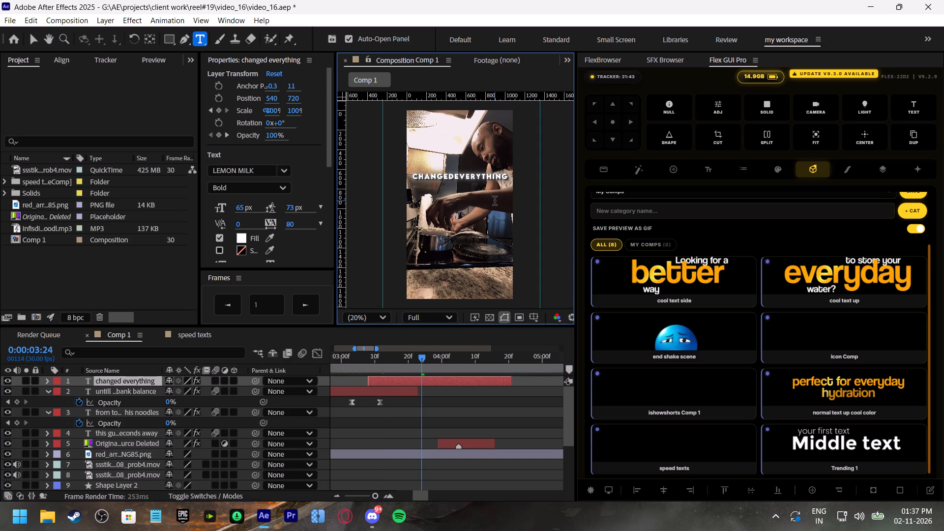
# Preview the "changed everything" title's word timing against the voiceover from 0:00:03:04, 0:00:03:18 and 0:00:03:15.
pyautogui.click(354, 357)
pyautogui.press('space')
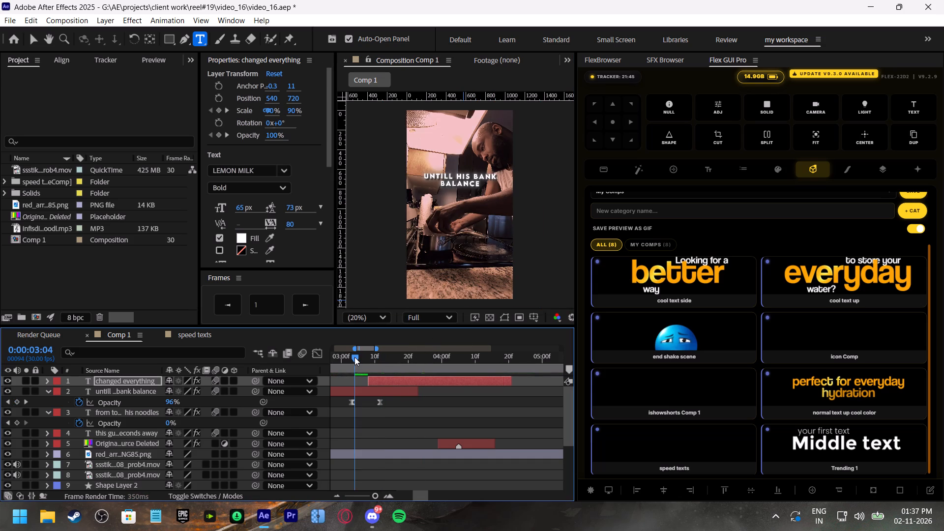
pyautogui.click(354, 357)
pyautogui.press('space')
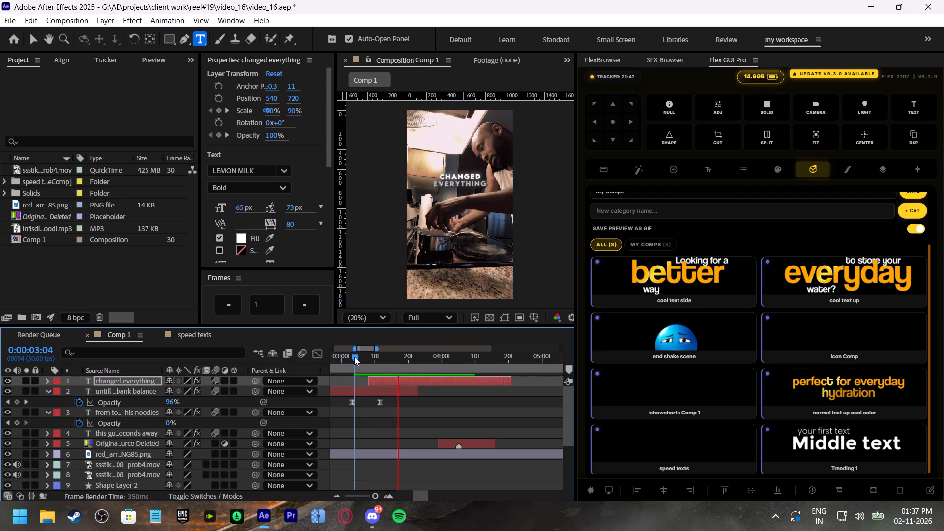
pyautogui.click(354, 357)
pyautogui.press('space')
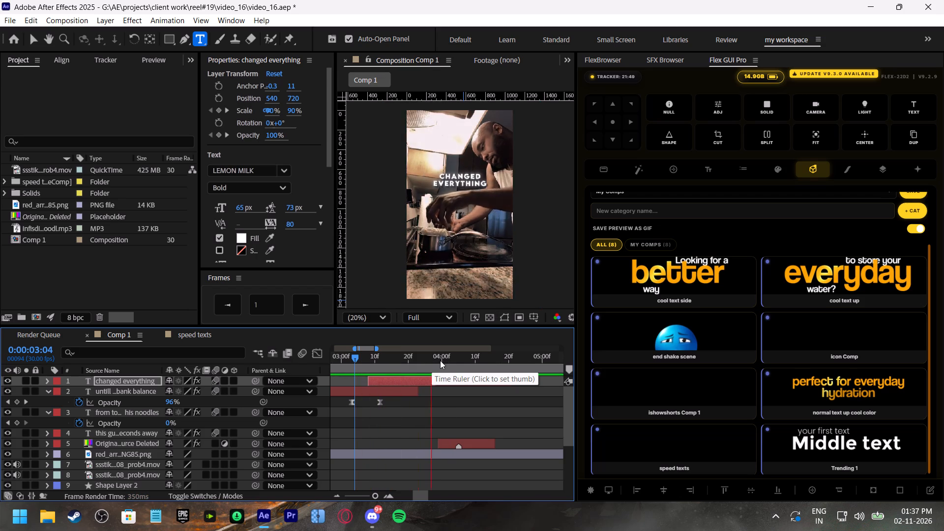
pyautogui.click(403, 358)
pyautogui.press('space')
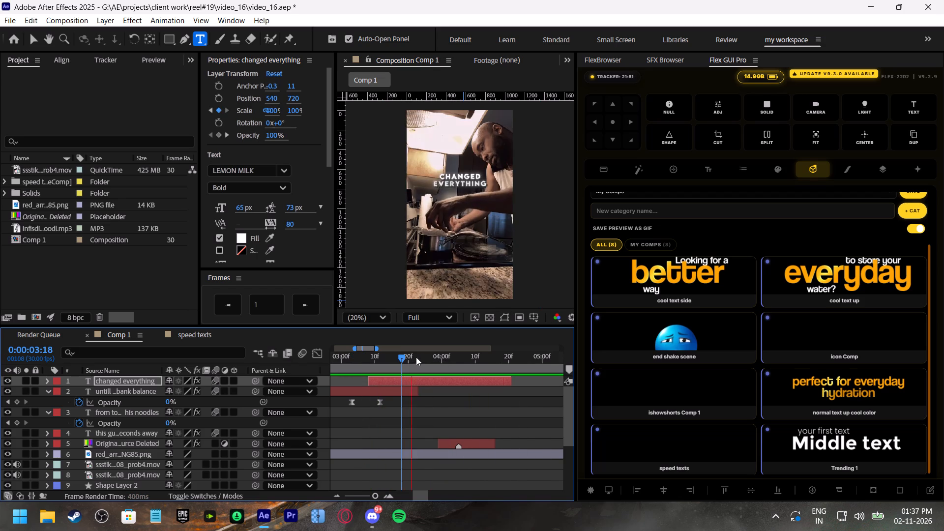
pyautogui.moveTo(435, 356); pyautogui.dragTo(393, 360)
pyautogui.press('space')
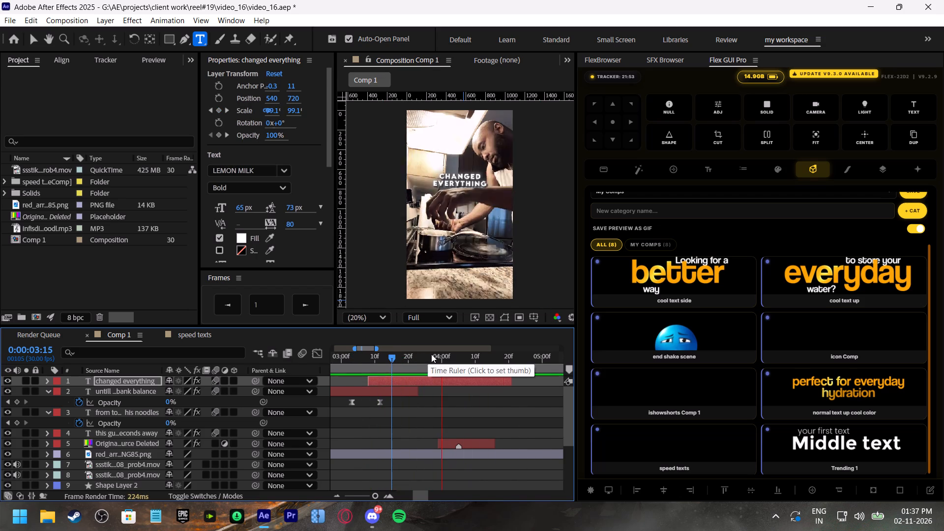
# Move the "changed everything" title's two Opacity keyframes earlier, the first to about 0:00:04:00, and preview the fade-out.
pyautogui.moveTo(431, 354); pyautogui.dragTo(453, 376)
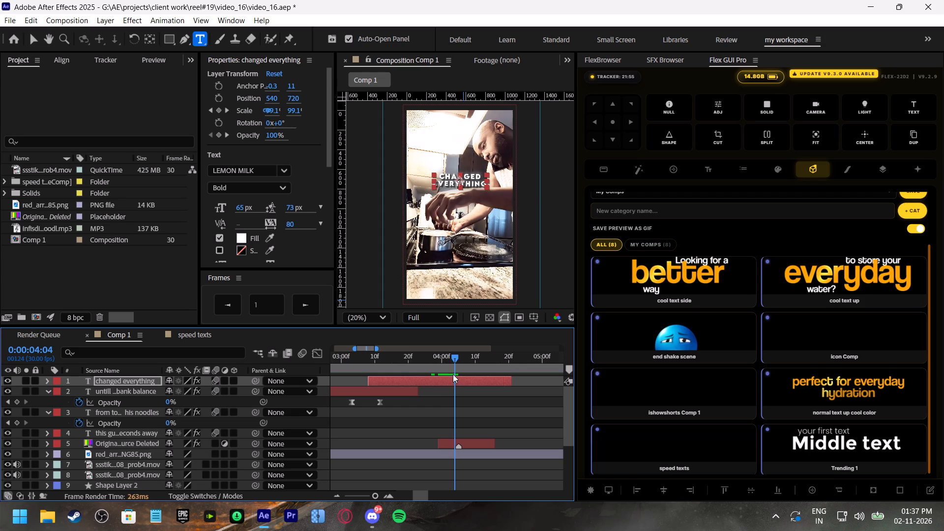
pyautogui.click(456, 380)
pyautogui.press('t')
pyautogui.moveTo(514, 401); pyautogui.dragTo(469, 389)
pyautogui.moveTo(477, 393); pyautogui.dragTo(443, 393)
pyautogui.click(426, 353)
pyautogui.press('space')
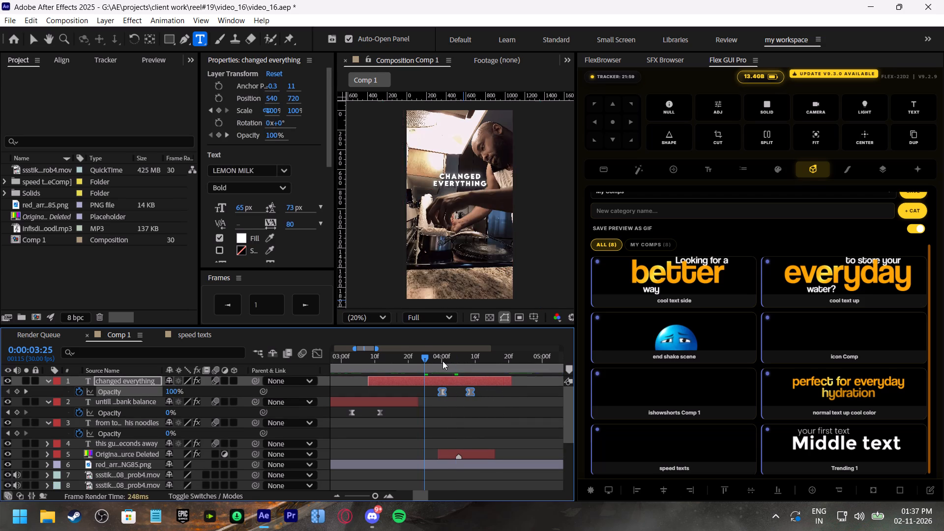
pyautogui.moveTo(444, 357); pyautogui.dragTo(423, 359)
pyautogui.press('space')
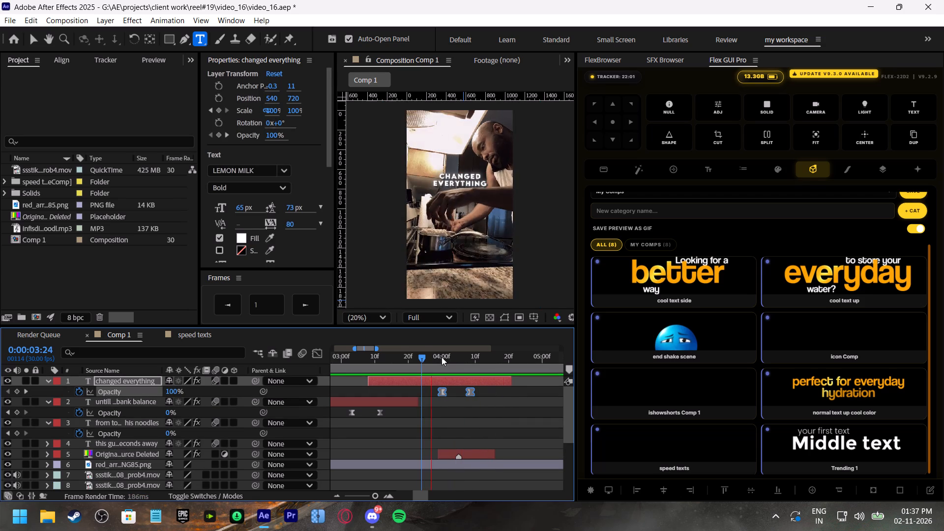
# Duplicate the "changed everything" title and slide the copy so it starts at 0:00:04:05.
pyautogui.moveTo(449, 355); pyautogui.dragTo(459, 362)
pyautogui.press('space')
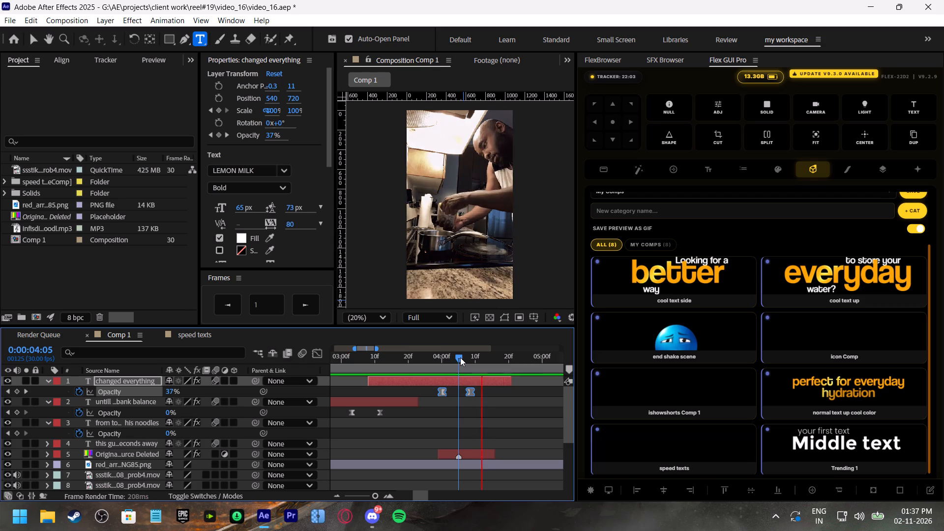
pyautogui.click(460, 357)
pyautogui.click(461, 382)
pyautogui.hotkey('ctrl', 'd')
pyautogui.moveTo(408, 383); pyautogui.dragTo(493, 387)
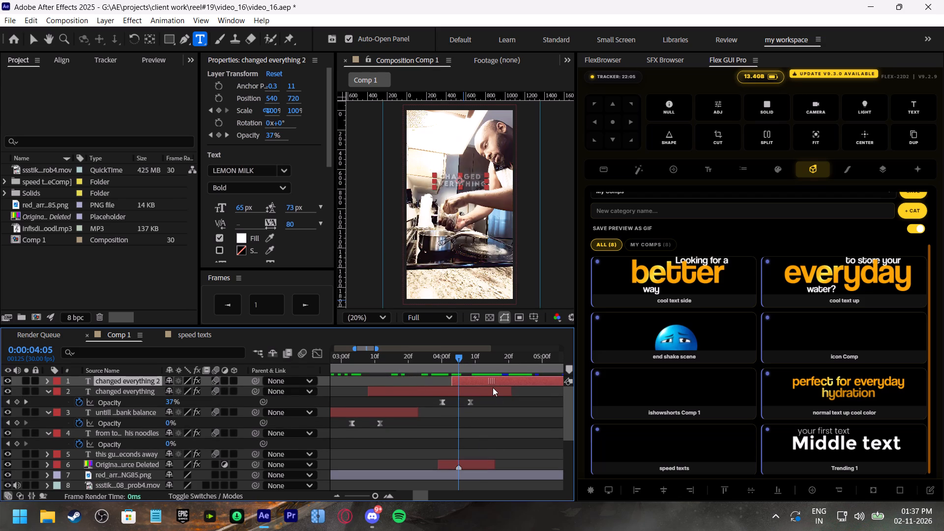
pyautogui.moveTo(493, 387); pyautogui.dragTo(496, 388)
pyautogui.keyDown('shift'); pyautogui.scroll(-4, 473, 415); pyautogui.keyUp('shift')
pyautogui.keyDown('shift'); pyautogui.scroll(1, 474, 415); pyautogui.keyUp('shift')
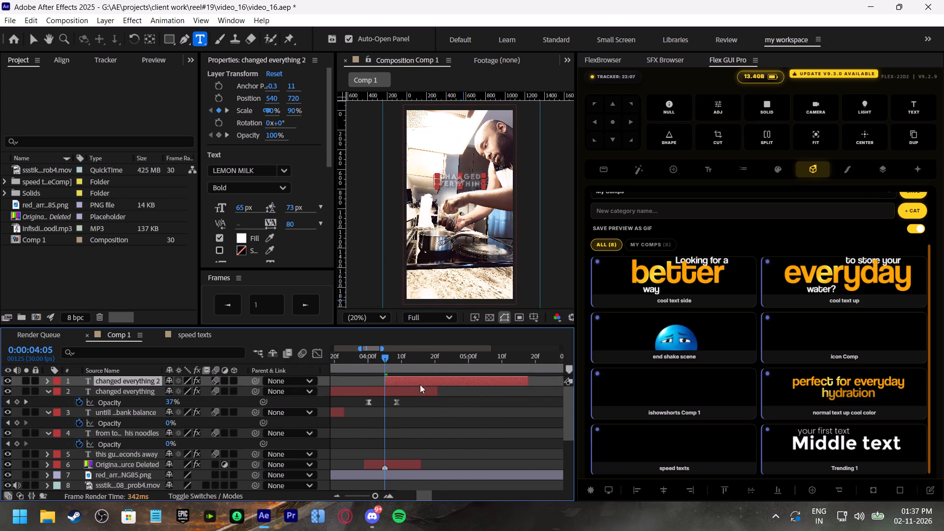
# Listen to the narration from 0:00:04:05 and replace the newest copy's text with "while cooking".
pyautogui.press('space')
pyautogui.click(386, 357)
pyautogui.press('space')
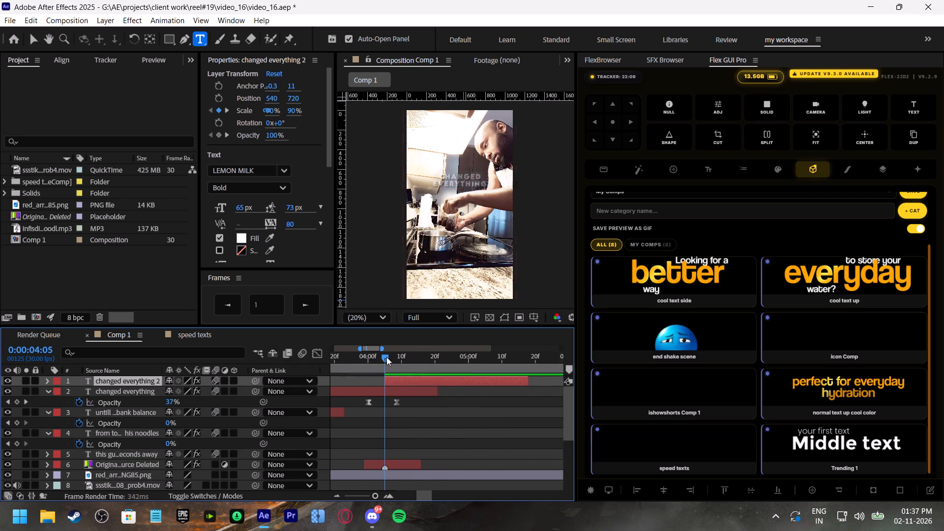
pyautogui.click(421, 360)
pyautogui.doubleClick(423, 382)
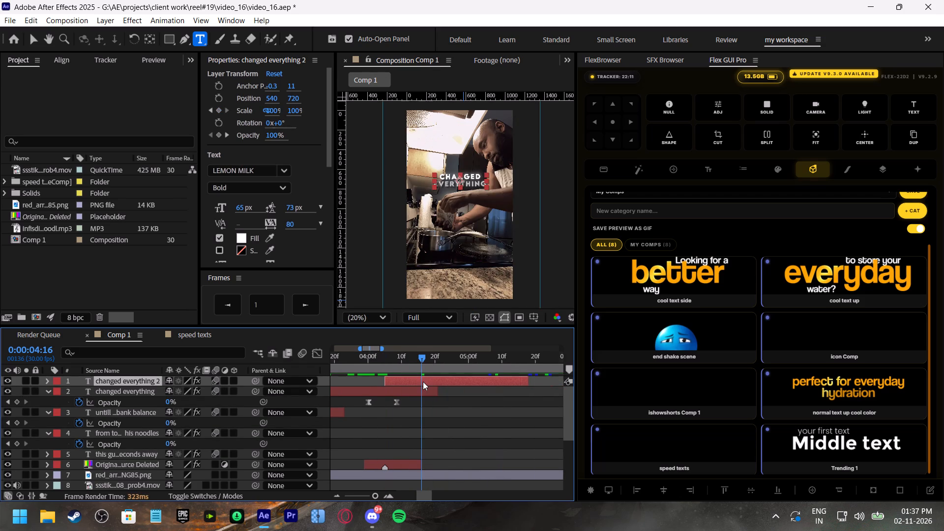
pyautogui.write('while cooking')
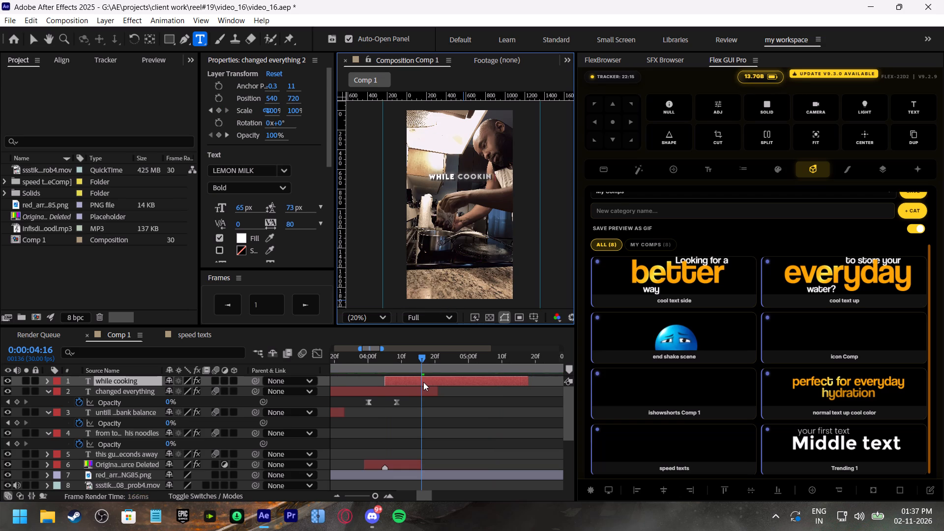
# Preview the "while cooking" title against the voiceover from 0:00:04:04, 0:00:04:00, 0:00:04:26 and 0:00:04:29.
pyautogui.click(381, 359)
pyautogui.press('space')
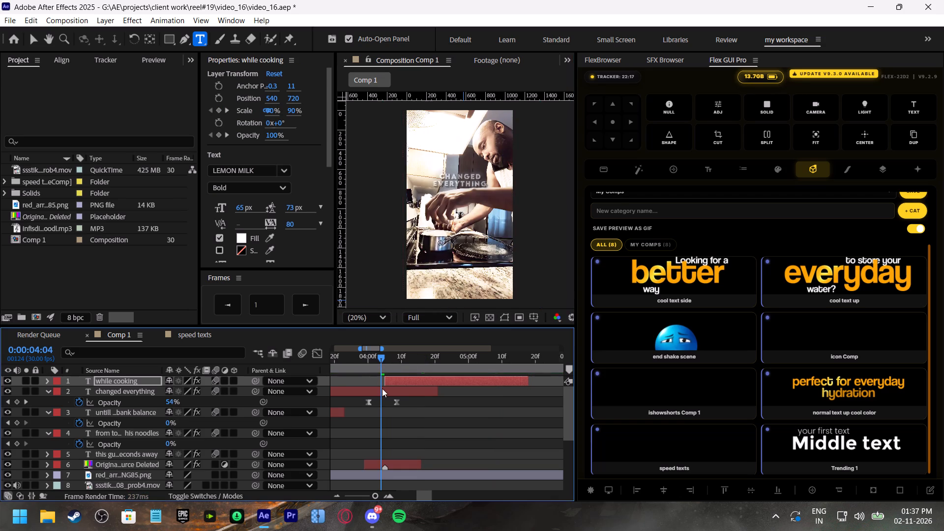
pyautogui.click(367, 356)
pyautogui.press('space')
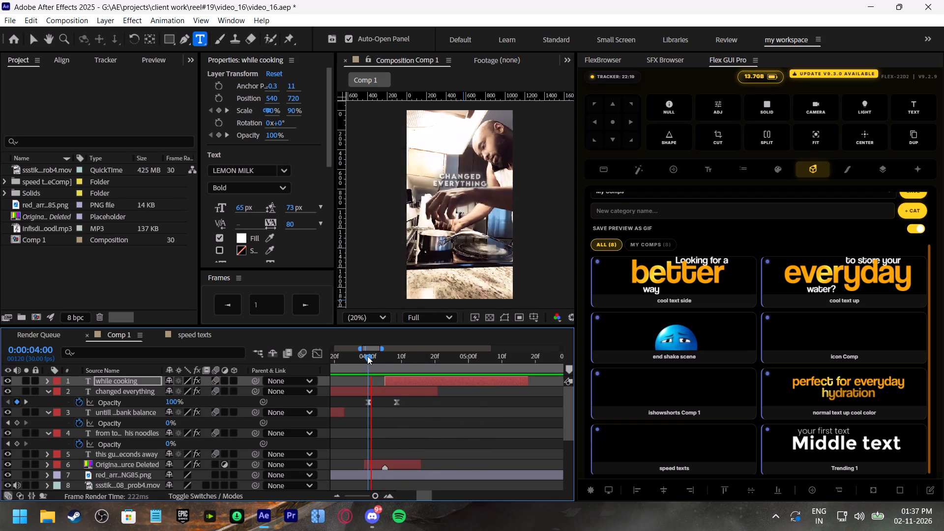
pyautogui.moveTo(416, 361); pyautogui.dragTo(456, 389)
pyautogui.press('space')
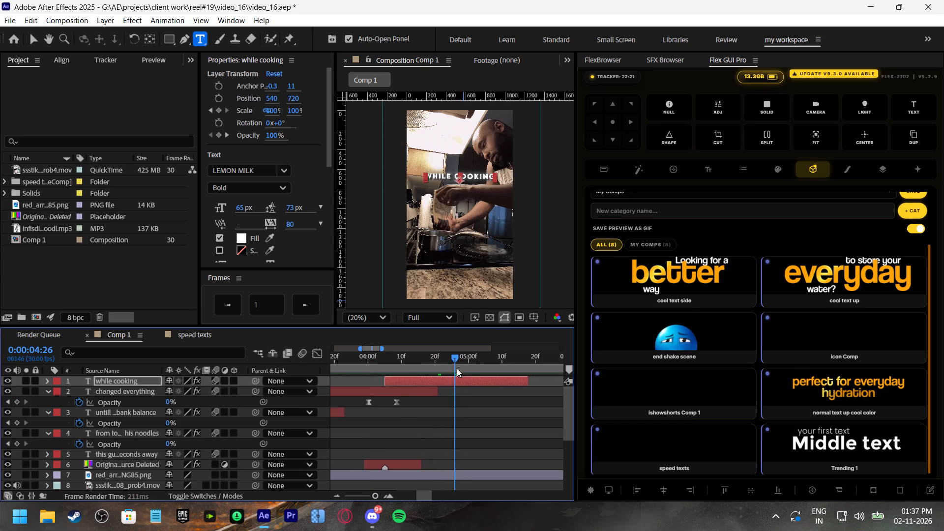
pyautogui.click(462, 361)
pyautogui.press('space')
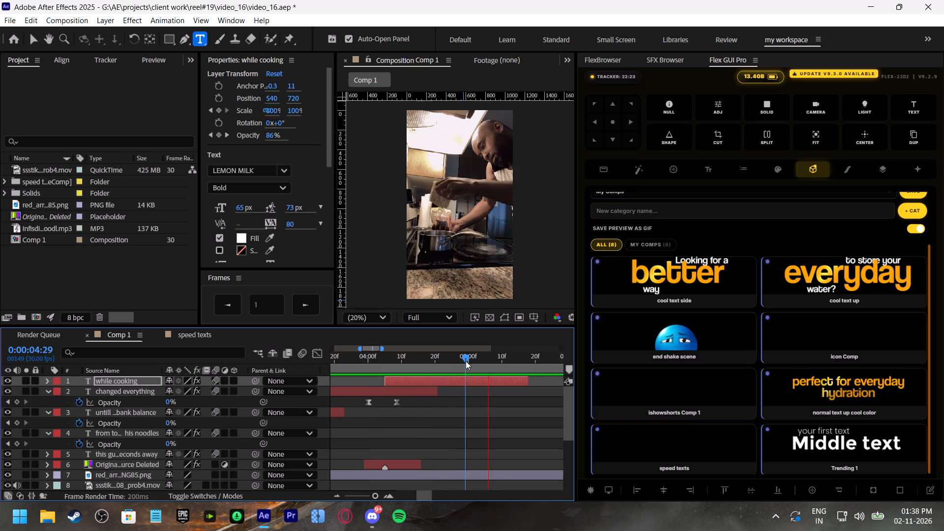
# Reveal the "while cooking" title's animated properties, move its two Opacity keyframes earlier with the first at about 0:00:04:24, and preview.
pyautogui.click(466, 361)
pyautogui.click(462, 383)
pyautogui.press('y')
pyautogui.press('u')
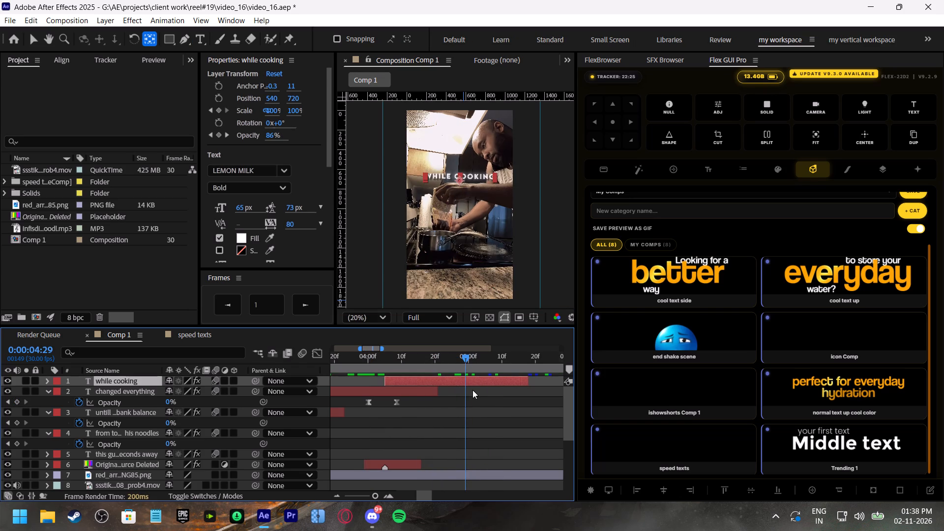
pyautogui.moveTo(509, 470); pyautogui.dragTo(448, 487)
pyautogui.moveTo(458, 475); pyautogui.dragTo(452, 475)
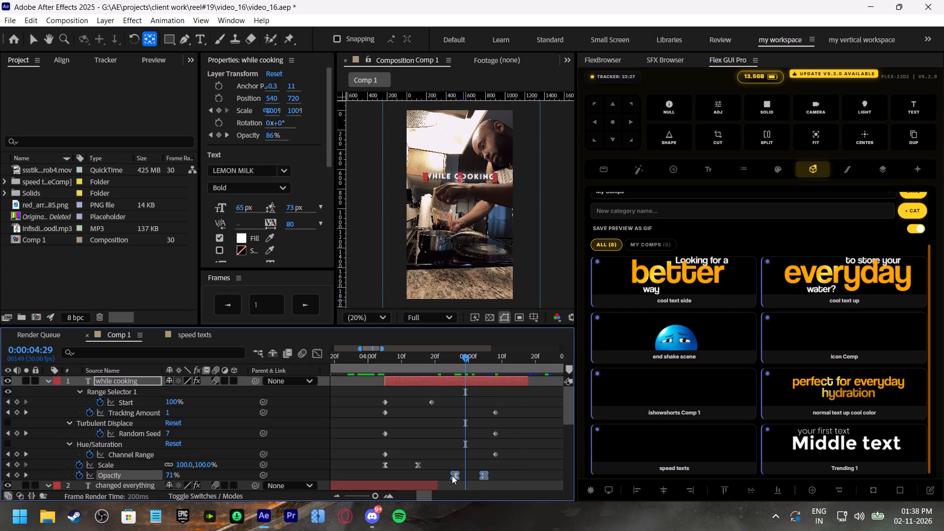
pyautogui.moveTo(452, 475); pyautogui.dragTo(447, 475)
pyautogui.press('space')
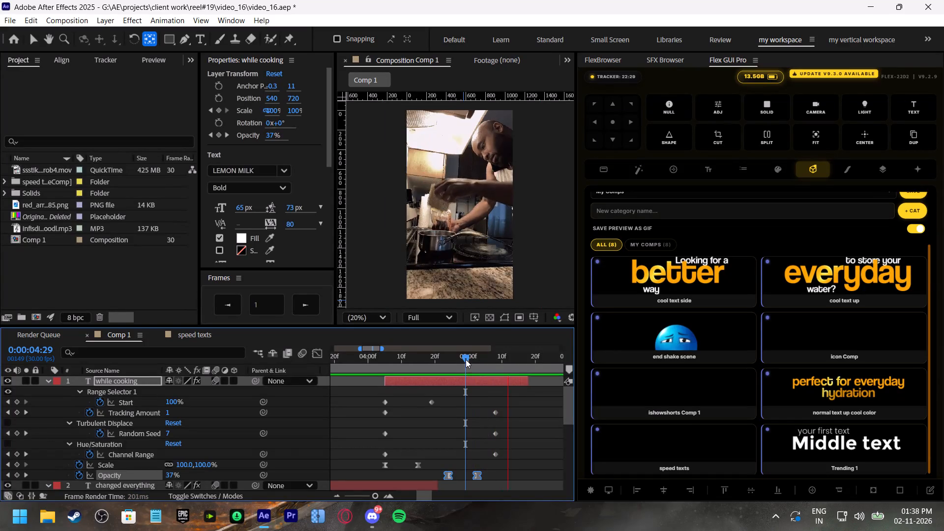
# Duplicate the "while cooking" title and slide the copy so it starts at 0:00:05:00.
pyautogui.click(466, 359)
pyautogui.click(471, 376)
pyautogui.hotkey('ctrl', 'd')
pyautogui.moveTo(412, 385); pyautogui.dragTo(441, 387)
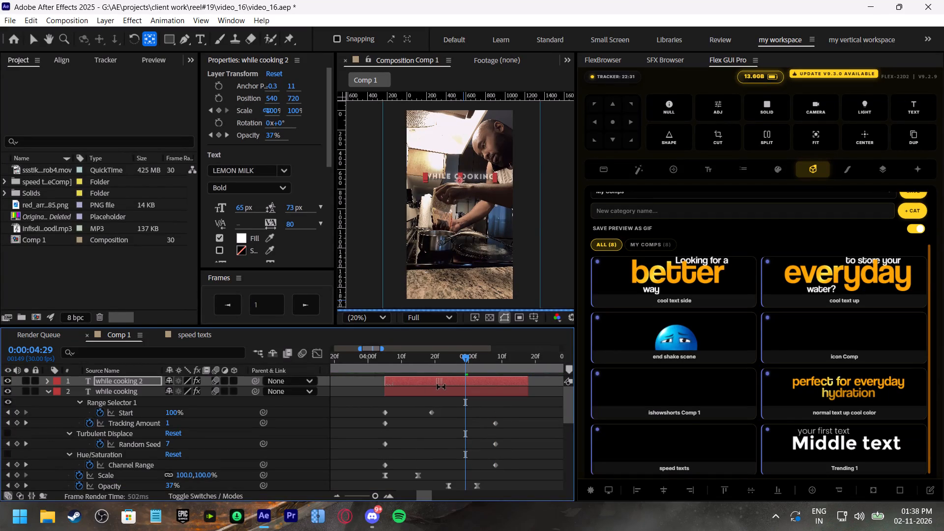
pyautogui.moveTo(441, 387); pyautogui.dragTo(441, 387)
pyautogui.hotkey('ctrl', 'z')
pyautogui.press('v')
pyautogui.moveTo(408, 382); pyautogui.dragTo(480, 382)
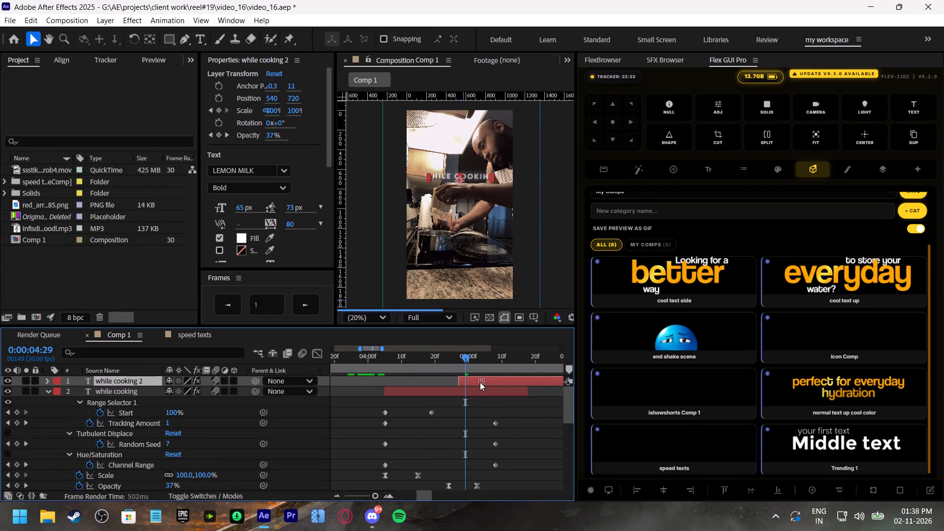
pyautogui.moveTo(480, 382); pyautogui.dragTo(483, 383)
# Listen to the narration from 0:00:04:29 and replace the new copy's text with "he checked his" and, on a second line, "account".
pyautogui.keyDown('shift'); pyautogui.scroll(-2, 464, 409); pyautogui.keyUp('shift')
pyautogui.press('space')
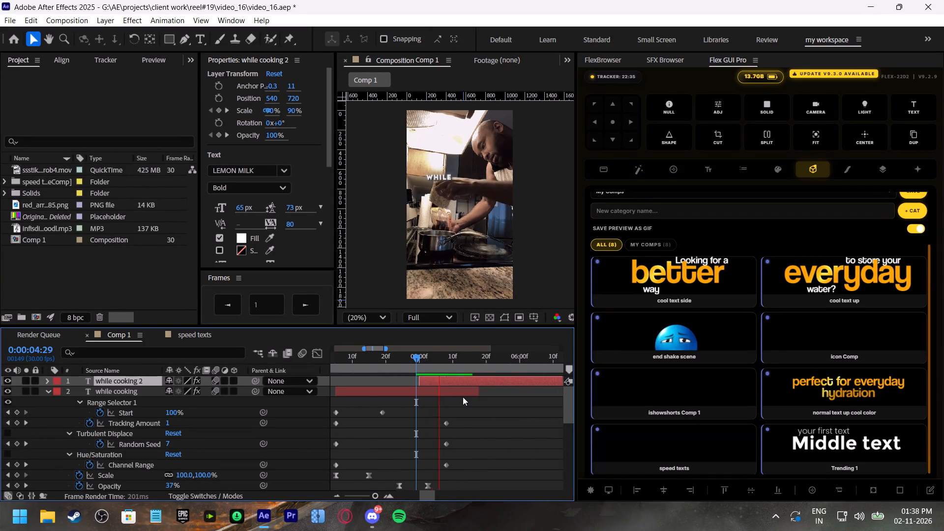
pyautogui.keyDown('shift'); pyautogui.scroll(-2, 463, 397); pyautogui.keyUp('shift')
pyautogui.click(367, 357)
pyautogui.press('space')
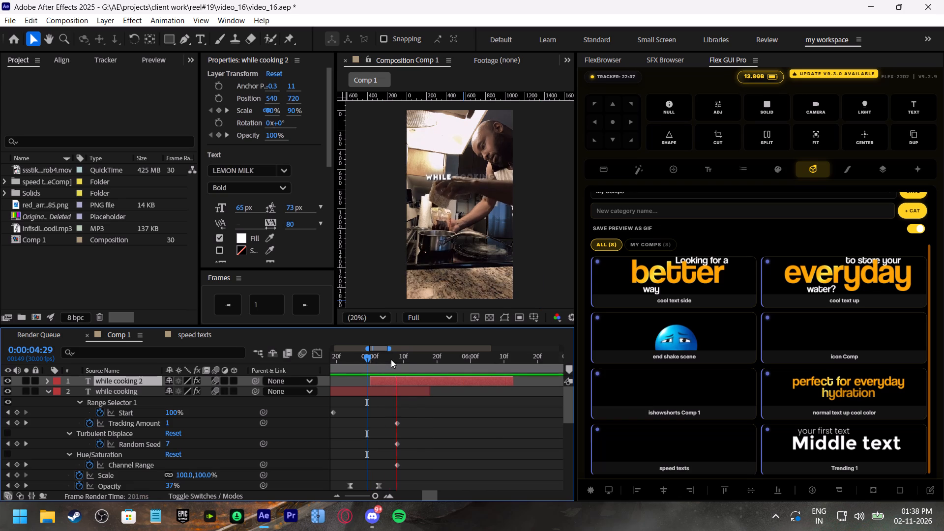
pyautogui.click(433, 359)
pyautogui.doubleClick(434, 378)
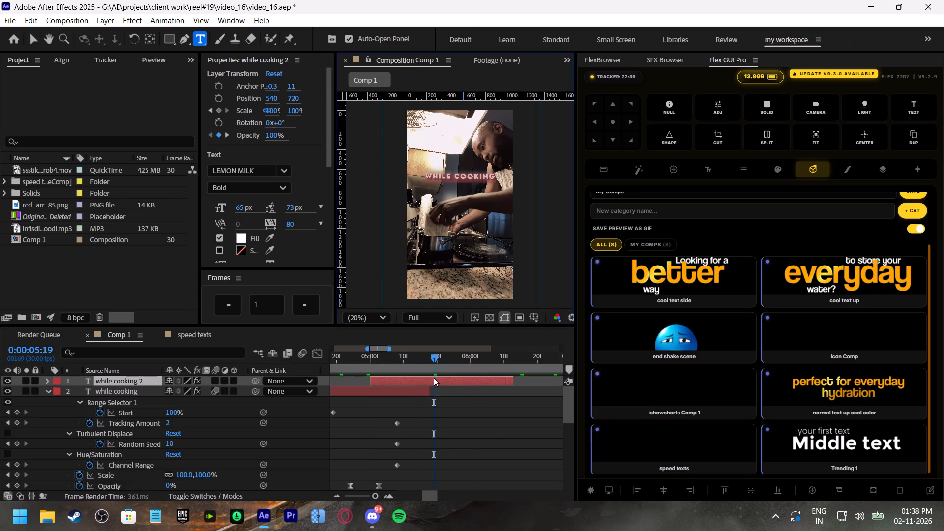
pyautogui.write('he cha')
pyautogui.press('BackSpace')
pyautogui.write('ecked his ca')
pyautogui.press('BackSpace')
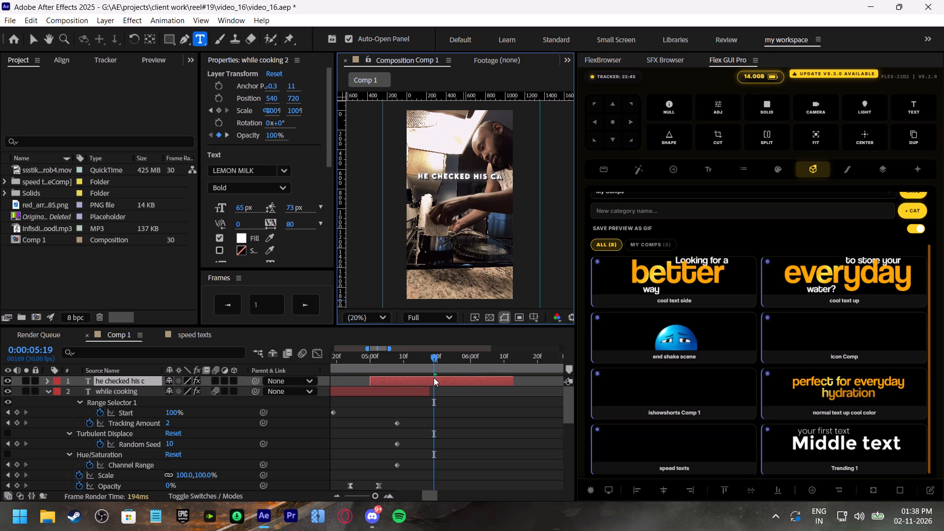
pyautogui.press('BackSpace')
pyautogui.press('BackSpace')
pyautogui.press('Return')
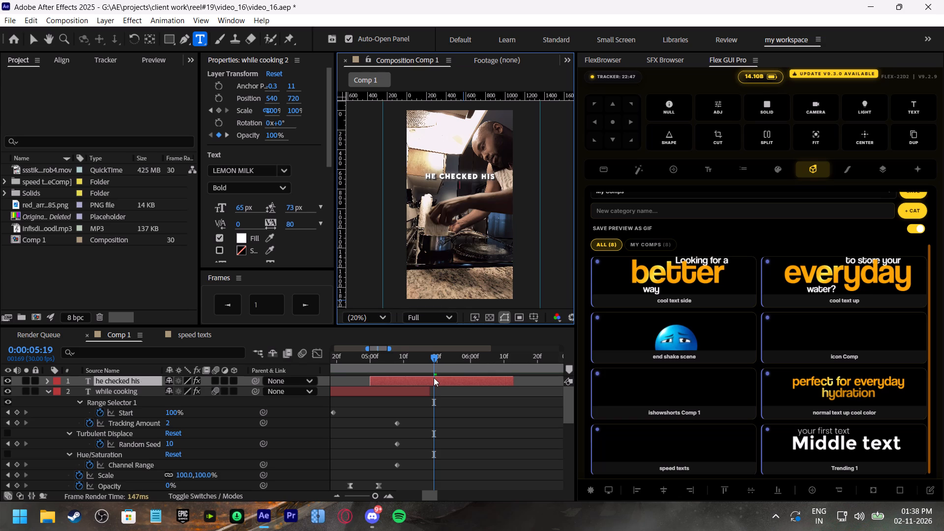
pyautogui.write('account')
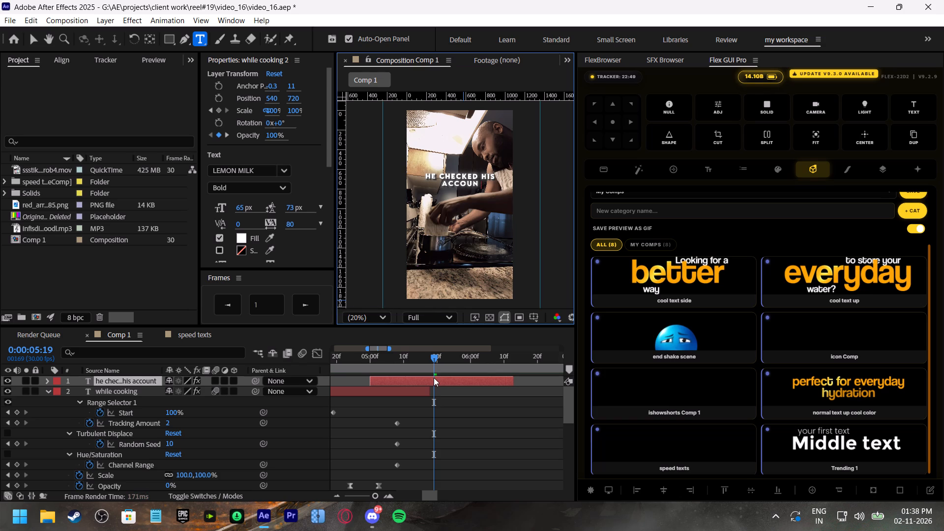
# Preview the "he checked his account" title against the voiceover, replaying from several points between 0:00:04:23 and 0:00:05:10.
pyautogui.click(372, 358)
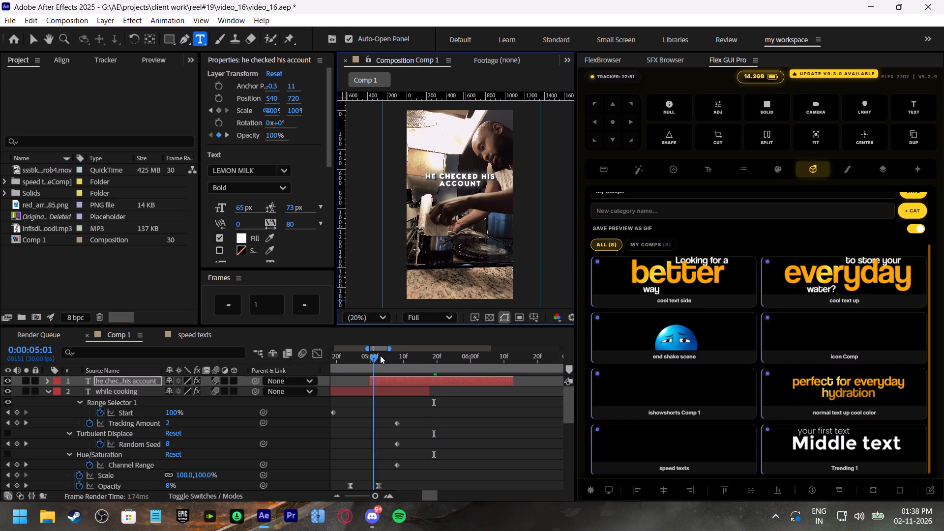
pyautogui.press('space')
pyautogui.click(367, 357)
pyautogui.press('space')
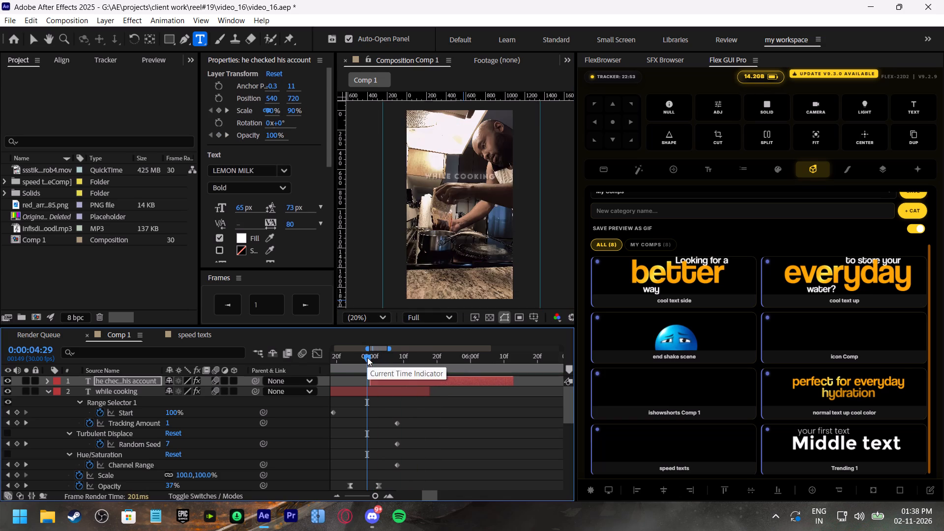
pyautogui.moveTo(377, 359); pyautogui.dragTo(355, 363)
pyautogui.press('space')
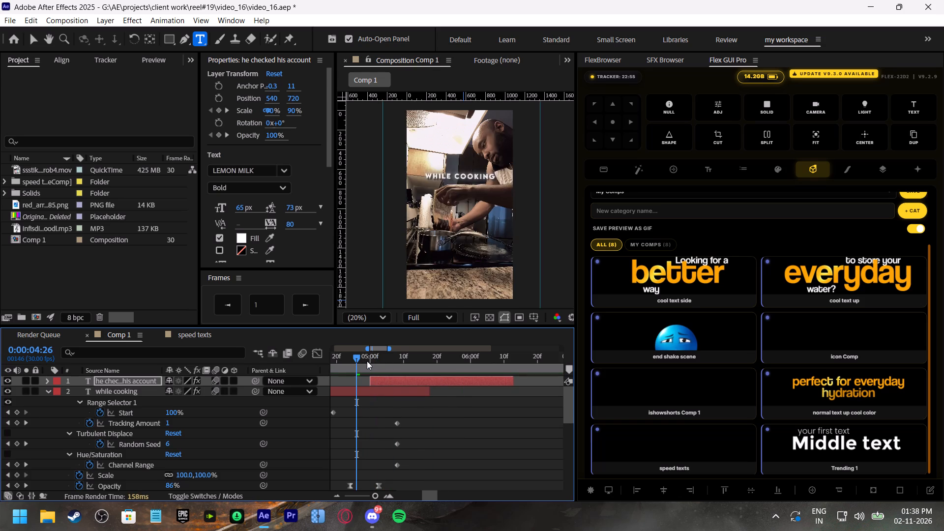
pyautogui.moveTo(396, 355); pyautogui.dragTo(364, 357)
pyautogui.press('space')
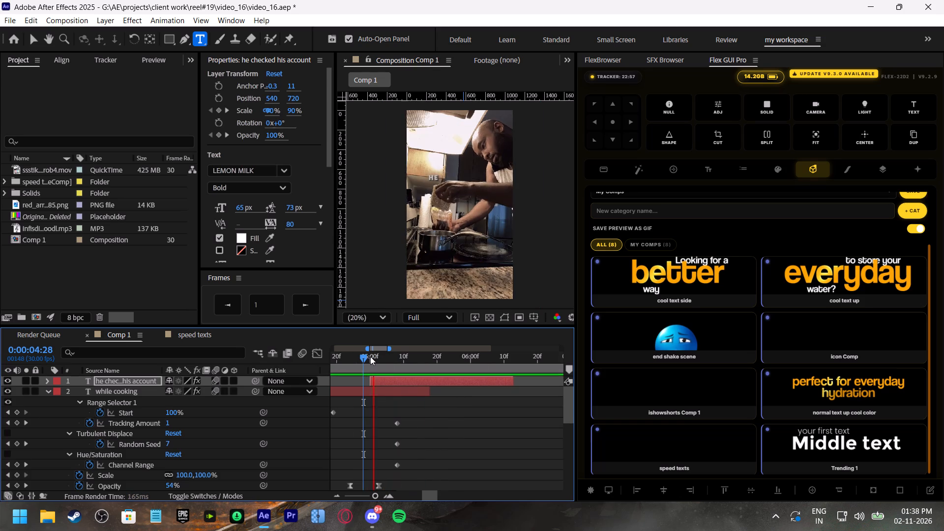
pyautogui.click(370, 356)
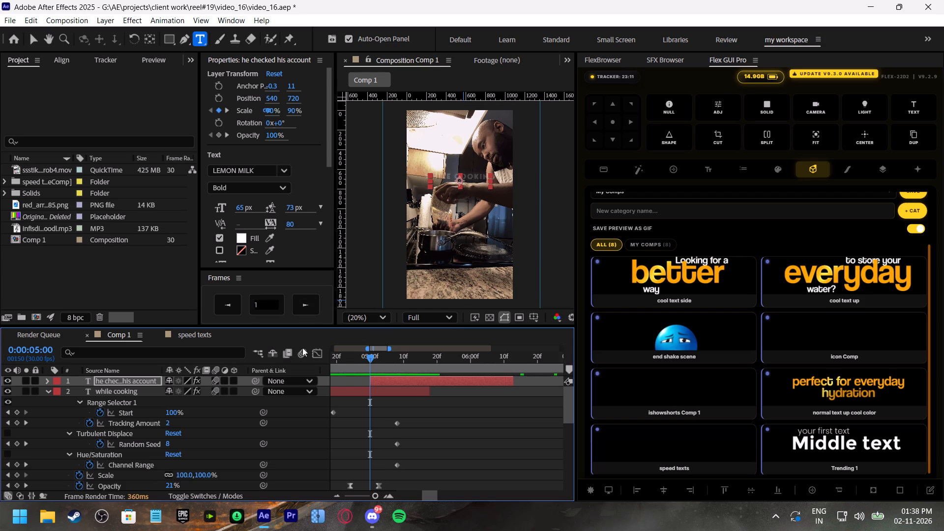
pyautogui.click(348, 357)
pyautogui.press('space')
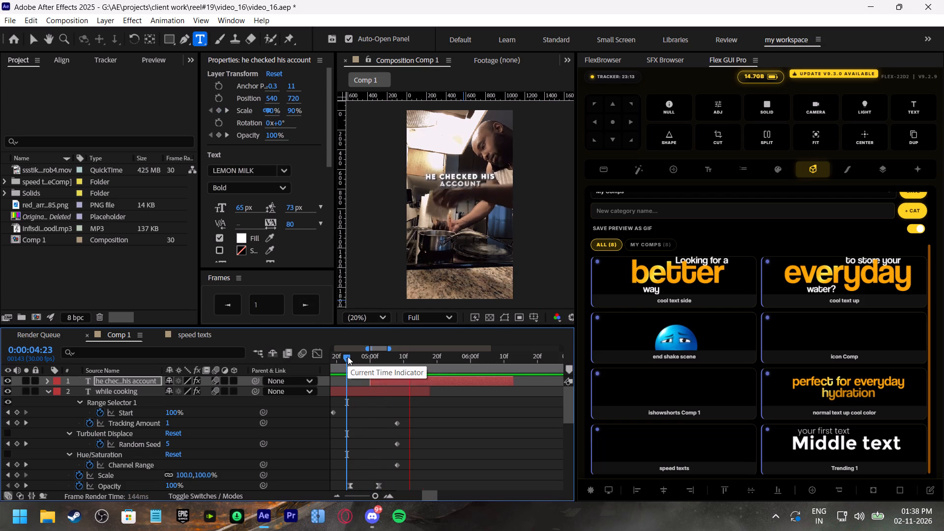
pyautogui.click(348, 356)
pyautogui.press('space')
pyautogui.click(405, 356)
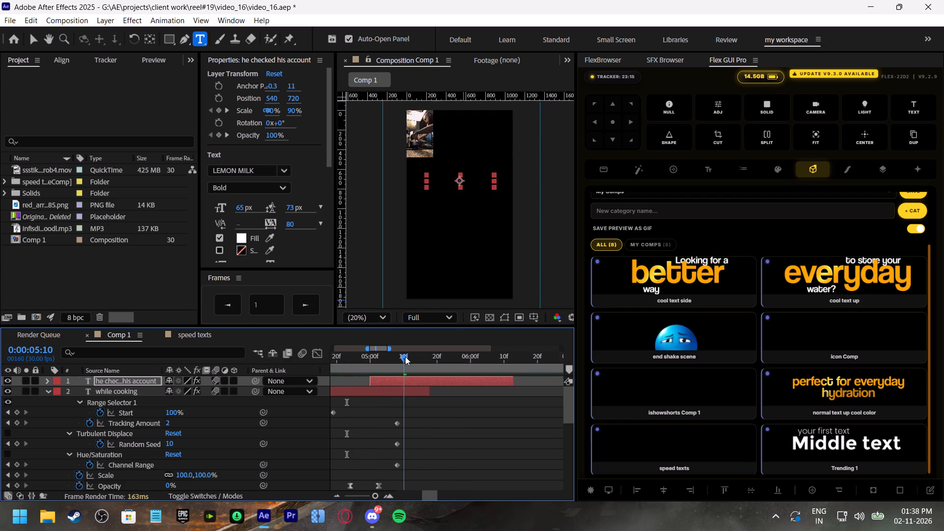
pyautogui.press('space')
pyautogui.click(434, 359)
# Reveal the "he checked his account" title's animated properties, move its second Start keyframe later to 0:00:05:17, and preview from 0:00:04:27.
pyautogui.click(441, 379)
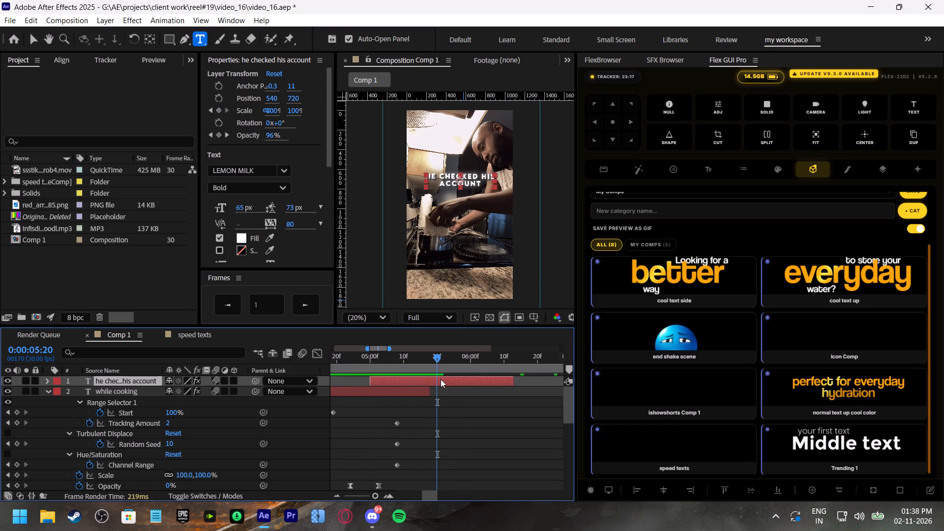
pyautogui.press('u')
pyautogui.moveTo(416, 401); pyautogui.dragTo(427, 404)
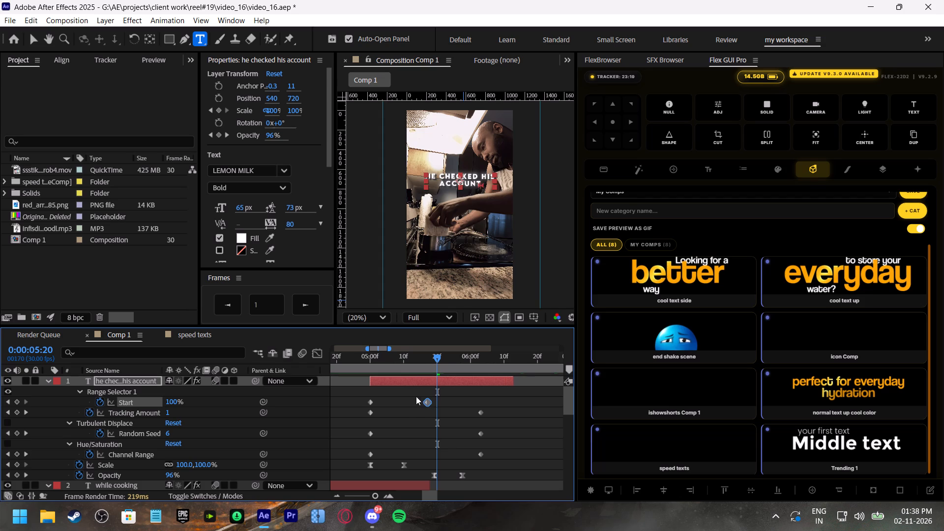
pyautogui.click(359, 357)
pyautogui.press('space')
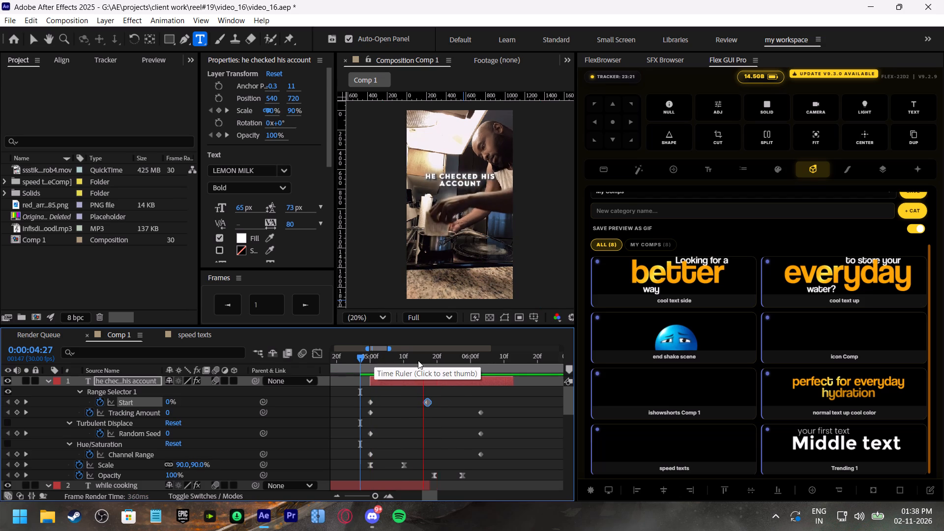
pyautogui.click(427, 355)
# Move the "he checked his account" title's two Opacity keyframes later, with the first at about 0:00:05:25, and play the narration to about 0:00:05:28.
pyautogui.moveTo(494, 472); pyautogui.dragTo(413, 479)
pyautogui.moveTo(433, 476); pyautogui.dragTo(437, 478)
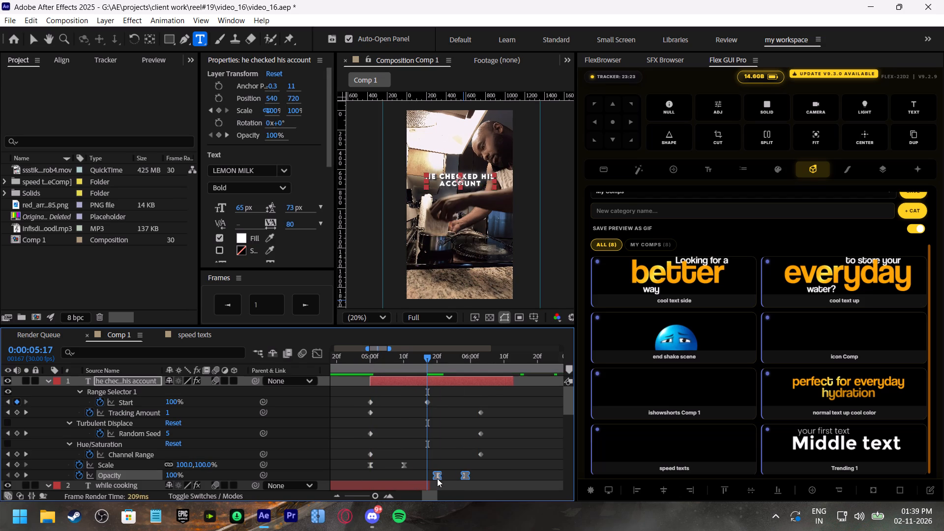
pyautogui.moveTo(437, 478); pyautogui.dragTo(454, 490)
pyautogui.press('space')
pyautogui.moveTo(452, 363); pyautogui.dragTo(463, 373)
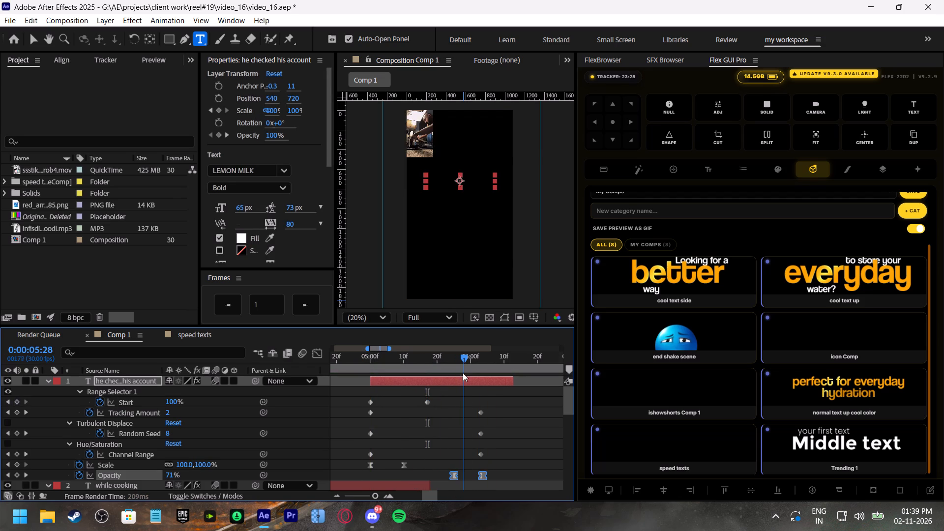
pyautogui.moveTo(463, 373); pyautogui.dragTo(464, 374)
pyautogui.press('space')
pyautogui.click(466, 361)
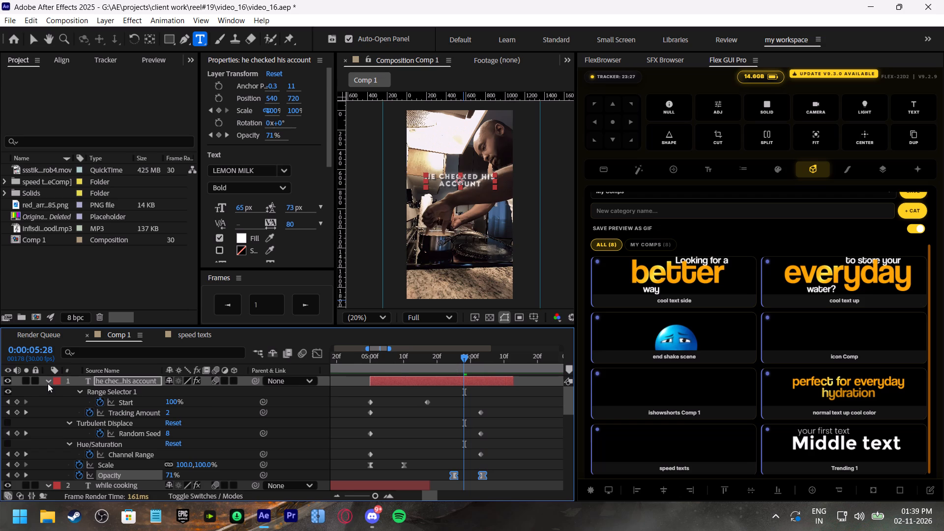
# Collapse the expanded title layers in the timeline and save the project.
pyautogui.click(48, 383)
pyautogui.click(48, 392)
pyautogui.click(48, 403)
pyautogui.click(48, 411)
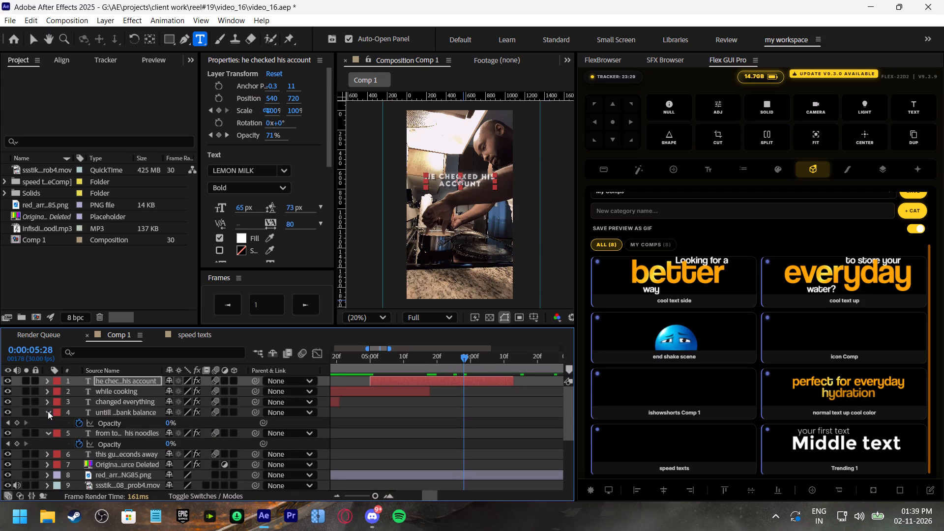
pyautogui.click(48, 422)
pyautogui.hotkey('ctrl', 's')
# Duplicate the "he checked his account" title and, checking against the voiceover, slide the copy so it starts at 0:00:06:01.
pyautogui.click(458, 380)
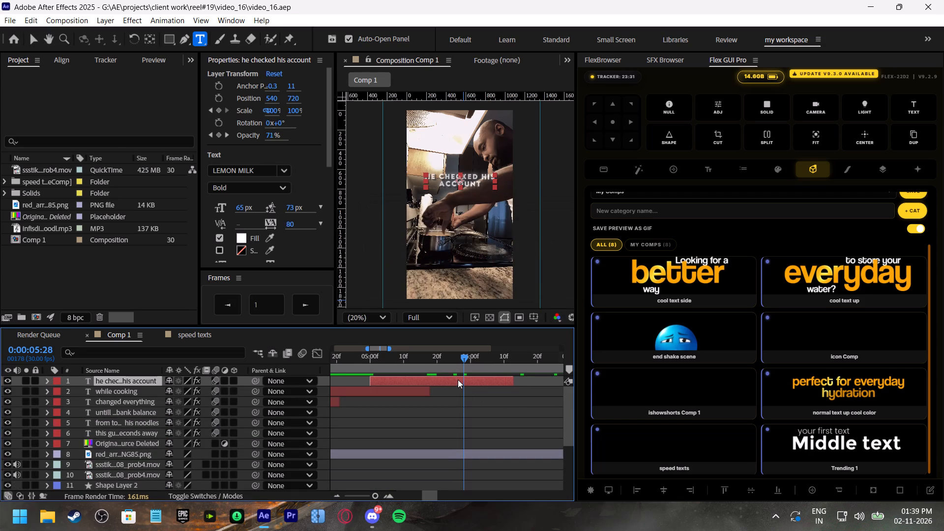
pyautogui.hotkey('ctrl', 'd')
pyautogui.moveTo(407, 379); pyautogui.dragTo(498, 393)
pyautogui.keyDown('shift'); pyautogui.scroll(-2, 492, 413); pyautogui.keyUp('shift')
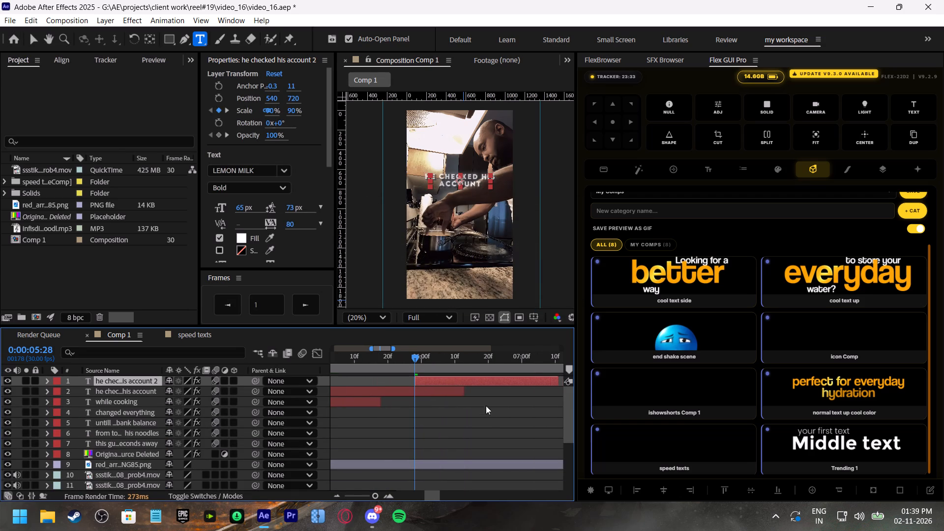
pyautogui.press('space')
pyautogui.click(415, 358)
pyautogui.press('space')
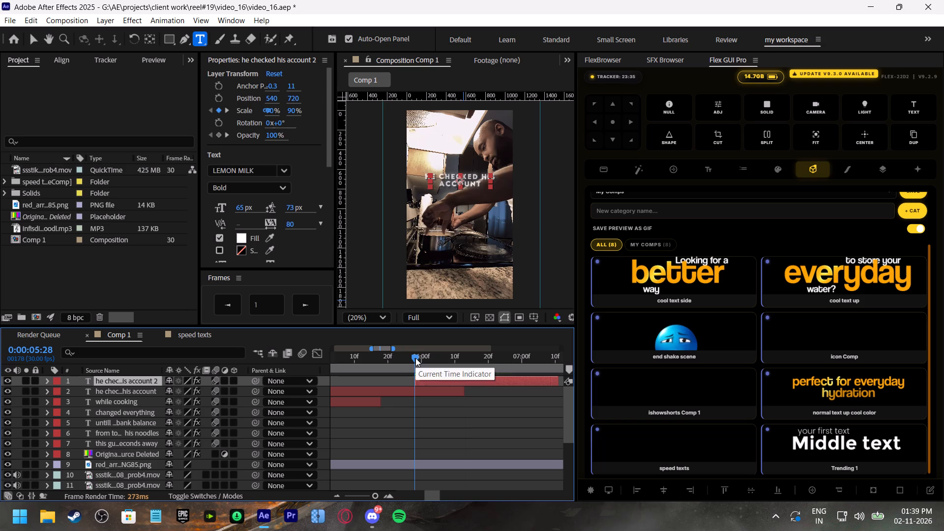
pyautogui.click(415, 358)
pyautogui.moveTo(431, 380); pyautogui.dragTo(437, 383)
pyautogui.moveTo(419, 356); pyautogui.dragTo(426, 358)
pyautogui.click(431, 377)
# Listen to the narration from 0:00:06:01 and replace the newest copy's text with "but what the automated" and, on a second line, "voice said next".
pyautogui.press('space')
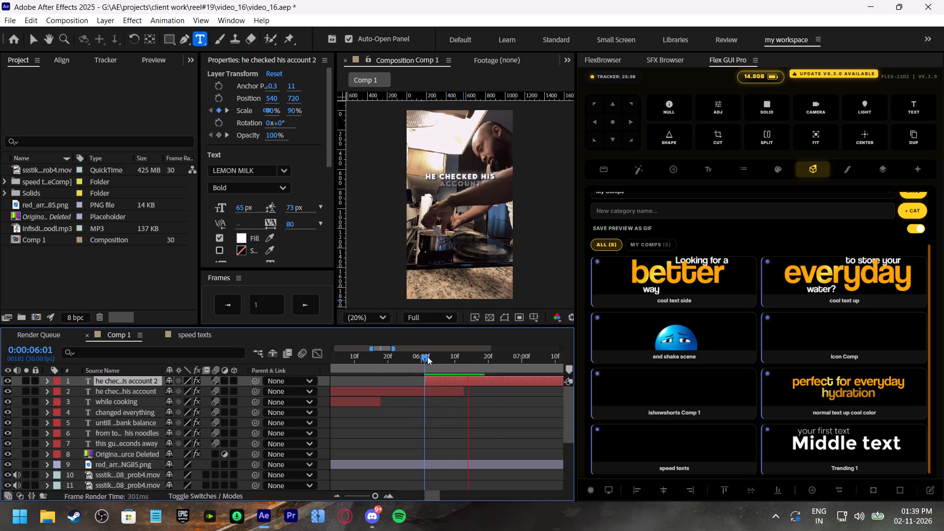
pyautogui.click(427, 356)
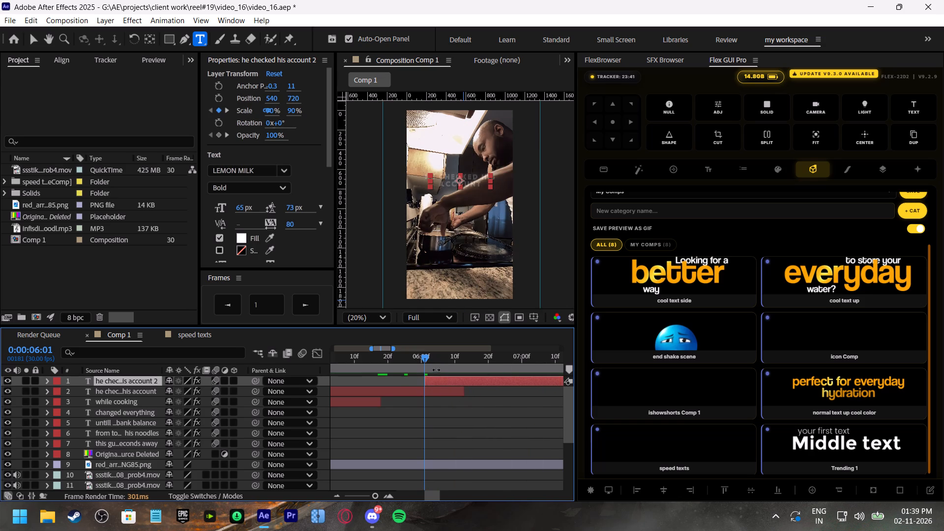
pyautogui.keyDown('shift'); pyautogui.scroll(-2, 439, 378); pyautogui.keyUp('shift')
pyautogui.press('space')
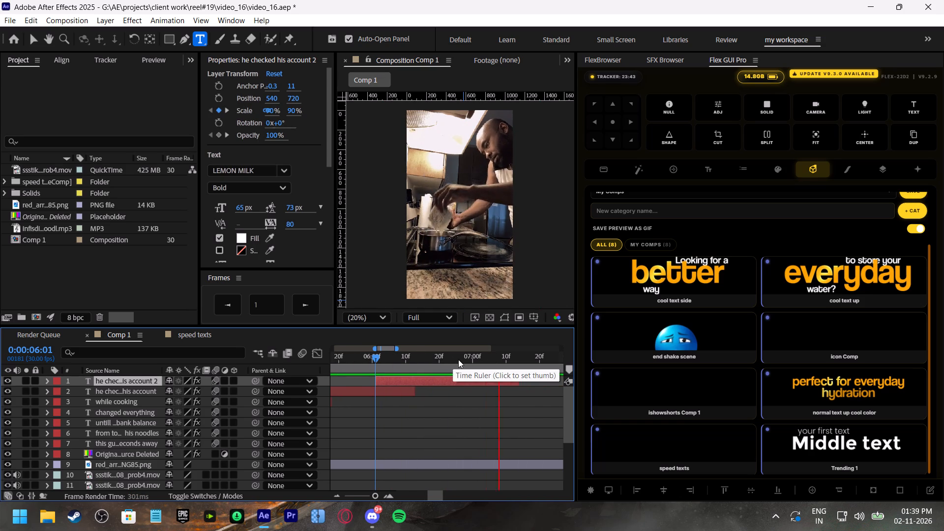
pyautogui.click(492, 359)
pyautogui.doubleClick(471, 377)
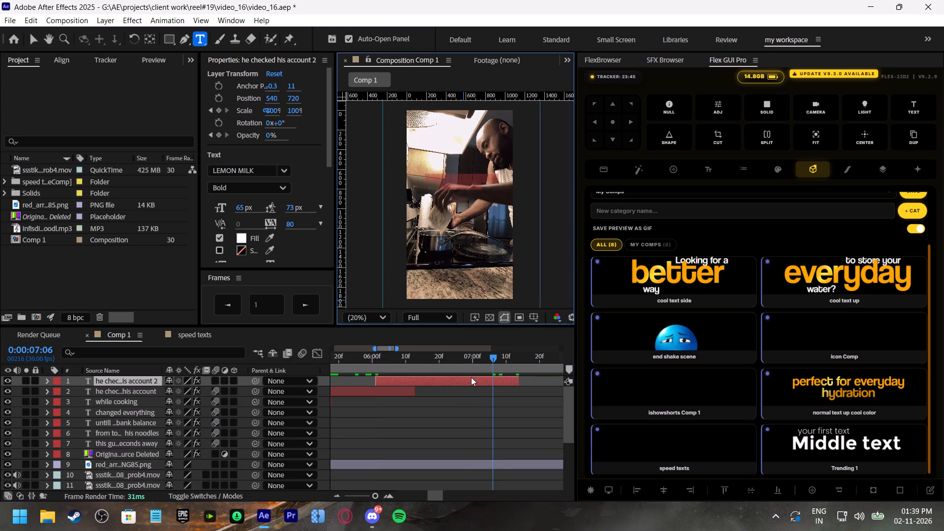
pyautogui.write('but what the au')
pyautogui.write('tomated')
pyautogui.press('Return')
pyautogui.write('voice said ne')
pyautogui.write('xt')
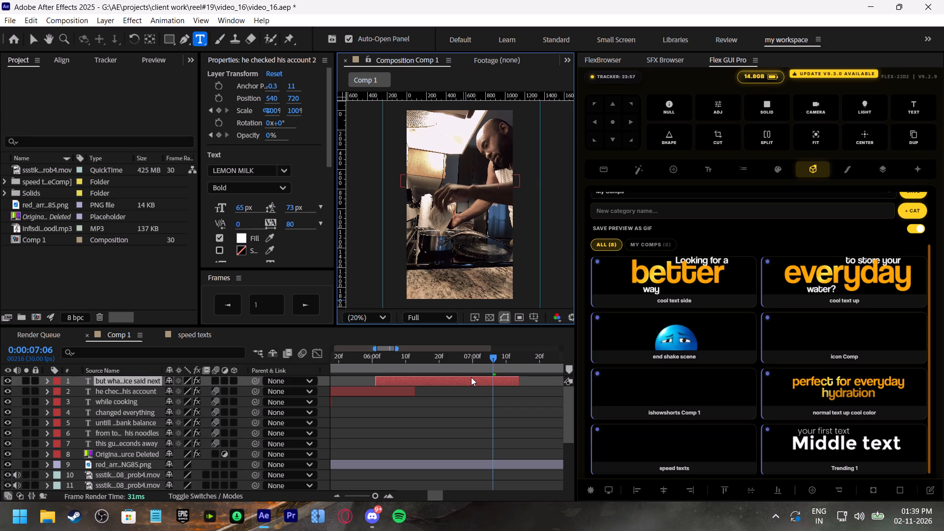
# Go to 0:00:06:28 and delete "said next" from the end of the newest title.
pyautogui.click(464, 362)
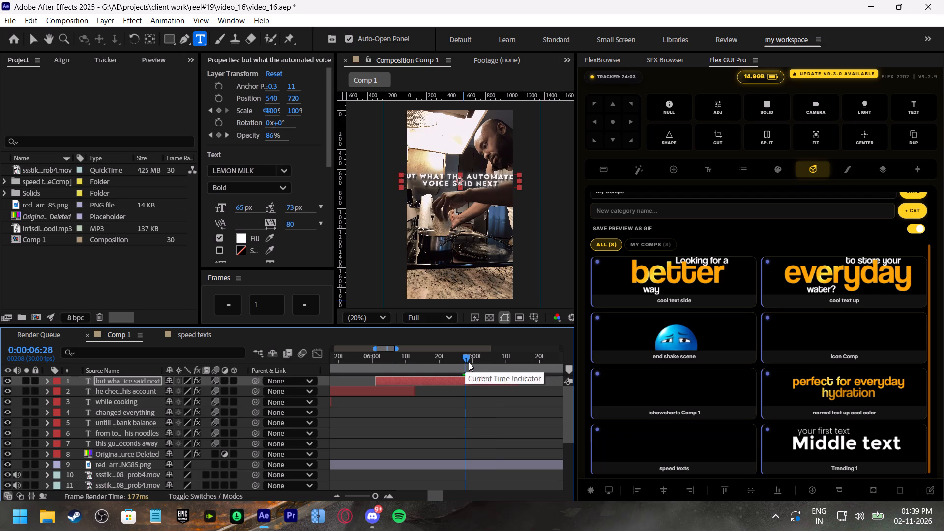
pyautogui.moveTo(451, 186); pyautogui.dragTo(500, 187)
pyautogui.press('BackSpace')
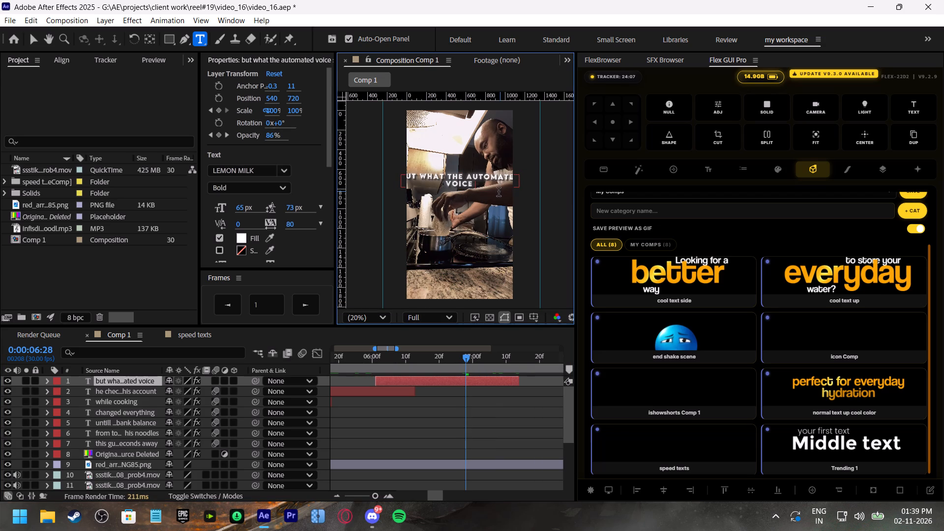
pyautogui.press('BackSpace')
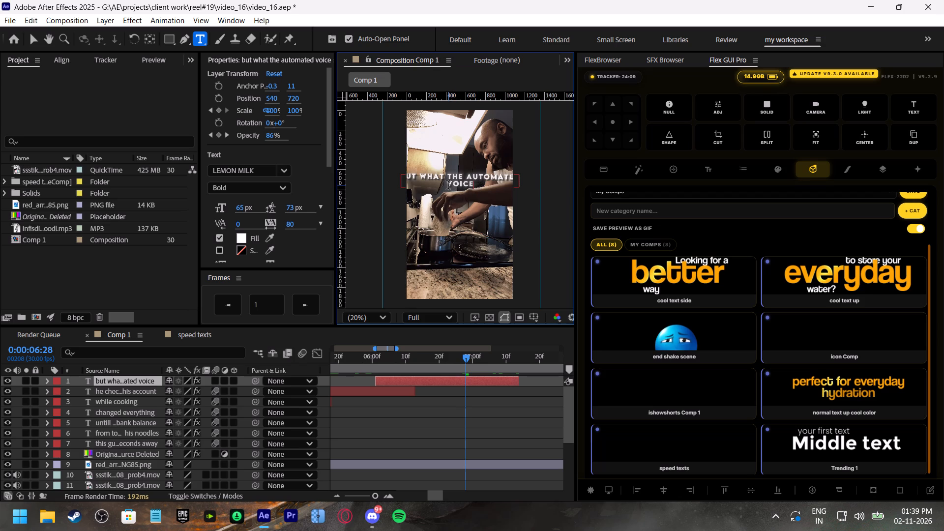
# Rewrap the newest title by joining its two lines and placing the line break between "the" and "automated".
pyautogui.click(448, 185)
pyautogui.press('BackSpace')
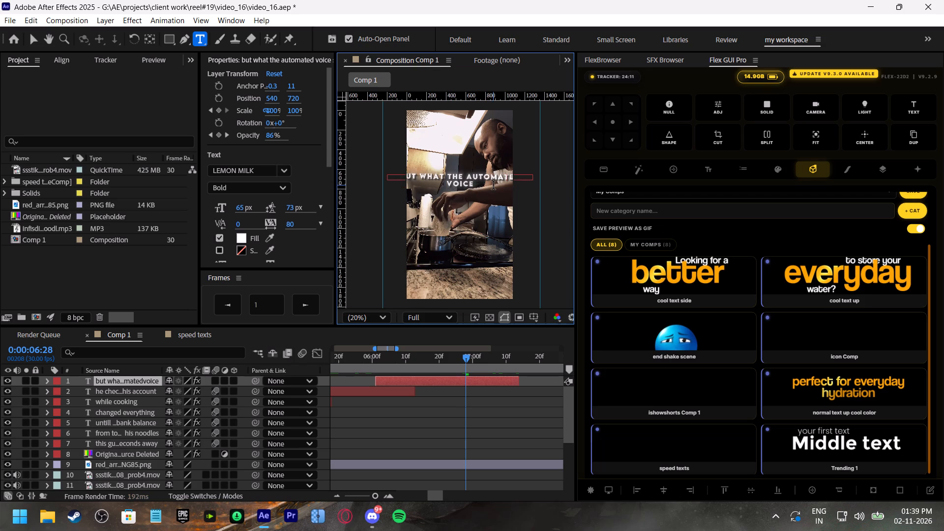
pyautogui.press('space')
pyautogui.click(453, 178)
pyautogui.press('BackSpace')
pyautogui.press('Return')
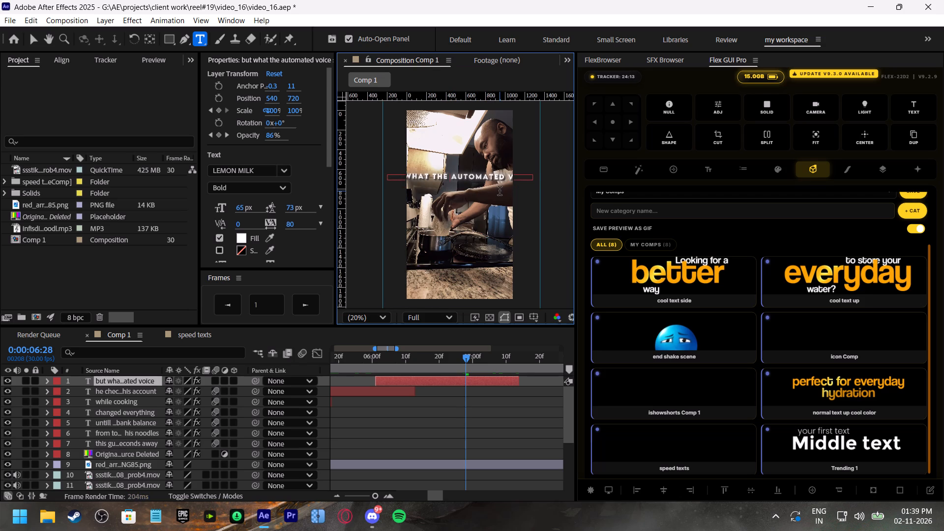
# Checking against the voiceover, move the newest title's ending Range Selector Start keyframe to about 0:00:06:26.
pyautogui.click(370, 365)
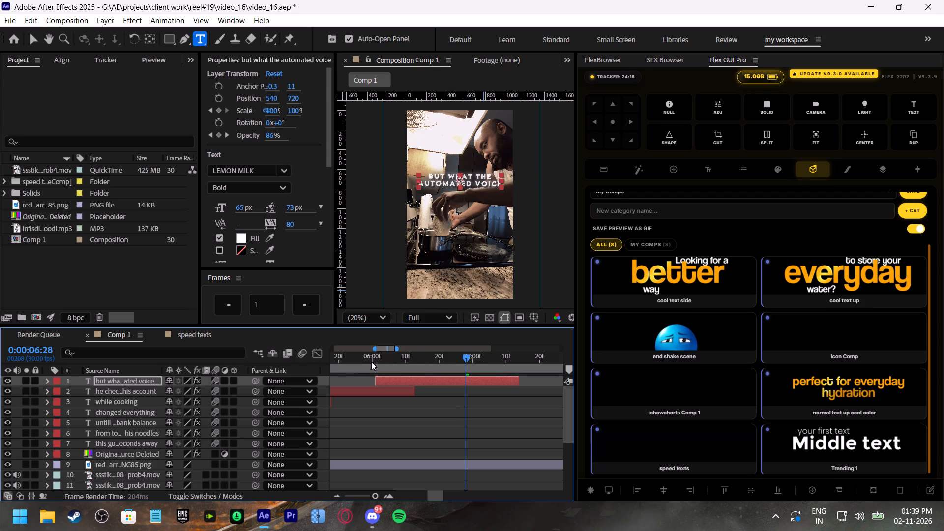
pyautogui.click(370, 358)
pyautogui.press('space')
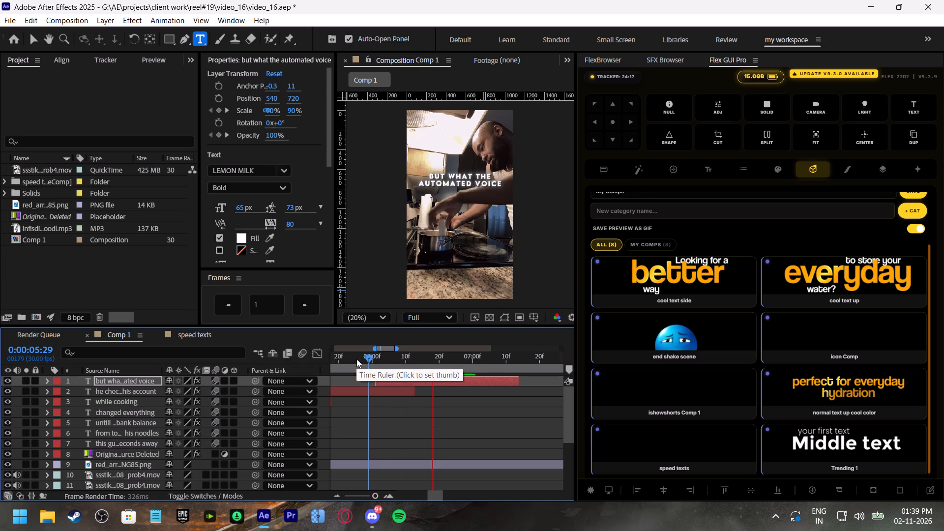
pyautogui.click(356, 359)
pyautogui.press('space')
pyautogui.click(438, 355)
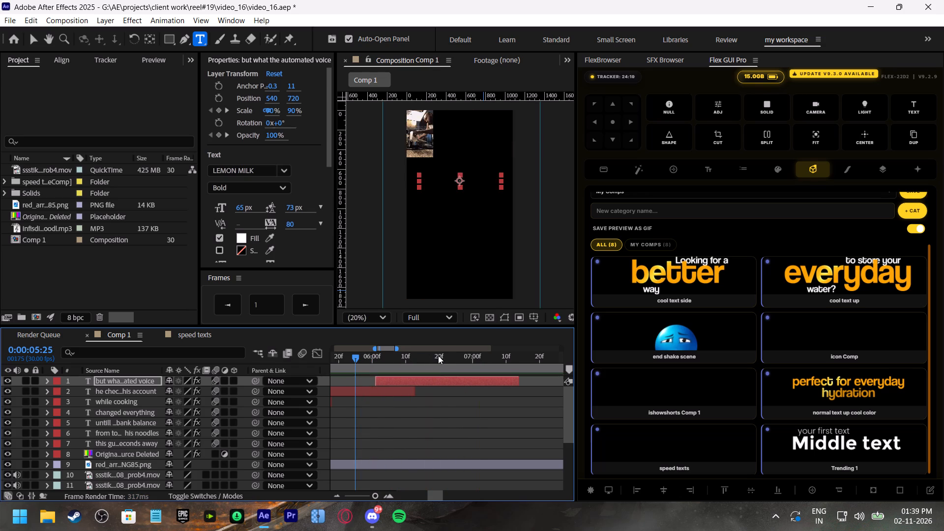
pyautogui.click(460, 382)
pyautogui.press('u')
pyautogui.moveTo(432, 403); pyautogui.dragTo(446, 413)
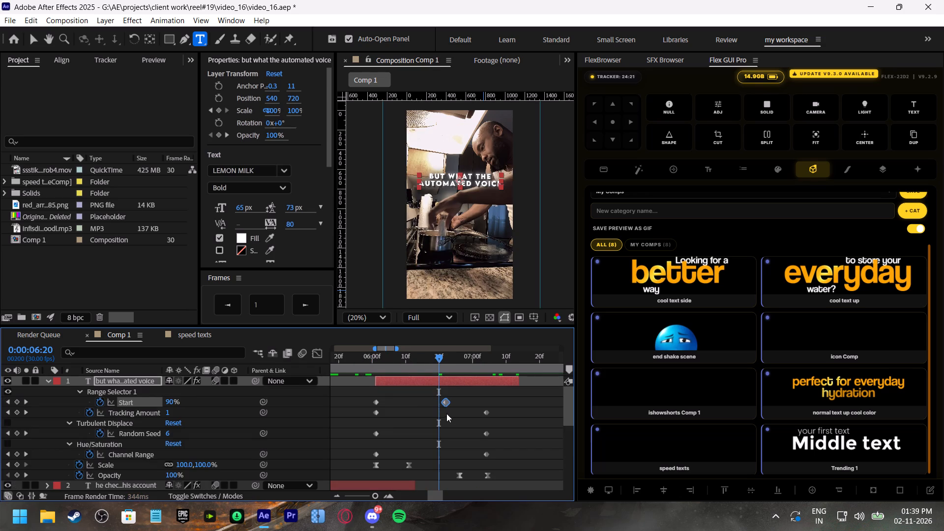
pyautogui.moveTo(446, 413); pyautogui.dragTo(449, 417)
pyautogui.click(372, 359)
pyautogui.press('space')
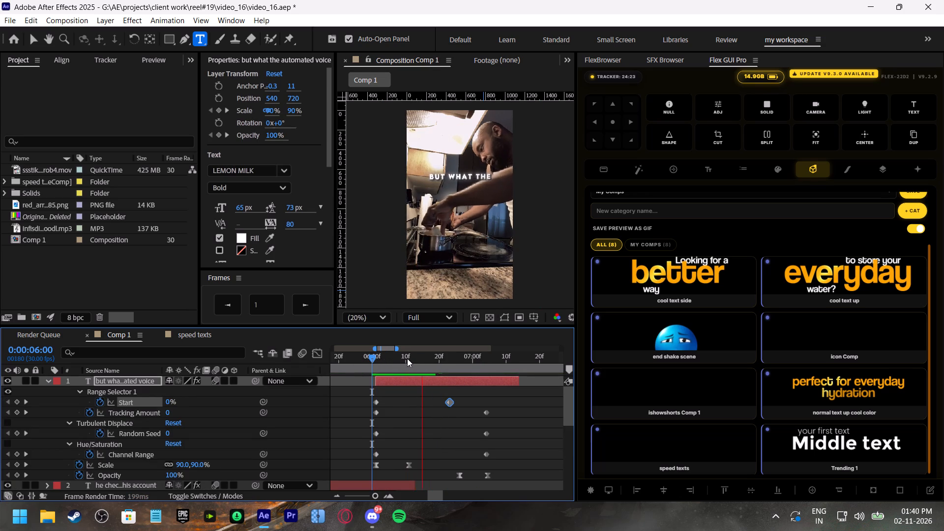
pyautogui.click(447, 358)
pyautogui.press('space')
pyautogui.click(451, 358)
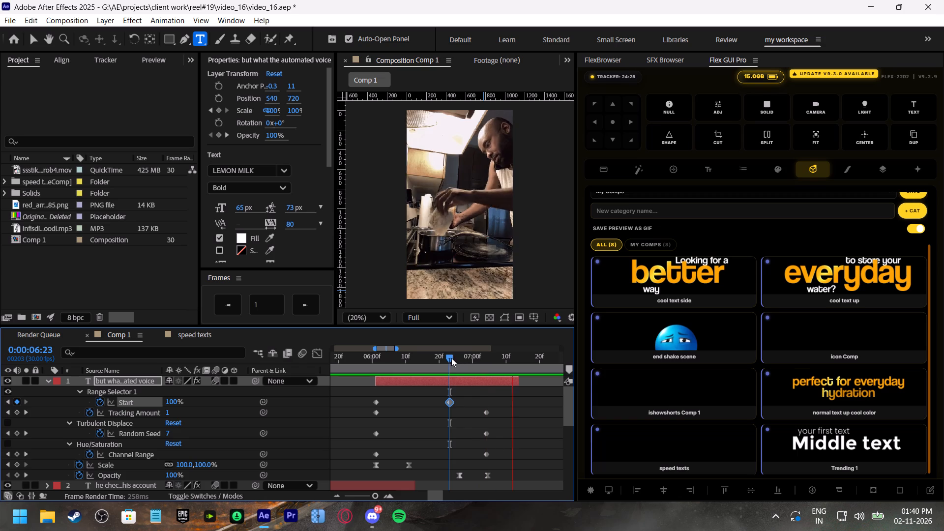
pyautogui.moveTo(450, 402); pyautogui.dragTo(462, 406)
# Shift the "but what the automated voice" title's two Opacity fade-out keyframes together so the fade begins at about 0:00:06:29.
pyautogui.press('space')
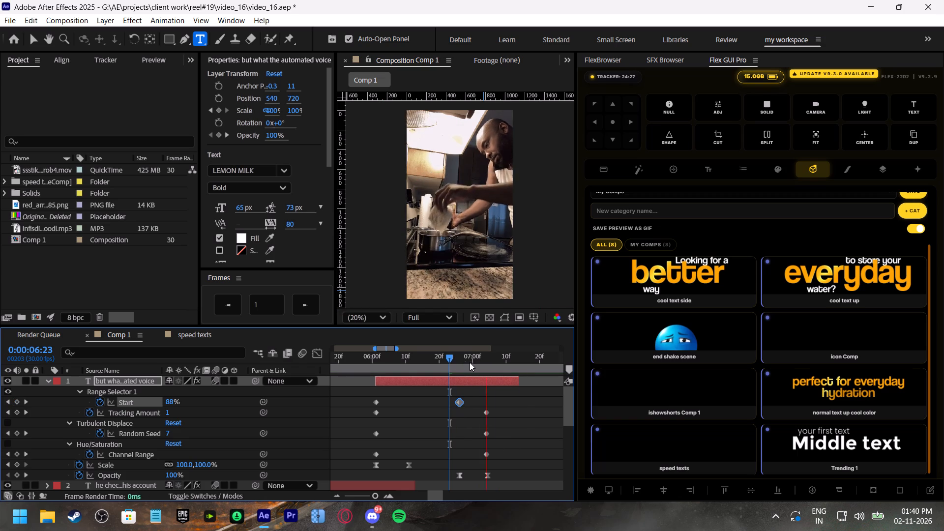
pyautogui.click(473, 361)
pyautogui.moveTo(510, 464); pyautogui.dragTo(451, 477)
pyautogui.moveTo(458, 477); pyautogui.dragTo(468, 480)
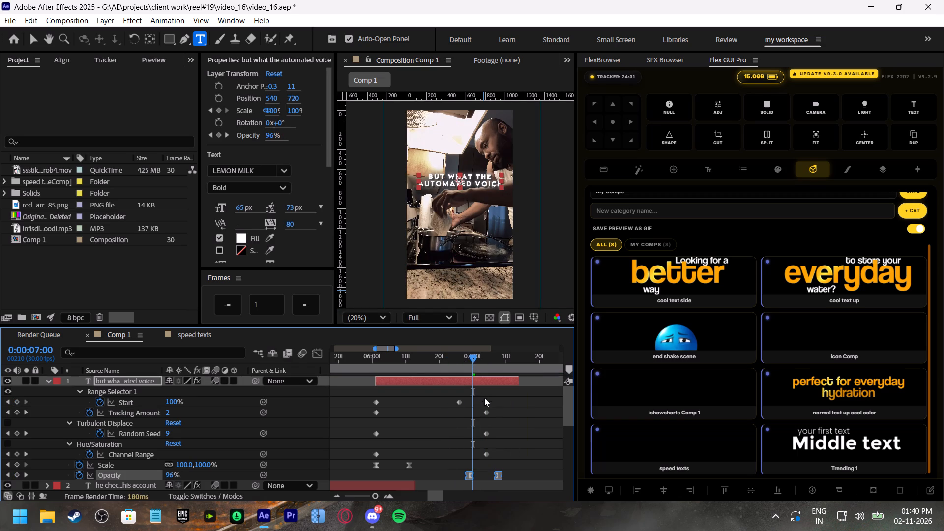
# Save the project, duplicate the "but what the automated voice" title, and slide the copy so it starts at 0:00:07:05.
pyautogui.press('space')
pyautogui.moveTo(474, 358); pyautogui.dragTo(493, 366)
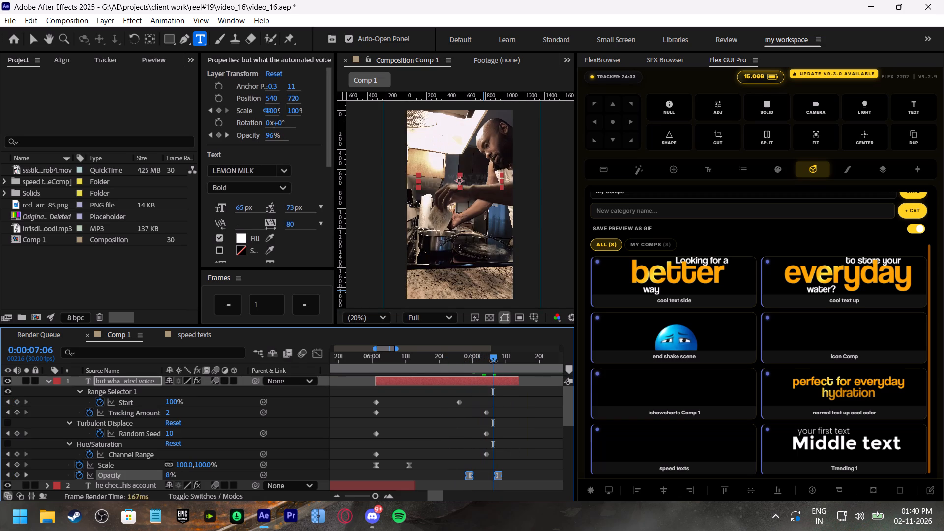
pyautogui.press('space')
pyautogui.moveTo(493, 355); pyautogui.dragTo(489, 353)
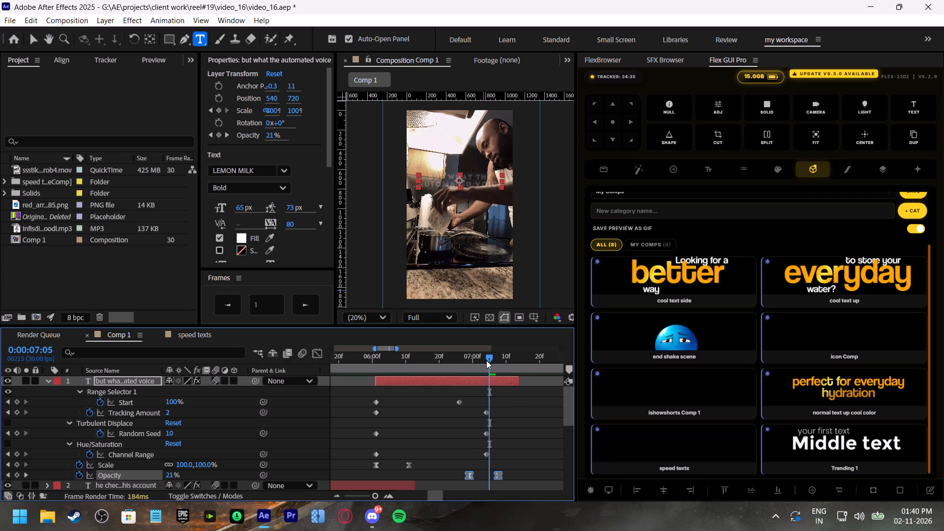
pyautogui.hotkey('ctrl', 's')
pyautogui.hotkey('ctrl', 'd')
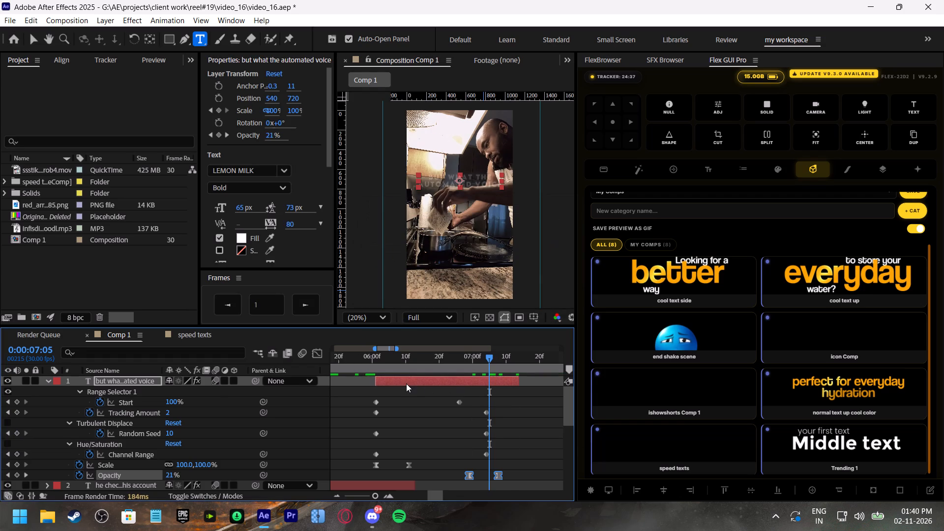
pyautogui.moveTo(394, 384); pyautogui.dragTo(505, 390)
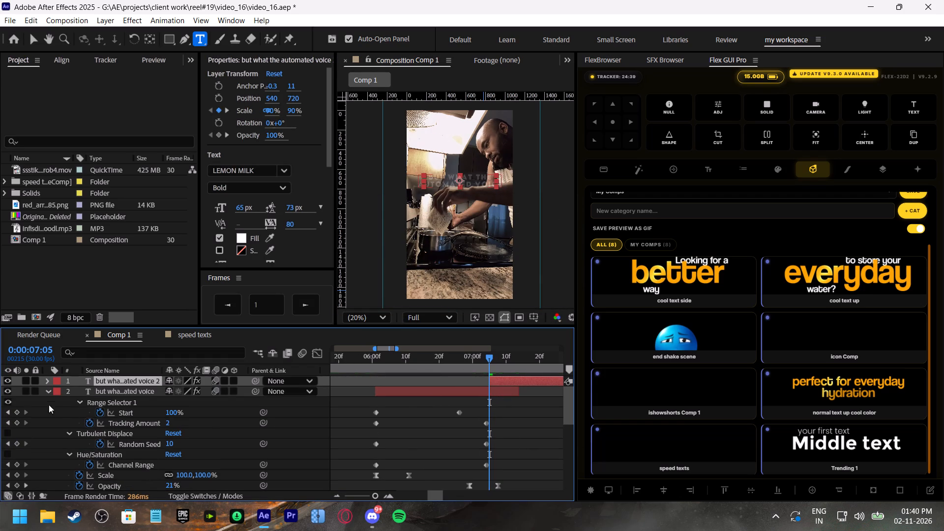
pyautogui.click(49, 393)
pyautogui.keyDown('shift'); pyautogui.scroll(-4, 456, 426); pyautogui.keyUp('shift')
# Listen to the narration around 0:00:07:05 and replace the copy's text with "said next" and, on a second line, "made him freez".
pyautogui.click(438, 382)
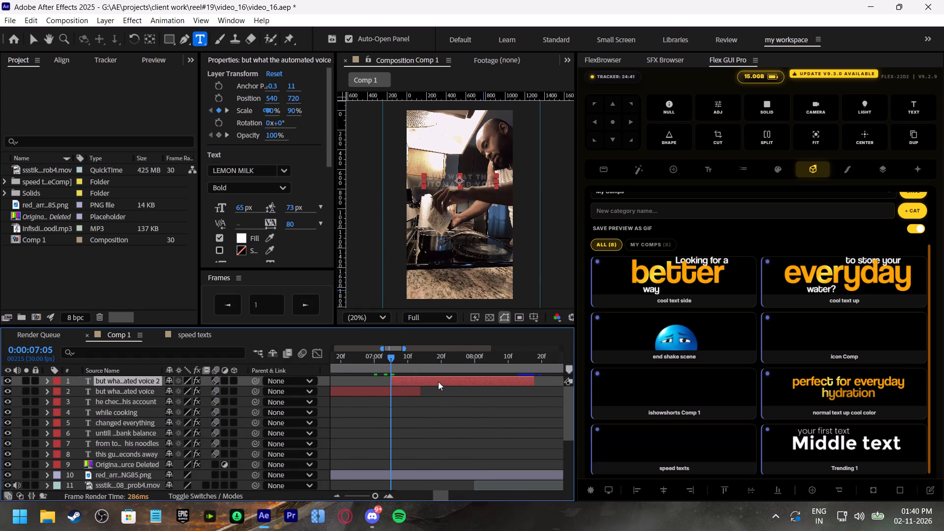
pyautogui.press('space')
pyautogui.click(403, 356)
pyautogui.press('space')
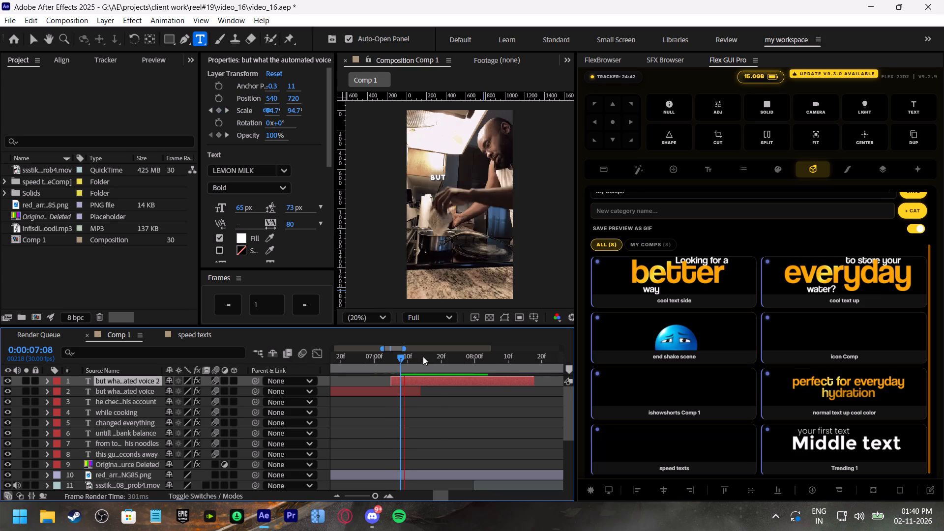
pyautogui.click(424, 357)
pyautogui.doubleClick(432, 379)
pyautogui.click(430, 361)
pyautogui.press('space')
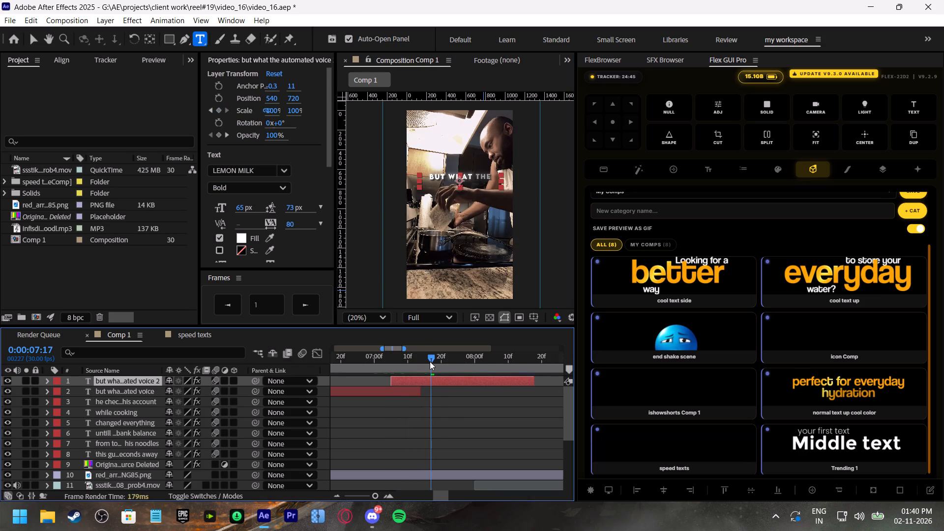
pyautogui.click(382, 361)
pyautogui.press('space')
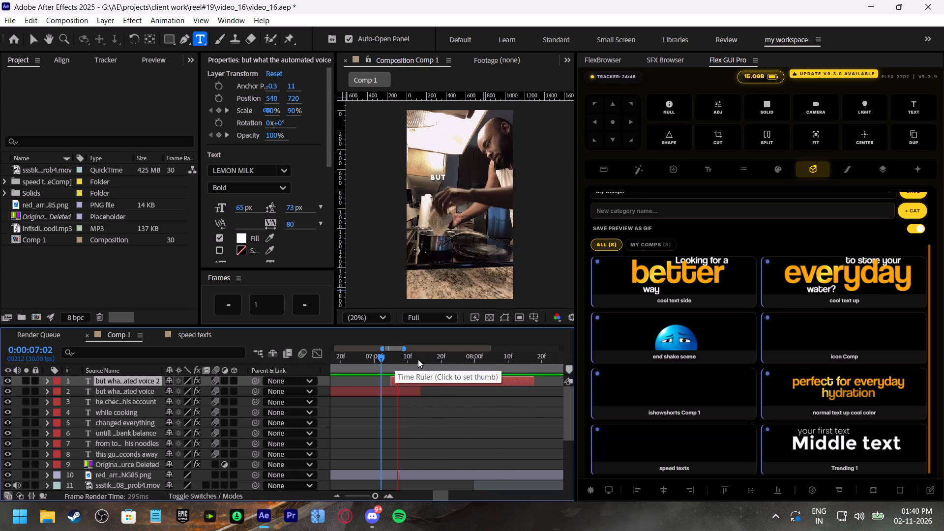
pyautogui.click(444, 358)
pyautogui.doubleClick(449, 381)
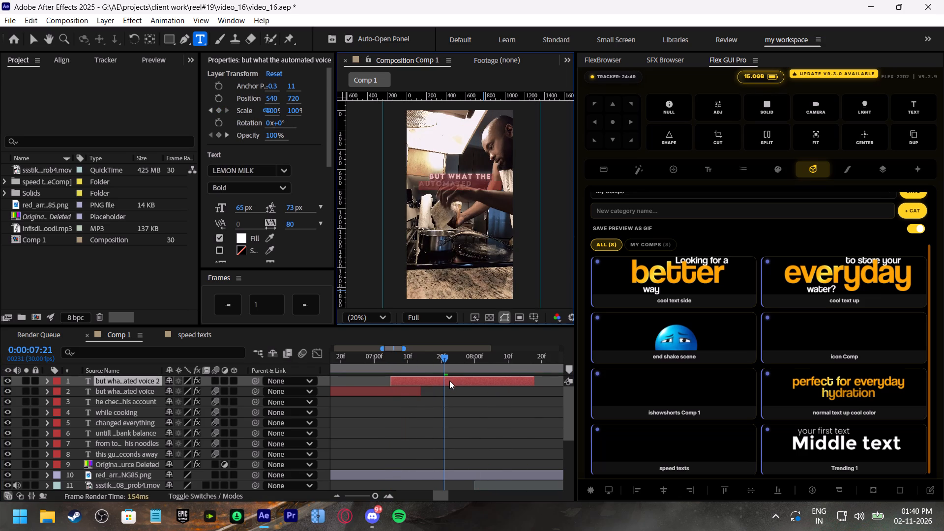
pyautogui.write('said next')
pyautogui.press('space')
pyautogui.press('Return')
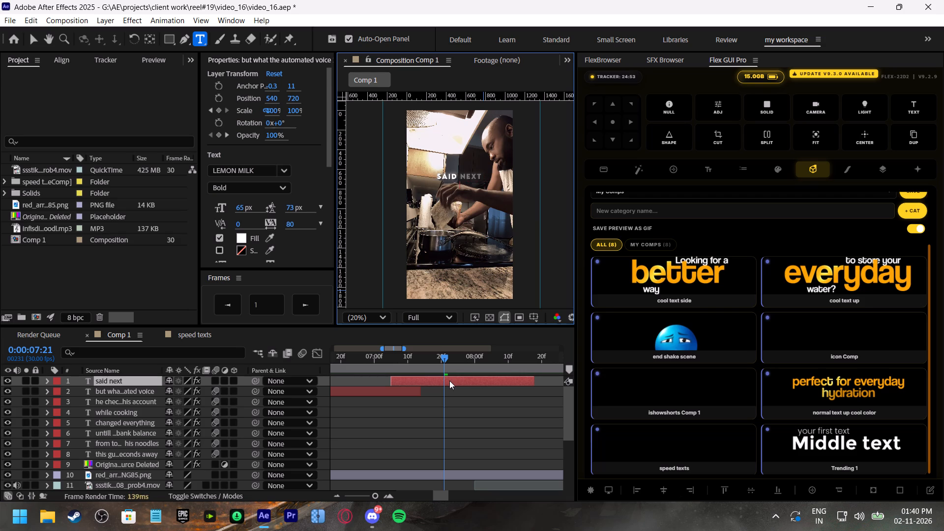
pyautogui.write('made him free')
pyautogui.press('z')
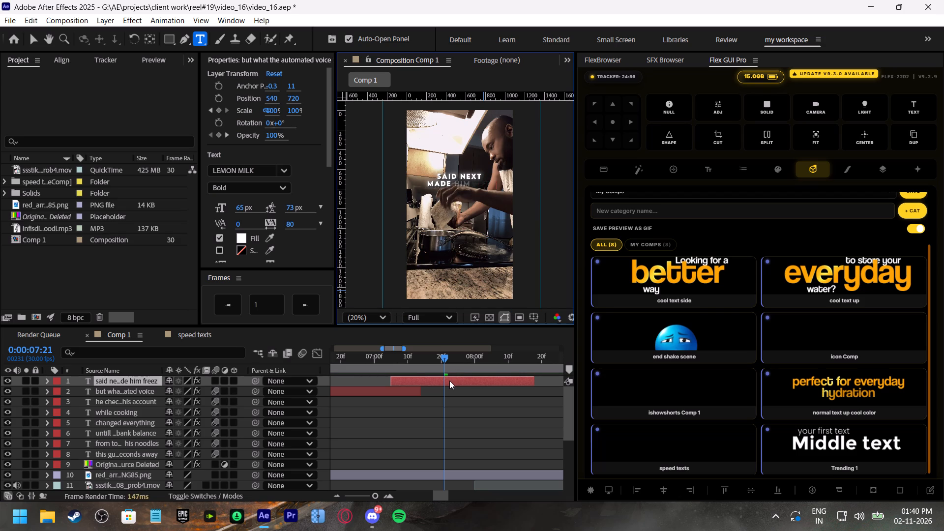
# Checking against the voiceover, move the "said next made him freez" title's ending Range Selector Start keyframe to 0:00:08:06.
pyautogui.click(373, 354)
pyautogui.press('space')
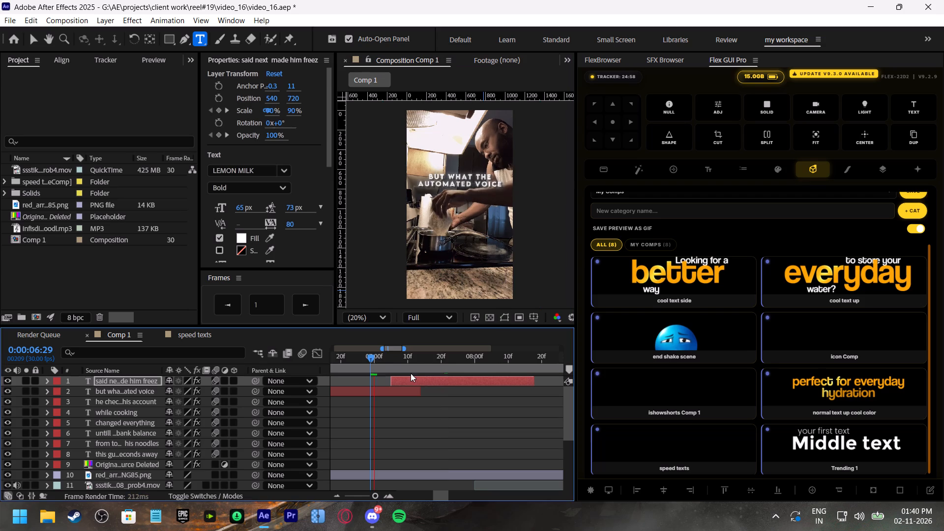
pyautogui.click(414, 356)
pyautogui.press('space')
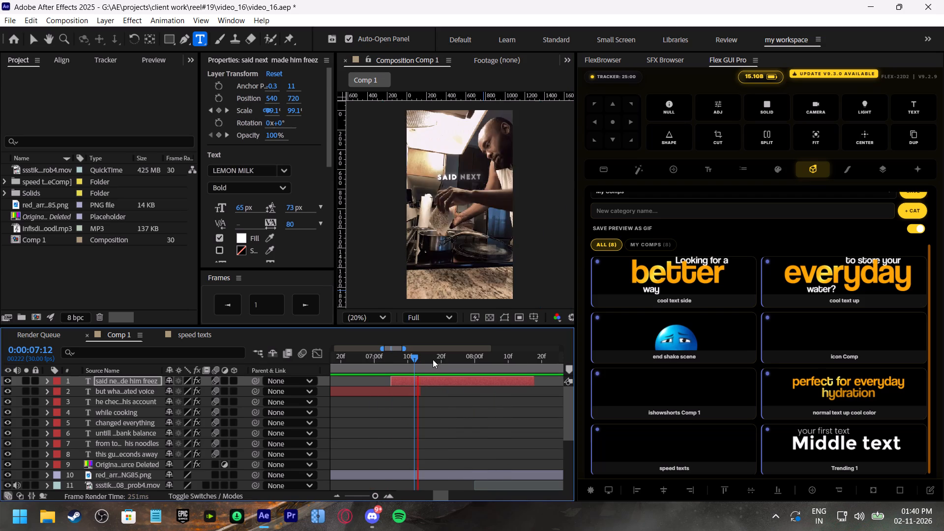
pyautogui.moveTo(500, 362); pyautogui.dragTo(509, 370)
pyautogui.click(510, 382)
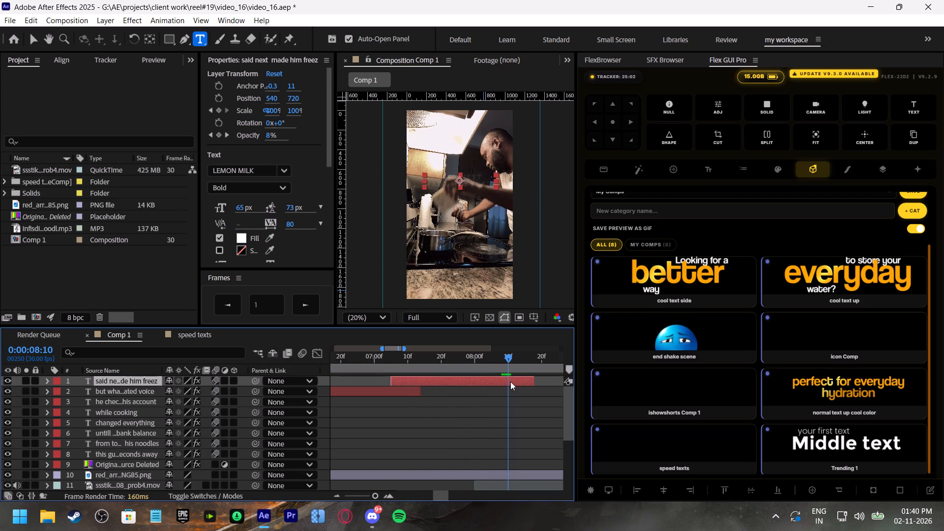
pyautogui.press('u')
pyautogui.moveTo(475, 400); pyautogui.dragTo(497, 413)
# Shift the newest title's Opacity fade-out keyframes to begin at about 0:00:08:12 and extend the layer's end to about 0:00:08:23.
pyautogui.keyDown('shift'); pyautogui.scroll(-2, 523, 421); pyautogui.keyUp('shift')
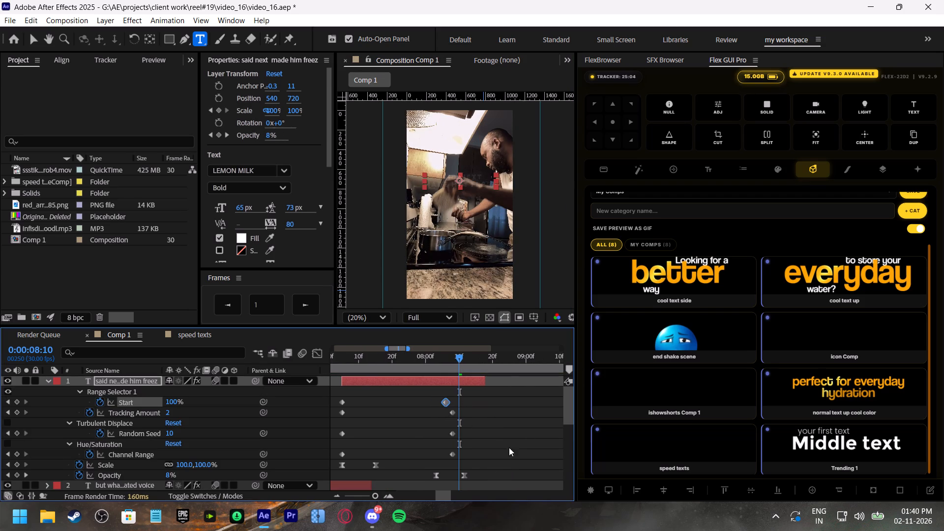
pyautogui.moveTo(481, 472); pyautogui.dragTo(416, 474)
pyautogui.moveTo(434, 475); pyautogui.dragTo(463, 480)
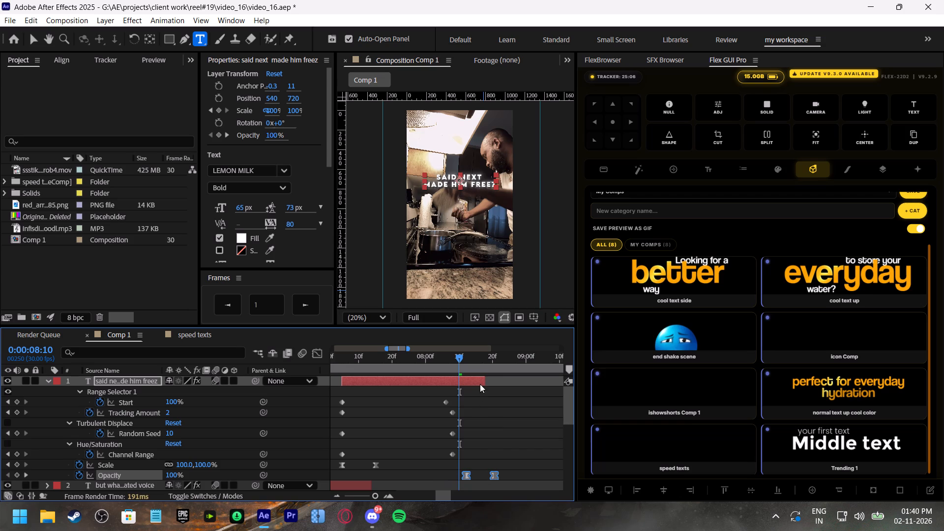
pyautogui.moveTo(486, 380); pyautogui.dragTo(502, 390)
# Play back the title's ending, duplicate the "said next made him freez" title, and slide the copy to start at about 0:00:08:17.
pyautogui.click(446, 358)
pyautogui.press('space')
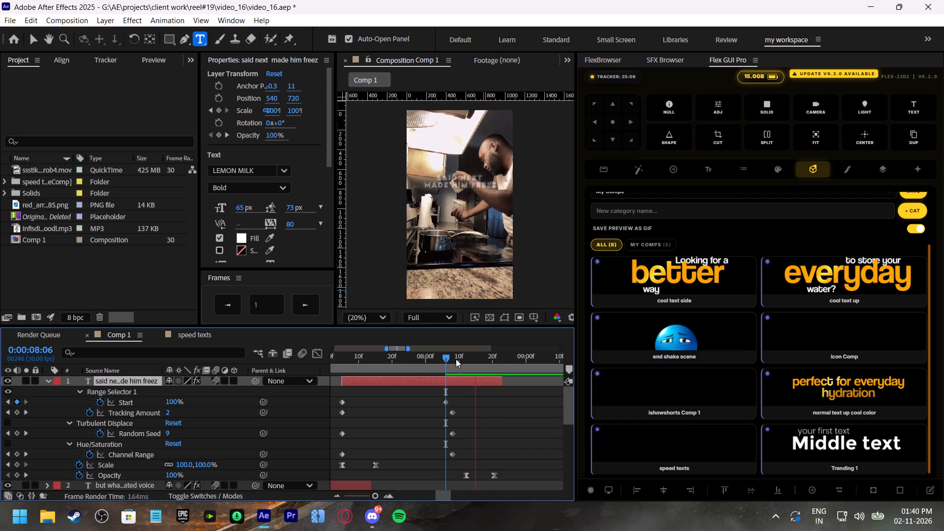
pyautogui.click(428, 355)
pyautogui.press('space')
pyautogui.moveTo(472, 358); pyautogui.dragTo(479, 365)
pyautogui.press('space')
pyautogui.click(483, 364)
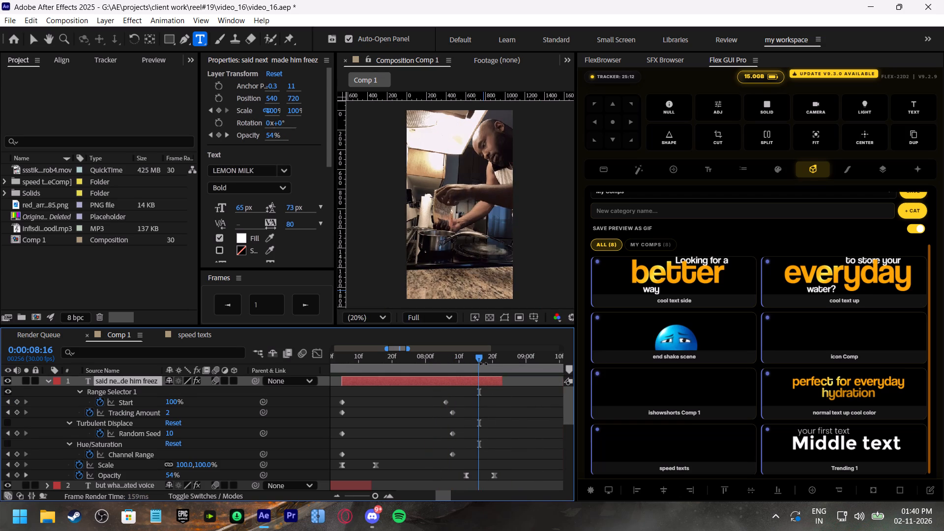
pyautogui.hotkey('ctrl', 'd')
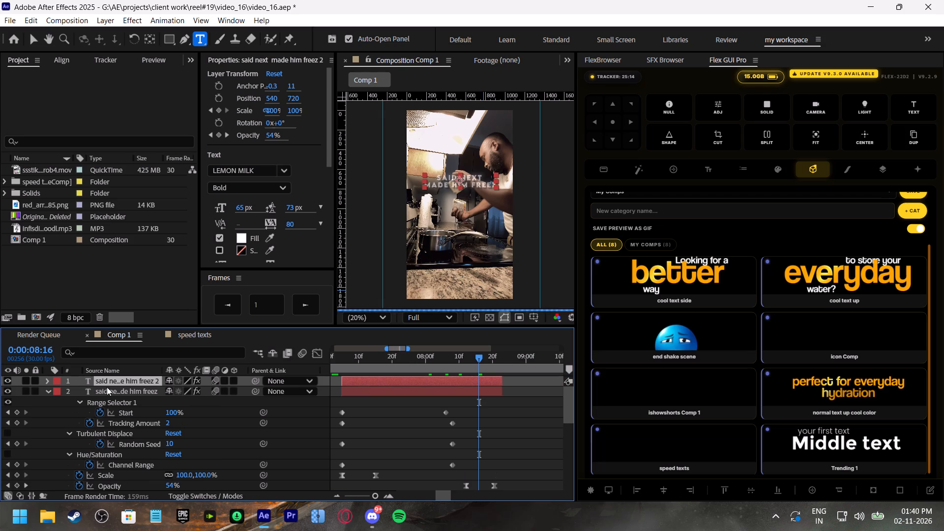
pyautogui.click(48, 392)
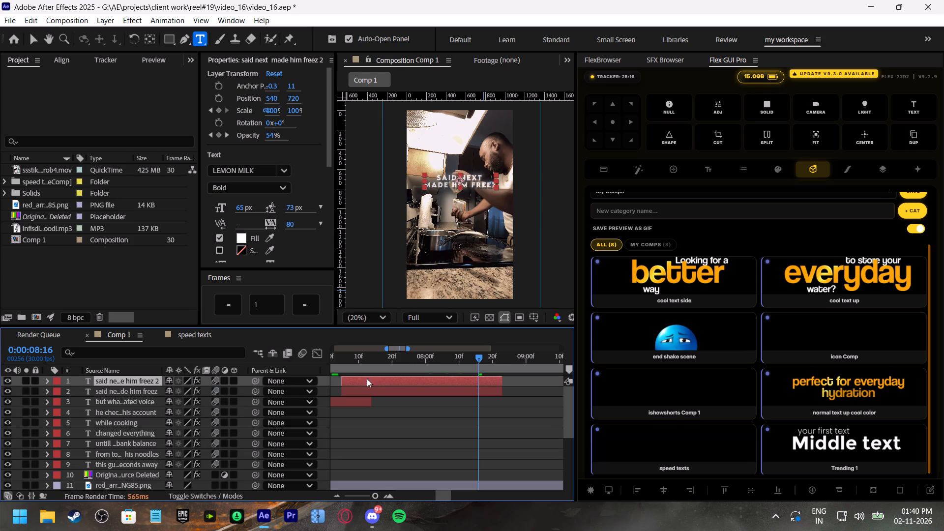
pyautogui.moveTo(347, 381); pyautogui.dragTo(483, 384)
pyautogui.keyDown('shift'); pyautogui.scroll(-3, 503, 414); pyautogui.keyUp('shift')
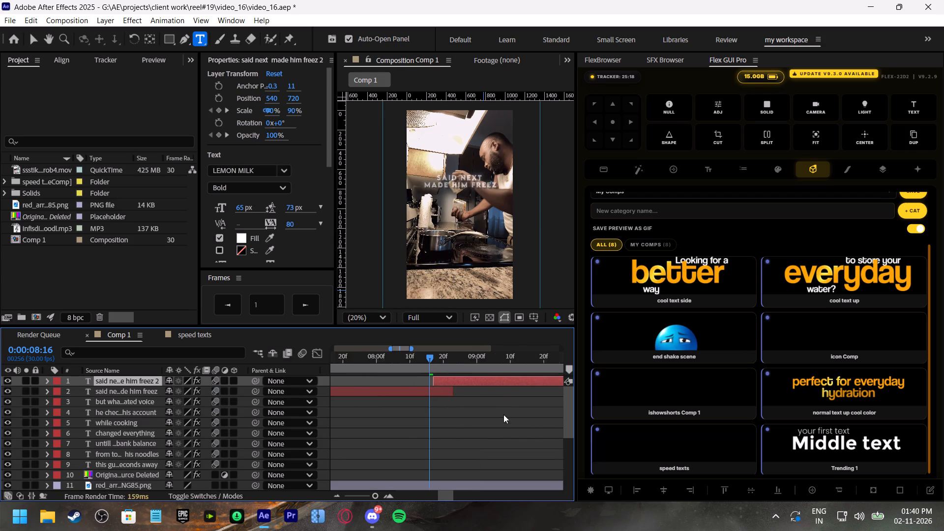
# Checking against the narration, slide the newest title copy so it starts at 0:00:08:19.
pyautogui.press('space')
pyautogui.click(404, 357)
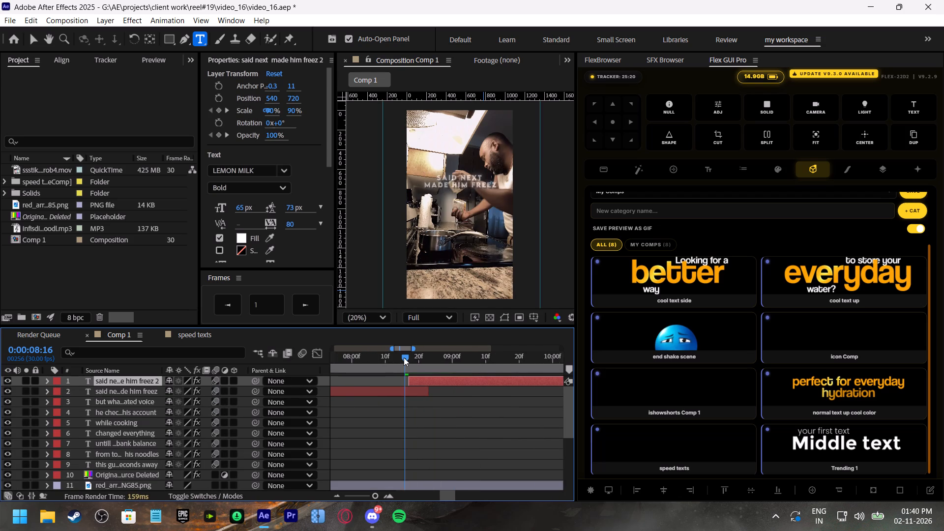
pyautogui.press('space')
pyautogui.moveTo(405, 357); pyautogui.dragTo(415, 363)
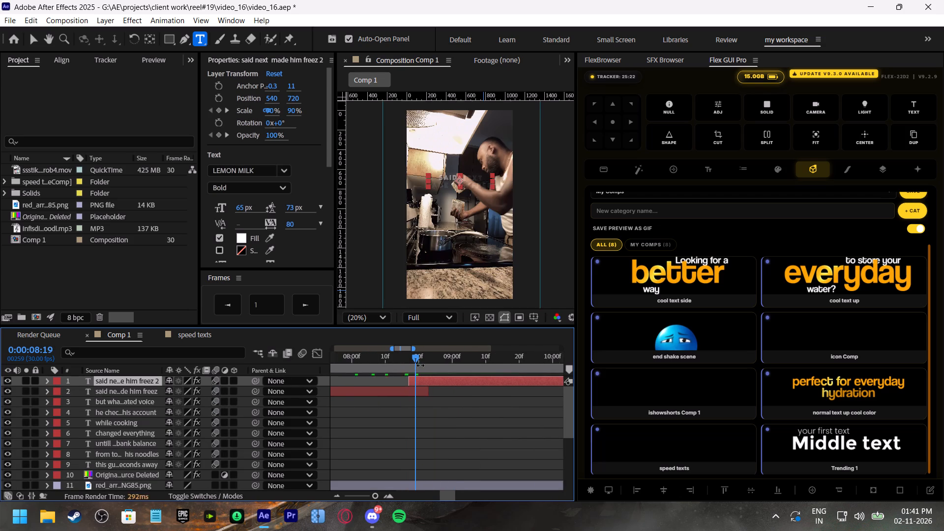
pyautogui.moveTo(430, 379); pyautogui.dragTo(435, 380)
# Listen to the narration from 0:00:08:19 and replace the newest copy's text with "you have".
pyautogui.press('space')
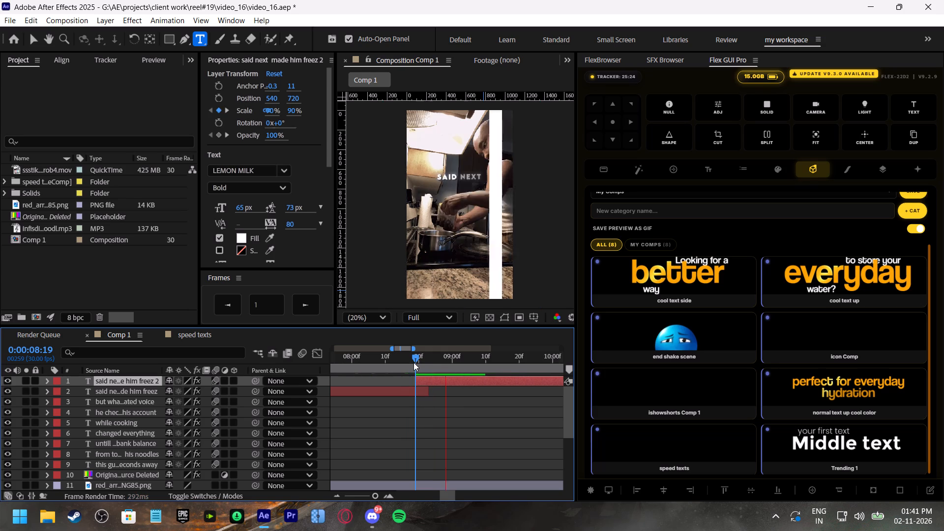
pyautogui.click(413, 362)
pyautogui.doubleClick(437, 379)
pyautogui.write('you have')
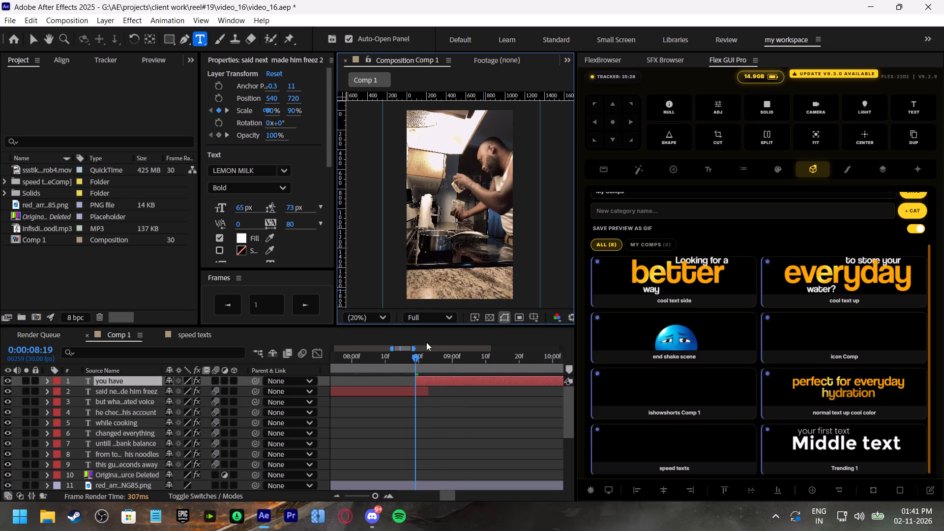
# Preview the "you have" title and move its last Range Selector Start keyframe earlier to about 0:00:08:29.
pyautogui.click(407, 354)
pyautogui.press('space')
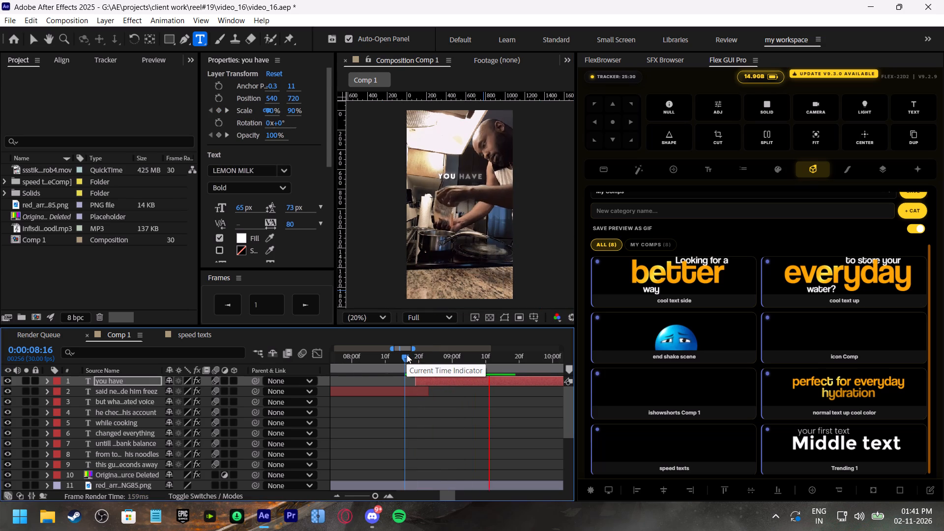
pyautogui.click(407, 354)
pyautogui.click(451, 382)
pyautogui.press('u')
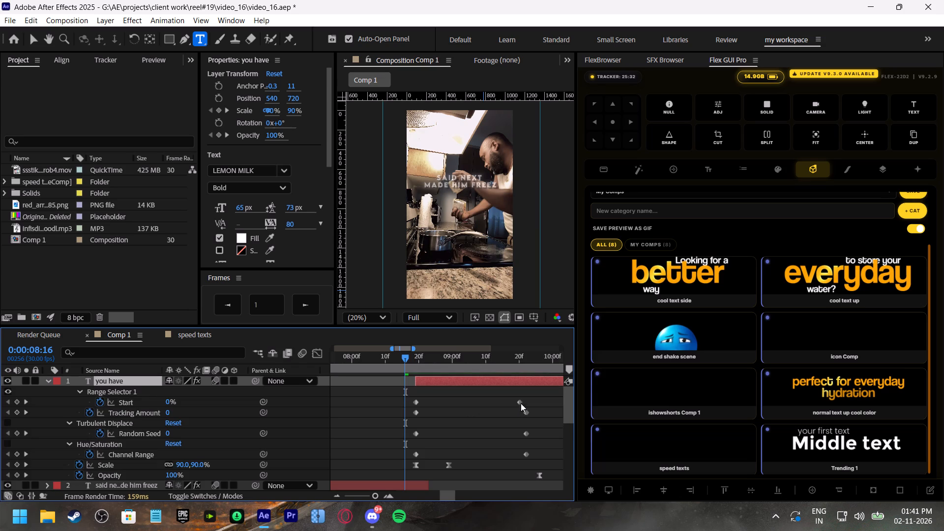
pyautogui.moveTo(521, 401); pyautogui.dragTo(450, 403)
# Play back the "you have" title from 0:00:08:16 to check its reveal against the narration, collapsing the layer's properties.
pyautogui.press('space')
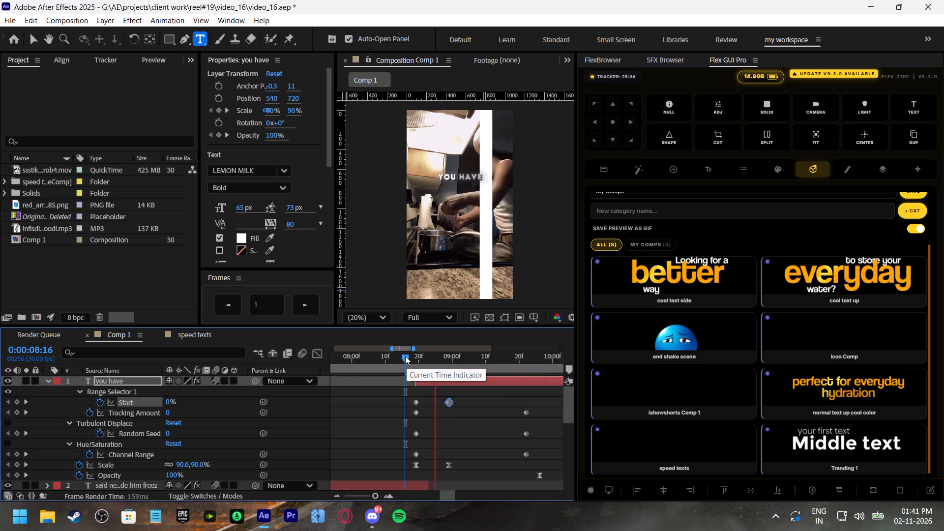
pyautogui.click(405, 356)
pyautogui.press('space')
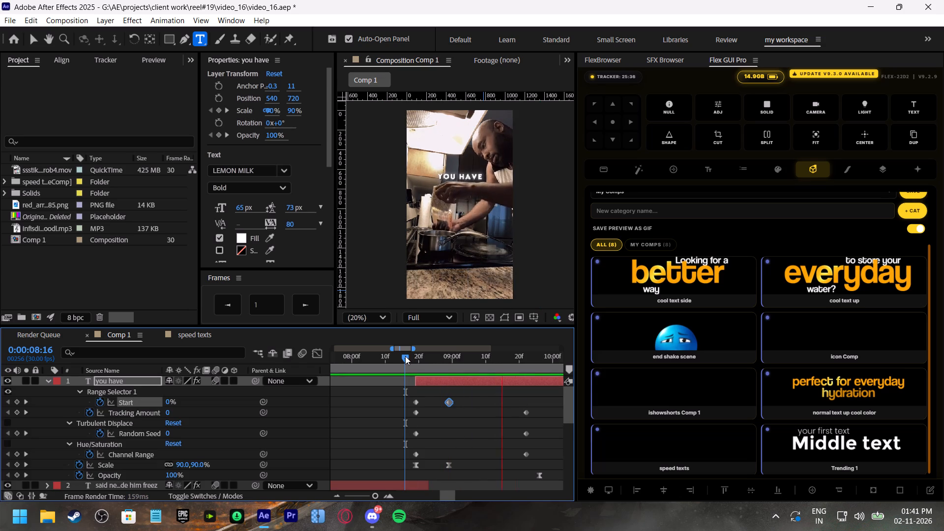
pyautogui.click(405, 356)
pyautogui.keyDown('shift'); pyautogui.scroll(-1, 448, 398); pyautogui.keyUp('shift')
pyautogui.click(47, 383)
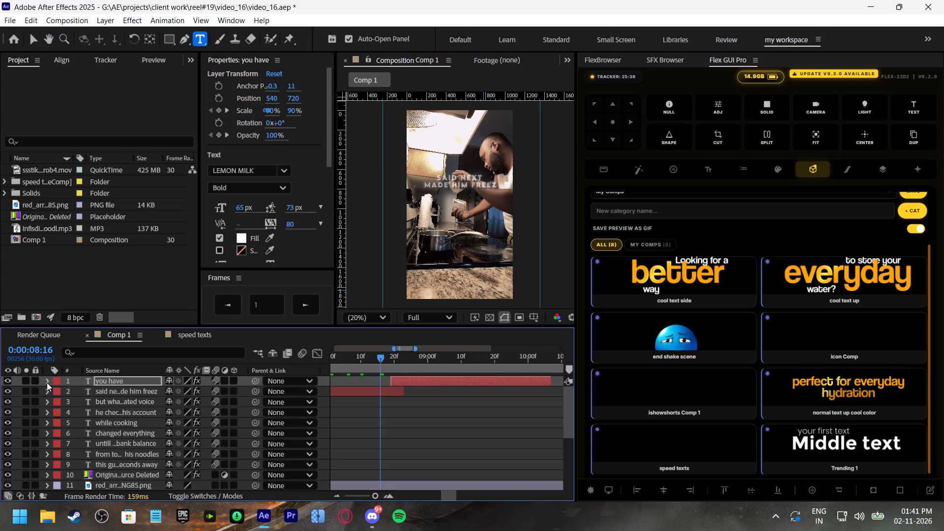
pyautogui.keyDown('shift'); pyautogui.scroll(-1, 406, 446); pyautogui.keyUp('shift')
pyautogui.press('space')
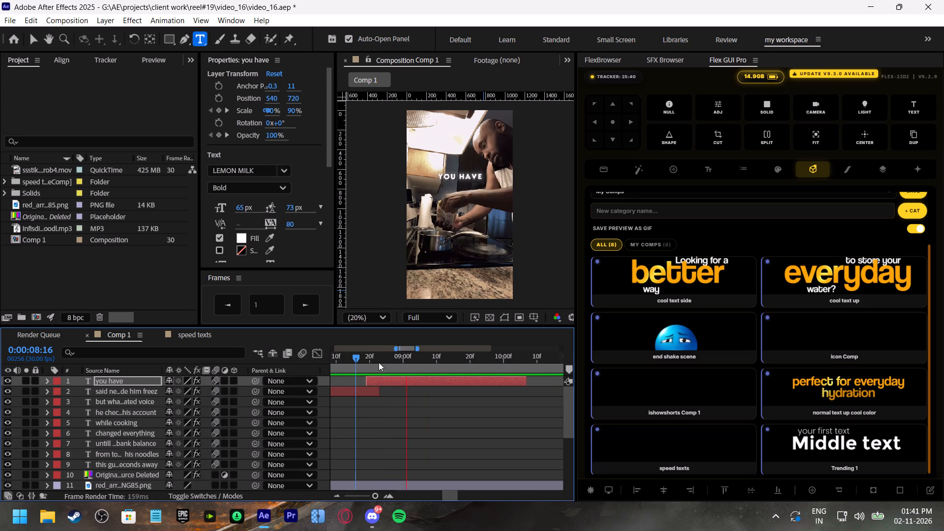
pyautogui.click(395, 360)
pyautogui.press('space')
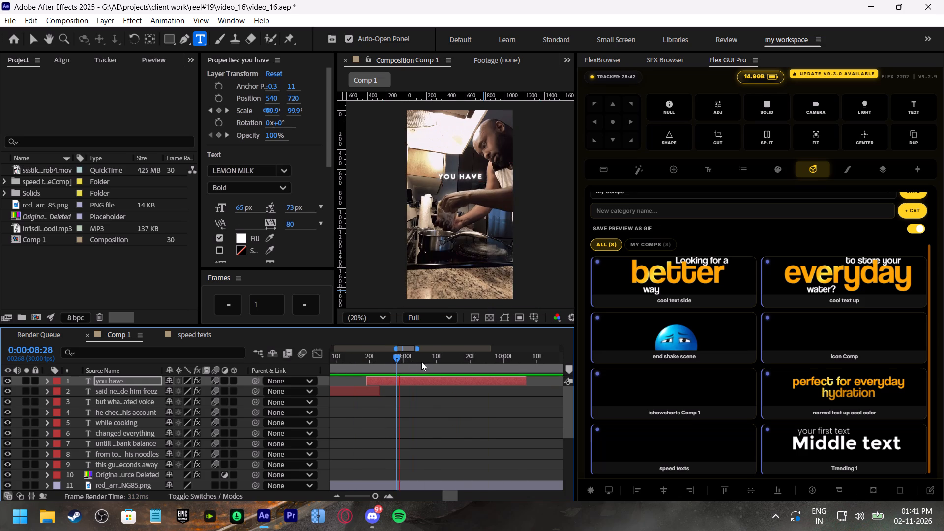
pyautogui.click(476, 361)
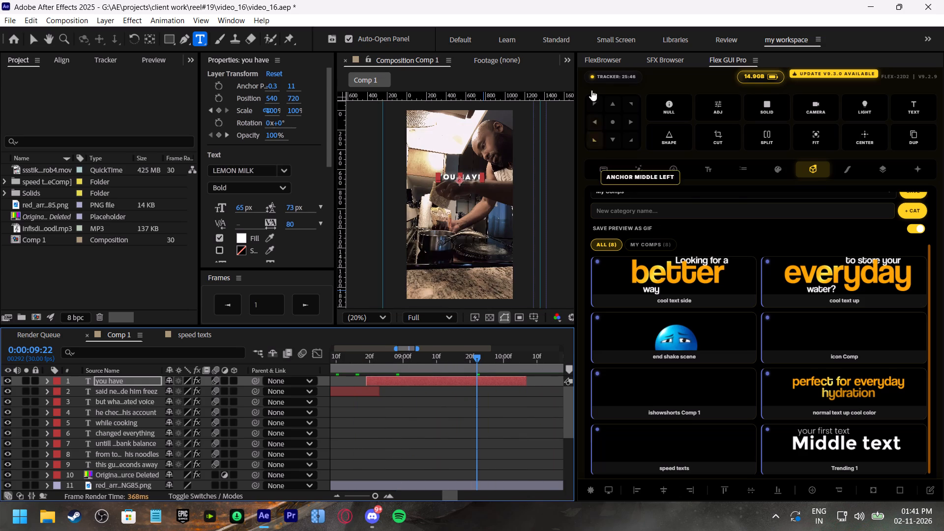
# Show FlexBrowser in place of the Flex GUI Pro tools.
pyautogui.click(599, 59)
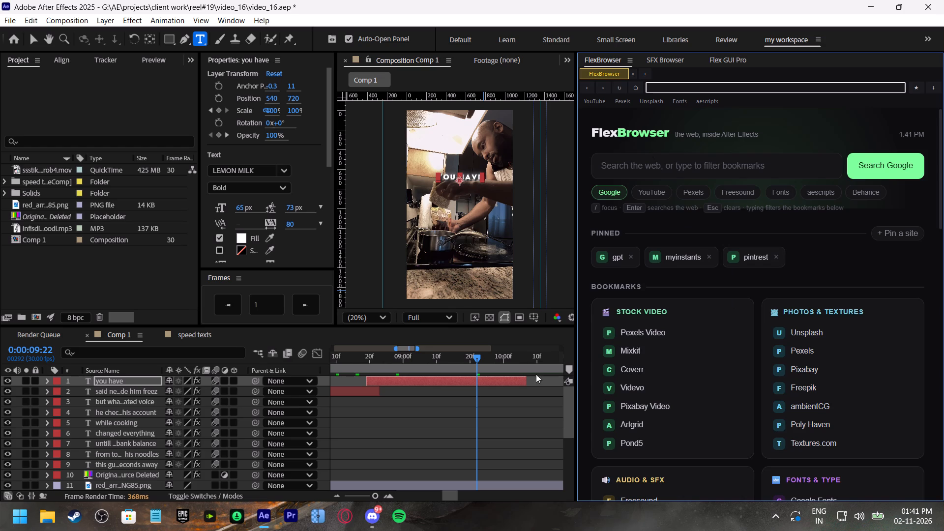
# Replay the stretch from about 0:00:08:00 to check the handover to "you have" and listen to the narration that follows.
pyautogui.click(356, 358)
pyautogui.press('space')
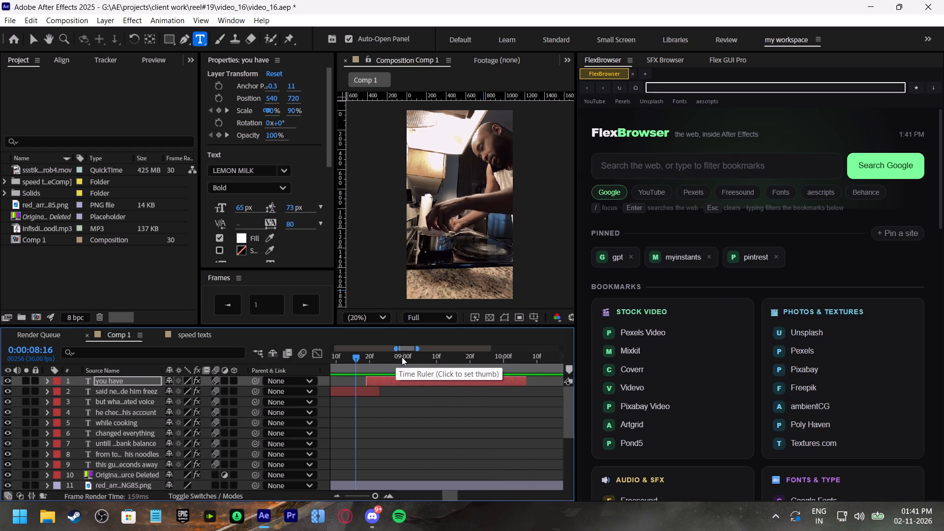
pyautogui.moveTo(402, 357); pyautogui.dragTo(360, 363)
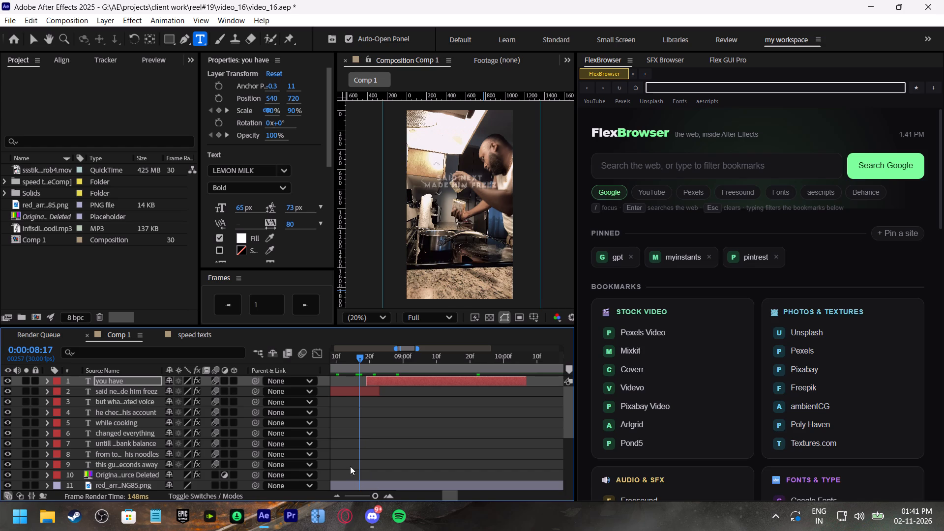
pyautogui.click(332, 363)
pyautogui.press('space')
pyautogui.click(368, 356)
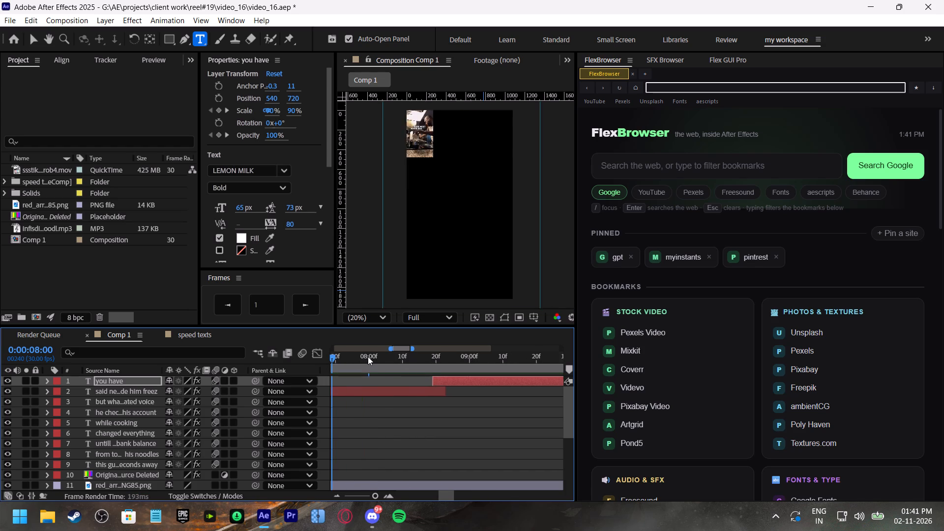
pyautogui.press('space')
pyautogui.keyDown('shift'); pyautogui.scroll(-1, 427, 408); pyautogui.keyUp('shift')
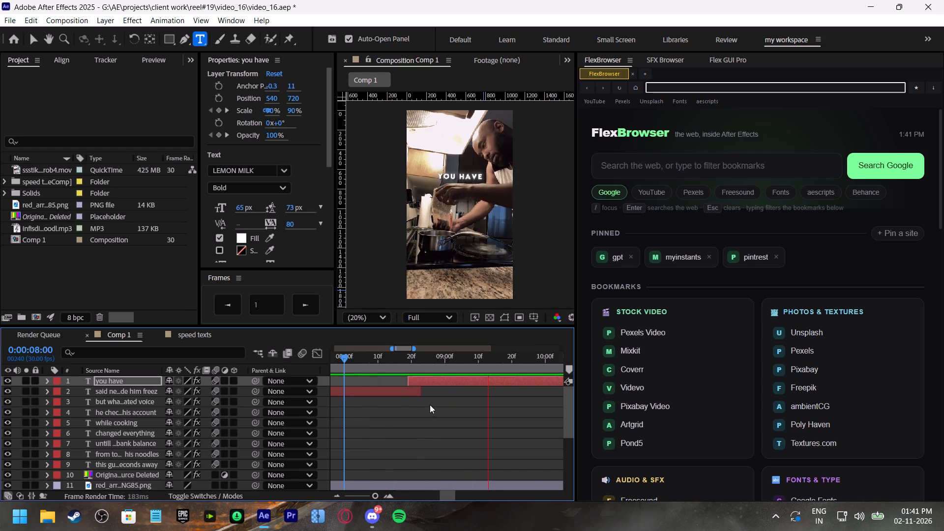
pyautogui.click(398, 356)
pyautogui.press('space')
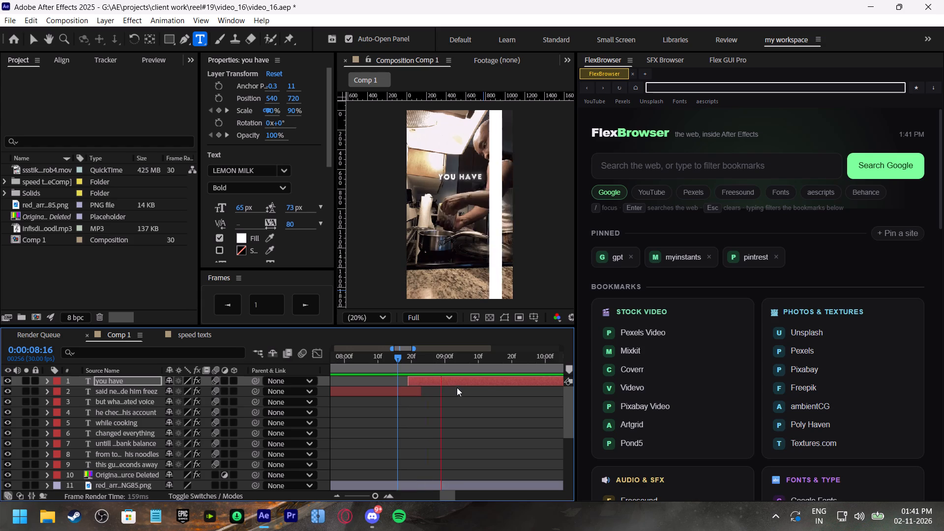
pyautogui.keyDown('shift'); pyautogui.scroll(-2, 457, 387); pyautogui.keyUp('shift')
pyautogui.keyDown('shift'); pyautogui.scroll(-3, 509, 400); pyautogui.keyUp('shift')
# Duplicate the "you have" title and slide the copy to start at about 0:00:10:07, where the original ends.
pyautogui.moveTo(448, 354); pyautogui.dragTo(462, 365)
pyautogui.press('space')
pyautogui.click(461, 356)
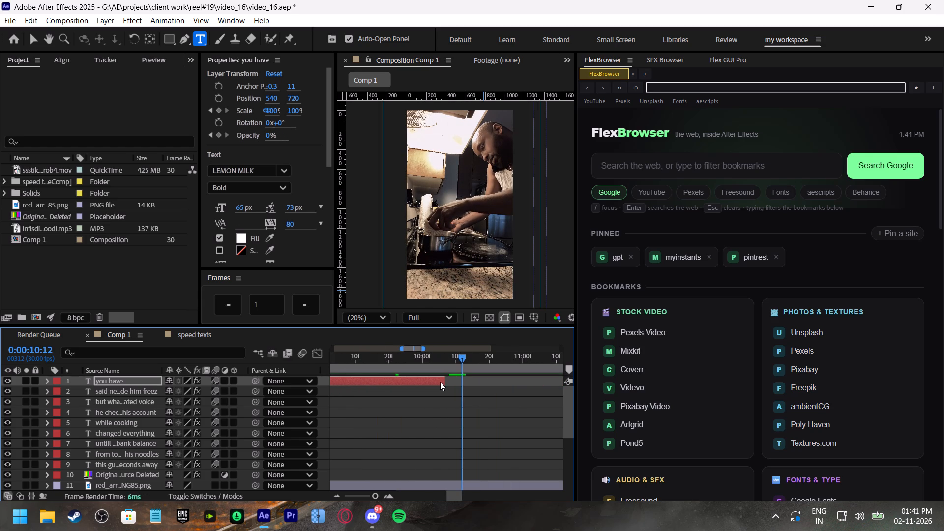
pyautogui.click(440, 382)
pyautogui.hotkey('ctrl', 'd')
pyautogui.moveTo(397, 382); pyautogui.dragTo(522, 382)
pyautogui.moveTo(448, 382); pyautogui.dragTo(483, 385)
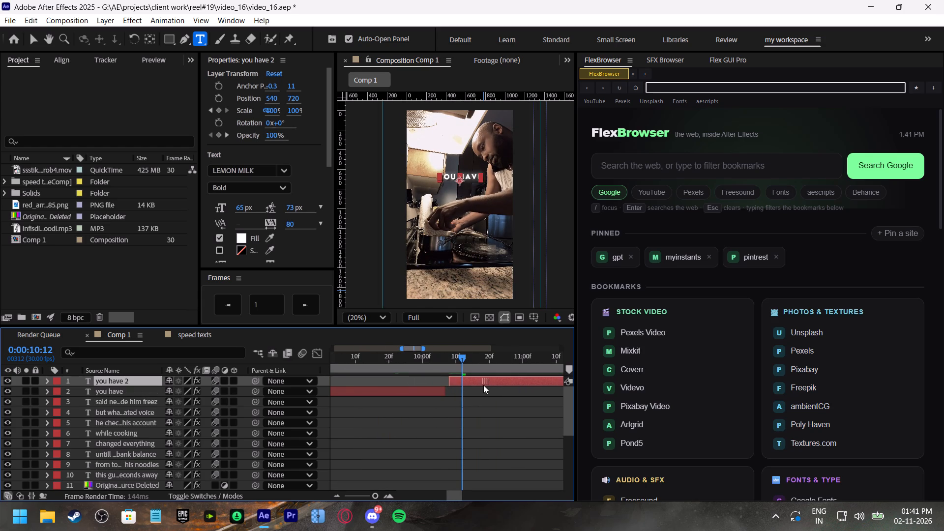
pyautogui.moveTo(483, 385); pyautogui.dragTo(479, 384)
pyautogui.keyDown('shift'); pyautogui.scroll(-2, 474, 411); pyautogui.keyUp('shift')
# Checking against the narration, slide the newest title copy so it starts at 0:00:10:13.
pyautogui.click(392, 361)
pyautogui.press('space')
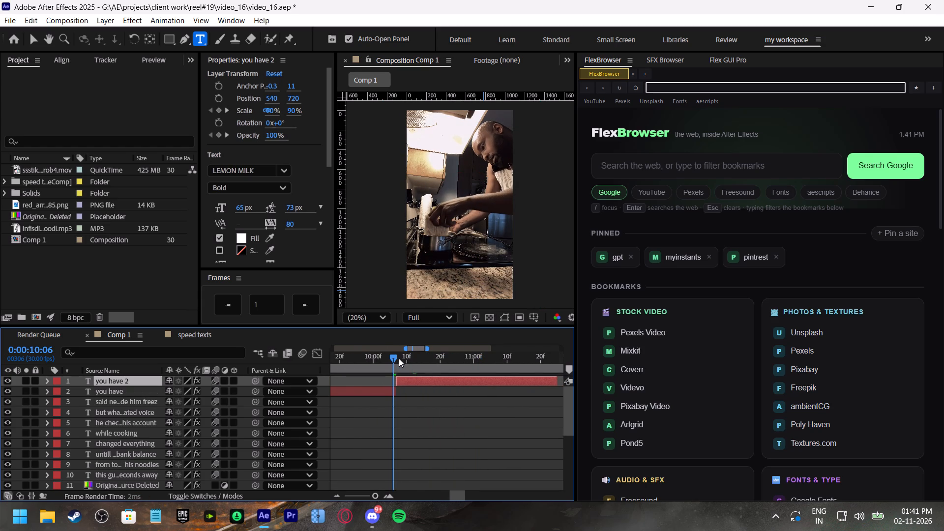
pyautogui.click(399, 358)
pyautogui.moveTo(408, 383); pyautogui.dragTo(425, 387)
pyautogui.press('space')
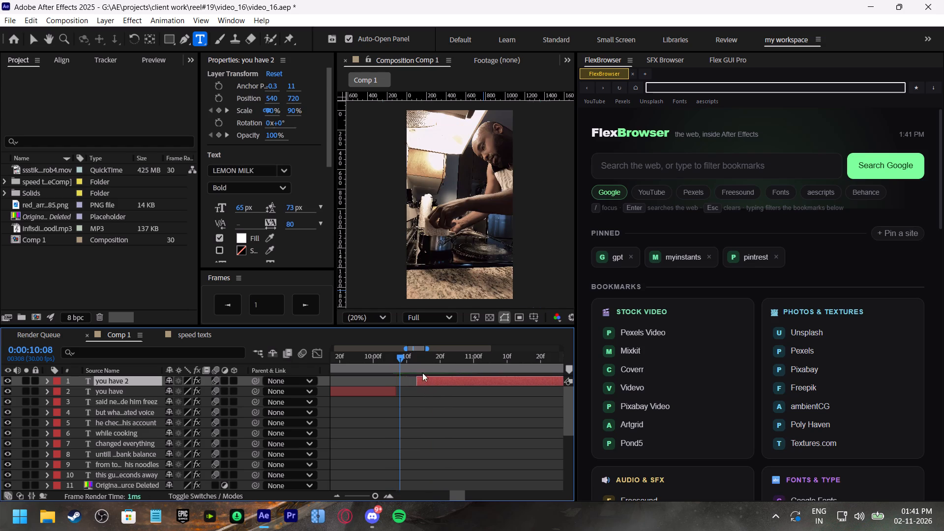
pyautogui.keyDown('shift'); pyautogui.scroll(-2, 429, 383); pyautogui.keyUp('shift')
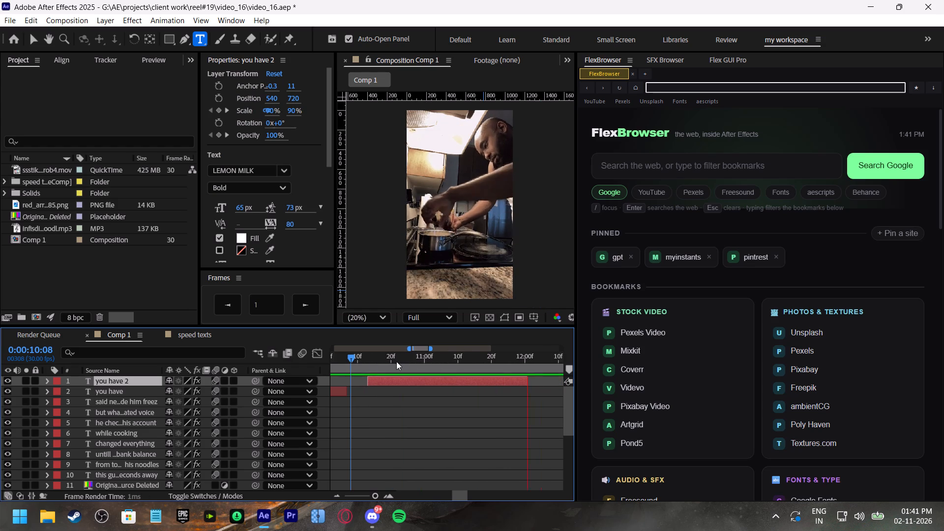
pyautogui.click(368, 360)
pyautogui.press('space')
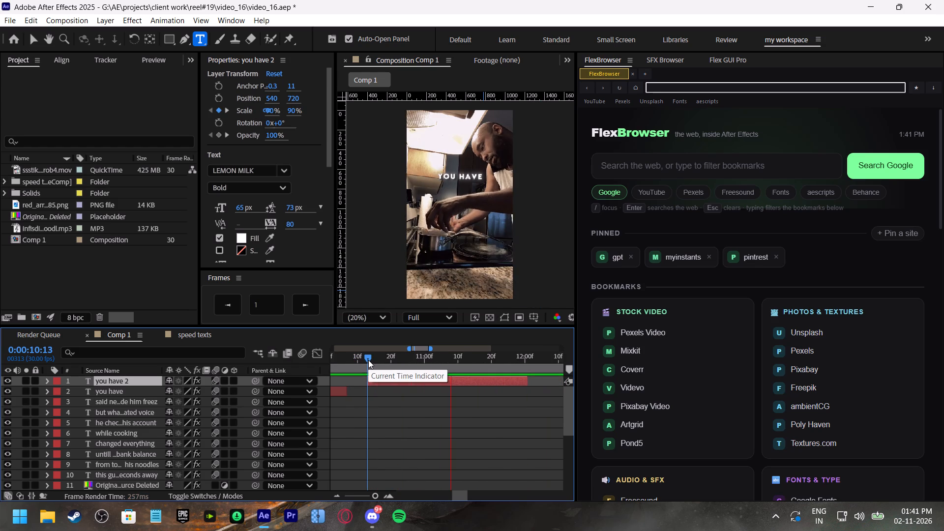
pyautogui.click(368, 360)
pyautogui.press('space')
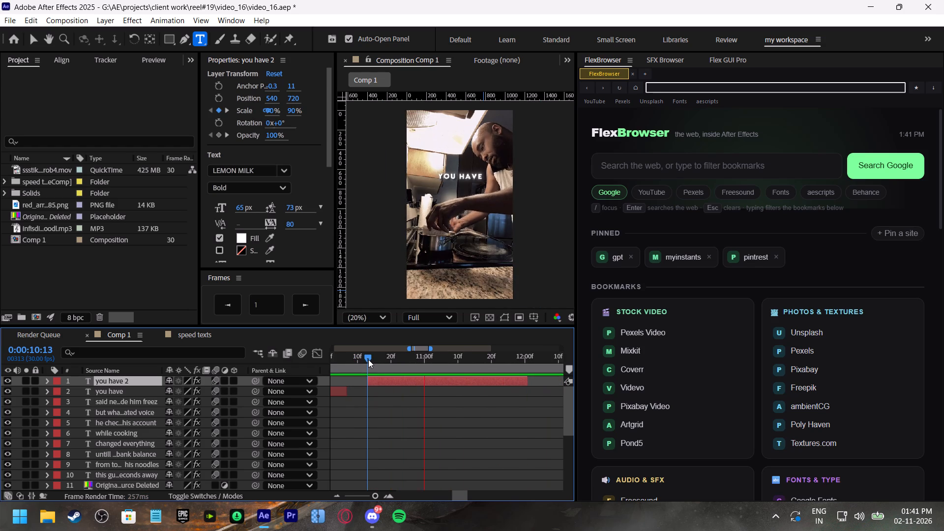
pyautogui.click(368, 359)
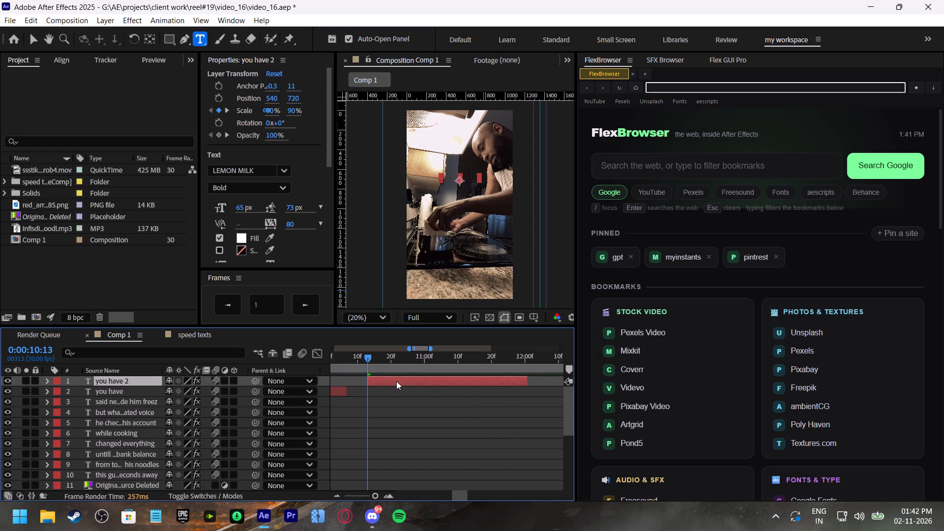
# Replace the newest title copy's text with "$200".
pyautogui.doubleClick(396, 381)
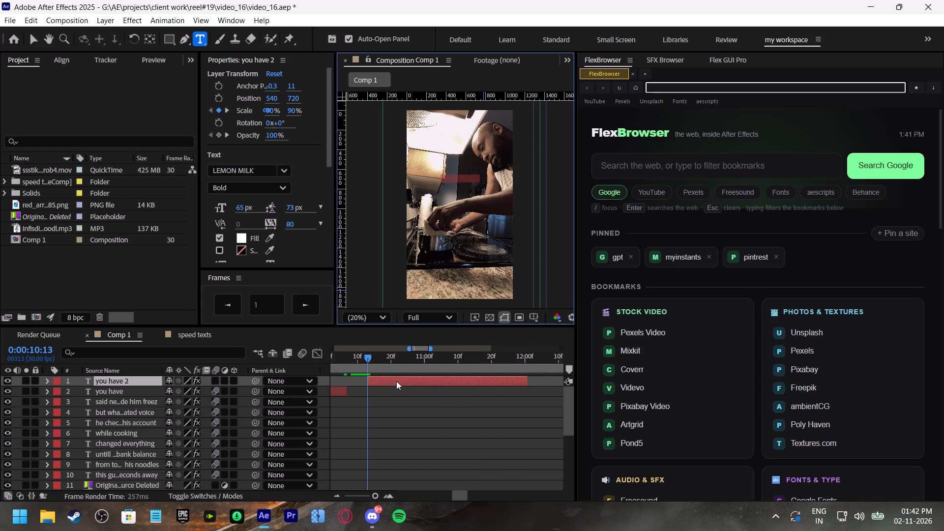
pyautogui.press('2')
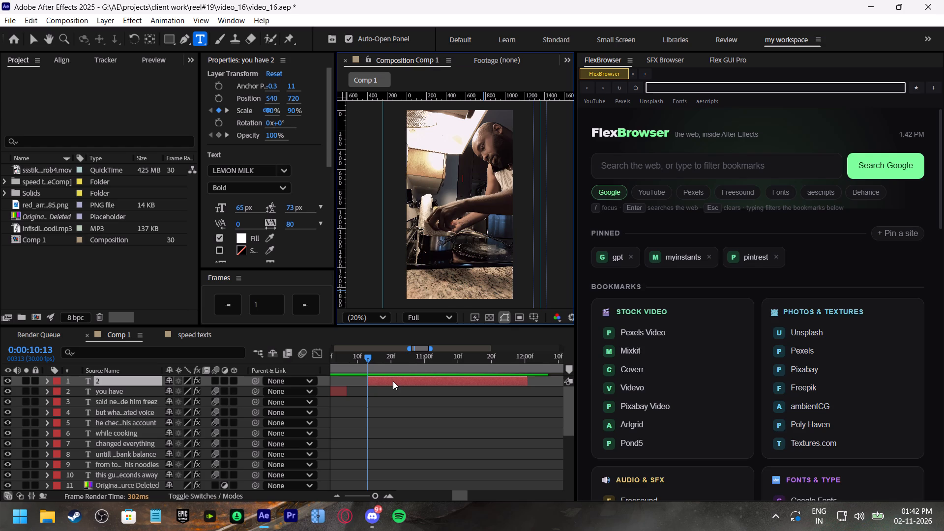
pyautogui.click(391, 394)
pyautogui.doubleClick(393, 380)
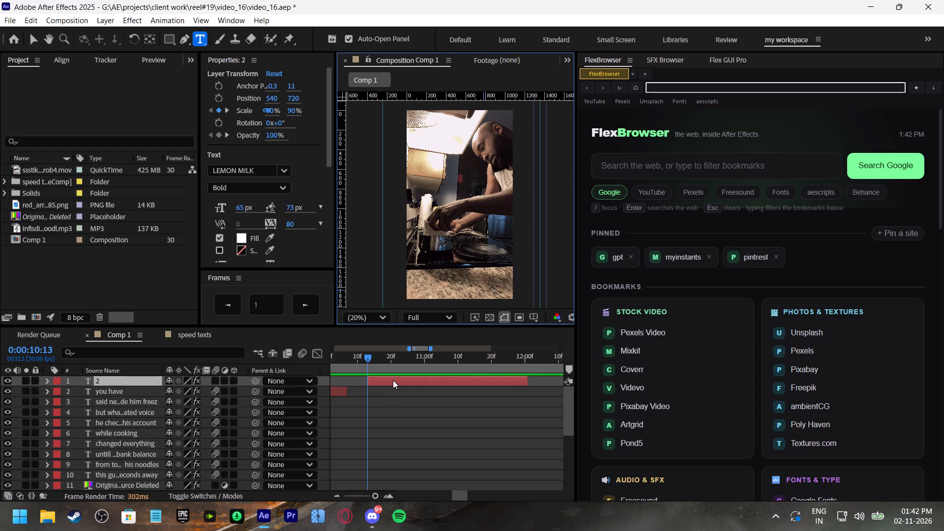
pyautogui.press('2')
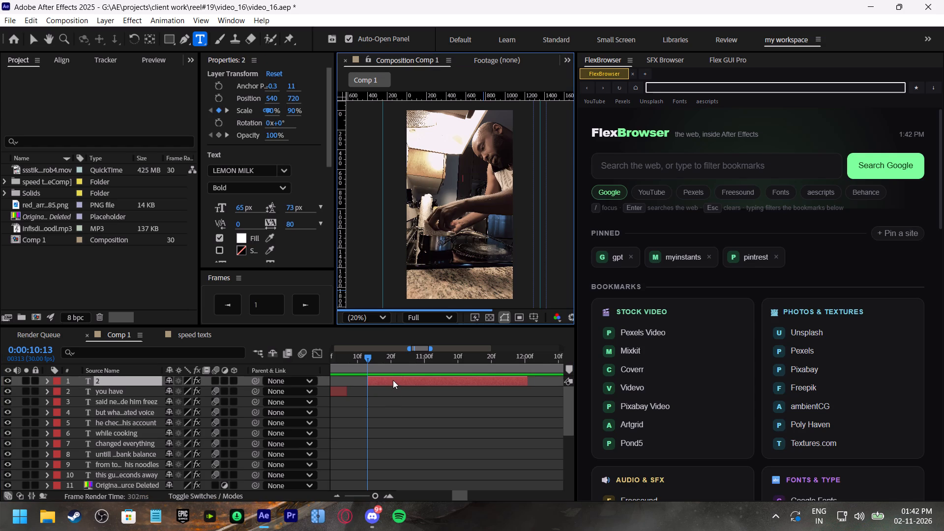
pyautogui.write('00')
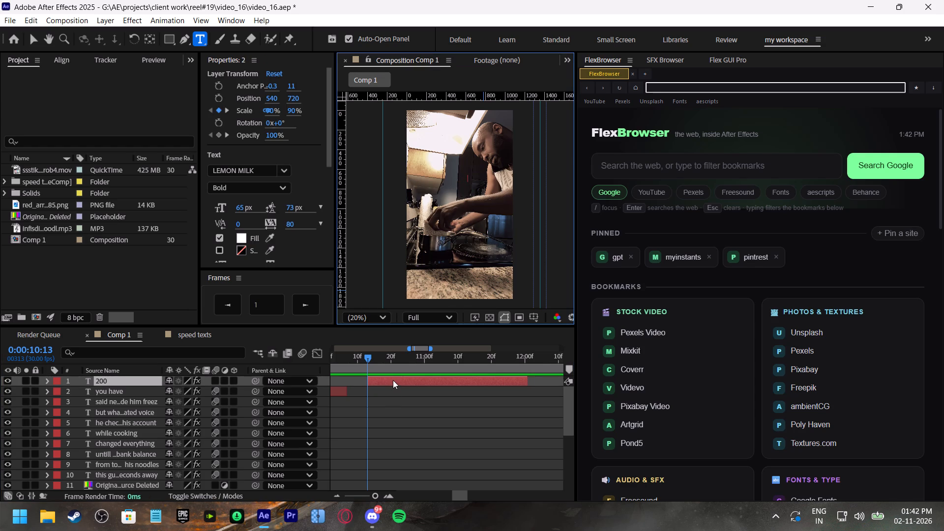
pyautogui.press('Left')
pyautogui.press('Left')
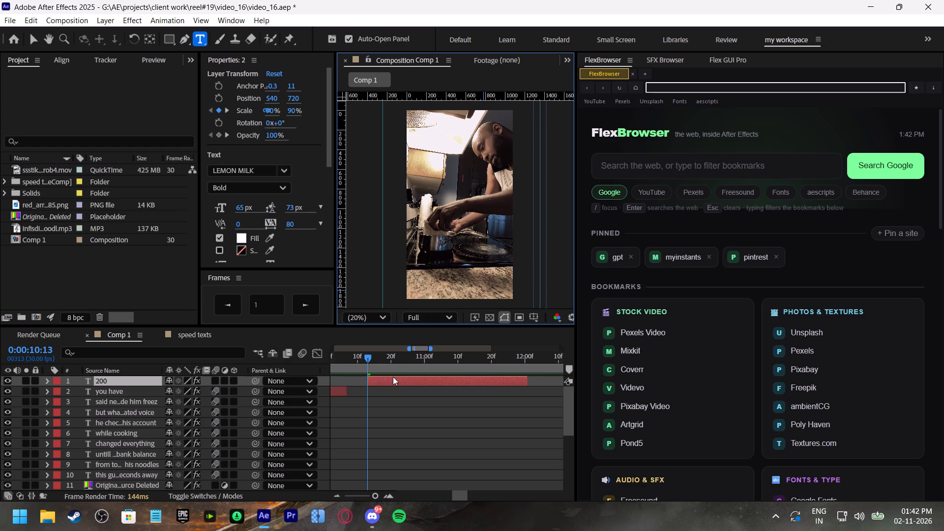
pyautogui.press('Left')
pyautogui.press('Left')
pyautogui.press('Left')
pyautogui.hotkey('shift', '$')
# Scrub through the "$200" title and replay it from about 0:00:10:08 to check its appearance against the narration.
pyautogui.moveTo(383, 363); pyautogui.dragTo(392, 367)
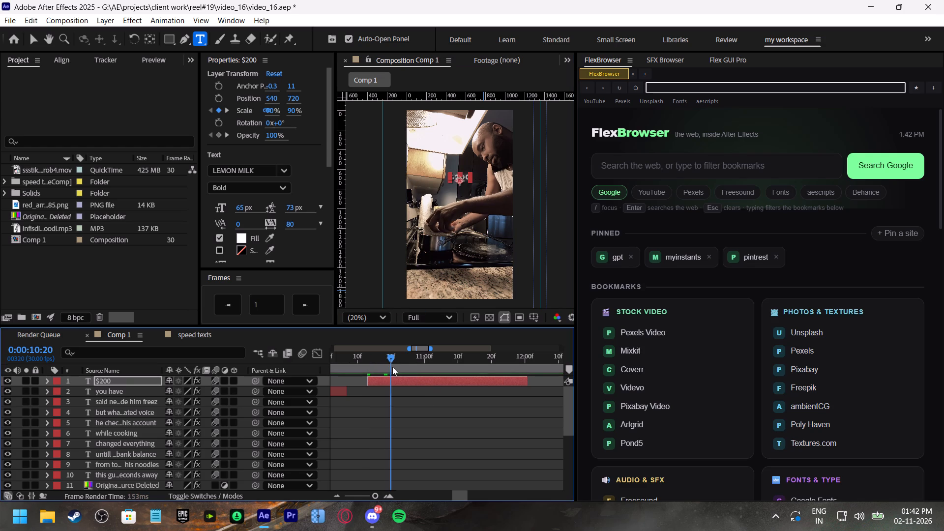
pyautogui.moveTo(392, 367); pyautogui.dragTo(404, 377)
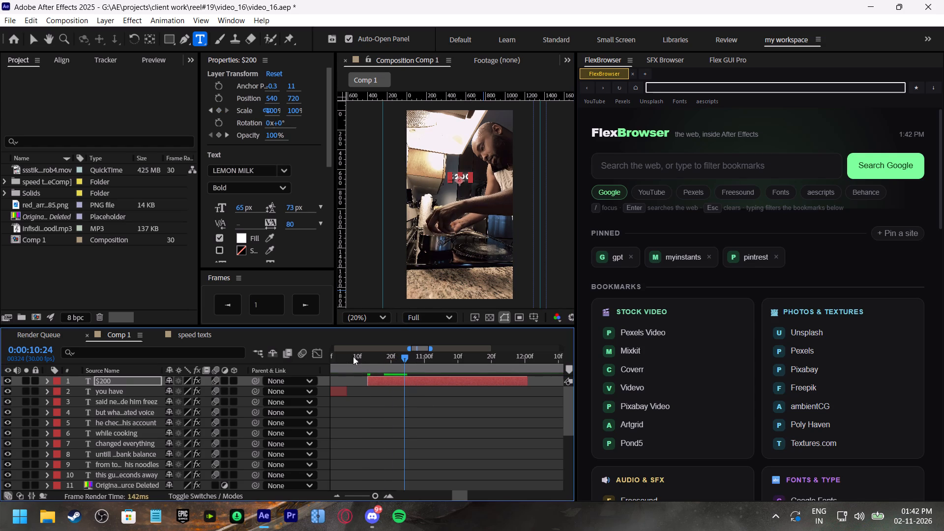
pyautogui.click(353, 356)
pyautogui.press('space')
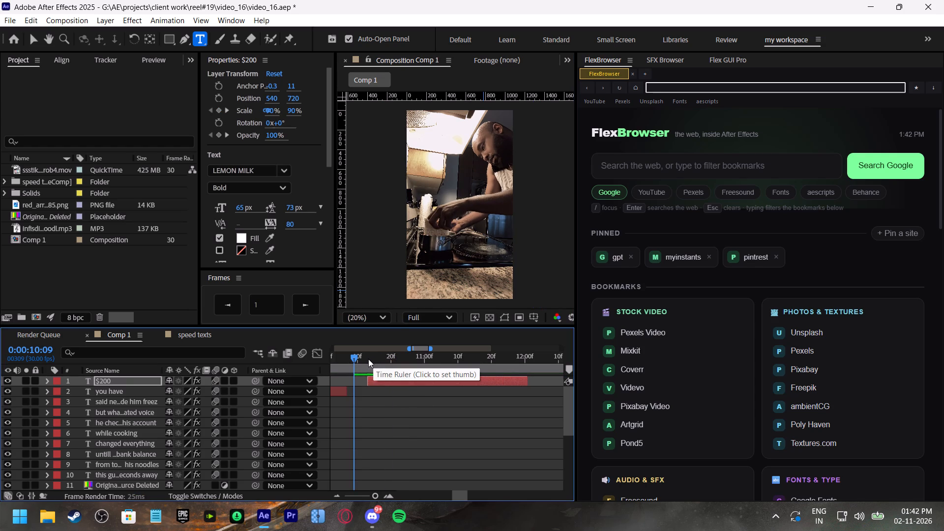
pyautogui.moveTo(360, 359); pyautogui.dragTo(350, 359)
pyautogui.press('space')
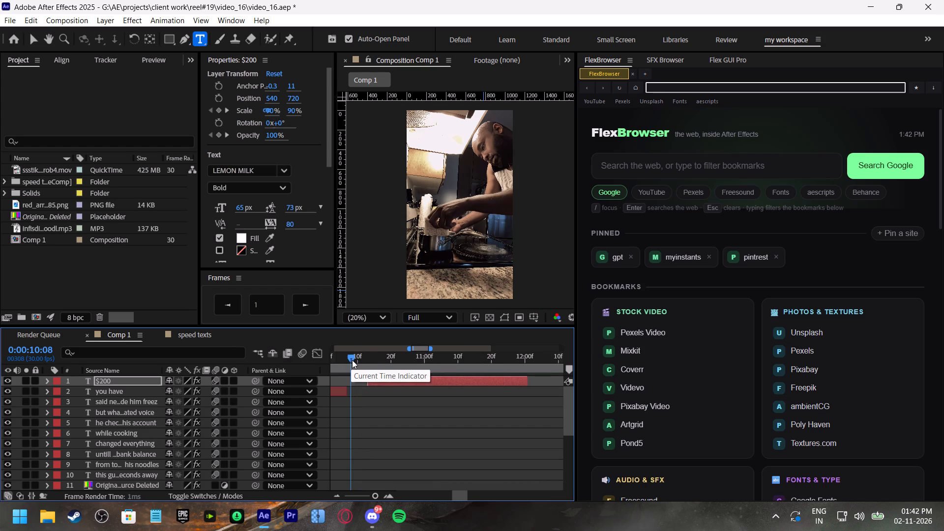
pyautogui.click(353, 360)
pyautogui.press('space')
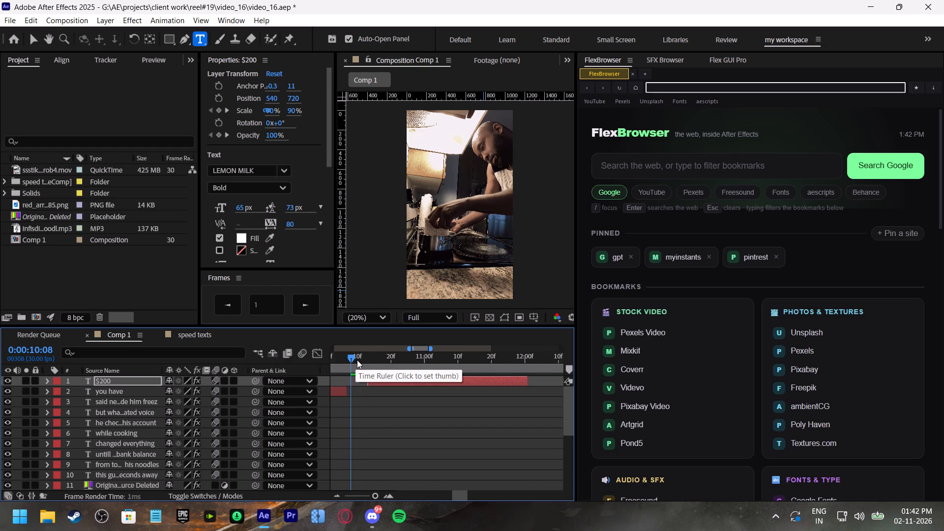
pyautogui.click(351, 360)
pyautogui.press('space')
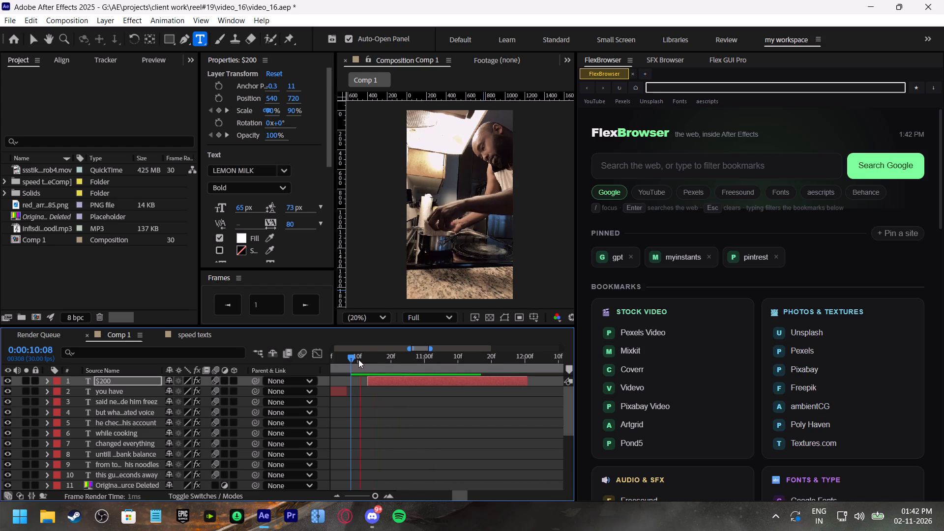
# Play the section from about 0:00:10:20 to 0:00:11:10 to check the "$200" title against the narration.
pyautogui.click(389, 360)
pyautogui.press('space')
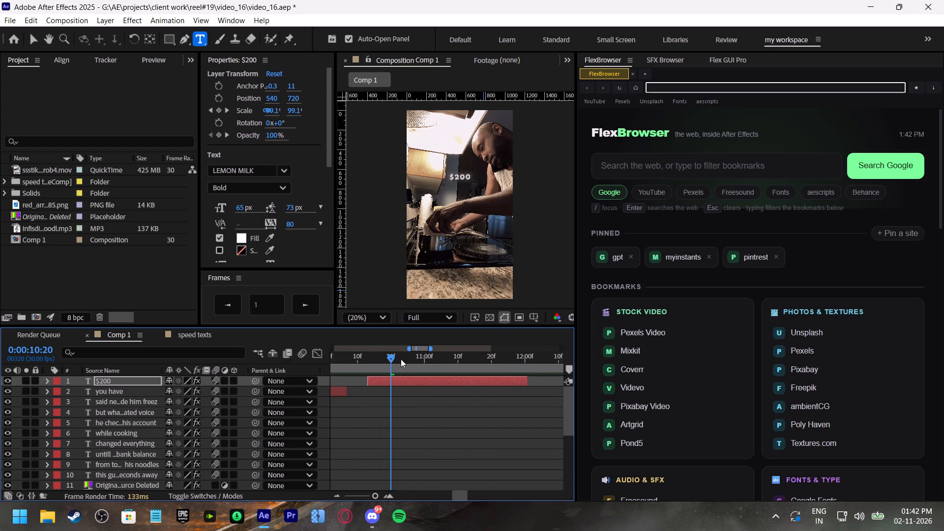
pyautogui.click(454, 362)
pyautogui.press('space')
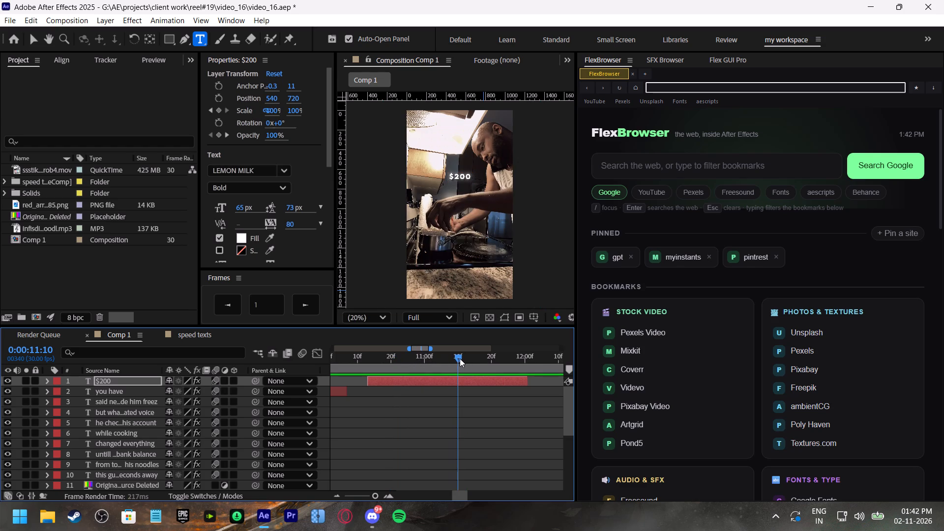
pyautogui.press('space')
pyautogui.click(460, 358)
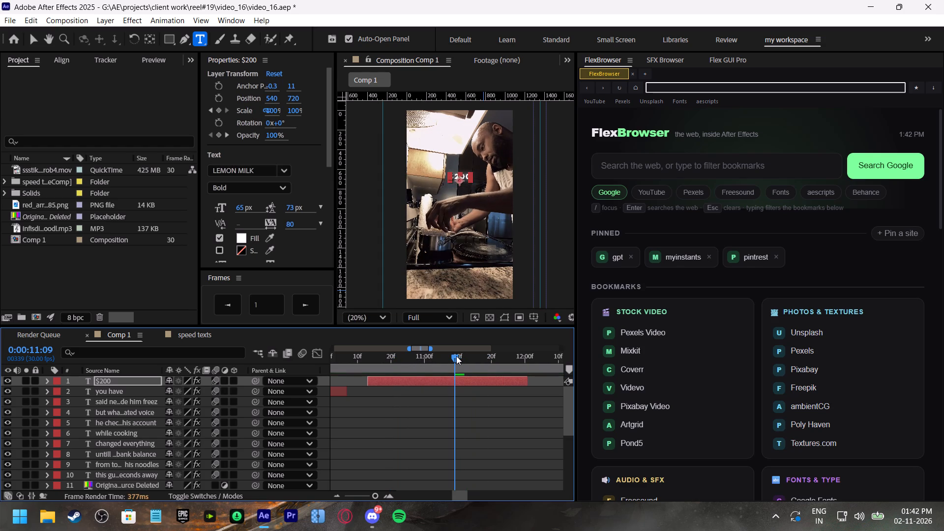
pyautogui.press('space')
pyautogui.click(456, 356)
# Duplicate the "$200" title layer twice.
pyautogui.click(423, 380)
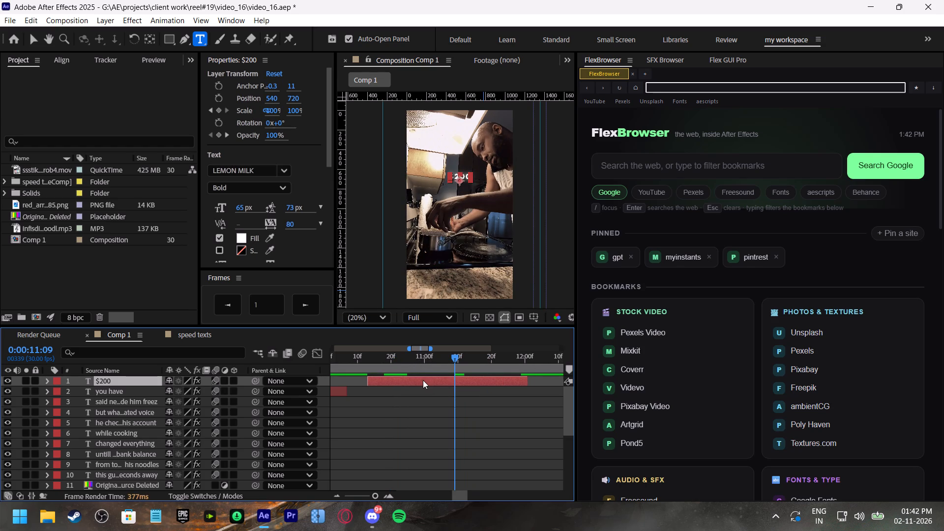
pyautogui.hotkey('ctrl', 'd')
pyautogui.hotkey('ctrl', 'd')
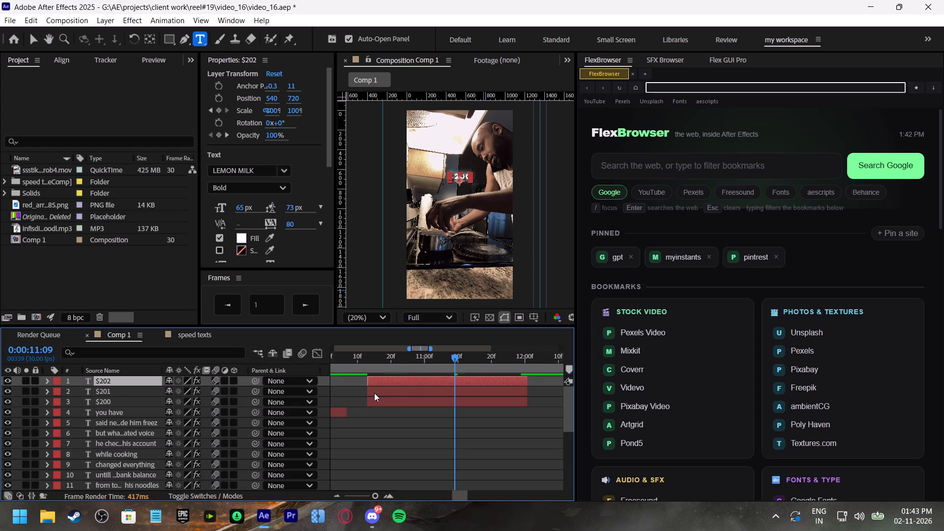
pyautogui.click(408, 410)
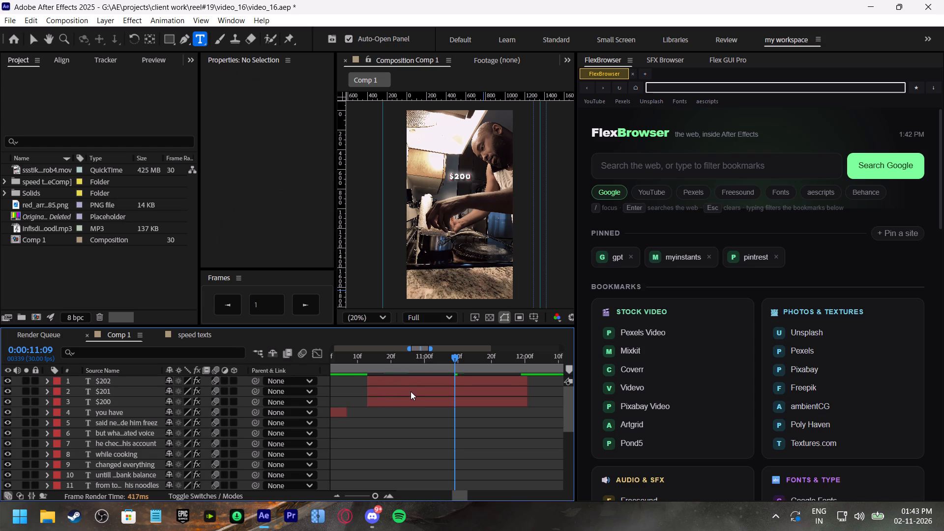
# Change the text of the first "$200" copy, on layer 2, to "$244".
pyautogui.click(448, 401)
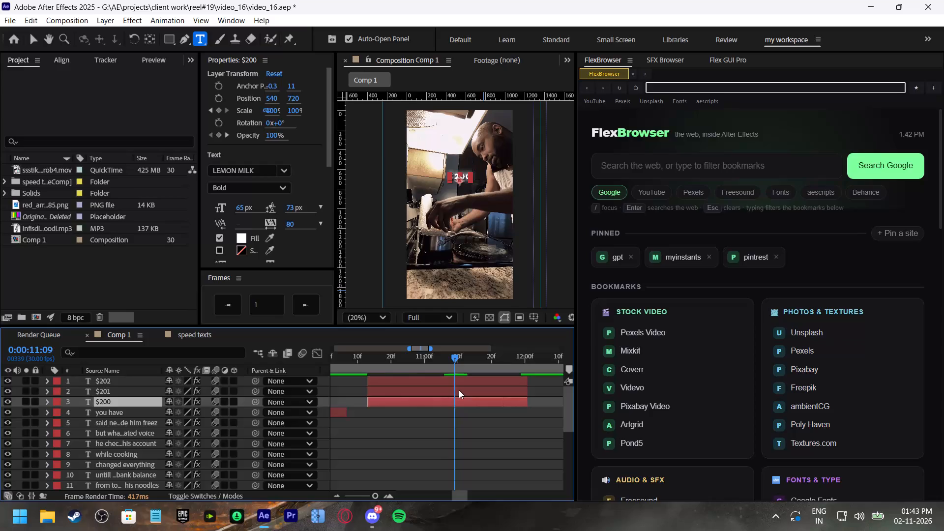
pyautogui.click(459, 390)
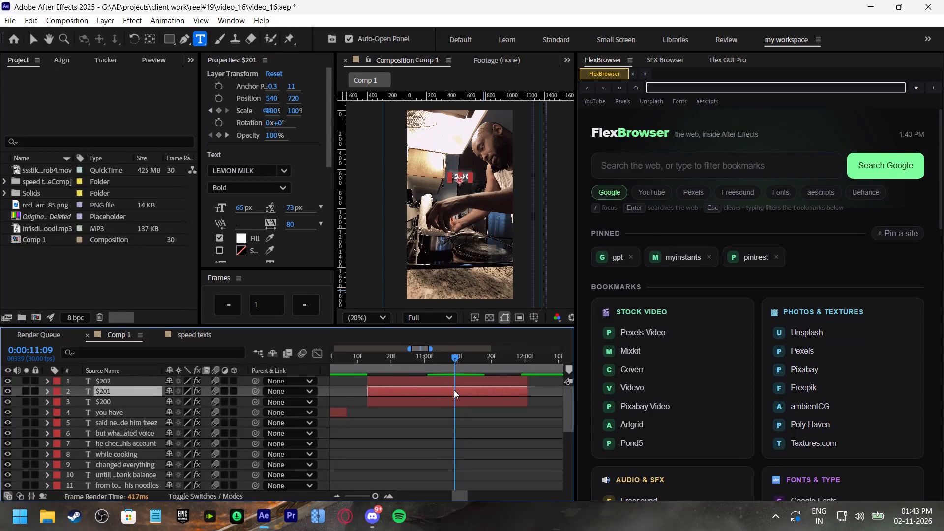
pyautogui.doubleClick(454, 390)
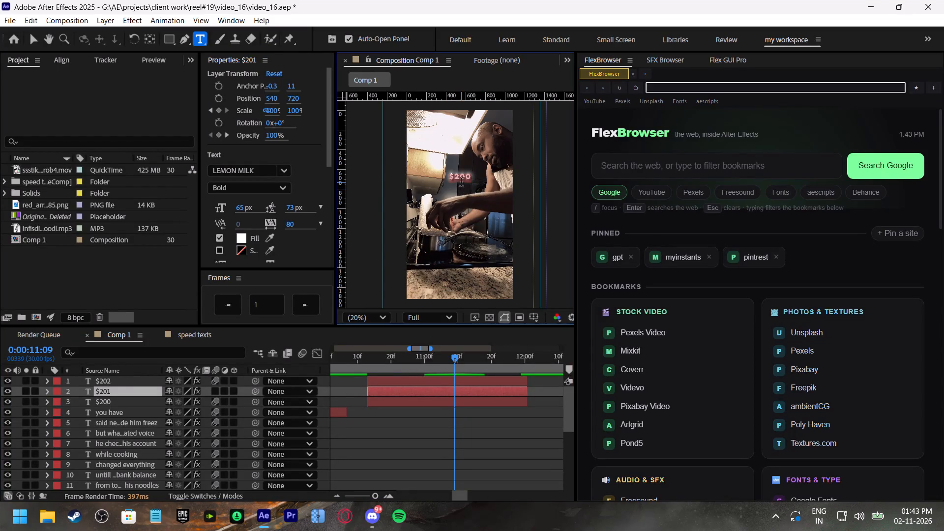
pyautogui.click(461, 179)
pyautogui.moveTo(459, 178); pyautogui.dragTo(473, 177)
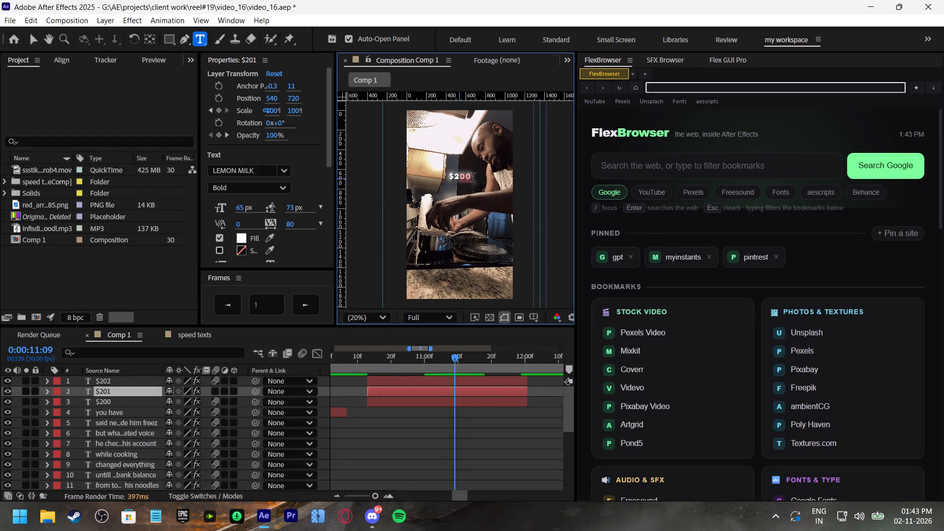
pyautogui.moveTo(473, 177); pyautogui.dragTo(473, 177)
pyautogui.write('44')
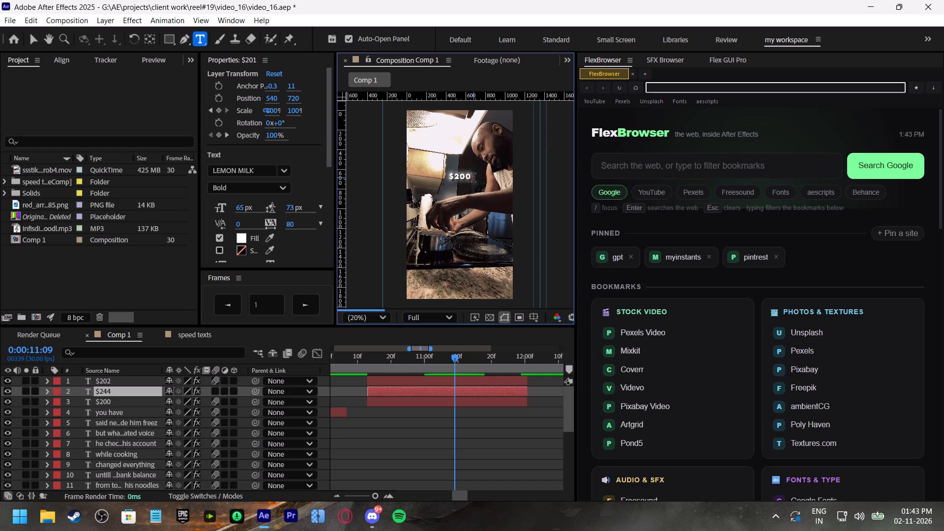
# Change the text of the second "$200" copy, on layer 1, to "$244" as well.
pyautogui.click(469, 379)
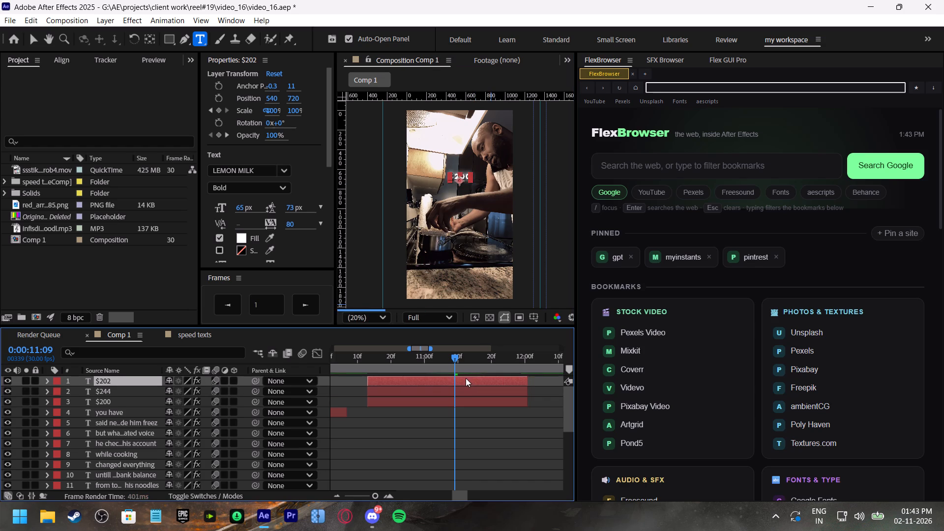
pyautogui.doubleClick(464, 378)
pyautogui.moveTo(458, 176); pyautogui.dragTo(470, 177)
pyautogui.write('44')
pyautogui.click(467, 419)
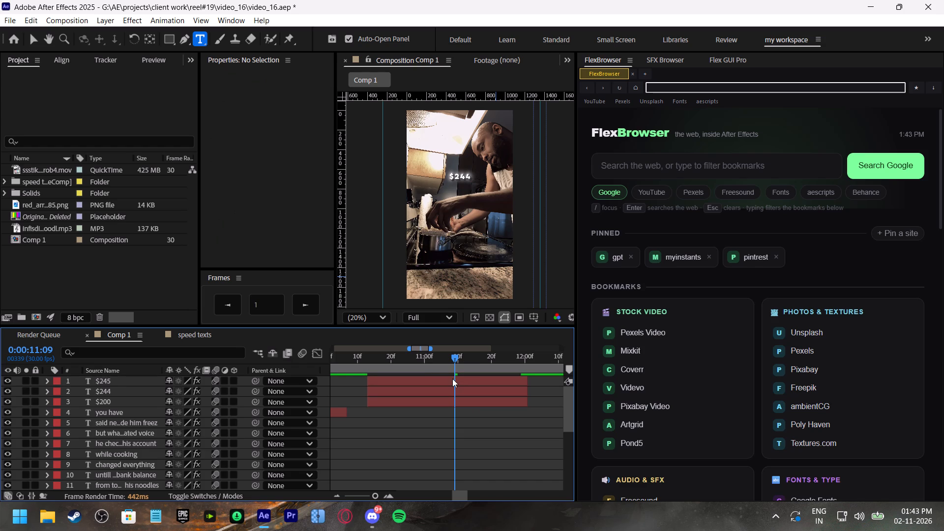
# Centre the anchor points of the "$200" title and its two copies with Flex GUI Pro.
pyautogui.click(452, 379)
pyautogui.keyDown('shift'); pyautogui.click(446, 394); pyautogui.keyUp('shift')
pyautogui.keyDown('shift'); pyautogui.click(445, 399); pyautogui.keyUp('shift')
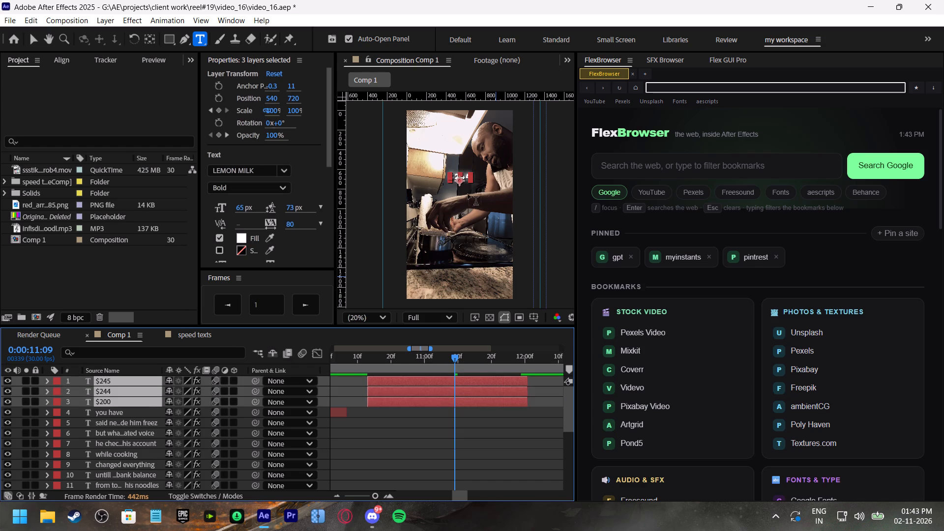
pyautogui.press('v')
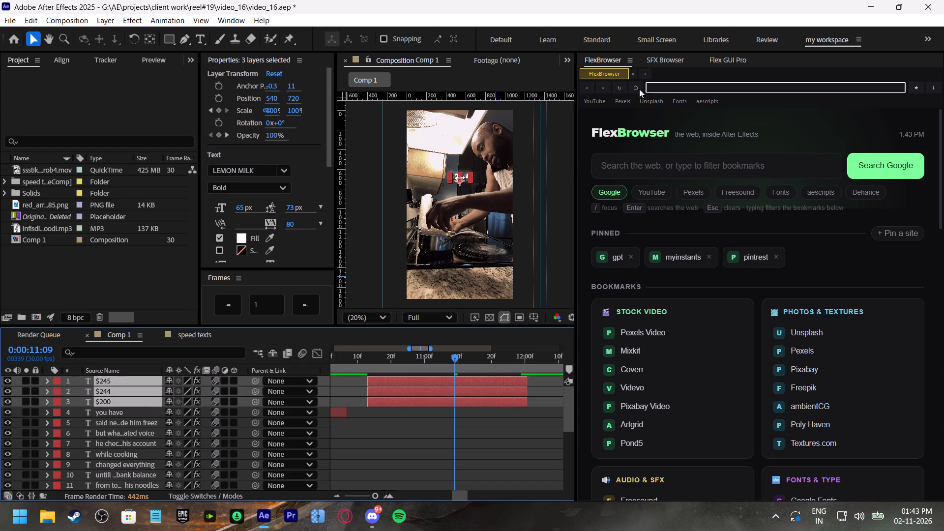
pyautogui.click(715, 61)
pyautogui.click(612, 120)
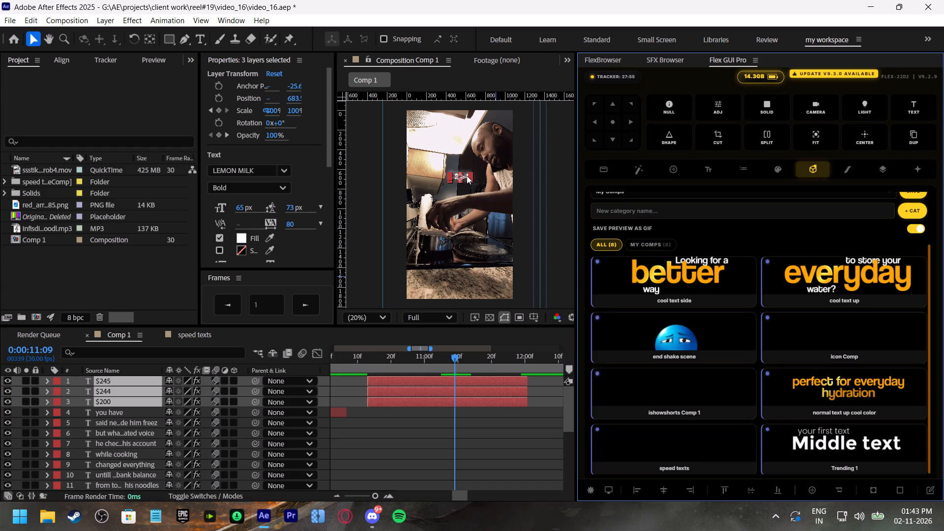
# Move the three dollar titles together down the frame to a Y position of about 943.
pyautogui.moveTo(467, 176); pyautogui.dragTo(469, 201)
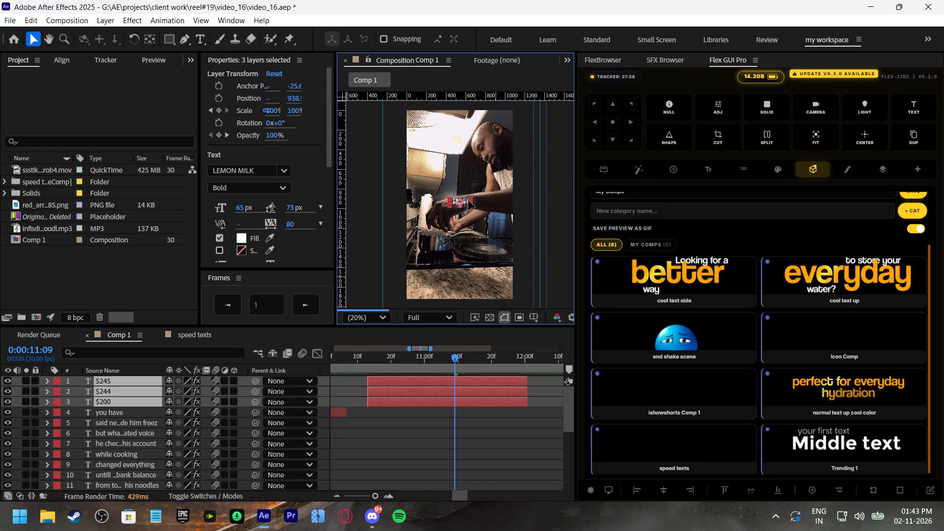
pyautogui.moveTo(469, 201); pyautogui.dragTo(469, 201)
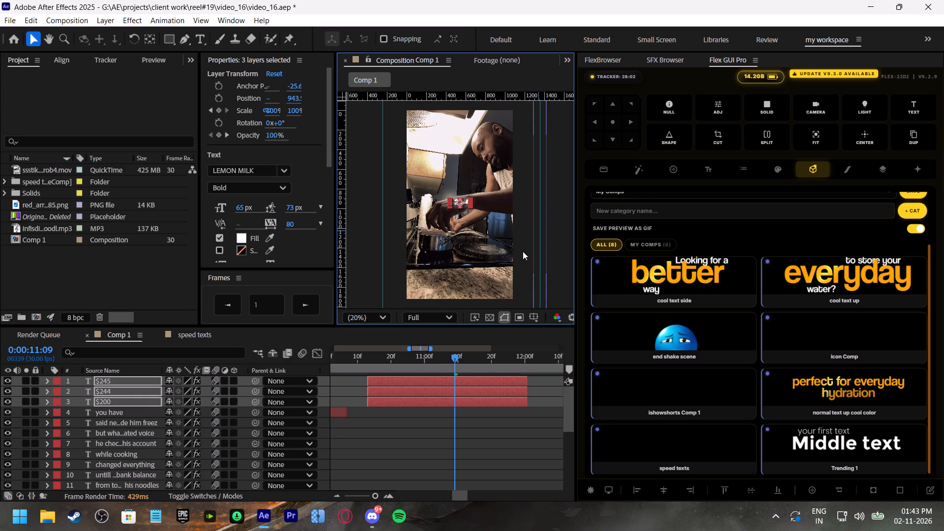
pyautogui.click(436, 419)
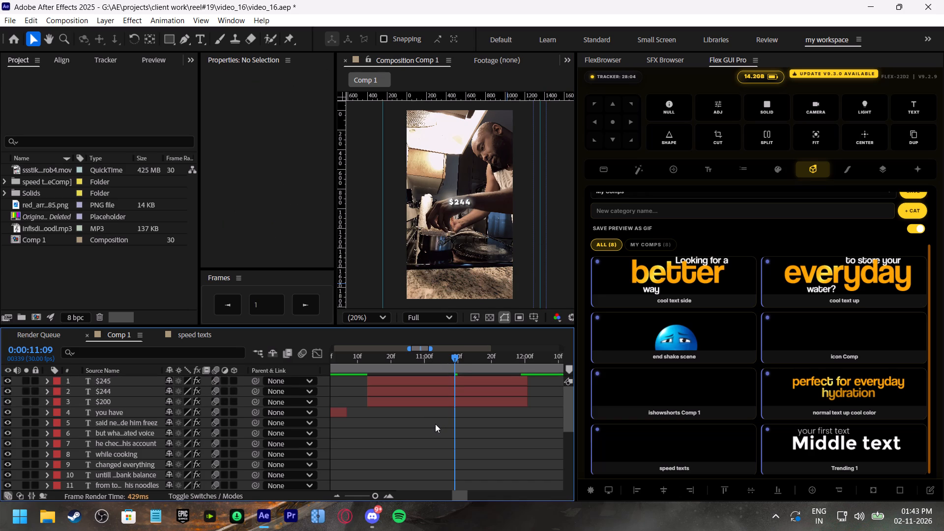
# Checking against the narration, trim the start of the "$244" title on layer 2 to 0:00:11:07.
pyautogui.click(366, 358)
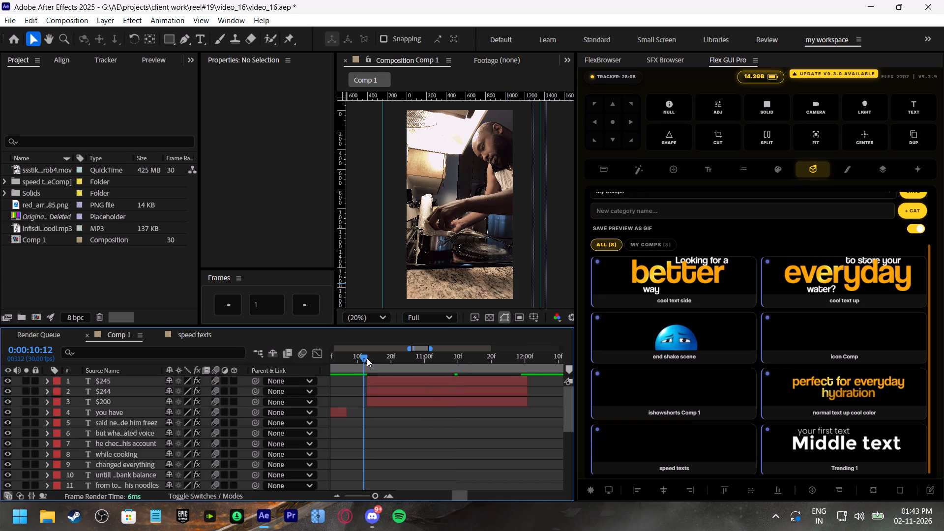
pyautogui.press('space')
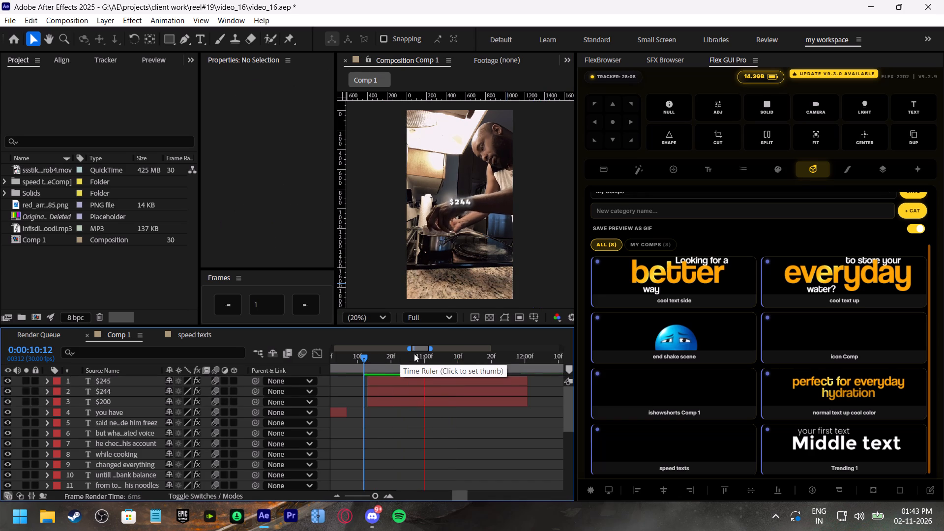
pyautogui.click(414, 354)
pyautogui.press('space')
pyautogui.moveTo(419, 352); pyautogui.dragTo(356, 366)
pyautogui.press('space')
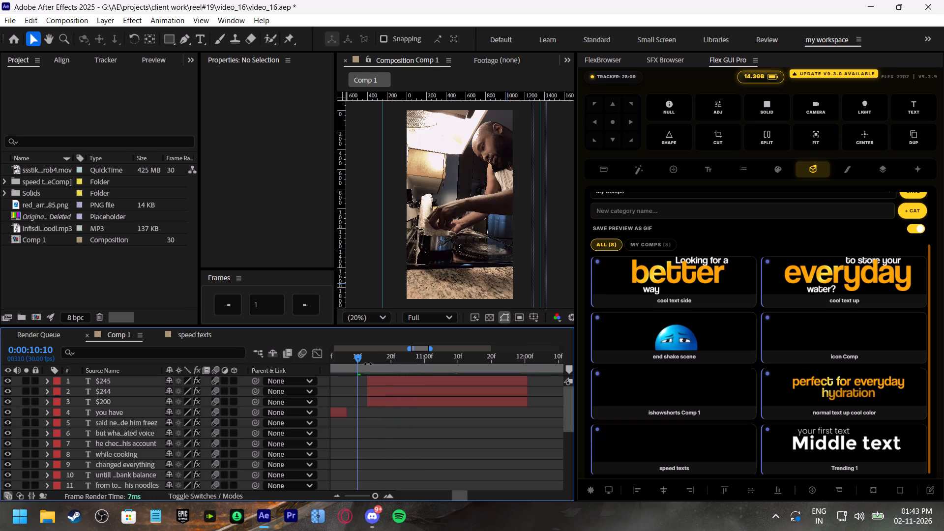
pyautogui.moveTo(413, 357); pyautogui.dragTo(347, 386)
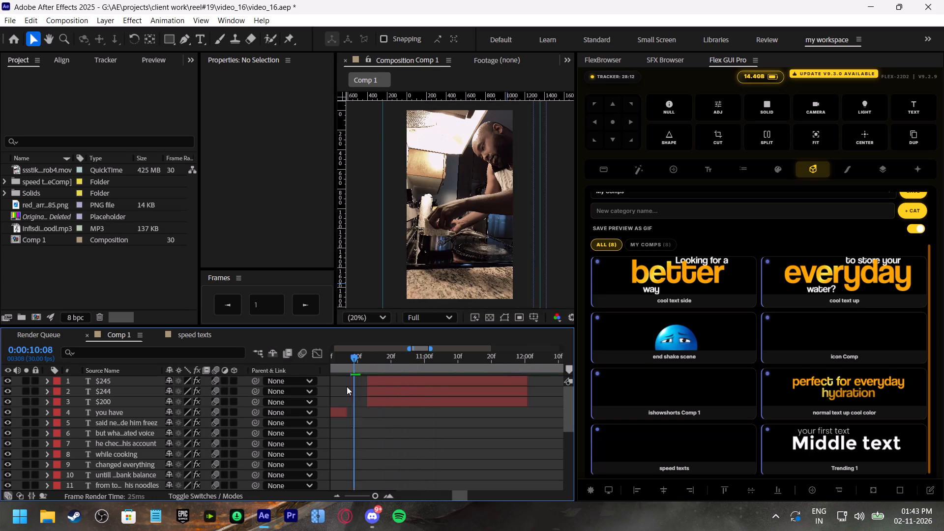
pyautogui.moveTo(347, 386); pyautogui.dragTo(344, 385)
pyautogui.press('space')
pyautogui.moveTo(459, 359); pyautogui.dragTo(448, 364)
pyautogui.press('space')
pyautogui.click(450, 360)
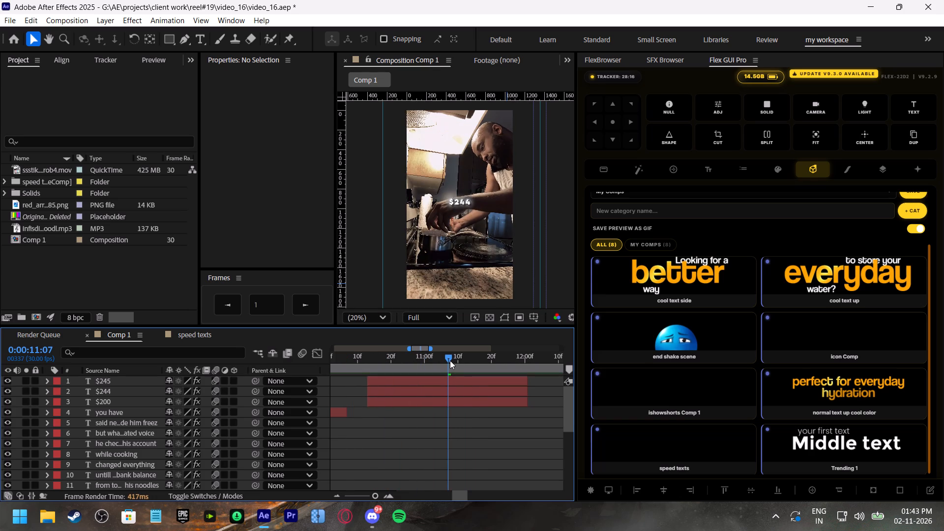
pyautogui.moveTo(366, 390); pyautogui.dragTo(443, 399)
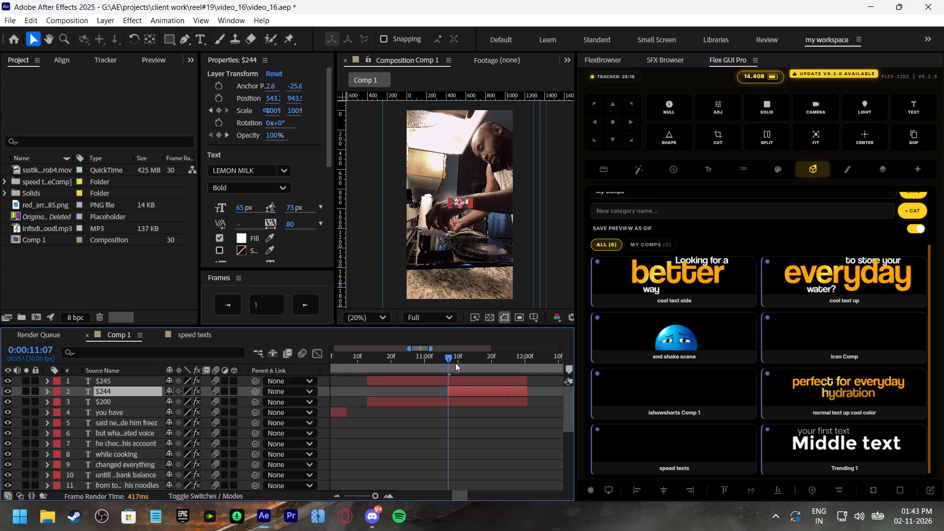
# Trim the start of the top title copy, layer "$245", to about 0:00:11:18.
pyautogui.moveTo(367, 381); pyautogui.dragTo(484, 385)
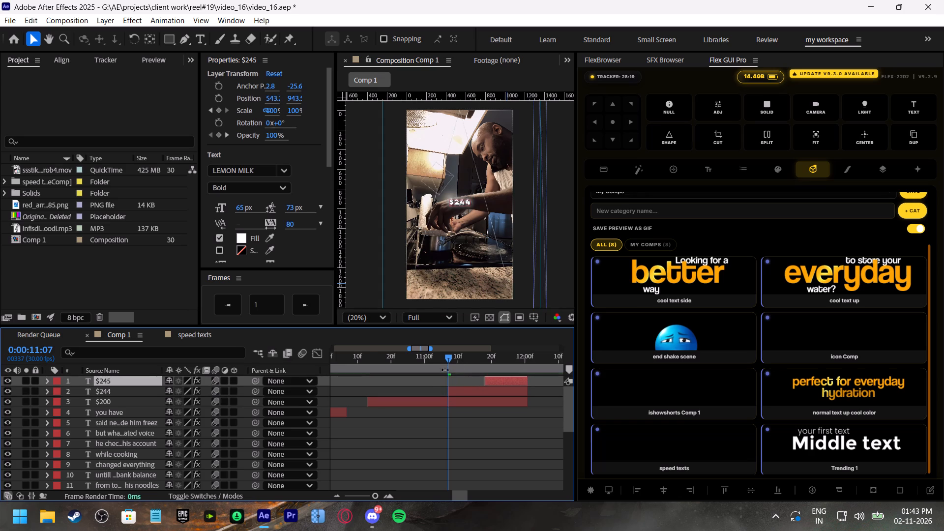
# Replay the narration and trim the end of the "$200" title to 0:00:11:07, where the layer 2 title starts.
pyautogui.click(376, 363)
pyautogui.click(354, 364)
pyautogui.click(362, 360)
pyautogui.press('space')
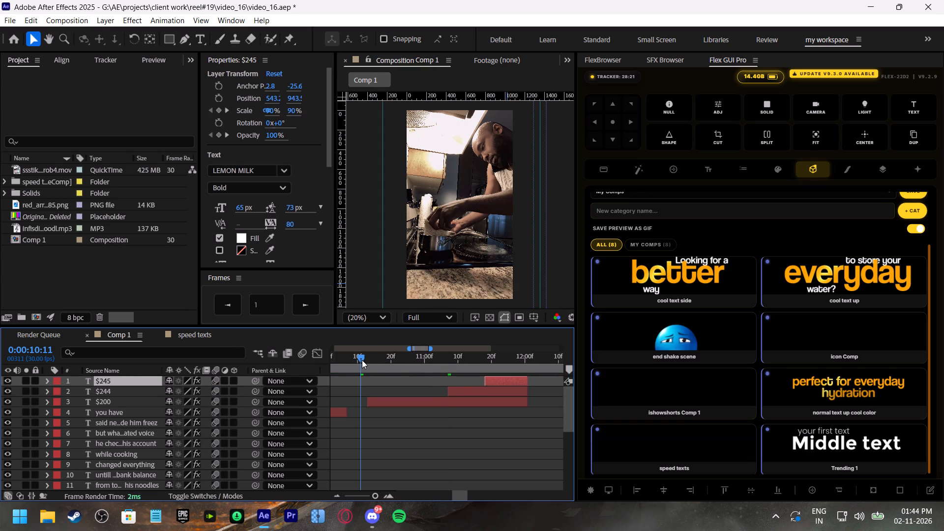
pyautogui.click(407, 357)
pyautogui.press('space')
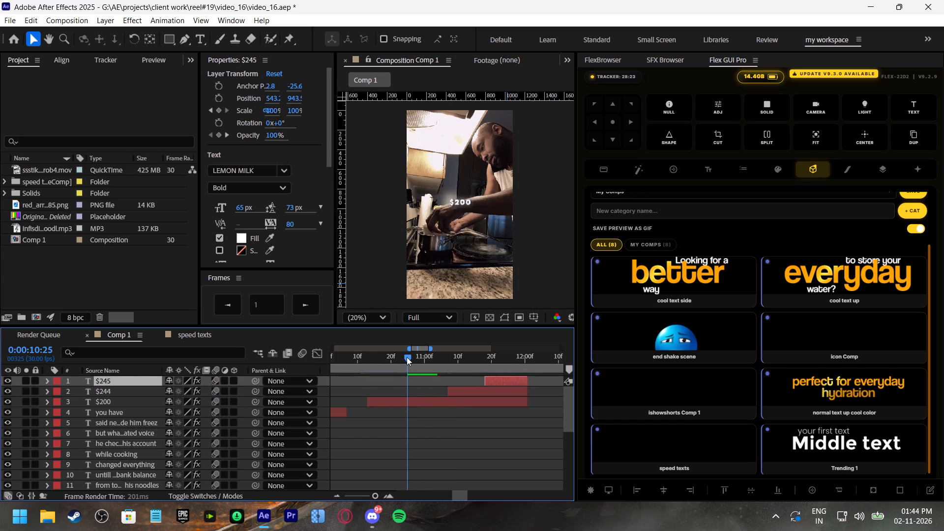
pyautogui.moveTo(411, 355); pyautogui.dragTo(441, 360)
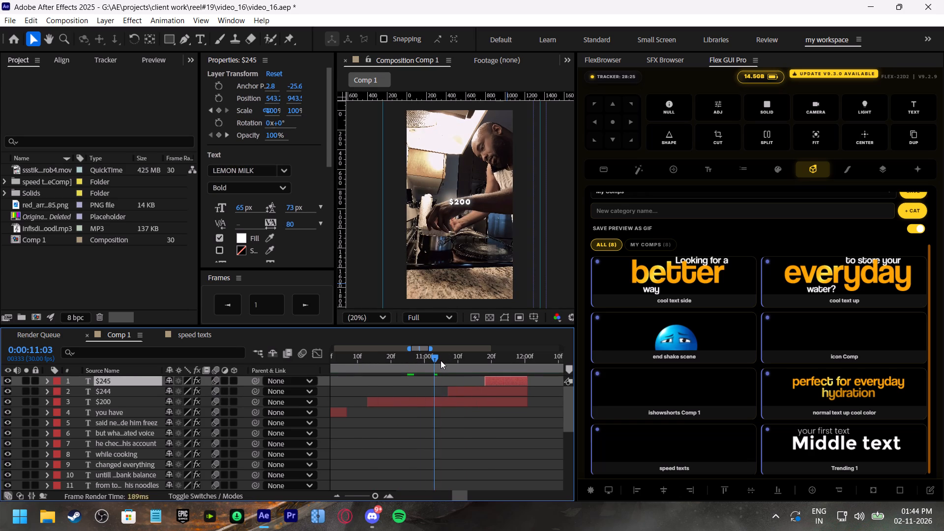
pyautogui.moveTo(441, 360); pyautogui.dragTo(448, 368)
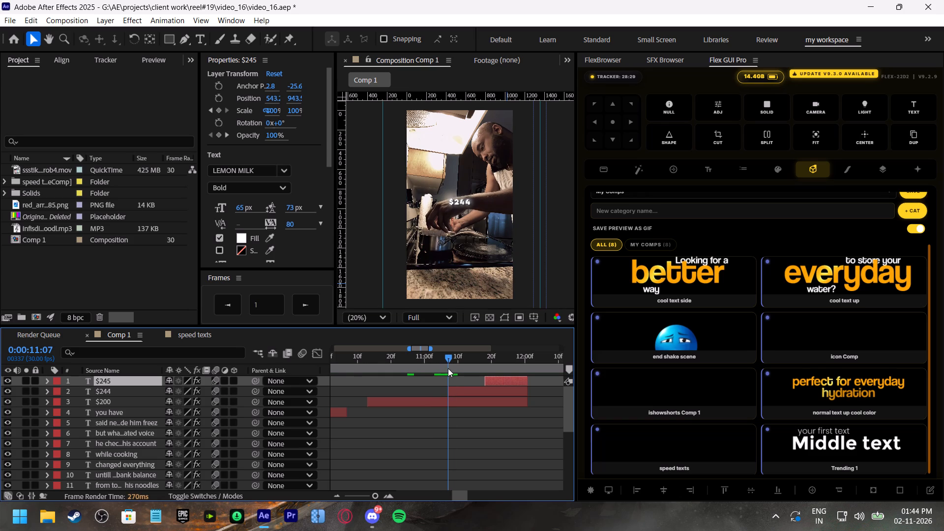
pyautogui.click(454, 402)
pyautogui.moveTo(530, 401); pyautogui.dragTo(483, 403)
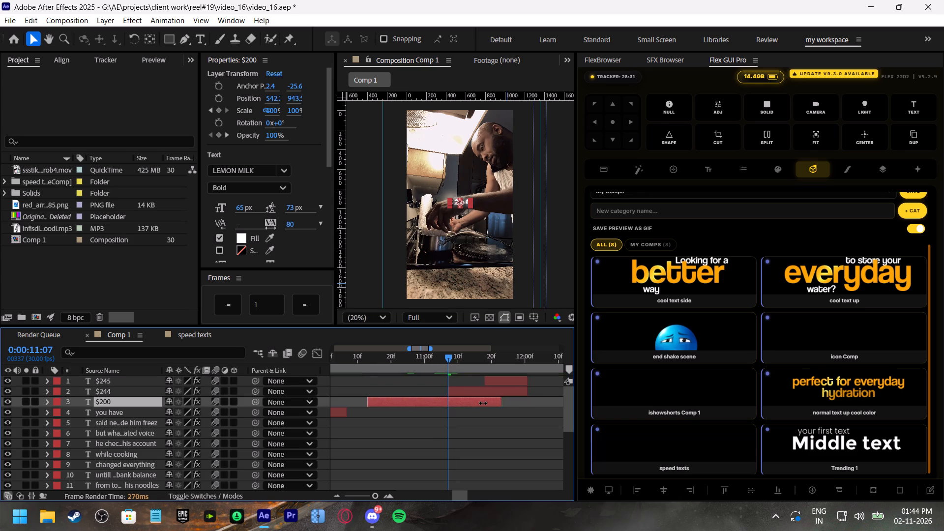
pyautogui.moveTo(483, 403); pyautogui.dragTo(448, 406)
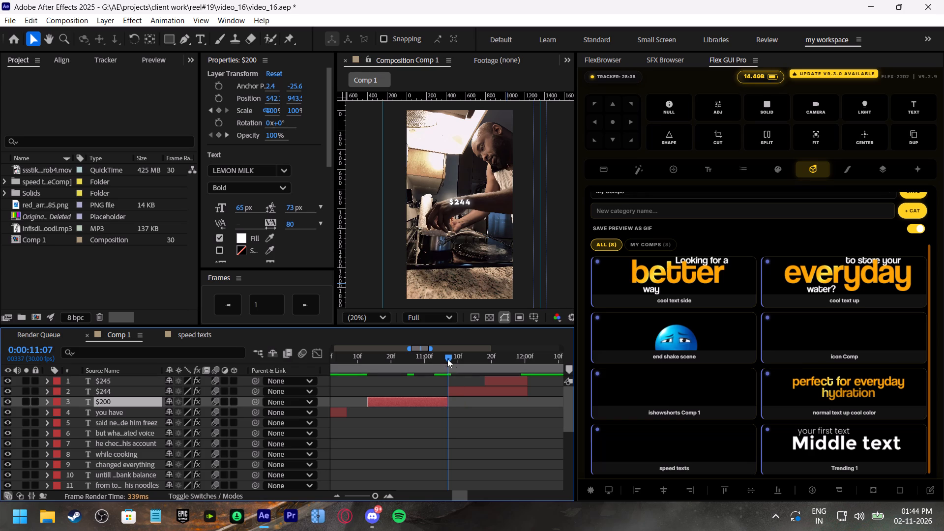
# Change the text of the "$244" title on layer 2 to "$240".
pyautogui.moveTo(443, 357); pyautogui.dragTo(451, 368)
pyautogui.moveTo(451, 368); pyautogui.dragTo(450, 368)
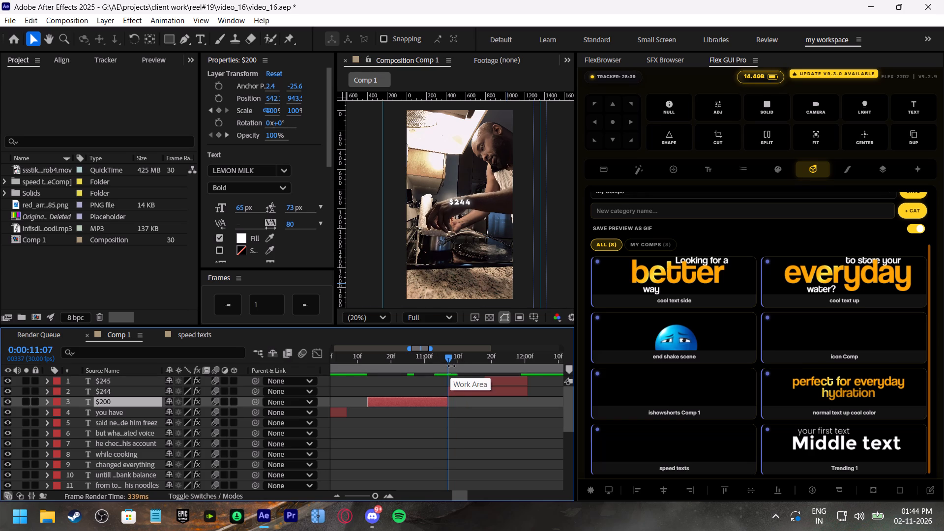
pyautogui.doubleClick(468, 392)
pyautogui.moveTo(465, 201); pyautogui.dragTo(471, 204)
pyautogui.press('0')
pyautogui.click(473, 420)
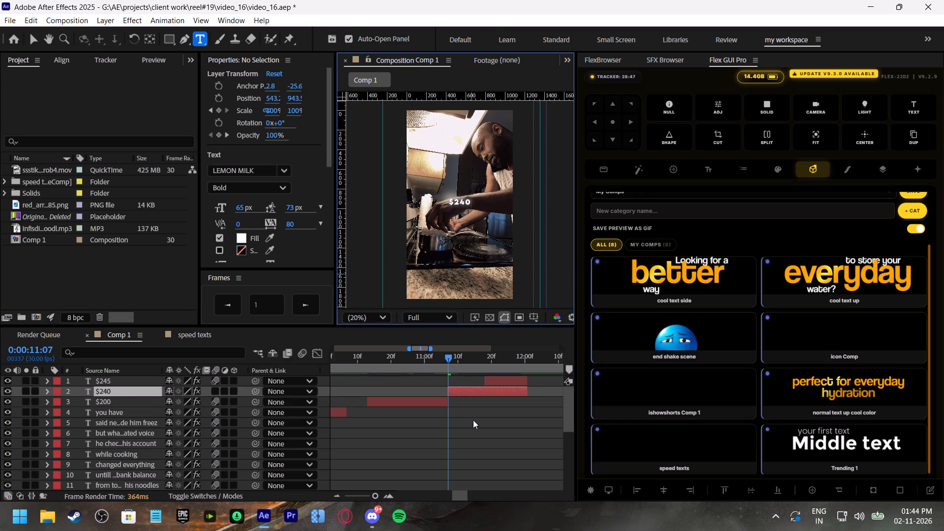
# Trim the end of the "$240" title to 0:00:11:18, where the top "$245" layer starts.
pyautogui.moveTo(457, 359); pyautogui.dragTo(469, 367)
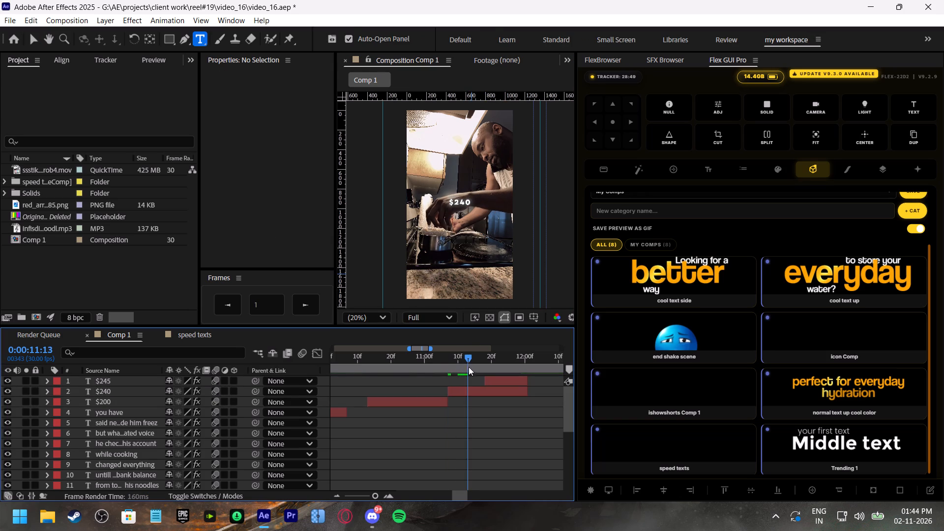
pyautogui.moveTo(469, 367); pyautogui.dragTo(485, 390)
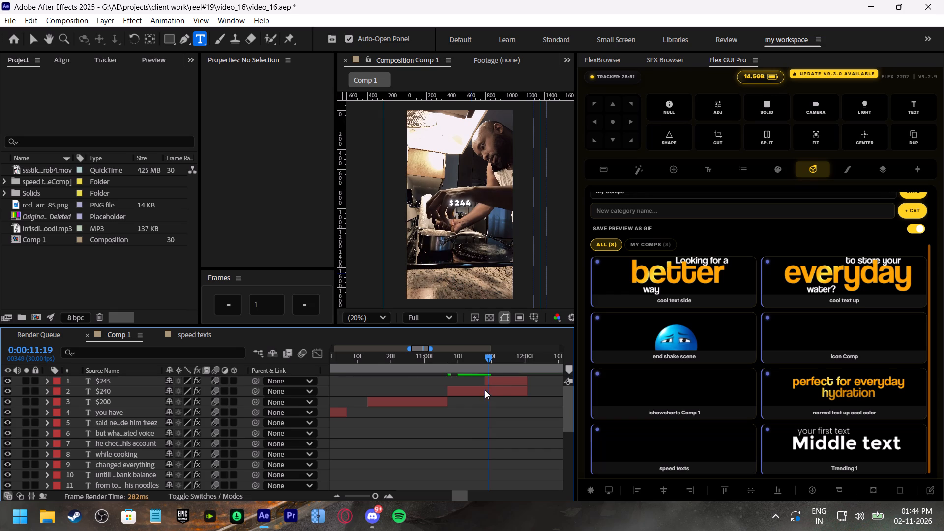
pyautogui.moveTo(485, 390); pyautogui.dragTo(487, 389)
pyautogui.moveTo(526, 391); pyautogui.dragTo(490, 396)
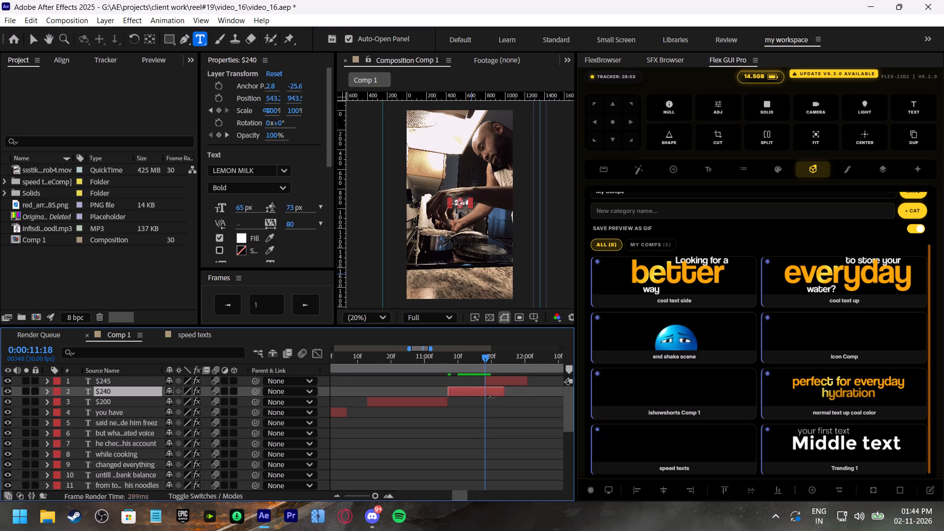
pyautogui.moveTo(490, 396); pyautogui.dragTo(483, 395)
pyautogui.click(490, 406)
# Save the project.
pyautogui.click(453, 360)
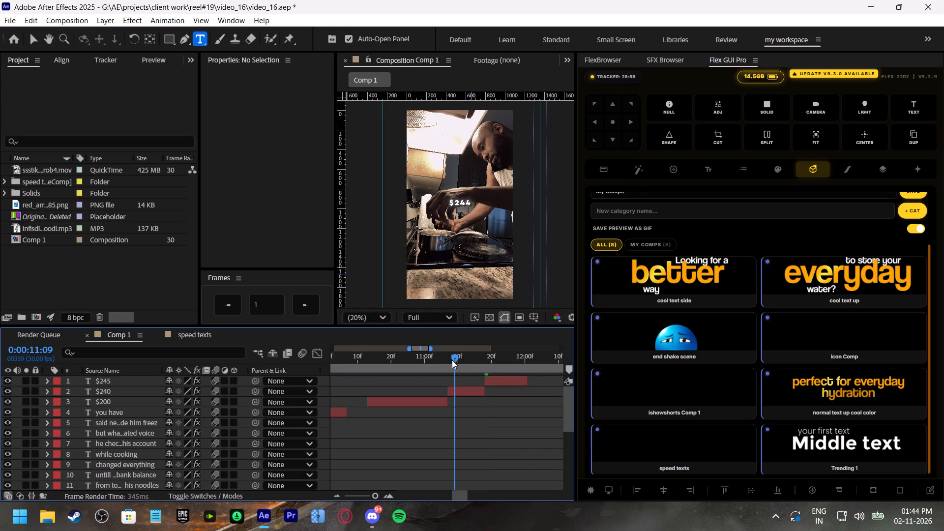
pyautogui.click(415, 358)
pyautogui.hotkey('ctrl', 's')
# Replay the dollar titles against the narration and extend the end of the top "$245" layer to about 0:00:12:22.
pyautogui.click(356, 358)
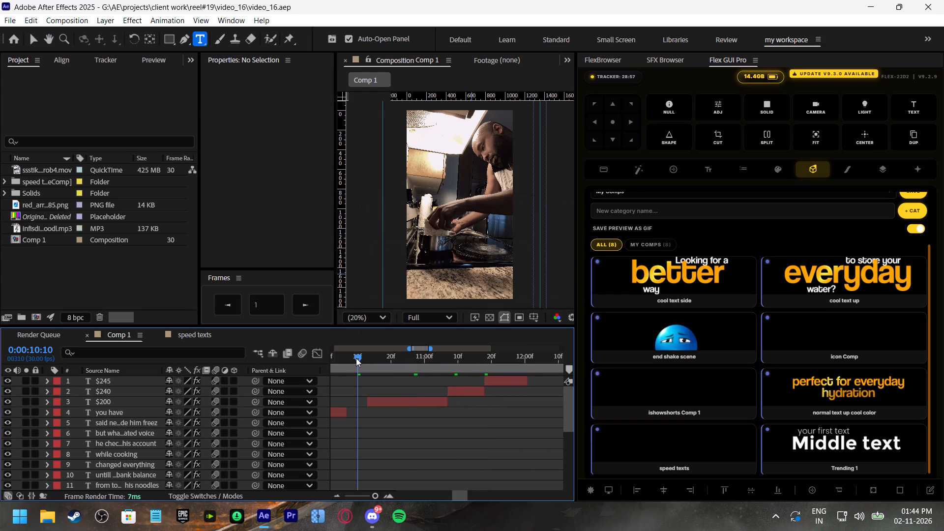
pyautogui.press('space')
pyautogui.click(356, 358)
pyautogui.press('space')
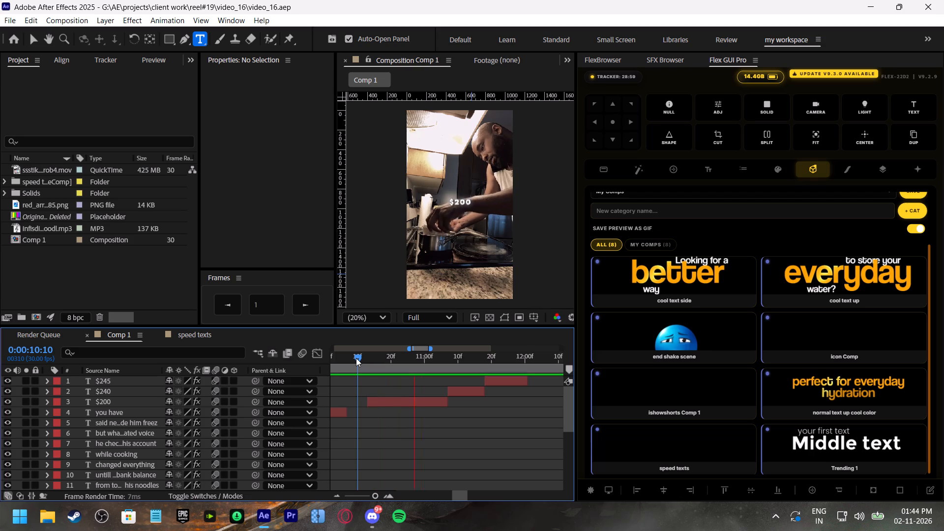
pyautogui.click(356, 358)
pyautogui.keyDown('shift'); pyautogui.scroll(-1, 454, 393); pyautogui.keyUp('shift')
pyautogui.click(456, 358)
pyautogui.keyDown('shift'); pyautogui.scroll(-2, 499, 390); pyautogui.keyUp('shift')
pyautogui.press('space')
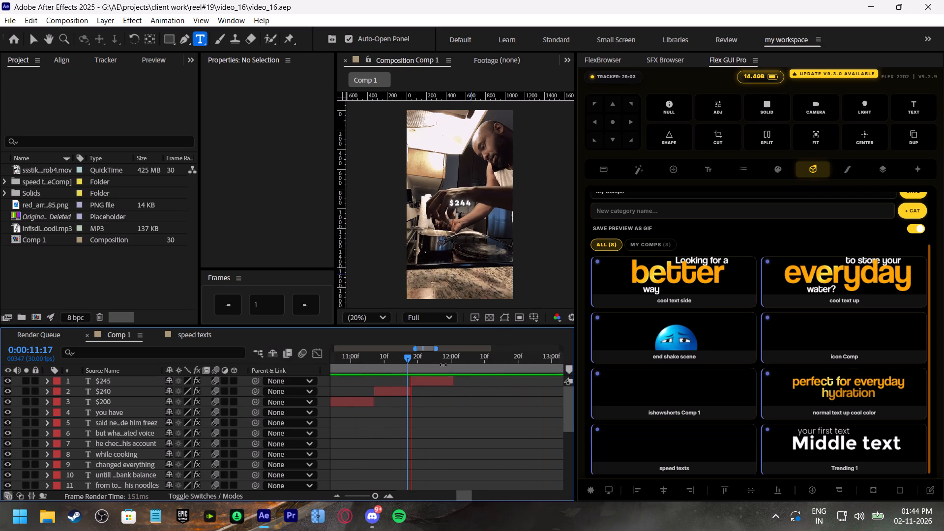
pyautogui.click(441, 358)
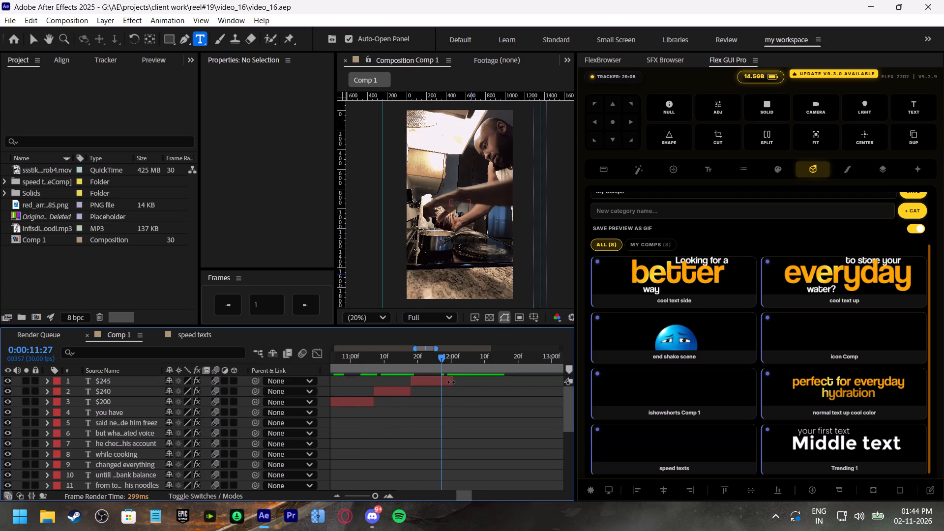
pyautogui.moveTo(452, 382); pyautogui.dragTo(521, 382)
# Shift the "$245" layer's closing opacity keyframes together to about 0:00:13:02 and 0:00:13:11.
pyautogui.click(462, 382)
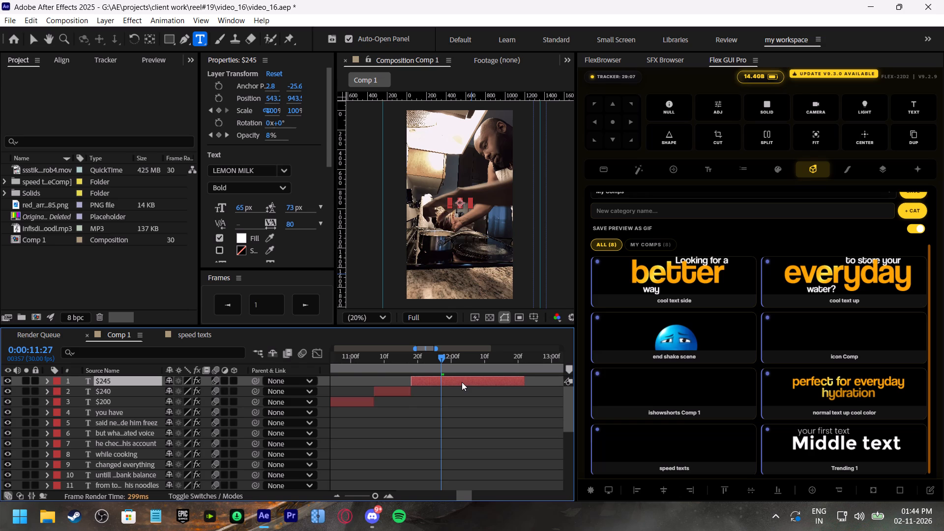
pyautogui.press('t')
pyautogui.moveTo(465, 397); pyautogui.dragTo(397, 386)
pyautogui.moveTo(415, 391); pyautogui.dragTo(553, 395)
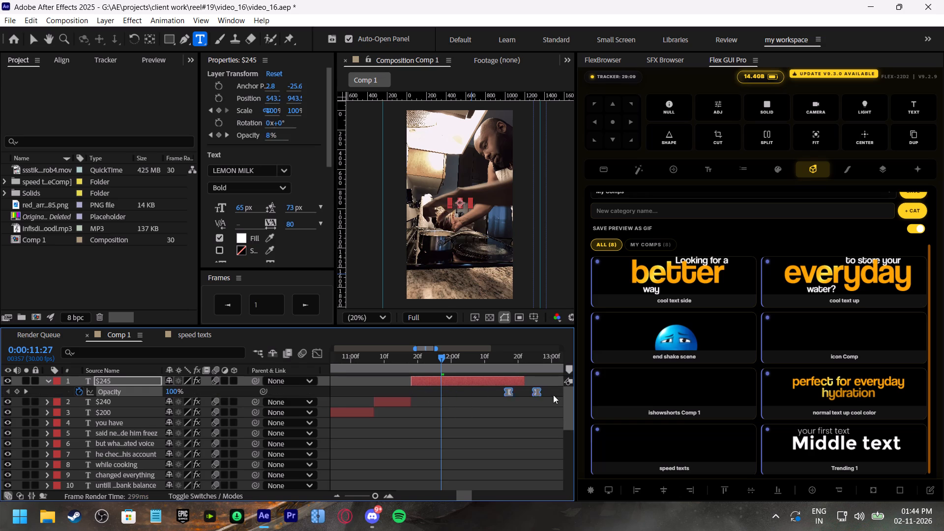
pyautogui.moveTo(553, 395); pyautogui.dragTo(555, 395)
# Replay the narration around the "$240" and "$245" layers to find where the next phrase begins.
pyautogui.keyDown('shift'); pyautogui.scroll(-1, 459, 404); pyautogui.keyUp('shift')
pyautogui.press('space')
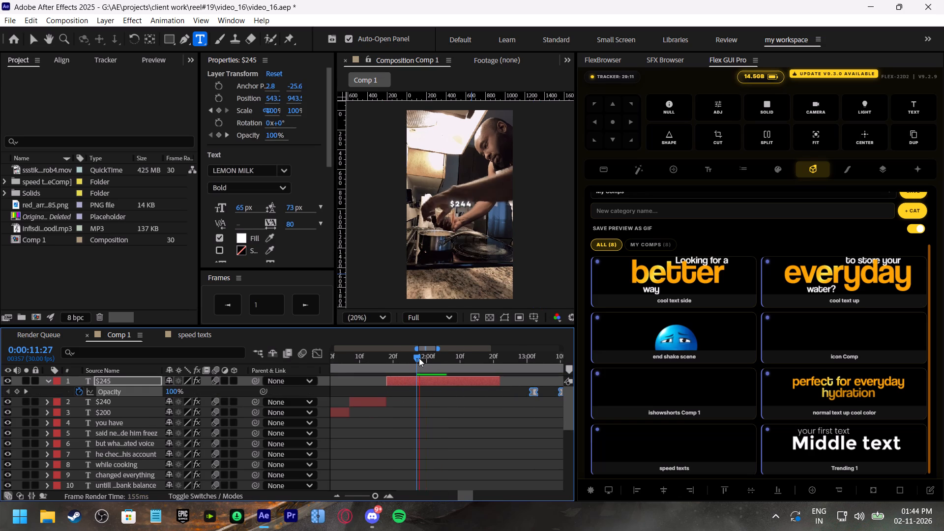
pyautogui.moveTo(419, 358); pyautogui.dragTo(362, 361)
pyautogui.press('space')
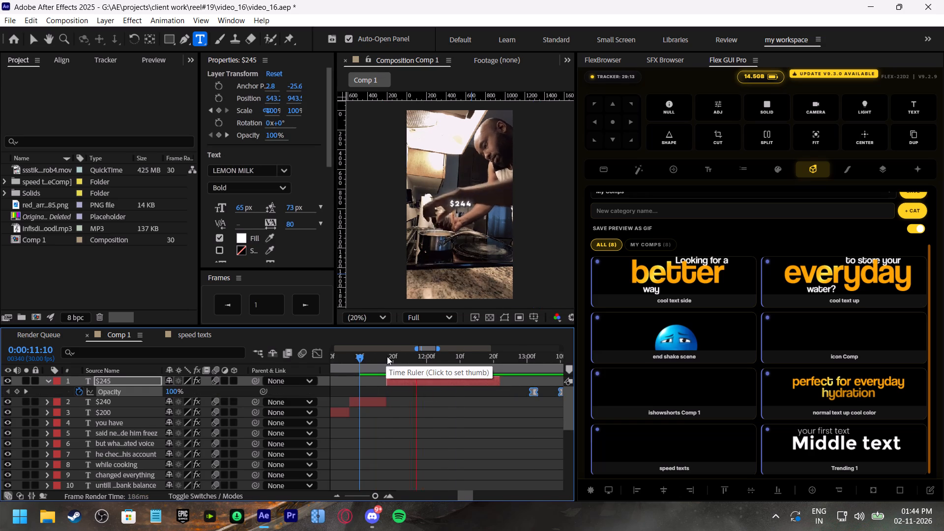
pyautogui.click(427, 360)
pyautogui.press('space')
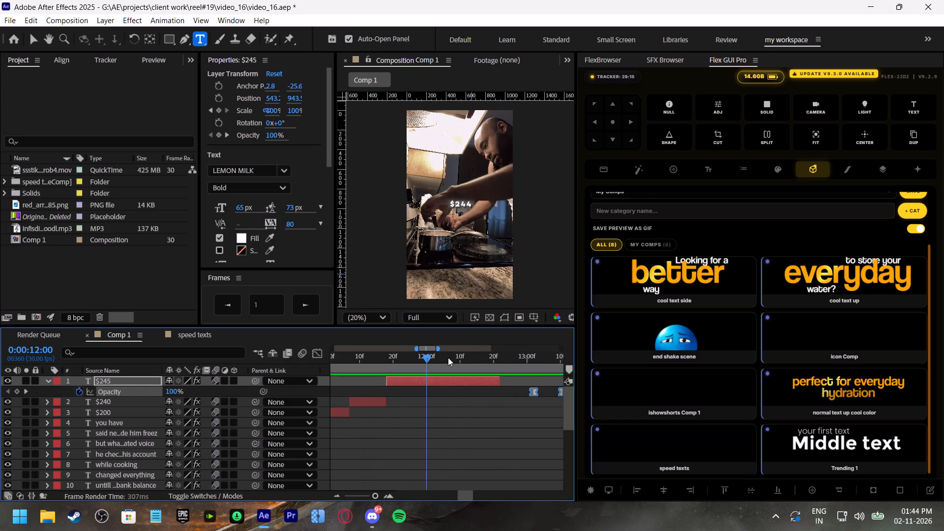
pyautogui.click(468, 358)
pyautogui.press('space')
pyautogui.click(472, 360)
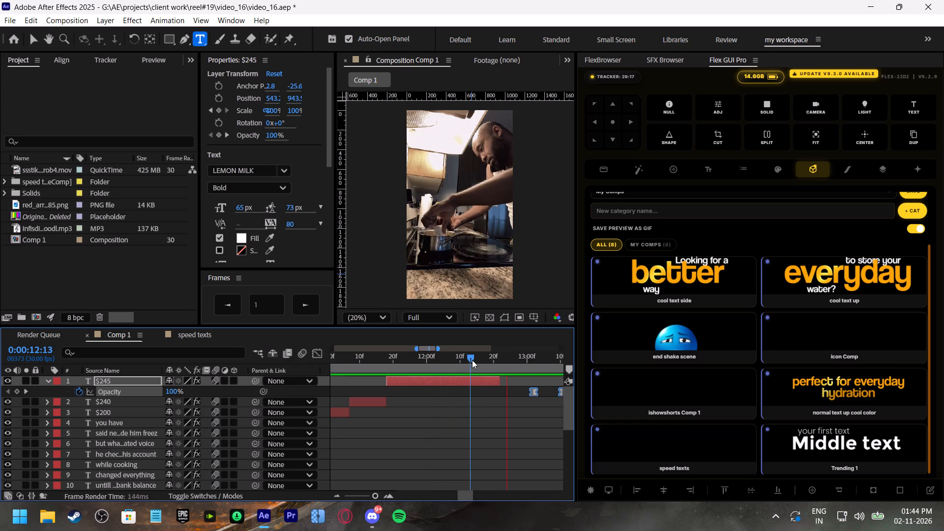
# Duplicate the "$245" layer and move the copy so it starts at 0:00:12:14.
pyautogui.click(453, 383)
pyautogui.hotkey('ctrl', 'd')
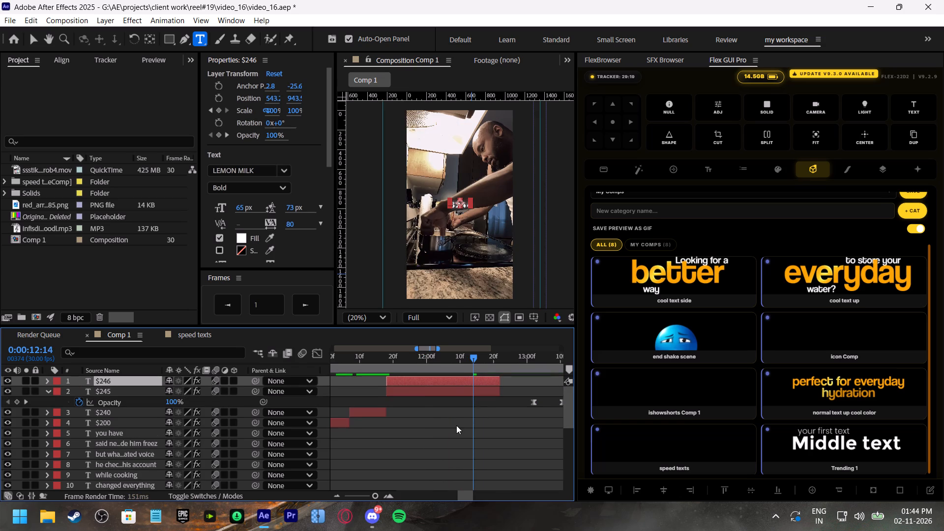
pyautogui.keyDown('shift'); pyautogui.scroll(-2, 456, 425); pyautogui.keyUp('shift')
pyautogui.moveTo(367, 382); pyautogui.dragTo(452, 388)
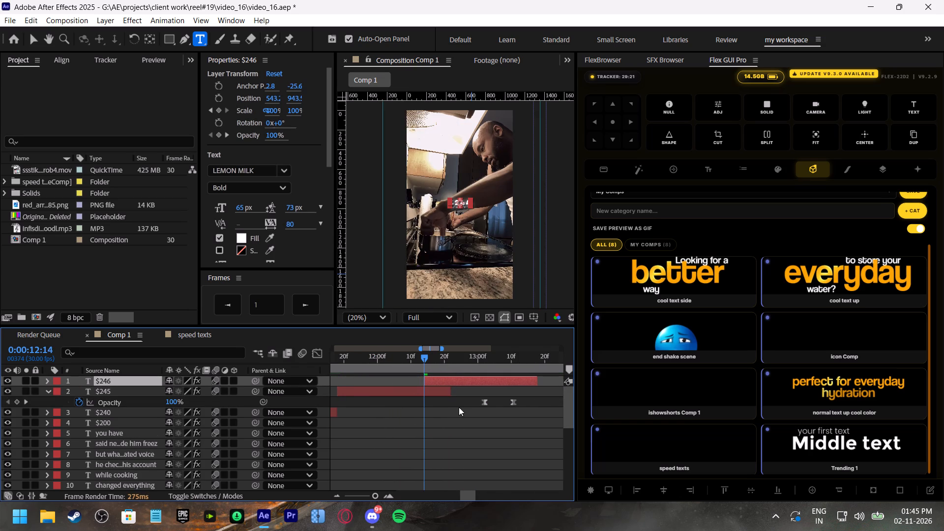
# Trim the end of the "$245" layer to about 0:00:12:15, close to where its copy starts.
pyautogui.keyDown('shift'); pyautogui.scroll(-2, 461, 412); pyautogui.keyUp('shift')
pyautogui.moveTo(405, 391); pyautogui.dragTo(382, 393)
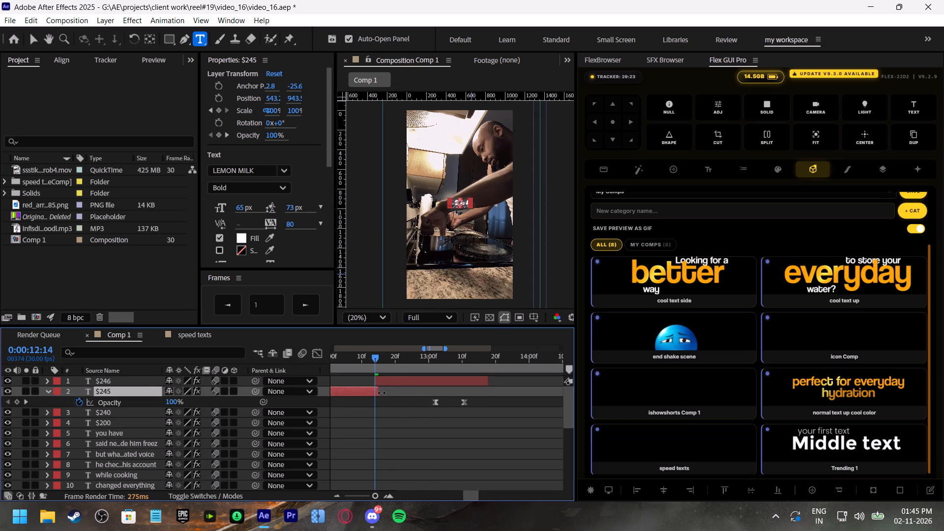
pyautogui.moveTo(382, 393); pyautogui.dragTo(379, 392)
pyautogui.click(376, 391)
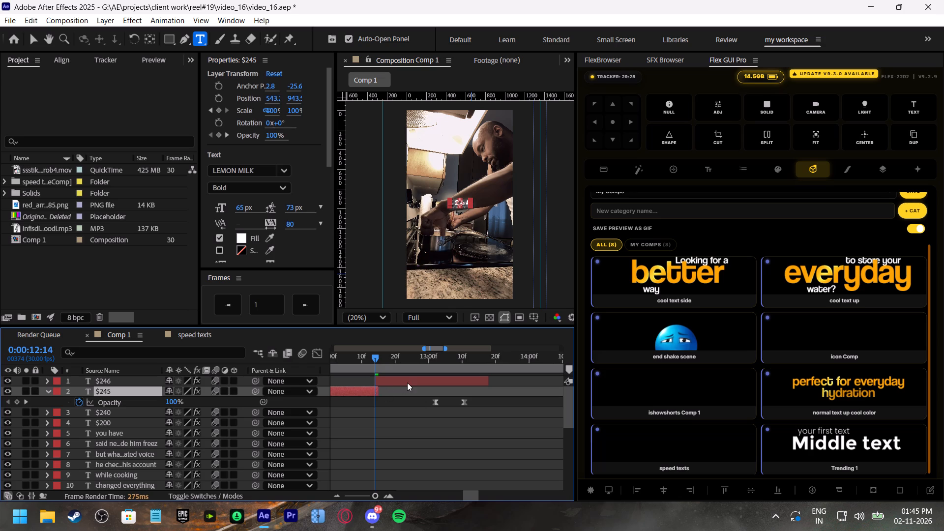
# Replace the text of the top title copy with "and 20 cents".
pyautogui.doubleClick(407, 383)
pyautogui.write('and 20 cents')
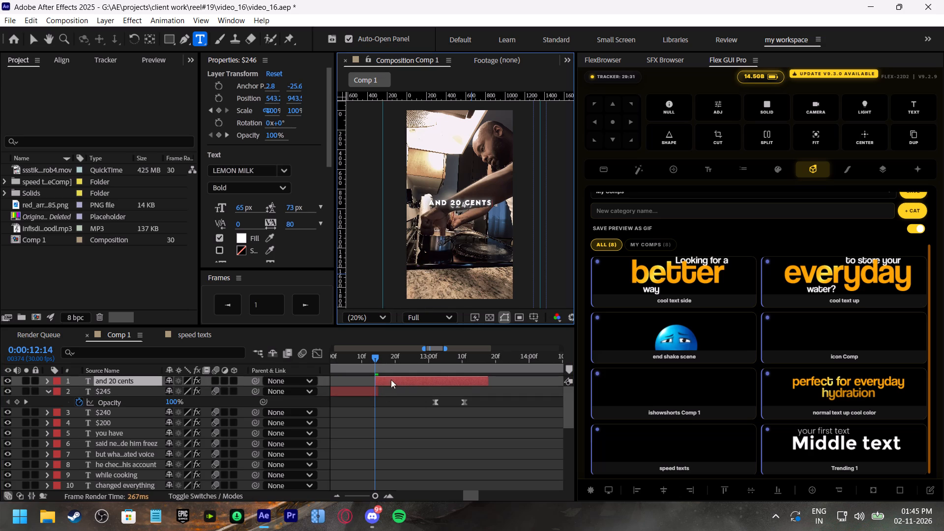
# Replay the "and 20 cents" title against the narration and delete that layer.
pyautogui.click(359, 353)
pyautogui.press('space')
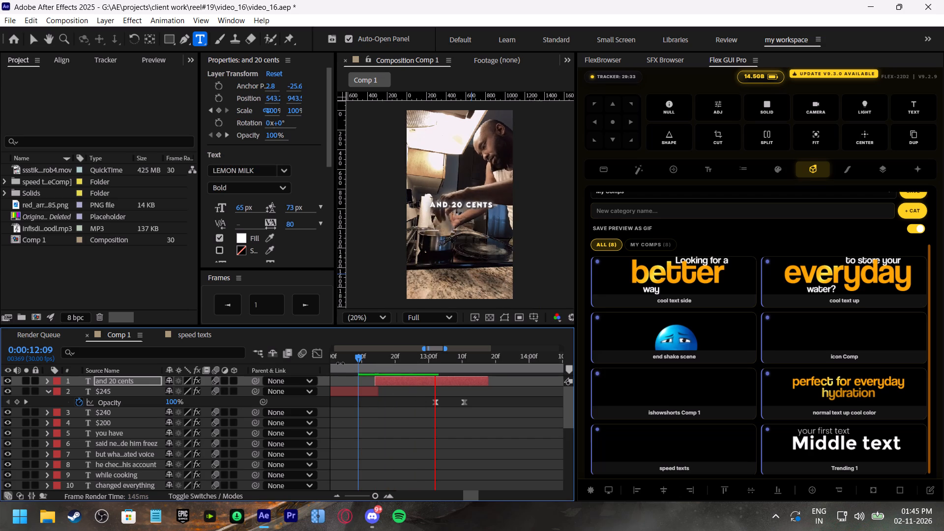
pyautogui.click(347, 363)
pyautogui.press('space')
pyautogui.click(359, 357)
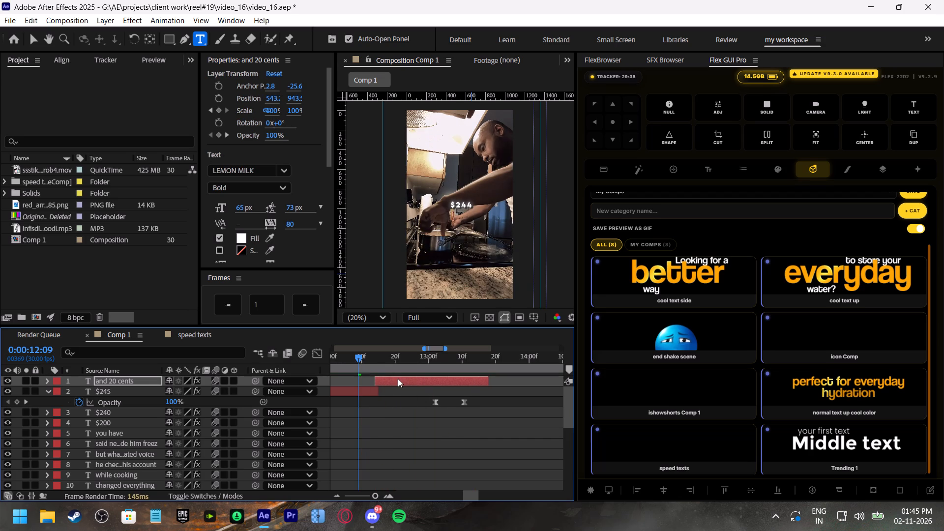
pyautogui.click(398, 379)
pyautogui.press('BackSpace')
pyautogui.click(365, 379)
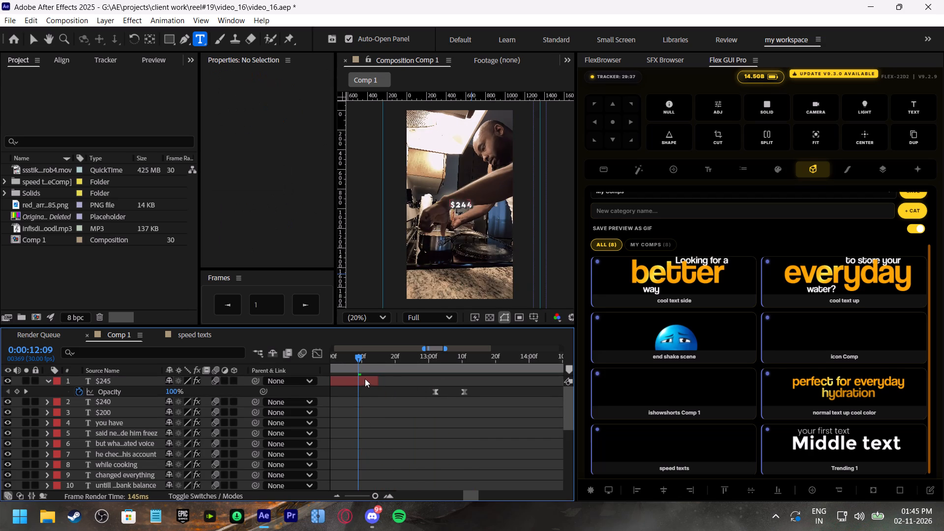
# Duplicate the "said next made him freez" title, place the copy at the top of the layer stack, and start it at 0:00:12:09.
pyautogui.click(137, 433)
pyautogui.hotkey('ctrl', 'd')
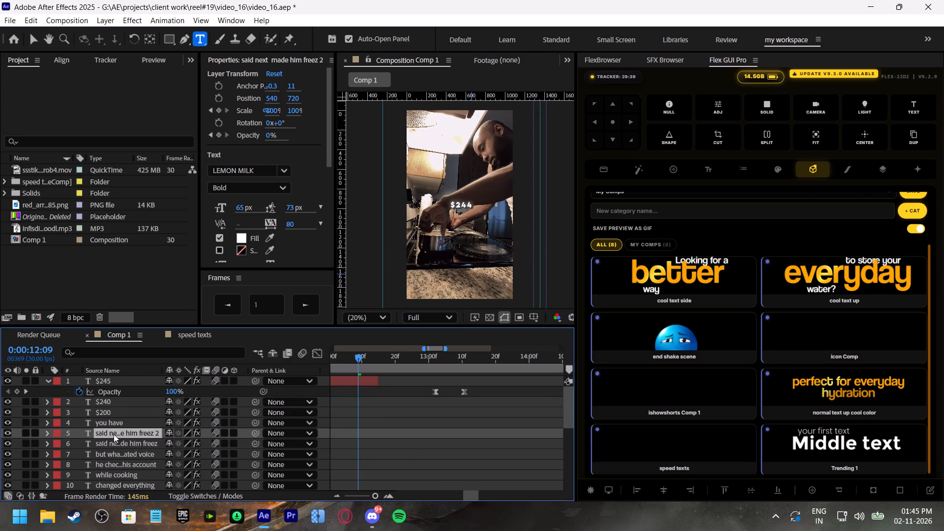
pyautogui.moveTo(114, 434); pyautogui.dragTo(111, 380)
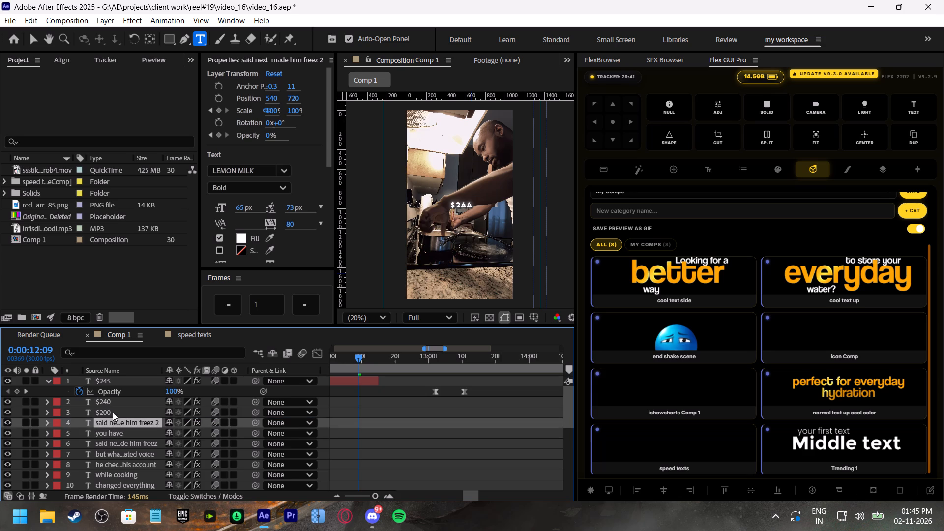
pyautogui.moveTo(110, 419); pyautogui.dragTo(112, 377)
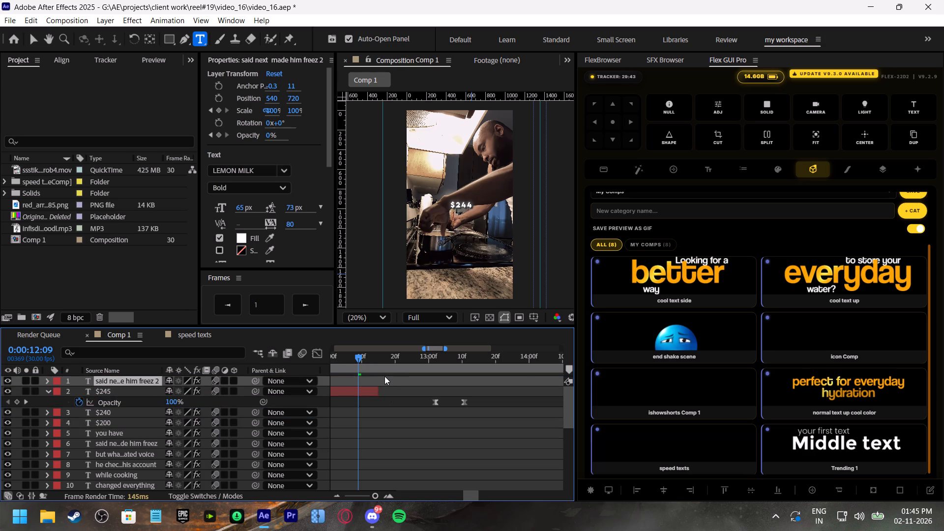
pyautogui.press('[')
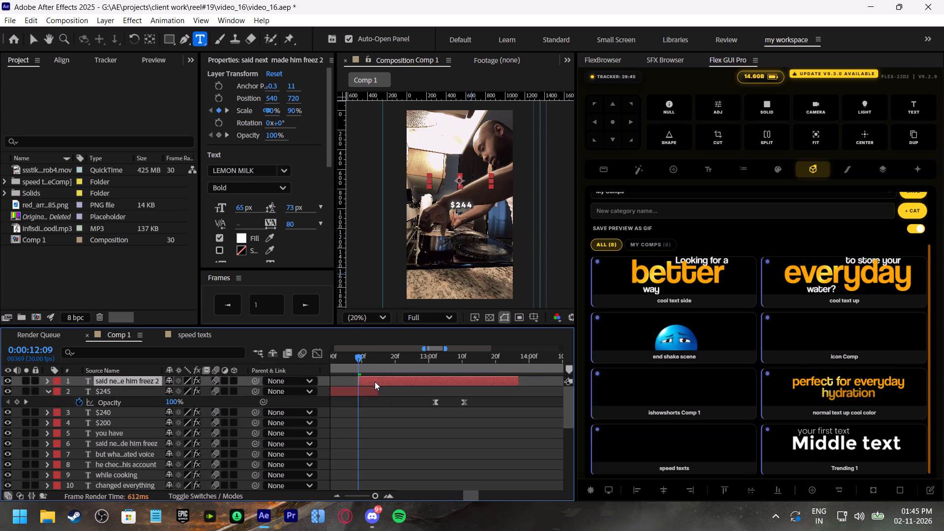
# Listen to the narration around the top title copy and replace its text with "and 27 cents".
pyautogui.click(354, 359)
pyautogui.press('space')
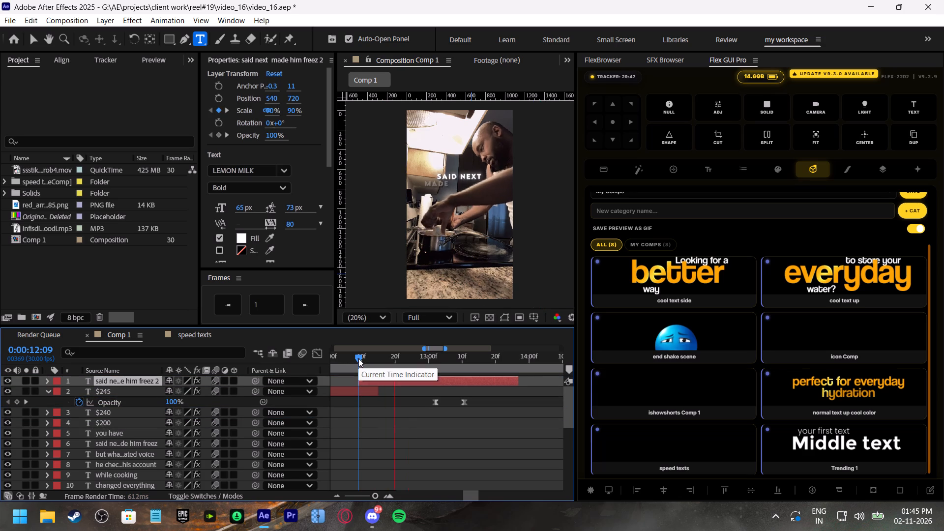
pyautogui.click(358, 358)
pyautogui.press('space')
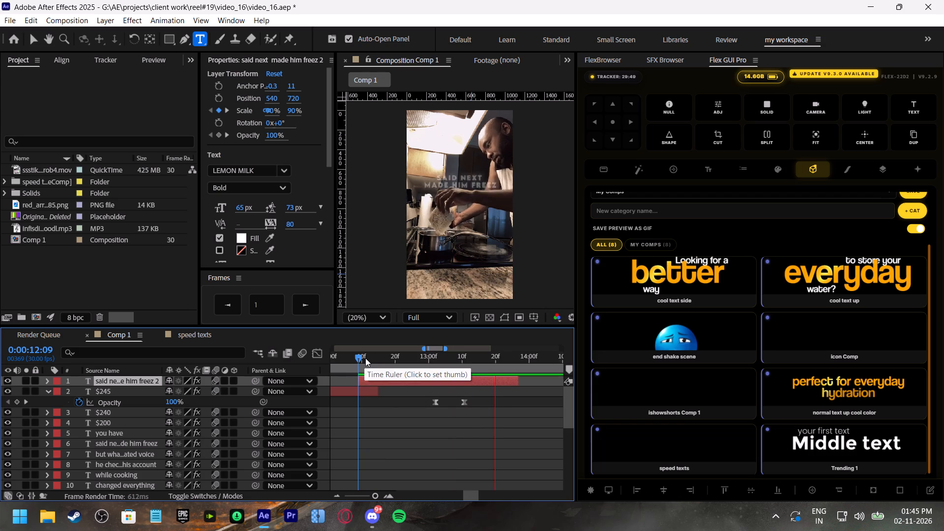
pyautogui.click(364, 358)
pyautogui.doubleClick(374, 381)
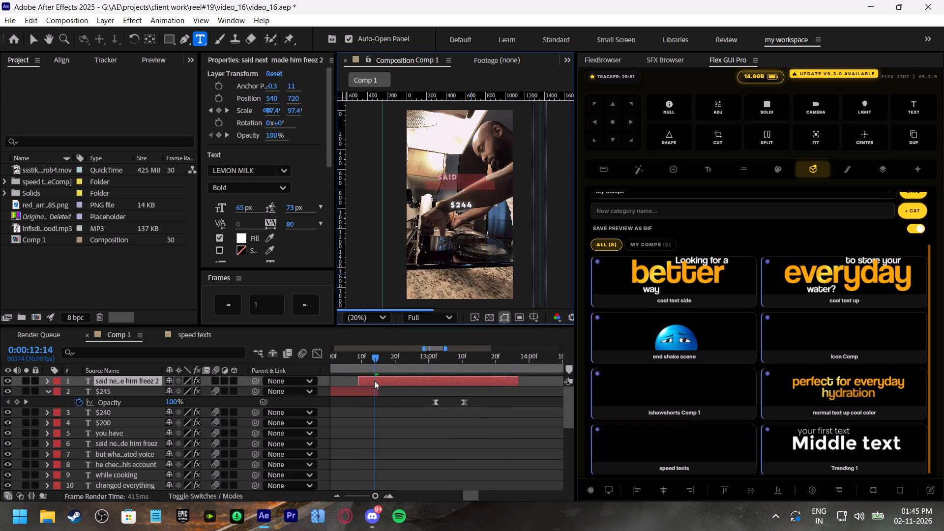
pyautogui.write('and 2')
pyautogui.write('7 cents')
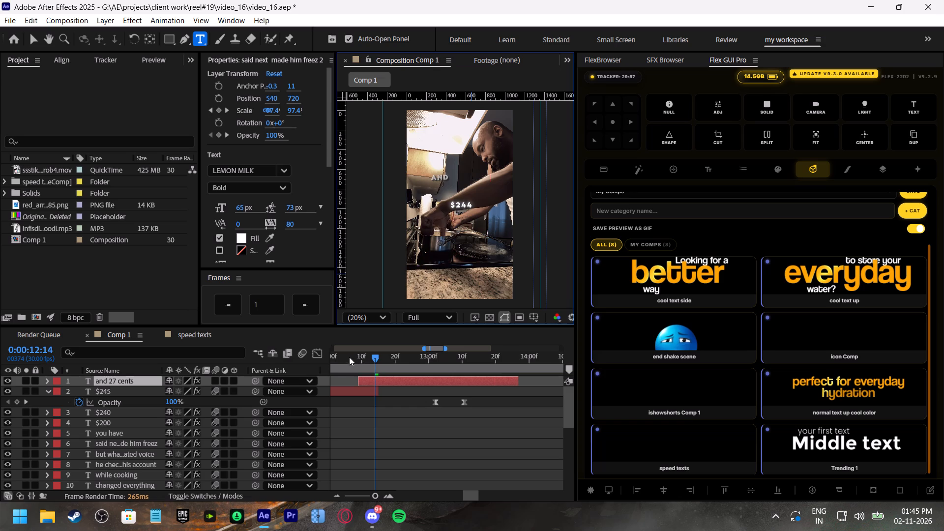
# Replay the start of the "and 27 cents" title against the narration.
pyautogui.click(347, 356)
pyautogui.press('space')
pyautogui.click(347, 356)
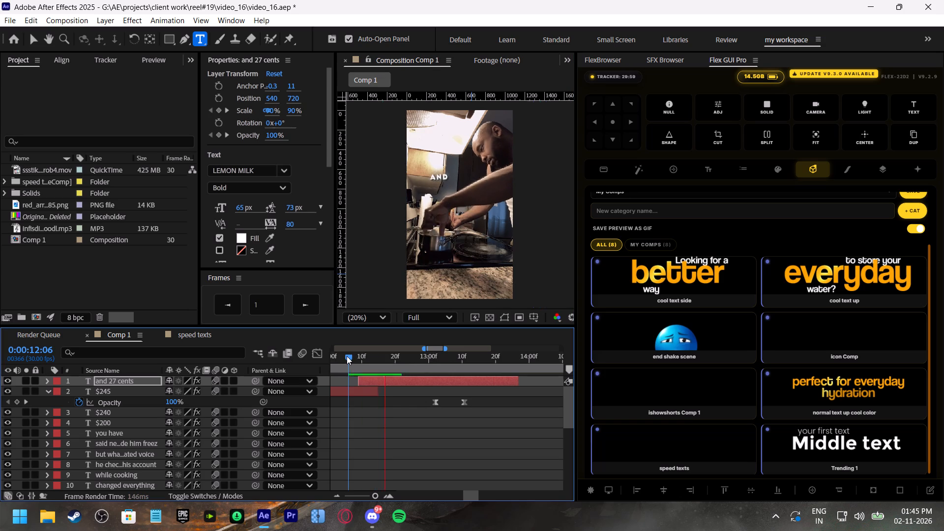
pyautogui.press('space')
pyautogui.click(347, 356)
# Go back to the "$200" title and remove the dollar sign from its text.
pyautogui.keyDown('shift'); pyautogui.scroll(3, 415, 401); pyautogui.keyUp('shift')
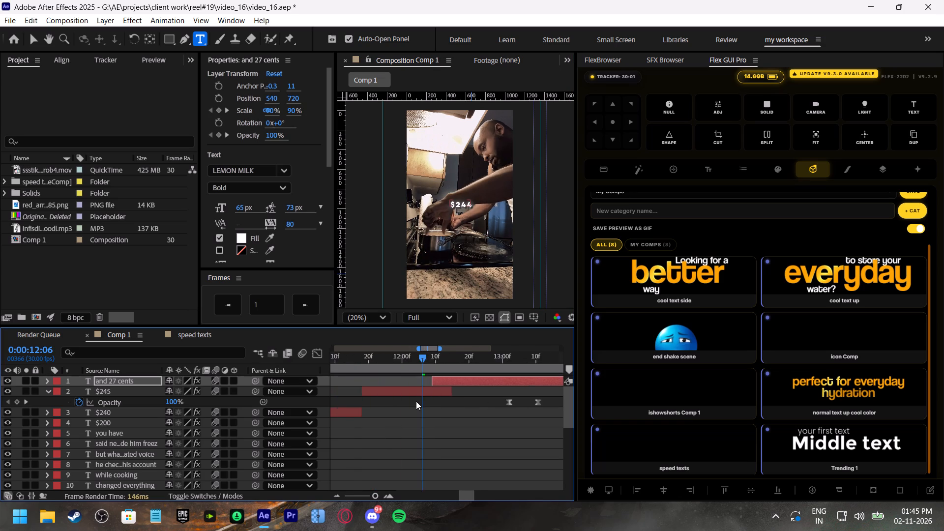
pyautogui.keyDown('shift'); pyautogui.scroll(6, 416, 401); pyautogui.keyUp('shift')
pyautogui.click(385, 355)
pyautogui.press('space')
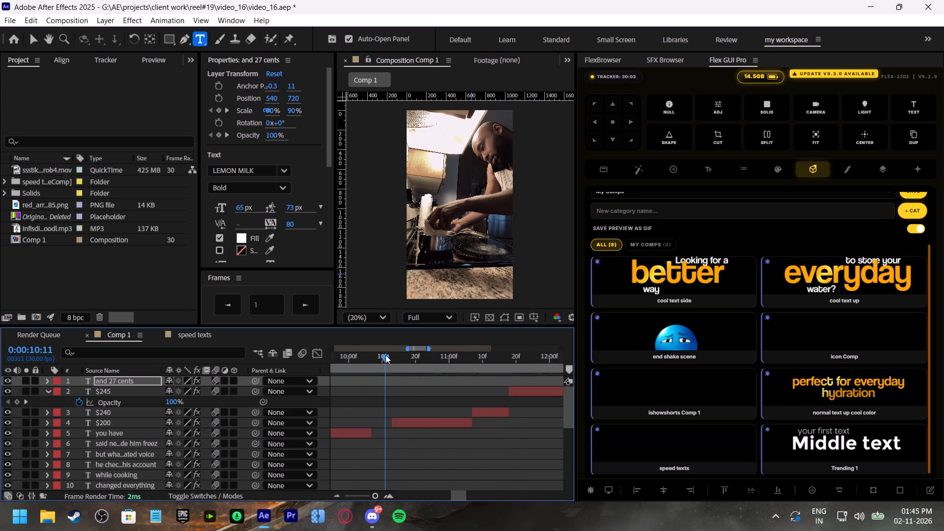
pyautogui.moveTo(394, 359); pyautogui.dragTo(429, 389)
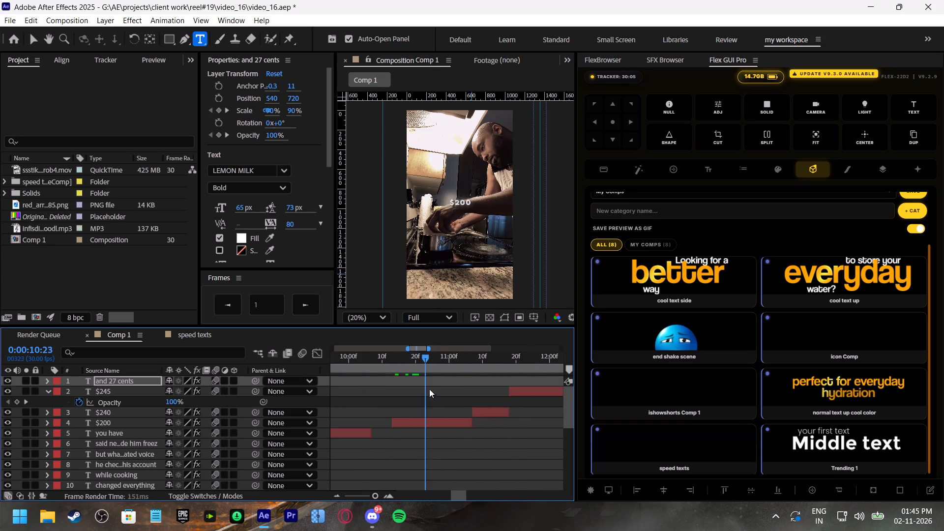
pyautogui.moveTo(429, 389); pyautogui.dragTo(431, 390)
pyautogui.doubleClick(435, 421)
pyautogui.click(454, 206)
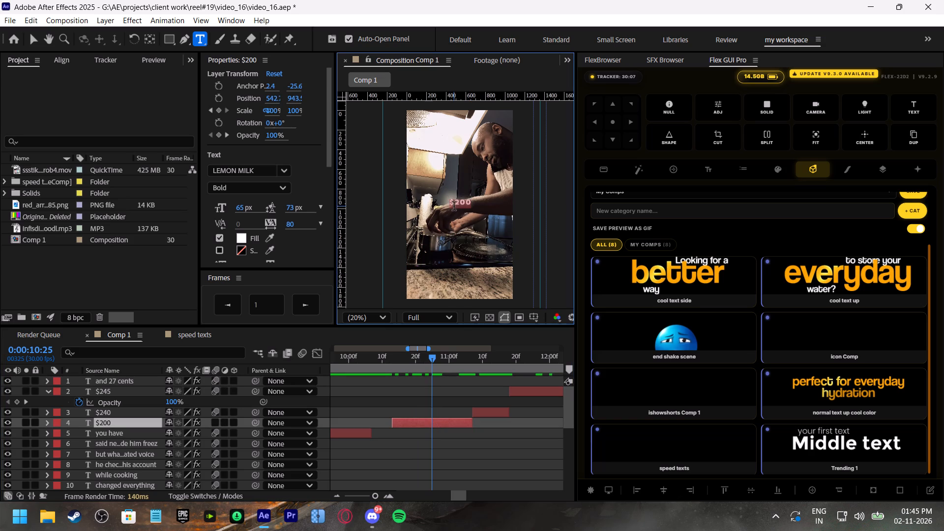
pyautogui.press('BackSpace')
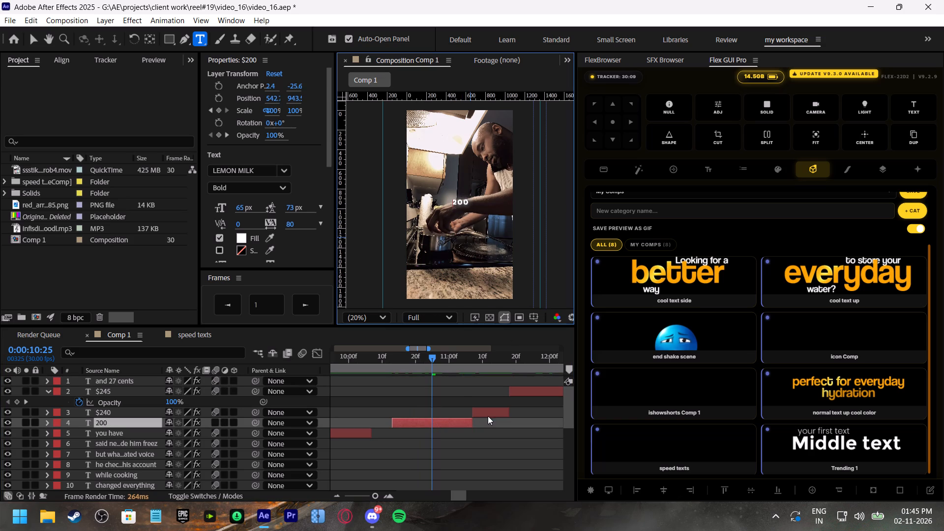
# Remove the dollar sign from the "$240" title's text.
pyautogui.click(488, 415)
pyautogui.doubleClick(492, 413)
pyautogui.click(485, 363)
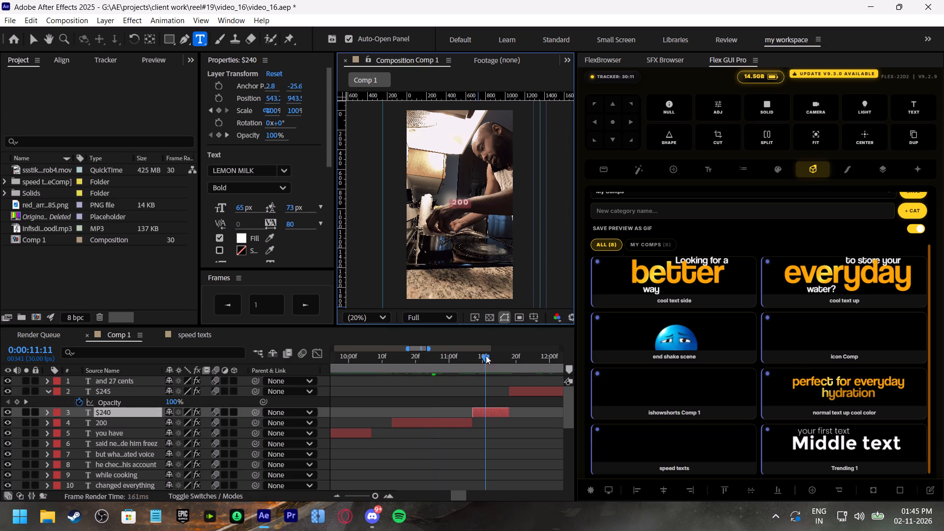
pyautogui.click(486, 354)
pyautogui.doubleClick(480, 413)
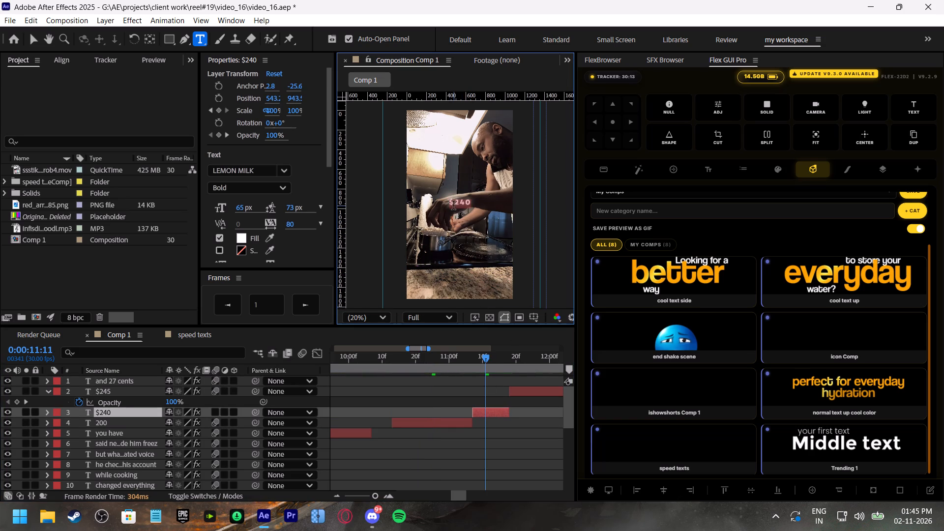
pyautogui.click(452, 203)
pyautogui.press('BackSpace')
# Remove the dollar sign from the "$244" title's text.
pyautogui.click(534, 394)
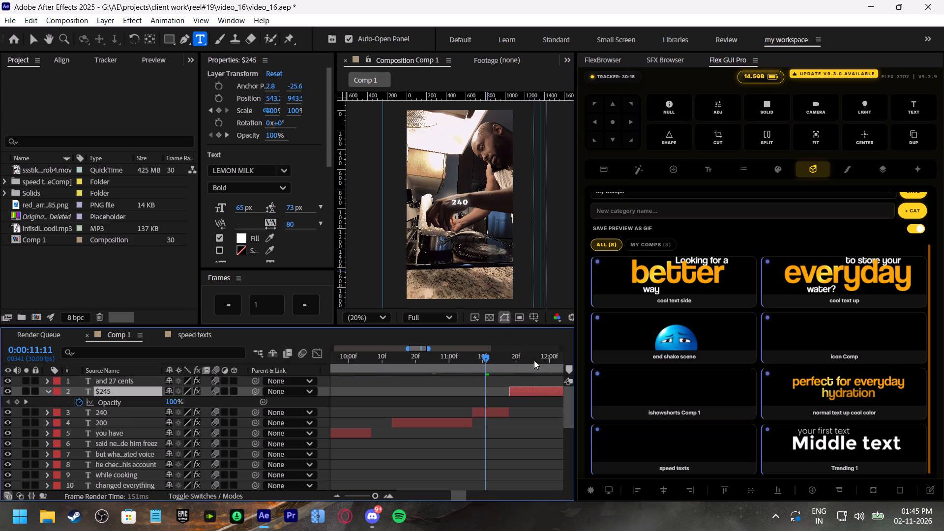
pyautogui.click(534, 360)
pyautogui.doubleClick(533, 388)
pyautogui.click(456, 200)
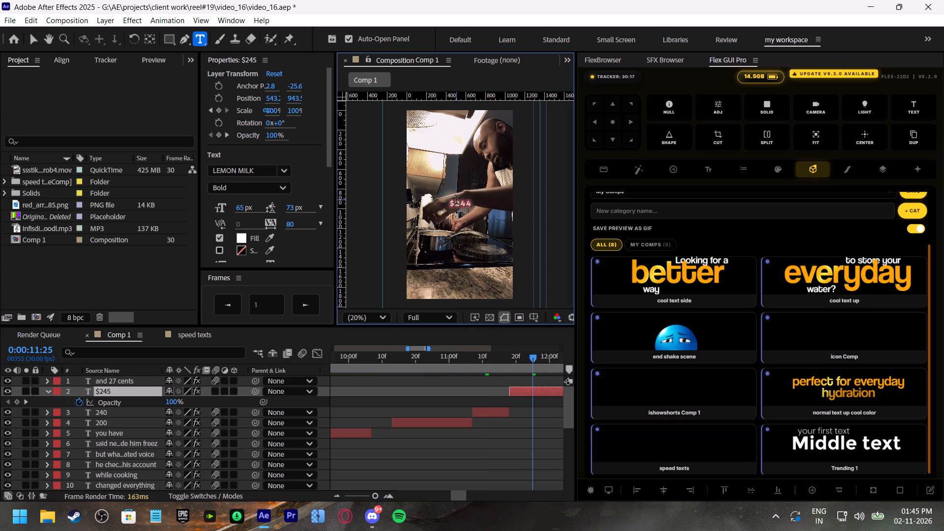
pyautogui.press('BackSpace')
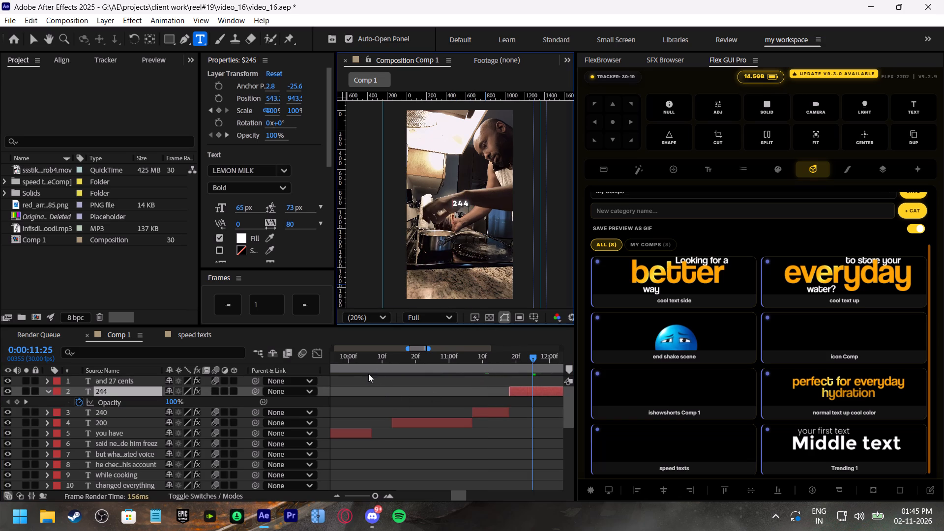
# Replay the 200, 240 and 244 titles against the narration and scrub closely through the start of the 244 title.
pyautogui.click(386, 361)
pyautogui.press('space')
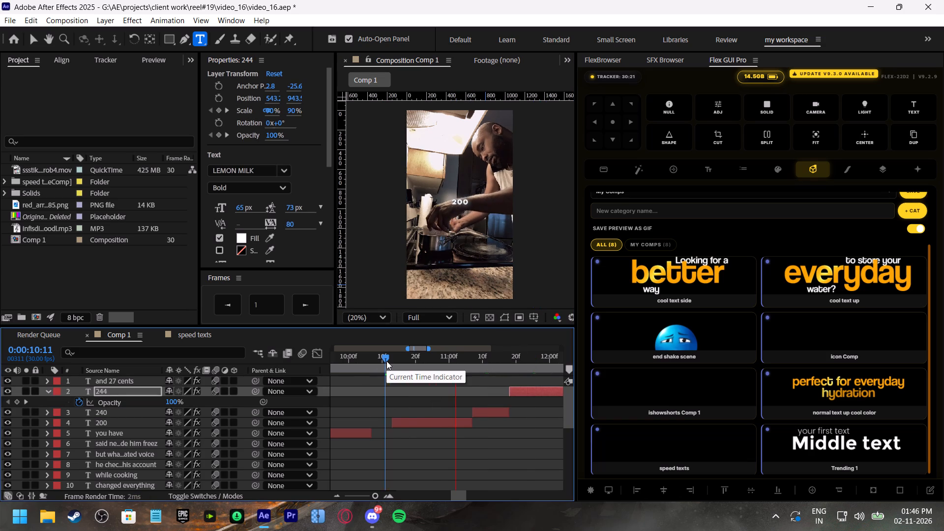
pyautogui.click(386, 361)
pyautogui.press('space')
pyautogui.keyDown('shift'); pyautogui.scroll(-3, 432, 426); pyautogui.keyUp('shift')
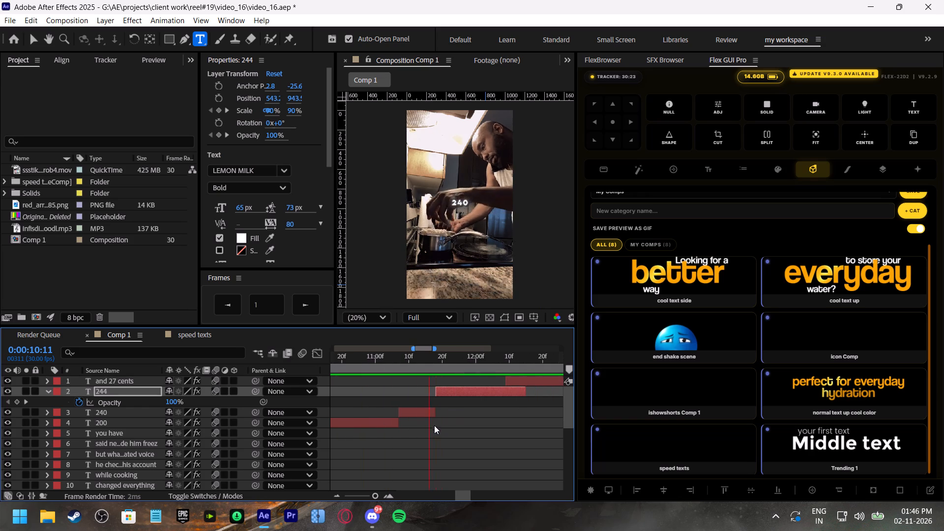
pyautogui.keyDown('shift'); pyautogui.scroll(-2, 434, 423); pyautogui.keyUp('shift')
pyautogui.click(440, 362)
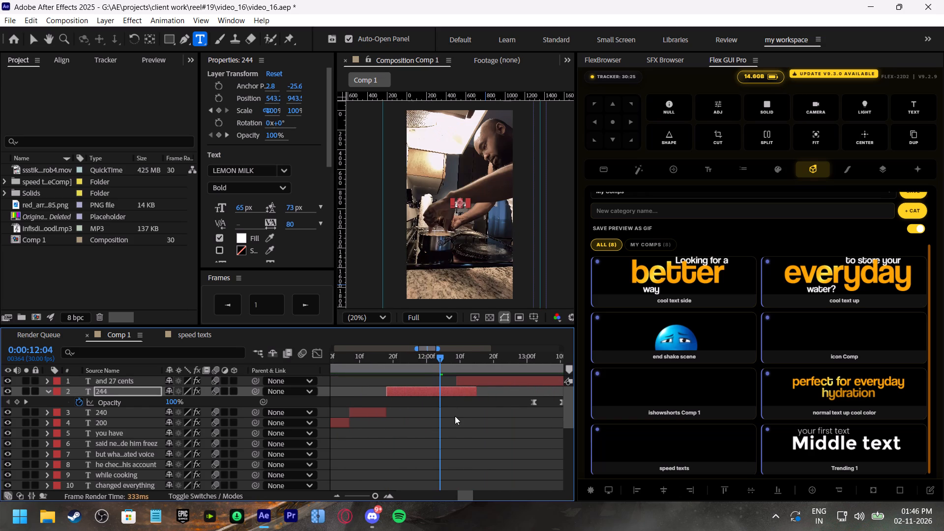
pyautogui.keyDown('shift'); pyautogui.scroll(-1, 455, 416); pyautogui.keyUp('shift')
pyautogui.click(369, 356)
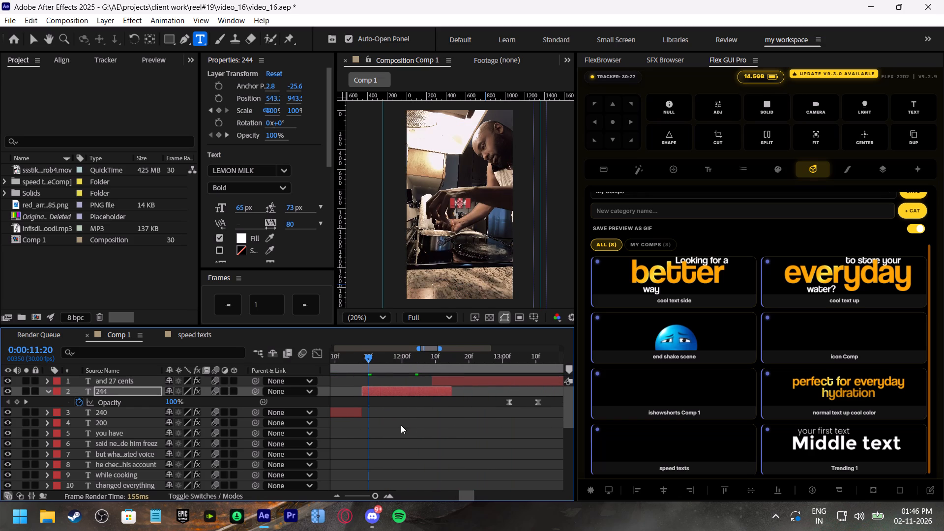
pyautogui.click(401, 425)
pyautogui.press('space')
pyautogui.moveTo(379, 358); pyautogui.dragTo(362, 353)
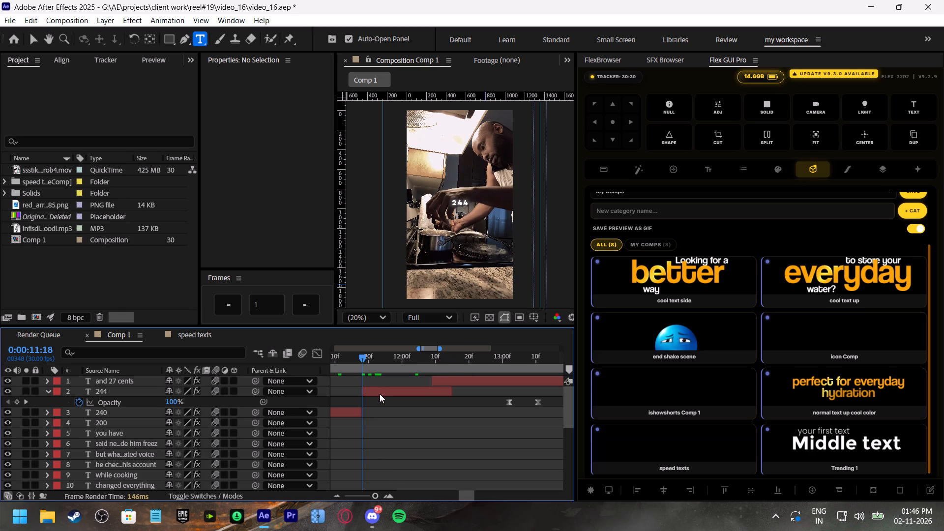
pyautogui.press('space')
pyautogui.moveTo(366, 358); pyautogui.dragTo(392, 364)
pyautogui.press('space')
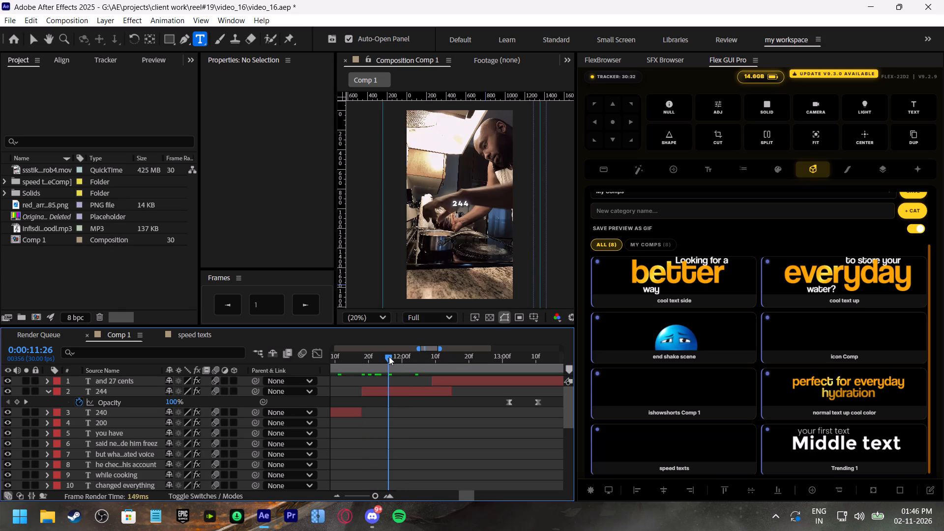
pyautogui.click(389, 356)
pyautogui.moveTo(389, 357); pyautogui.dragTo(385, 355)
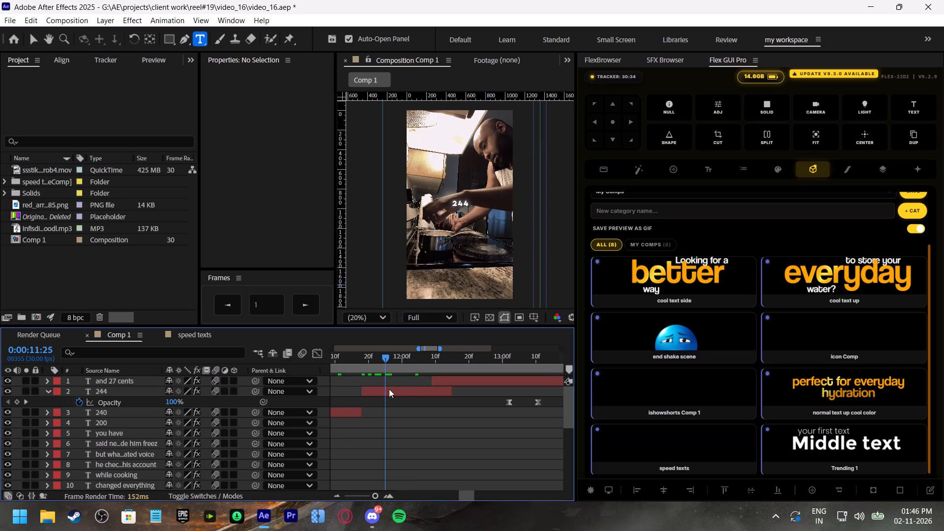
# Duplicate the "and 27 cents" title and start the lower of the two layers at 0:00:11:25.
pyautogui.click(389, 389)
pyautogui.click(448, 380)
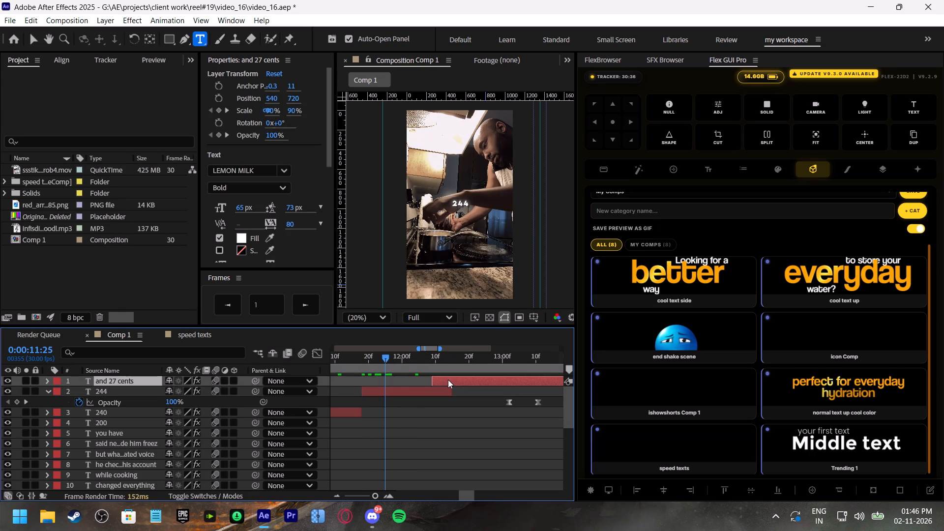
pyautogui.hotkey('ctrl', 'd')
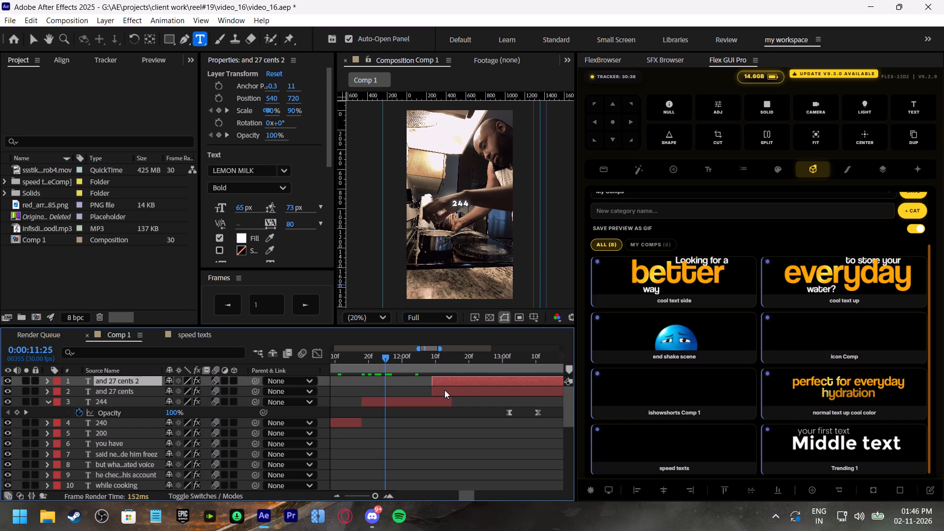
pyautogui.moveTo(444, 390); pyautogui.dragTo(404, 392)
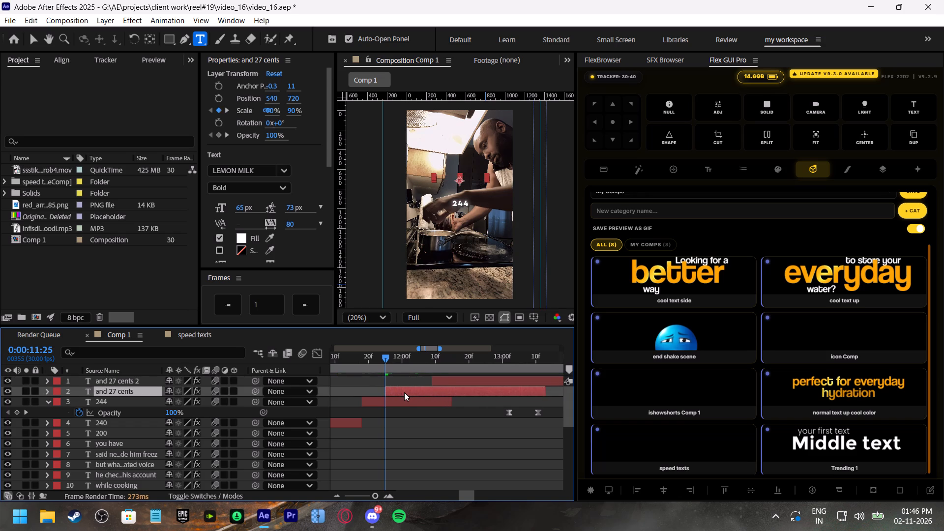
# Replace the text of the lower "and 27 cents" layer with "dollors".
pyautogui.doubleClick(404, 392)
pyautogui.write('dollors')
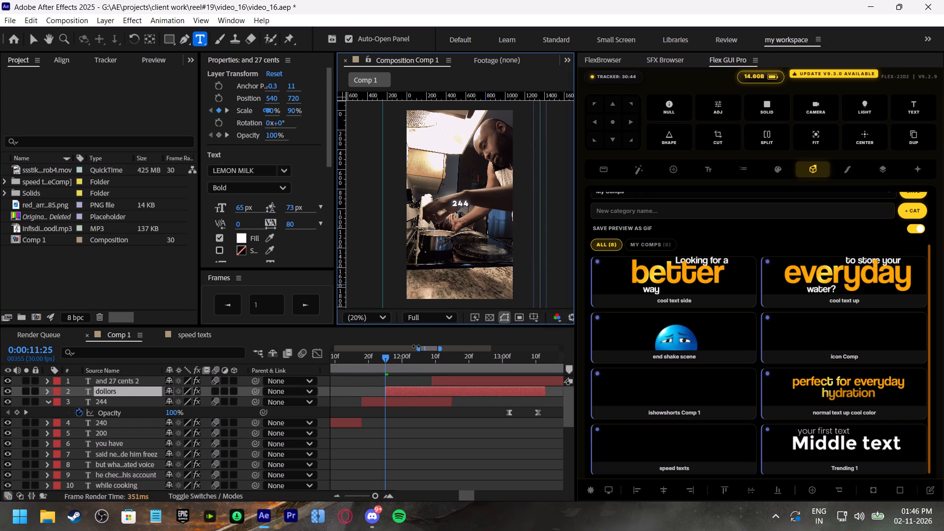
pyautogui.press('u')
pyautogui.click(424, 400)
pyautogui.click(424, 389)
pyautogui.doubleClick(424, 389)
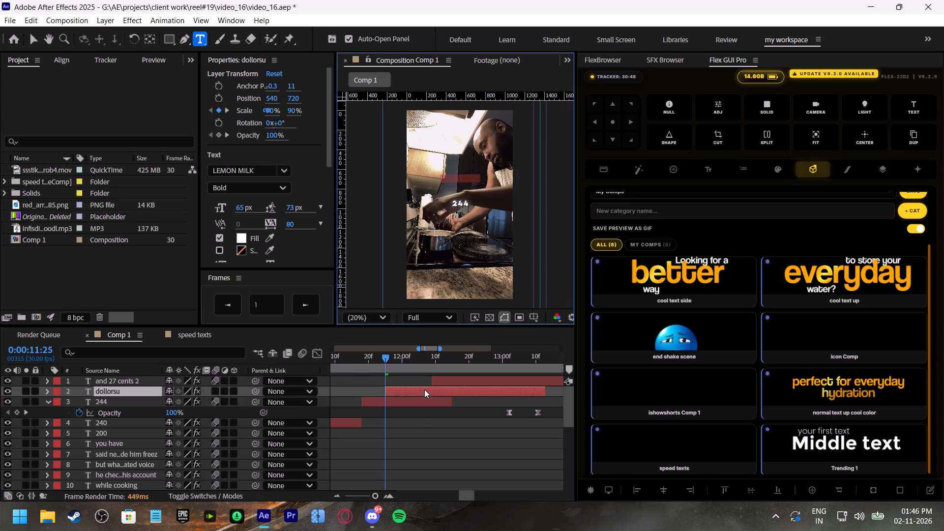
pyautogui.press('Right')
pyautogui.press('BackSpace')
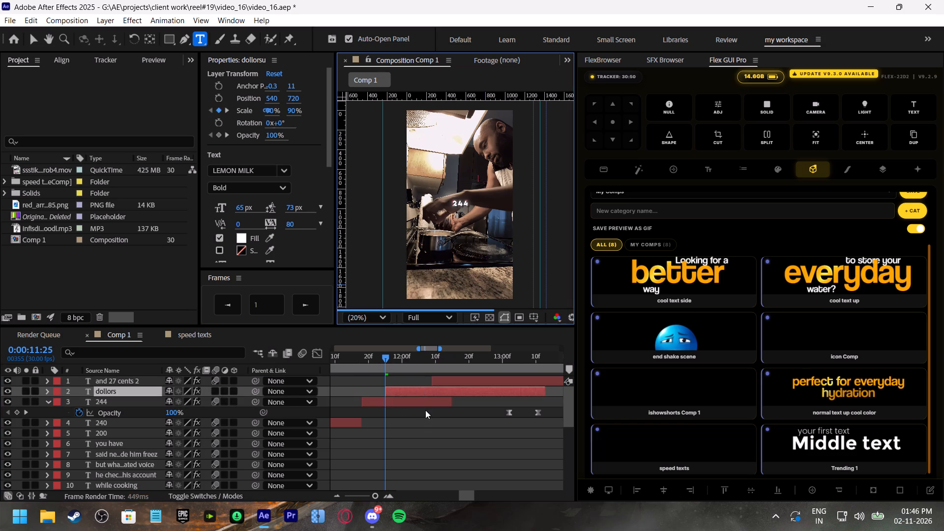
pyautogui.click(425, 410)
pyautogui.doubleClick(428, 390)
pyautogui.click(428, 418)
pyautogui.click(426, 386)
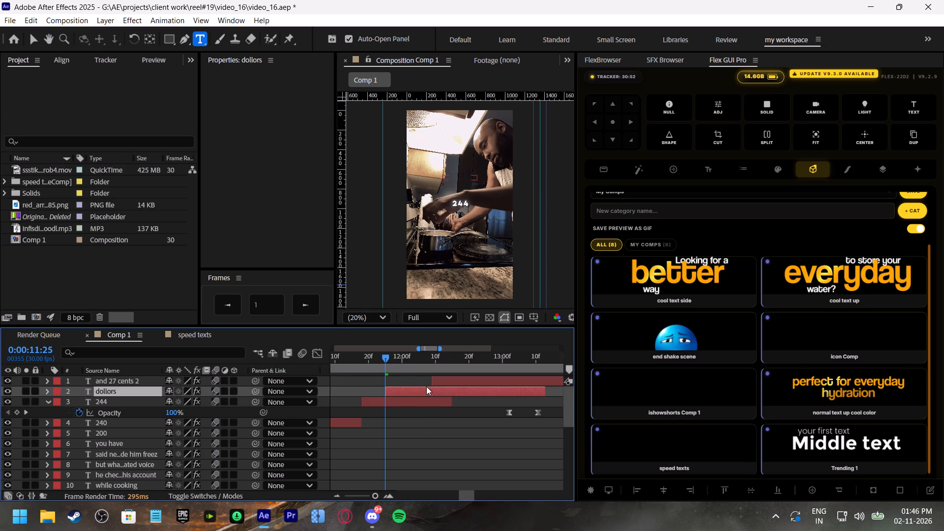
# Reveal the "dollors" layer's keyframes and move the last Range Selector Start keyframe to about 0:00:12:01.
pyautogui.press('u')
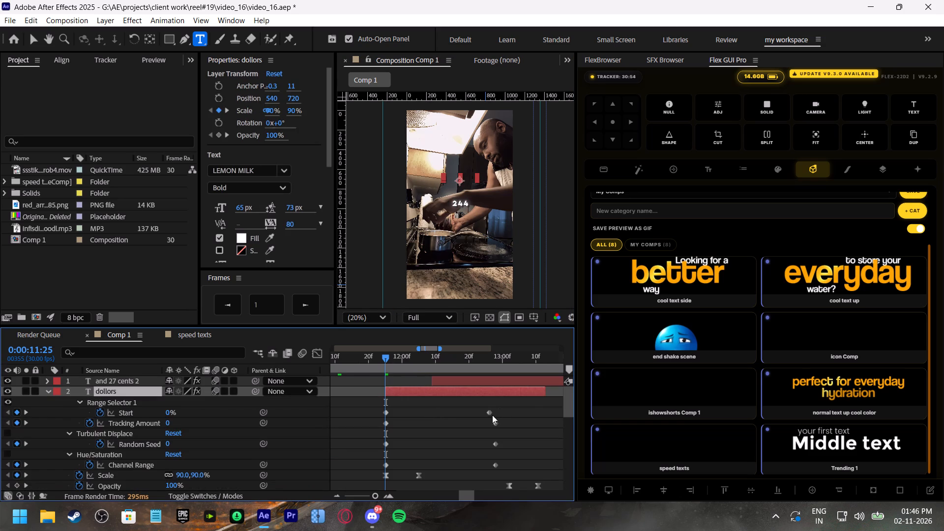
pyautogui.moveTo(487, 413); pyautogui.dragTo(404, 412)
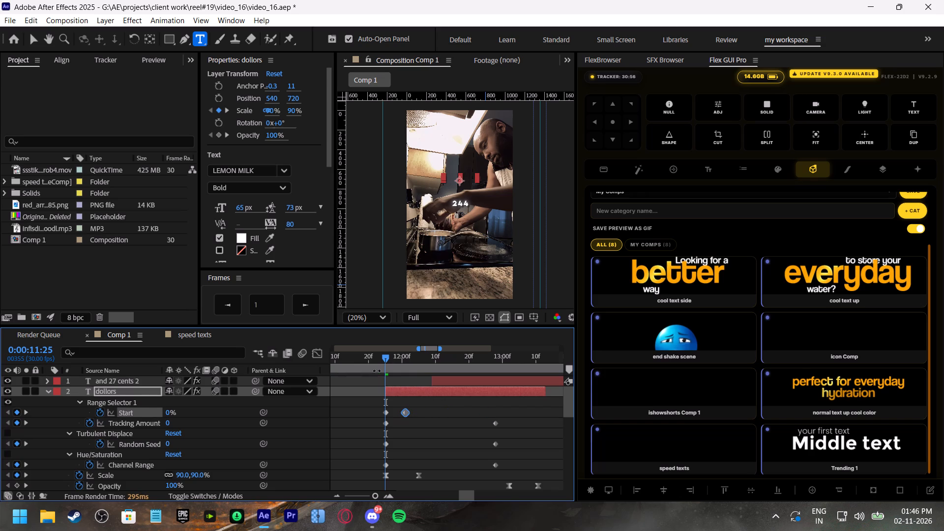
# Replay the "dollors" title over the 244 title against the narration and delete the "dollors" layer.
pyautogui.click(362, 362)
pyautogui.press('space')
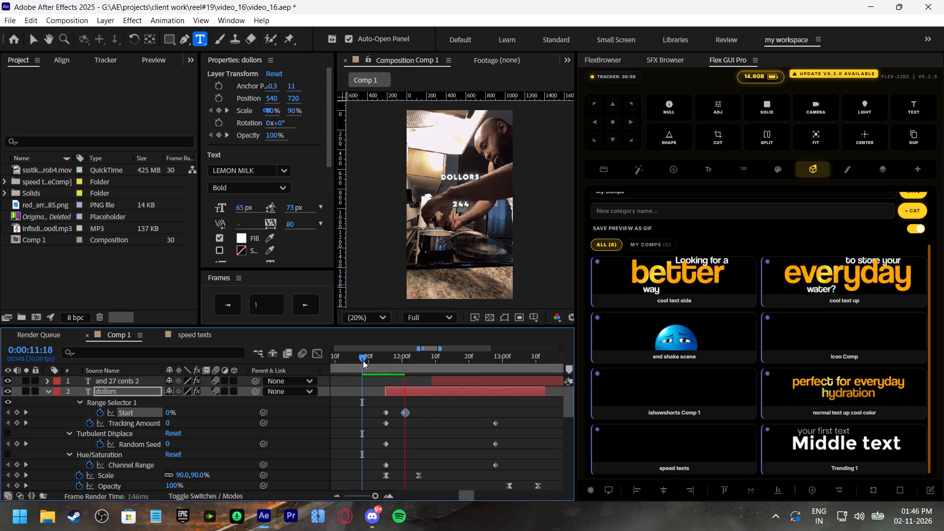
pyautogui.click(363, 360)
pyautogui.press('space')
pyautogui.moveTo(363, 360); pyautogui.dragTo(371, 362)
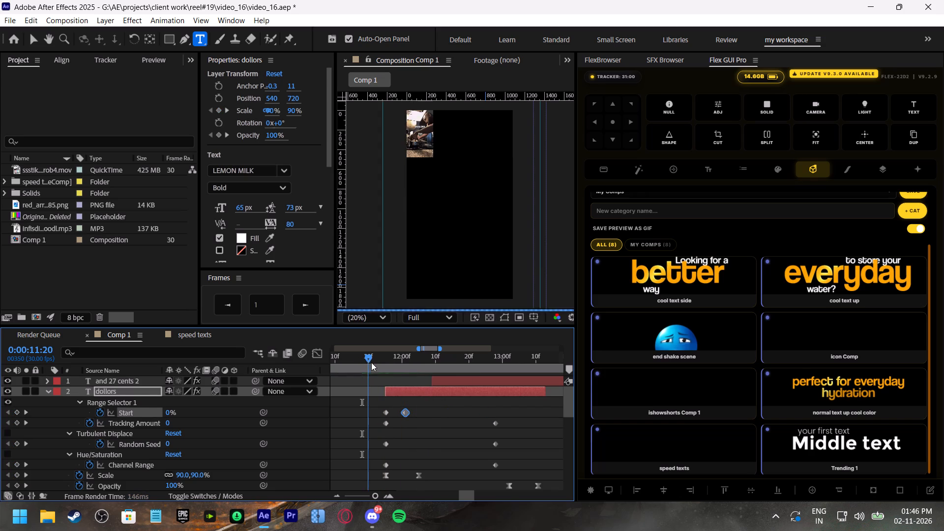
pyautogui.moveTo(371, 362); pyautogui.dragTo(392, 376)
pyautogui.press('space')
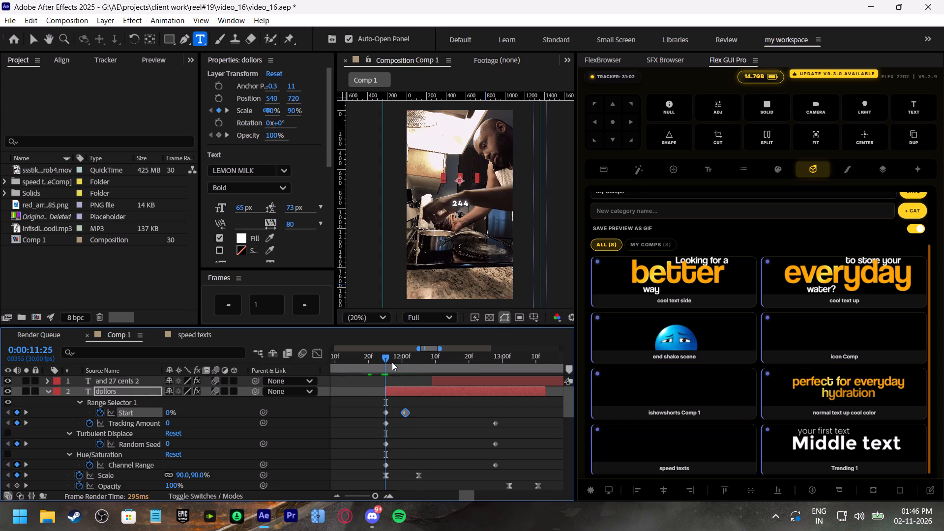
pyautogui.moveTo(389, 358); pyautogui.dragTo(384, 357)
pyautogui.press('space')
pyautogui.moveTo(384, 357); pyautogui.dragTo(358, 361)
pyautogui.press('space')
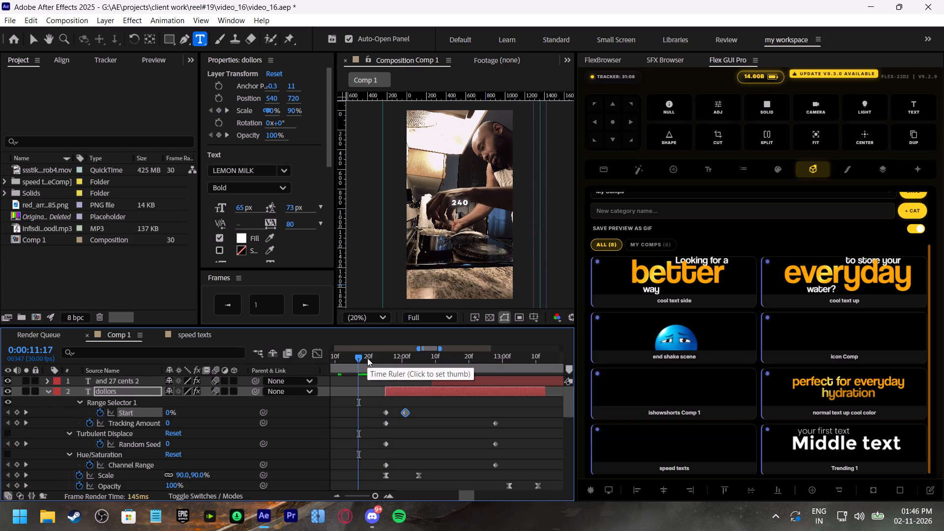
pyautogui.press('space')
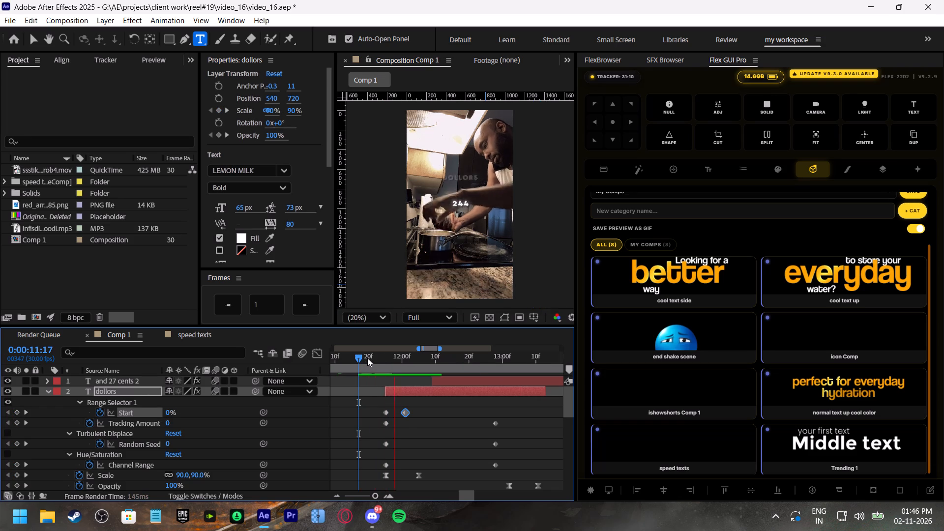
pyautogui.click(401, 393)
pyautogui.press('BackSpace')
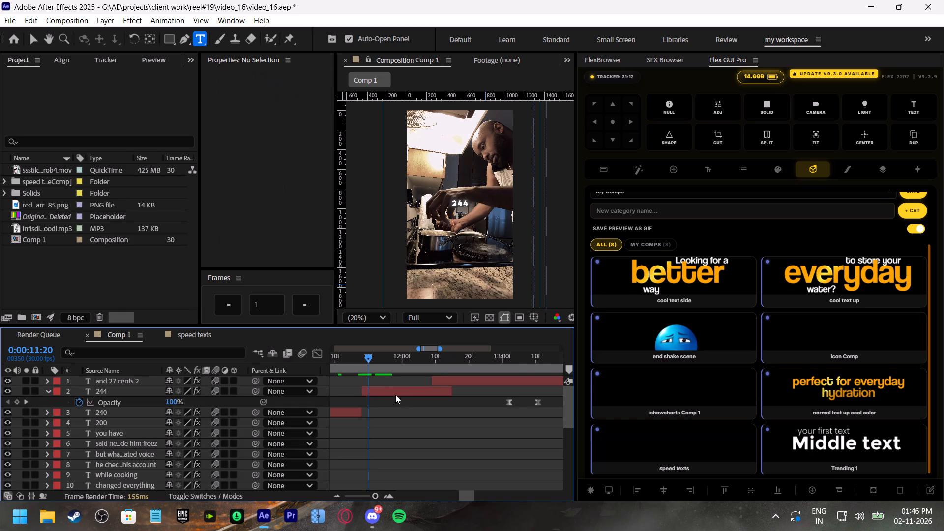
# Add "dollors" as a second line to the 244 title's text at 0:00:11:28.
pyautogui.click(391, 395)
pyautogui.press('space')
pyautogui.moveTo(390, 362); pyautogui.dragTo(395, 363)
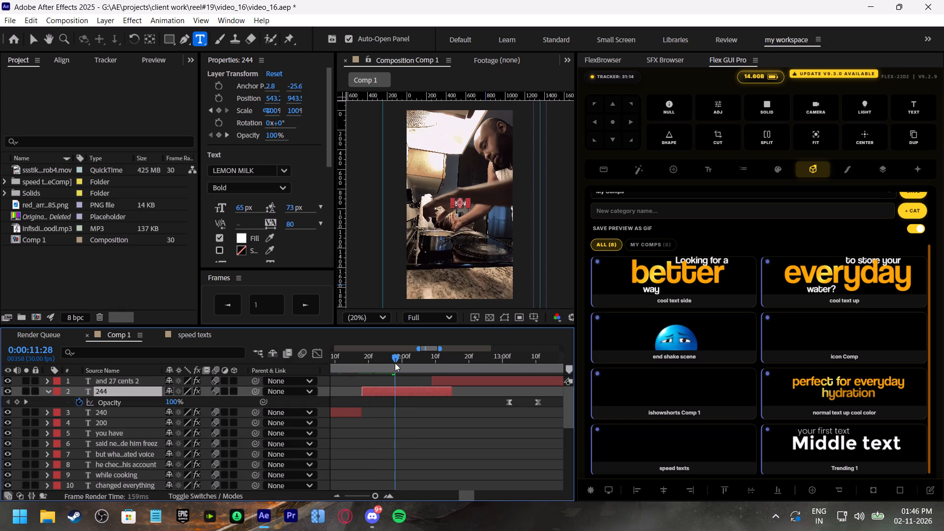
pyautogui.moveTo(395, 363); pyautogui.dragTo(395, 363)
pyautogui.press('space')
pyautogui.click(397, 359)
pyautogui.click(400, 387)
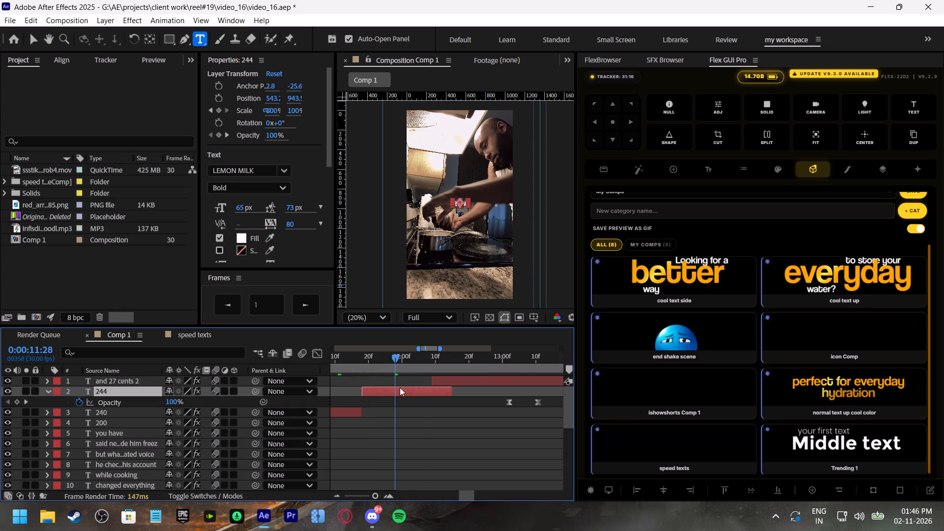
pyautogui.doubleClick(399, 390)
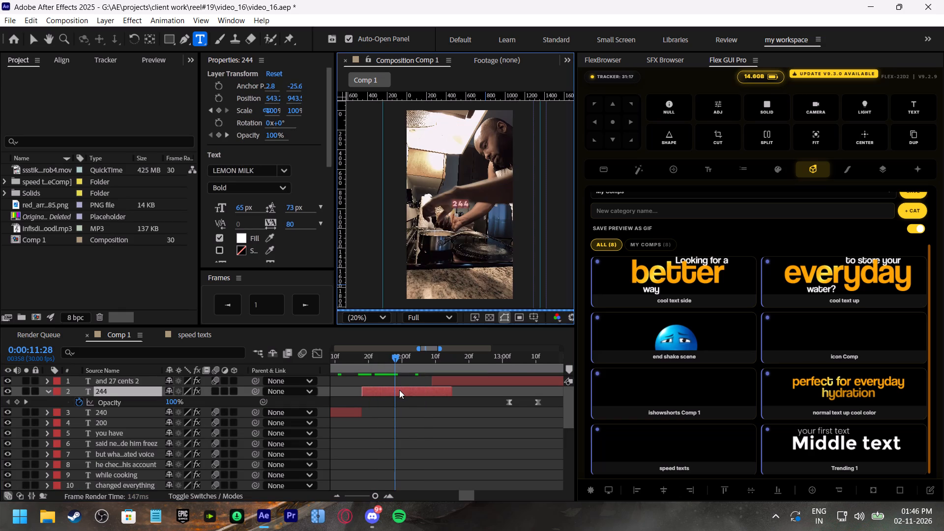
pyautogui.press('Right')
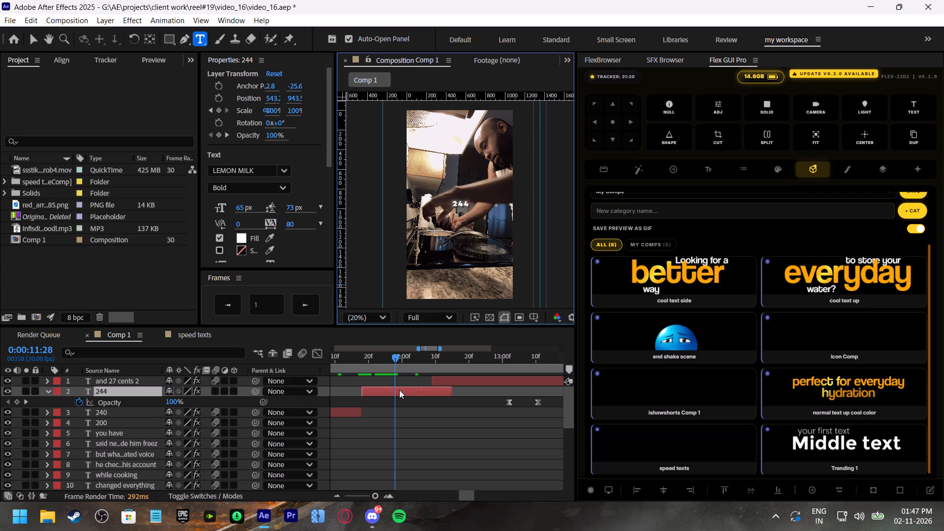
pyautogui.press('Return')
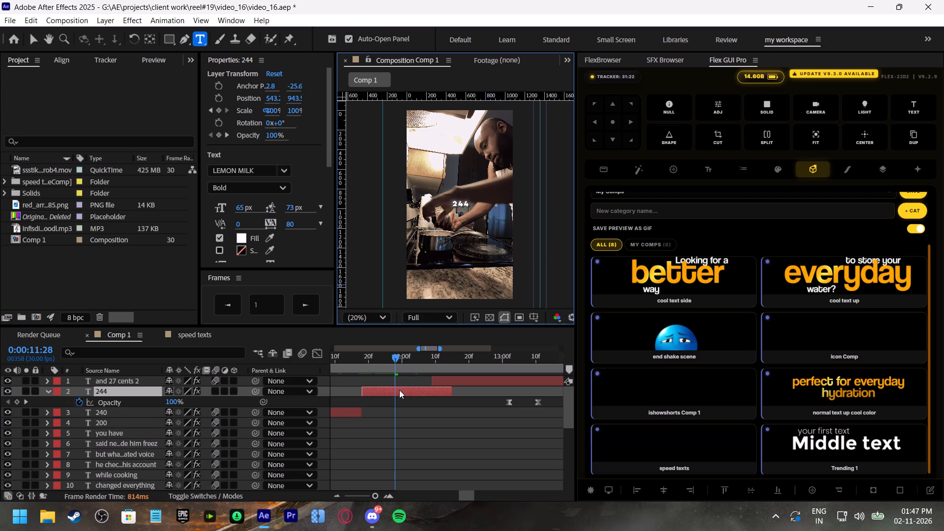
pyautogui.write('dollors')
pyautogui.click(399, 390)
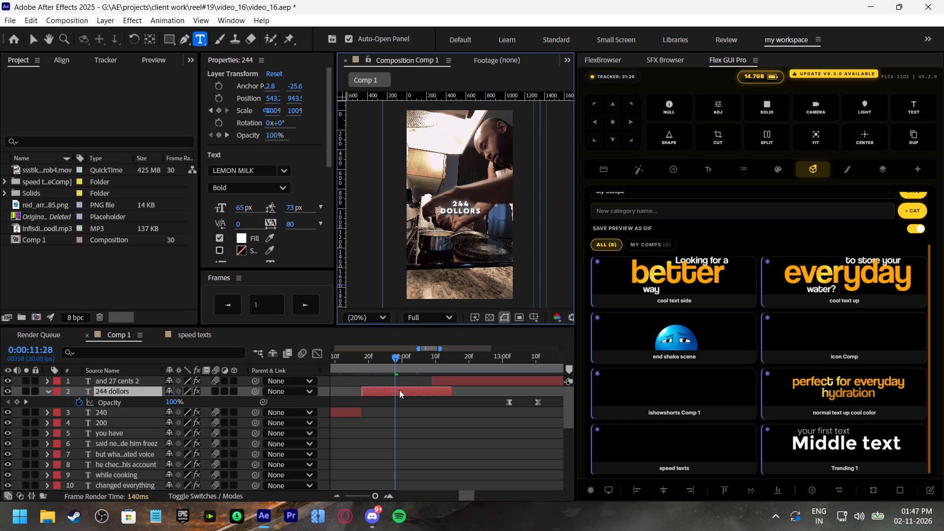
# Reveal the "244 dollors" layer's keyframes and replay the title against the narration from 0:00:11:15.
pyautogui.press('u')
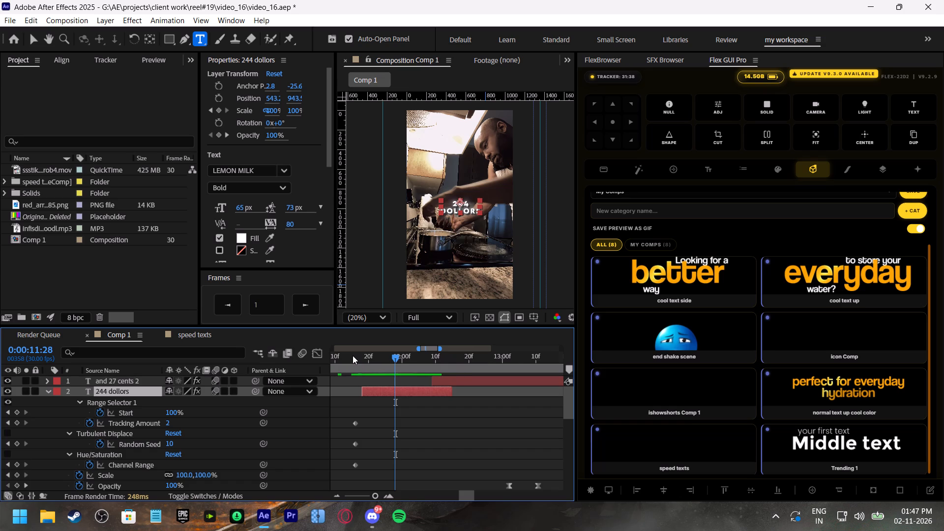
pyautogui.click(353, 355)
pyautogui.press('space')
pyautogui.click(353, 355)
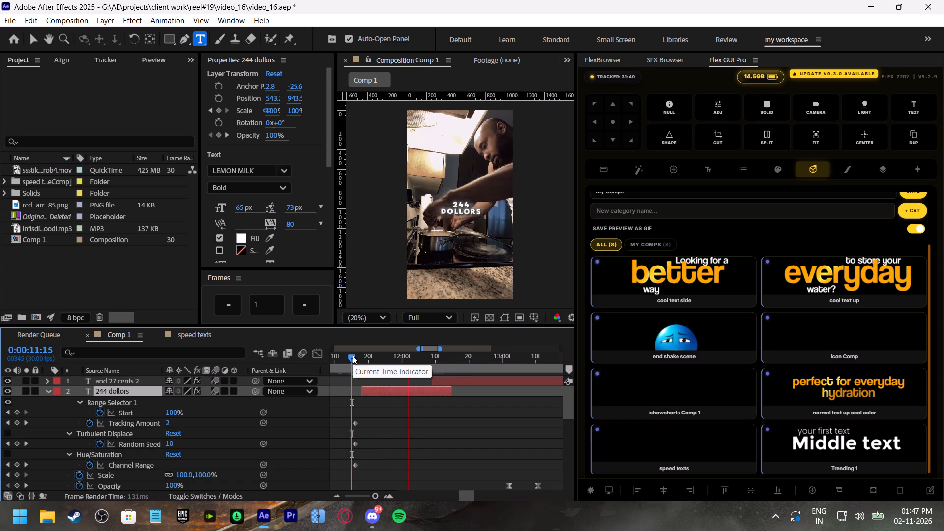
pyautogui.press('space')
pyautogui.click(353, 355)
pyautogui.press('space')
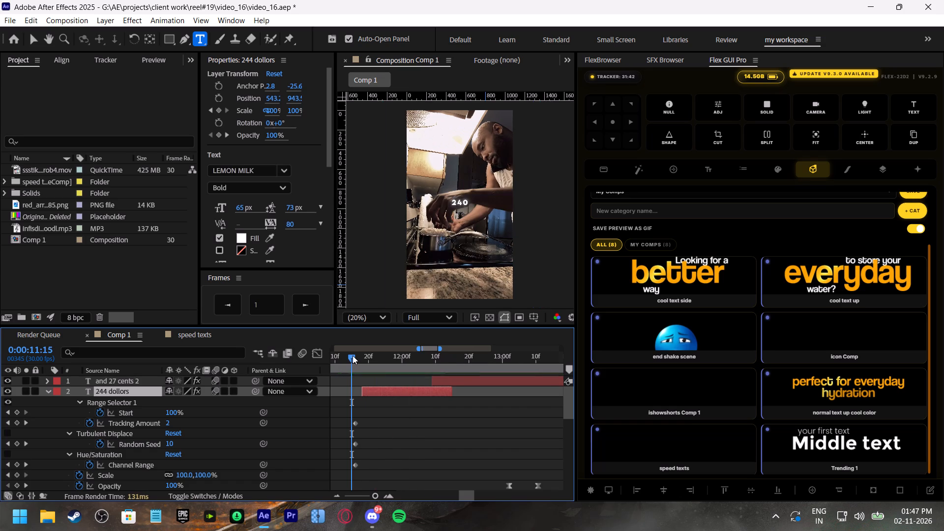
pyautogui.click(353, 355)
pyautogui.click(360, 495)
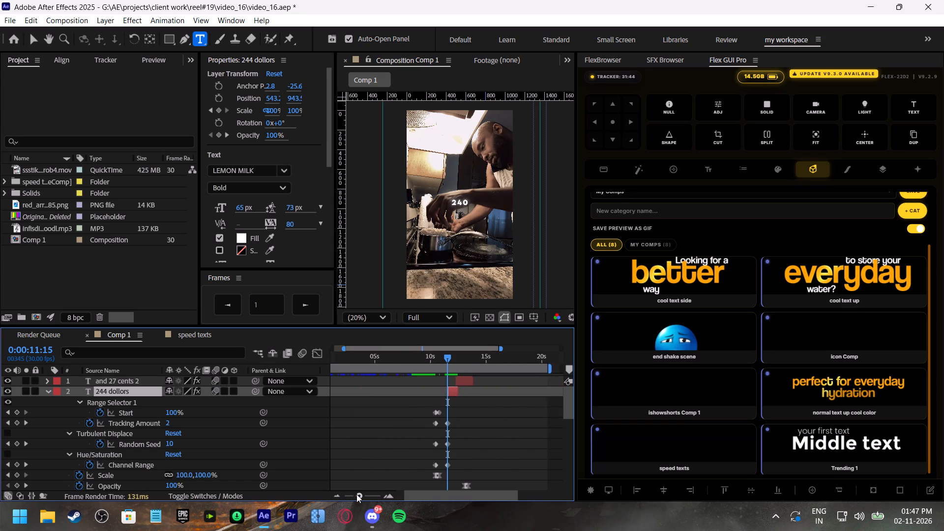
# Collapse the "244 dollors" layer's properties and save the project.
pyautogui.click(48, 392)
pyautogui.hotkey('ctrl', 's')
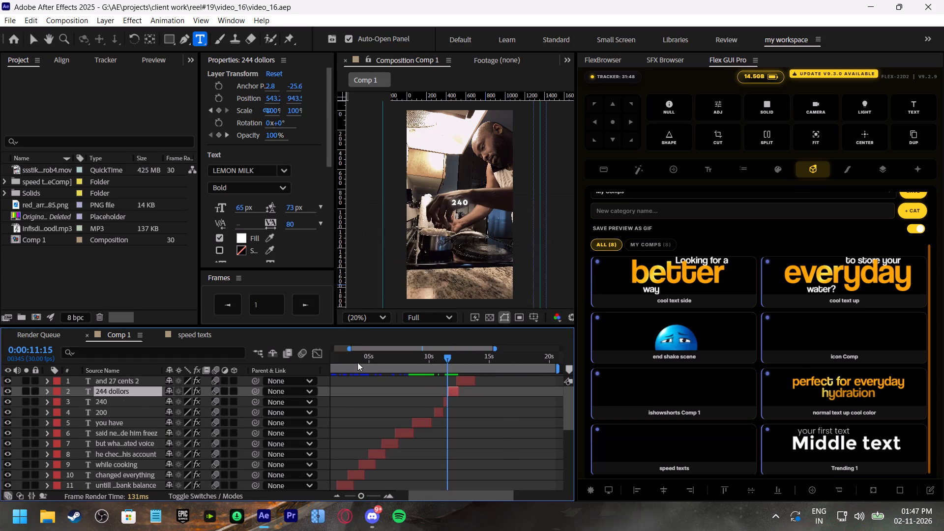
# Play back the titles from 0:00:04:02, and review the 240 to "244 dollors" transition from 0:00:11:08.
pyautogui.click(357, 362)
pyautogui.press('space')
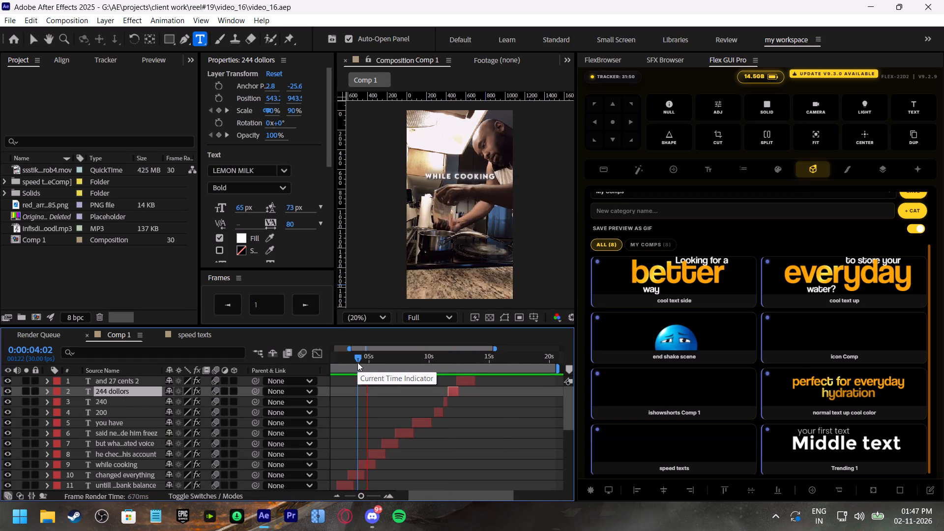
pyautogui.click(357, 362)
pyautogui.press('space')
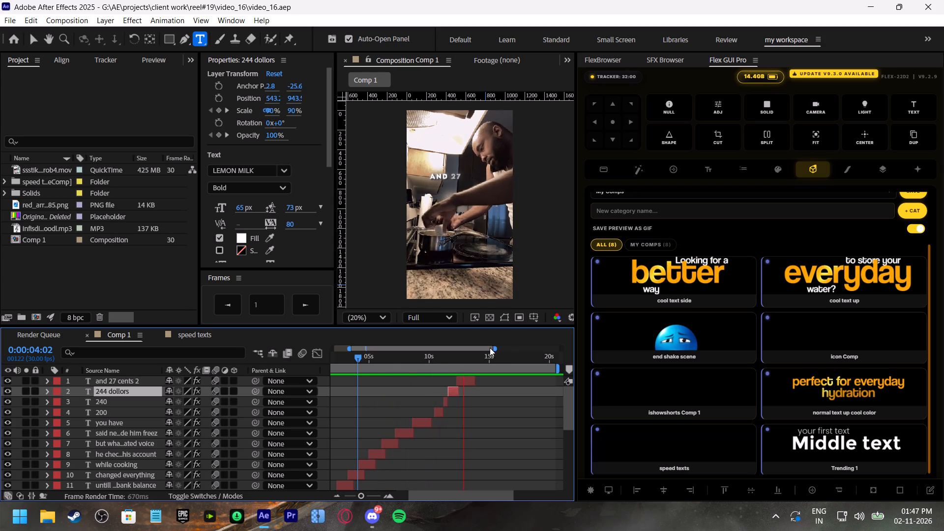
pyautogui.click(444, 358)
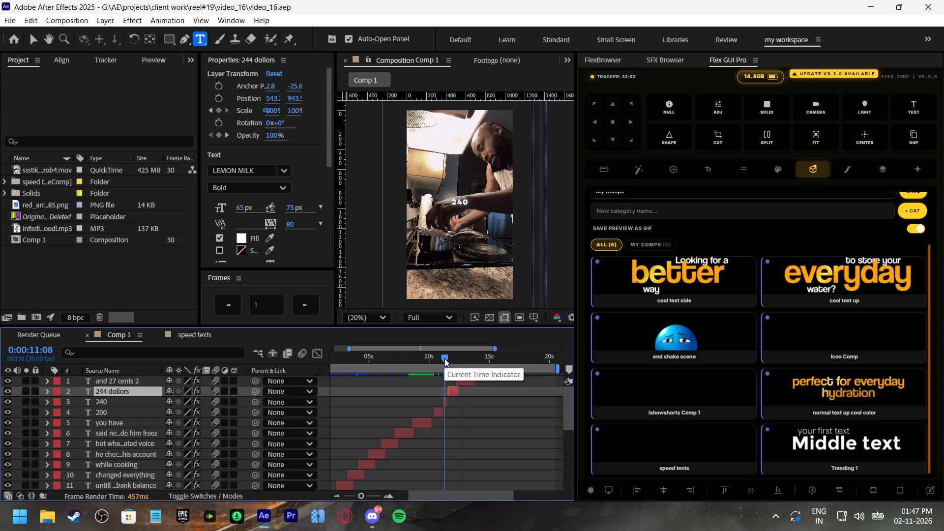
pyautogui.moveTo(358, 494); pyautogui.dragTo(377, 501)
pyautogui.keyDown('shift'); pyautogui.scroll(-2, 501, 439); pyautogui.keyUp('shift')
pyautogui.press('space')
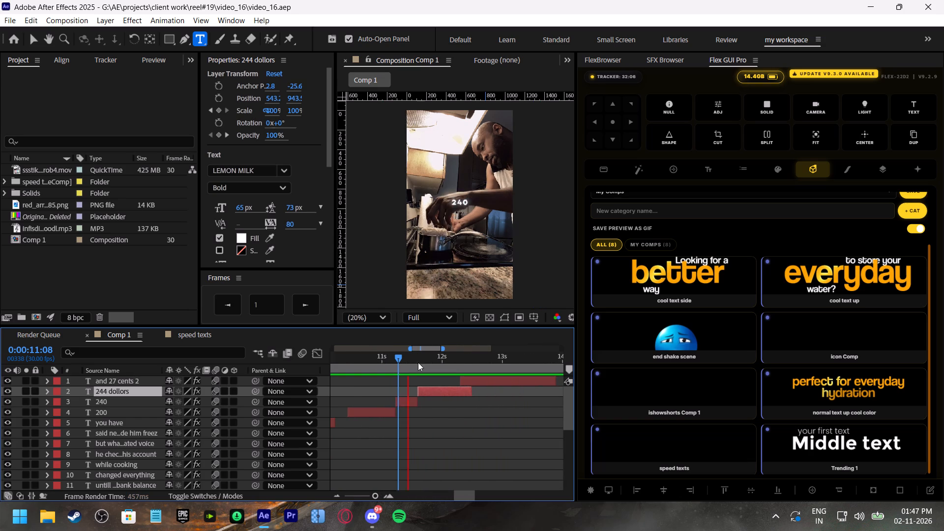
pyautogui.moveTo(409, 354); pyautogui.dragTo(426, 366)
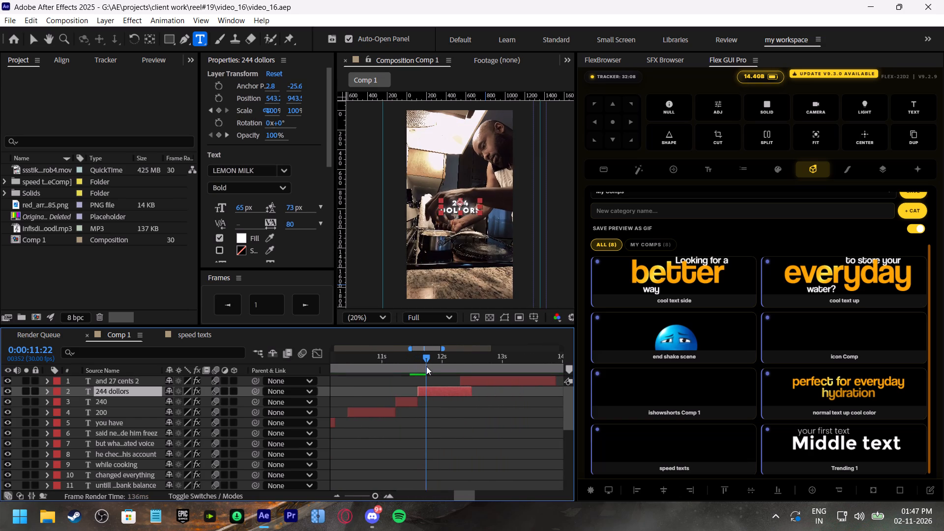
pyautogui.moveTo(426, 366); pyautogui.dragTo(428, 368)
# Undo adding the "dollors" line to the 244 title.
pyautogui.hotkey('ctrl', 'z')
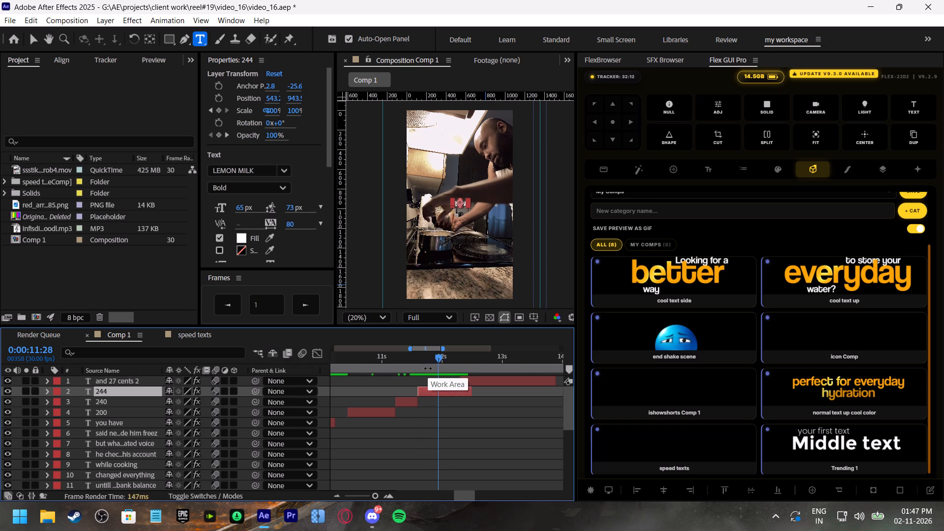
# Replay the 244 title against the narration from 0:00:11:14 and 0:00:11:26 to locate the spoken "dollars".
pyautogui.moveTo(415, 357); pyautogui.dragTo(410, 355)
pyautogui.press('space')
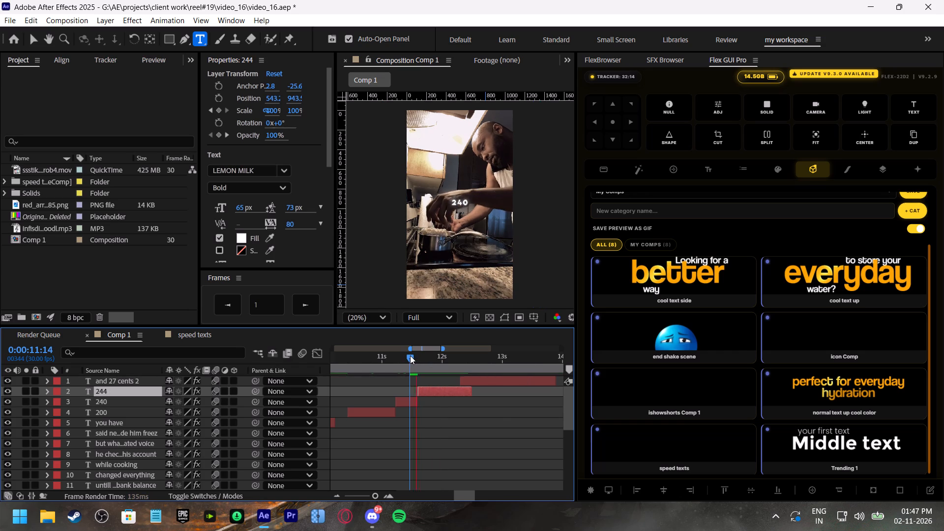
pyautogui.click(410, 355)
pyautogui.press('space')
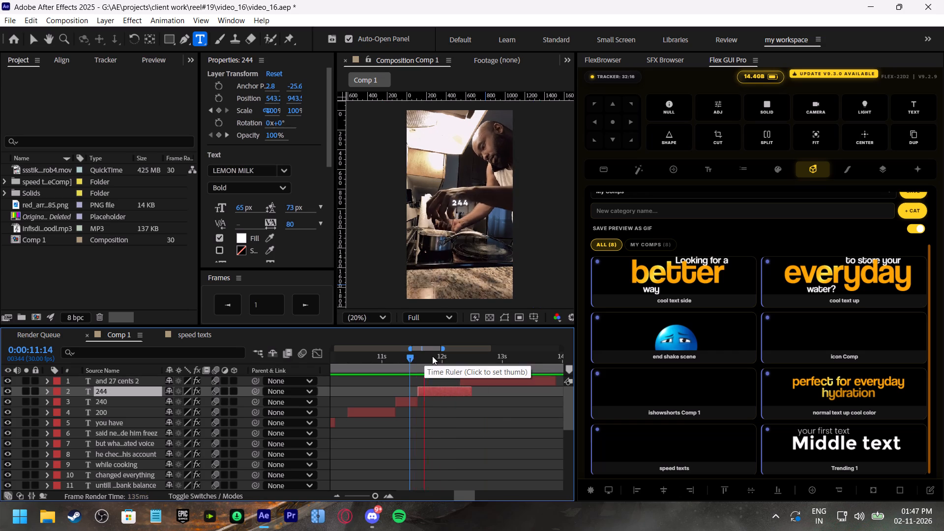
pyautogui.click(436, 356)
pyautogui.press('space')
pyautogui.click(434, 356)
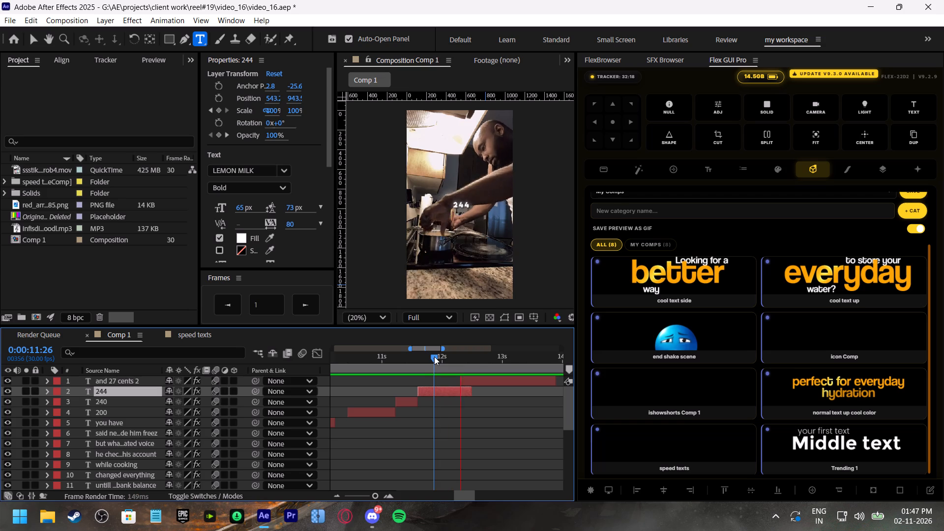
pyautogui.press('space')
pyautogui.click(434, 356)
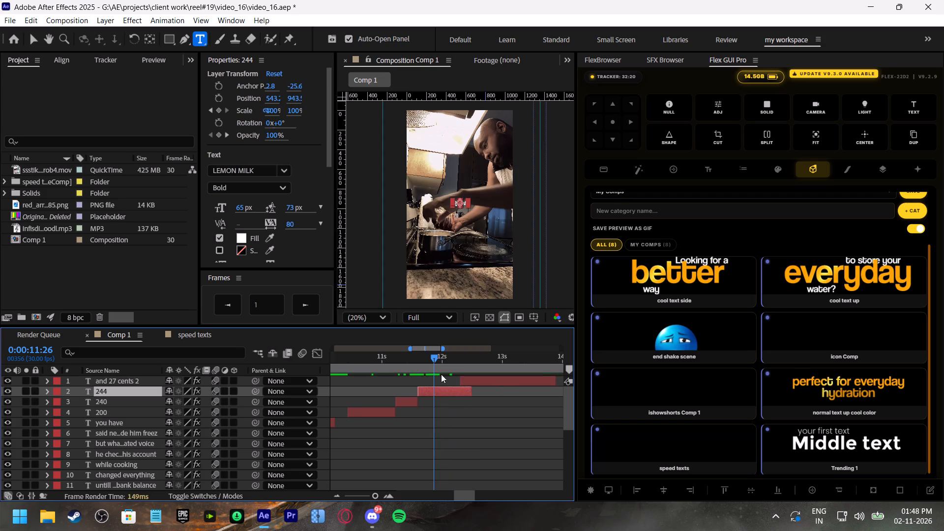
# Duplicate the "and 27 cents 2" title and start the copy at 0:00:11:26.
pyautogui.click(491, 374)
pyautogui.click(486, 378)
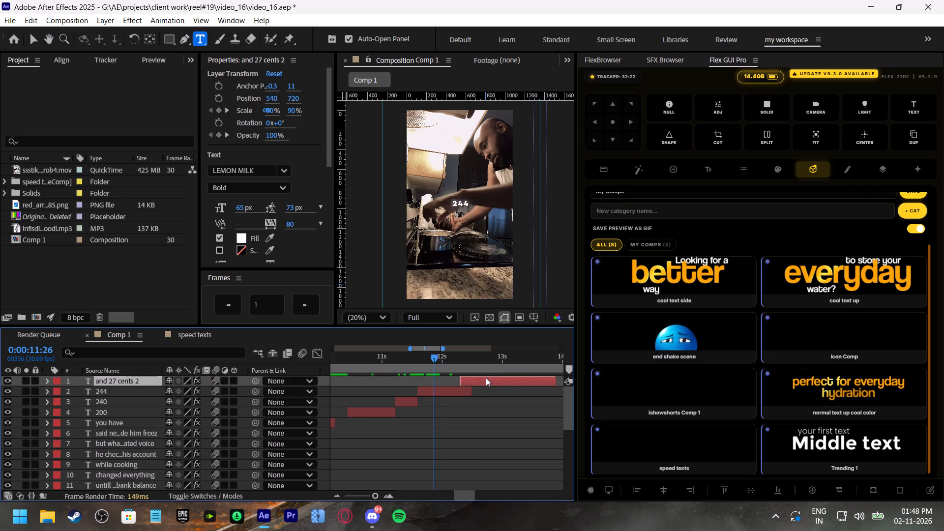
pyautogui.hotkey('ctrl', 'd')
pyautogui.moveTo(481, 381); pyautogui.dragTo(454, 377)
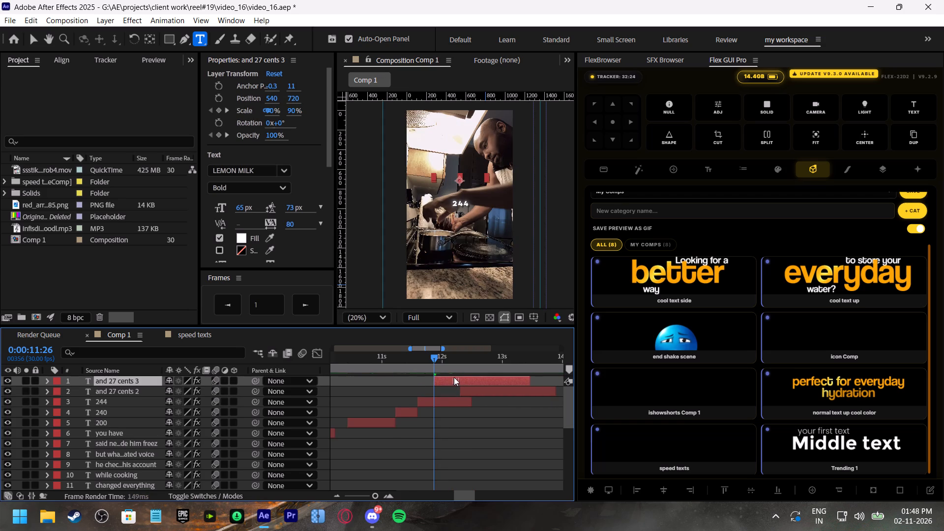
# Replace the text of the duplicated title with "dollors".
pyautogui.doubleClick(454, 381)
pyautogui.write('dollors')
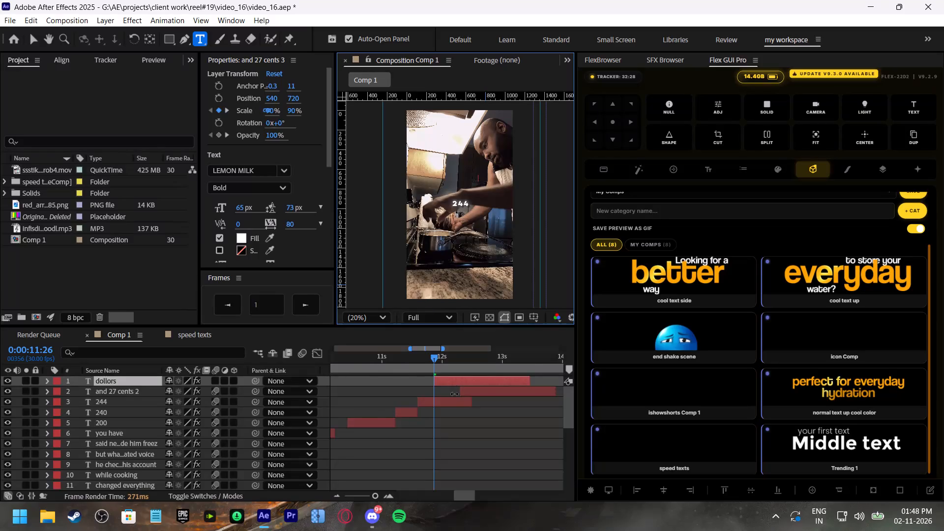
pyautogui.click(456, 401)
# Move the "dollors" layer's last Range Selector Start keyframe to about 0:00:12:04 and collapse its properties.
pyautogui.click(458, 383)
pyautogui.press('u')
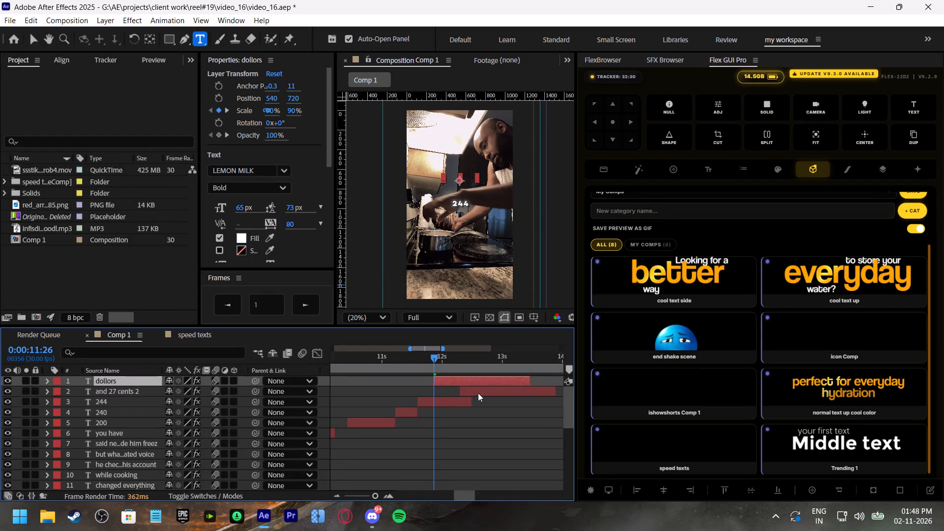
pyautogui.moveTo(496, 401); pyautogui.dragTo(449, 402)
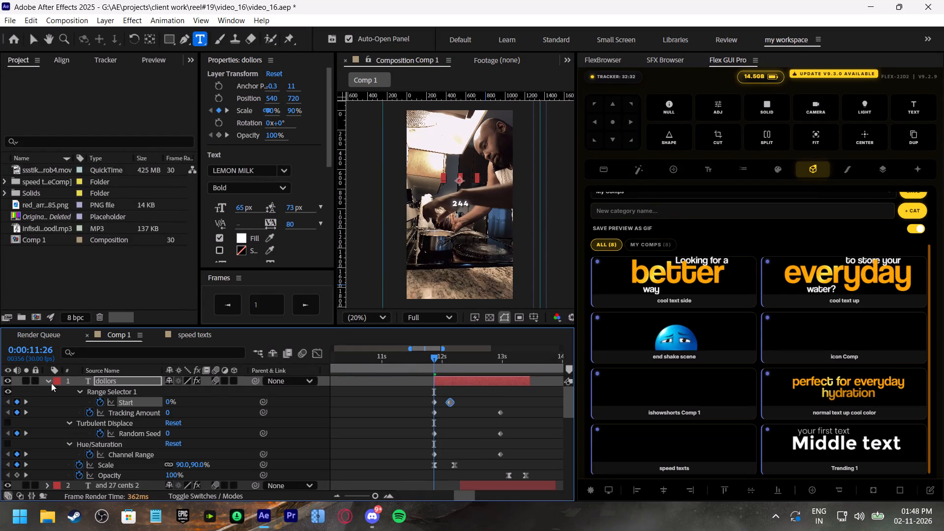
pyautogui.click(46, 383)
pyautogui.click(450, 383)
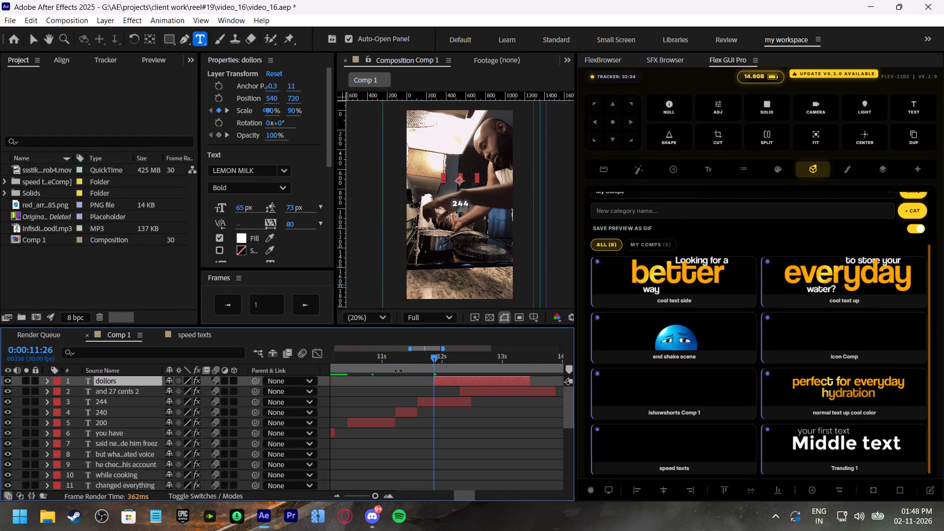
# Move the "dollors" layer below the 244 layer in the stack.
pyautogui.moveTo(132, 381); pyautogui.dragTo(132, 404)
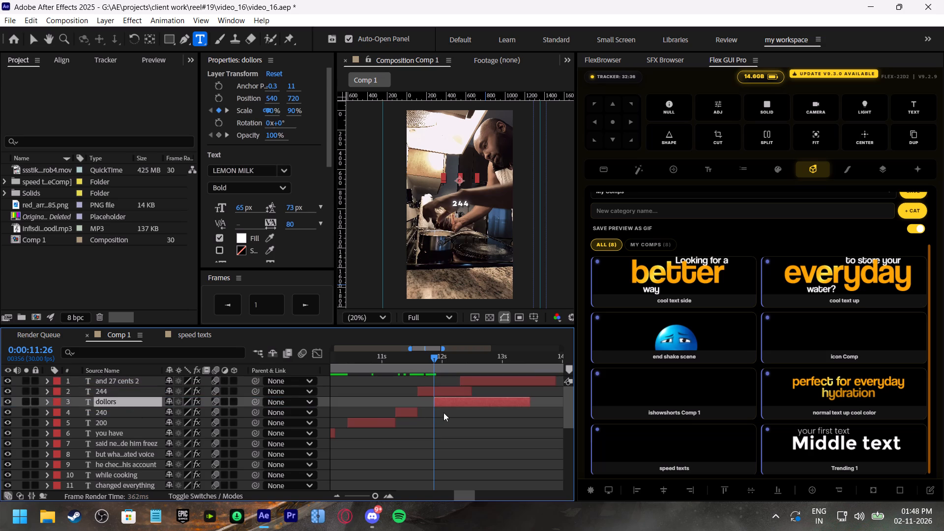
# Position the "dollors" title directly beneath the 244 title in the frame, at about 540, 1075.
pyautogui.press('v')
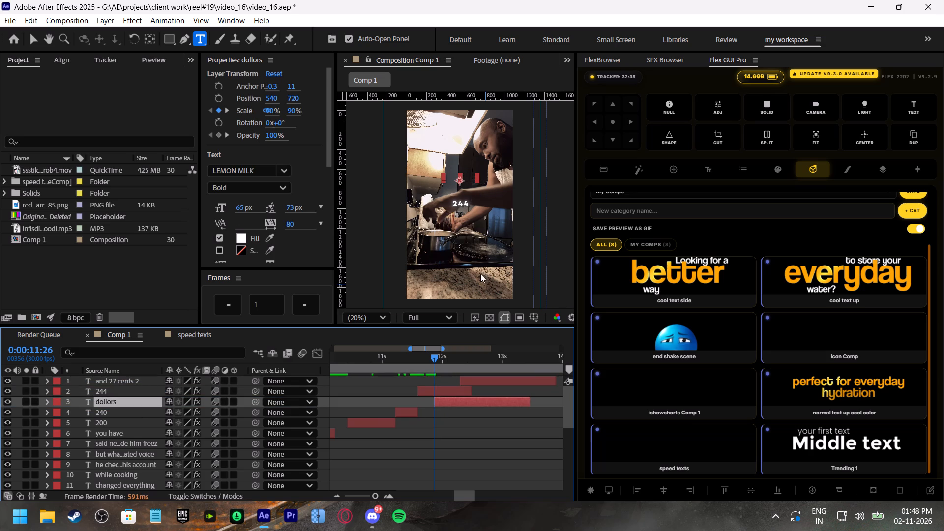
pyautogui.moveTo(454, 357); pyautogui.dragTo(446, 356)
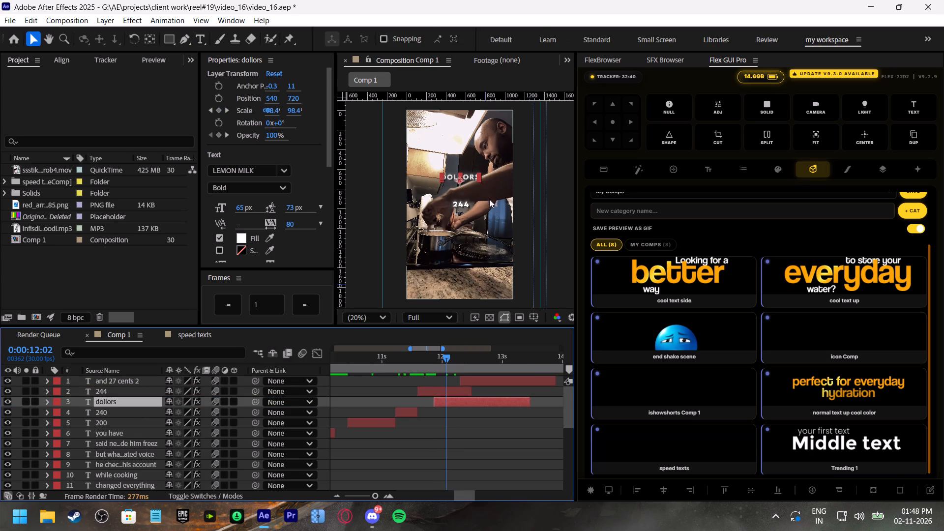
pyautogui.moveTo(467, 177); pyautogui.dragTo(469, 209)
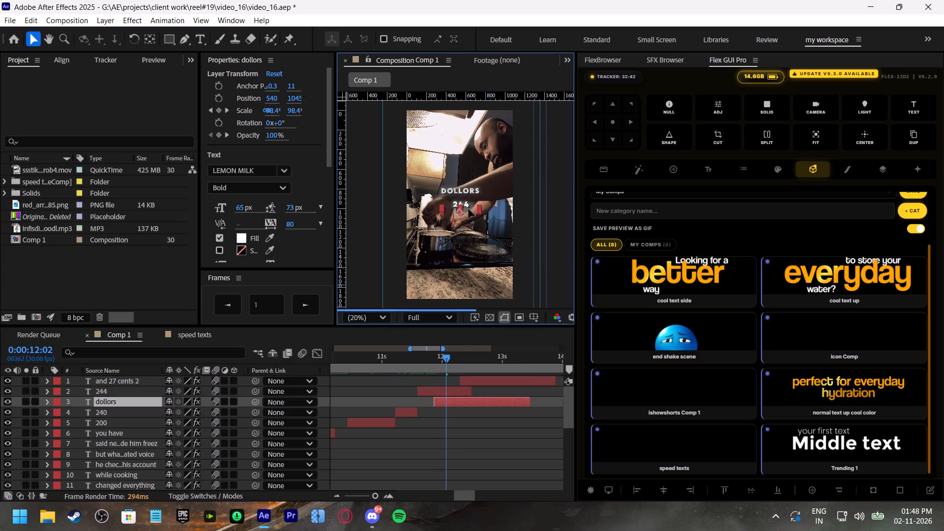
pyautogui.moveTo(469, 209); pyautogui.dragTo(470, 212)
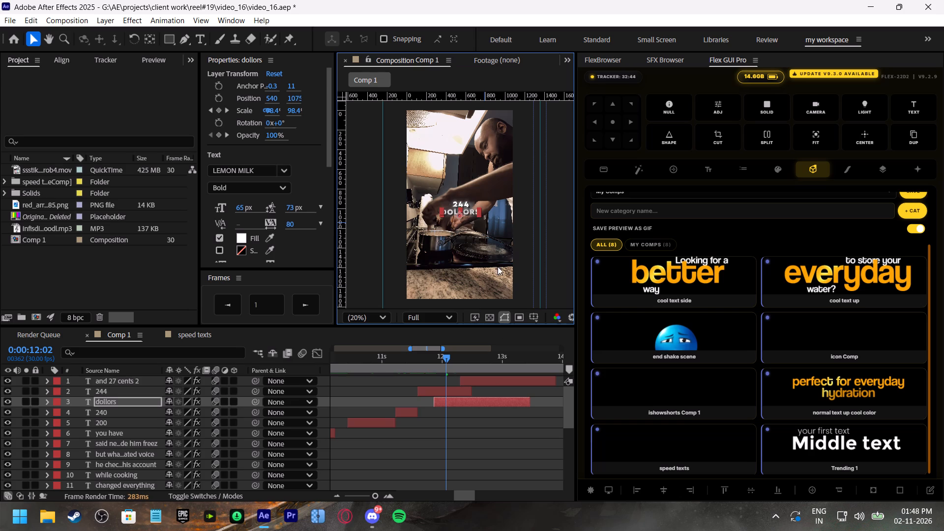
pyautogui.click(484, 420)
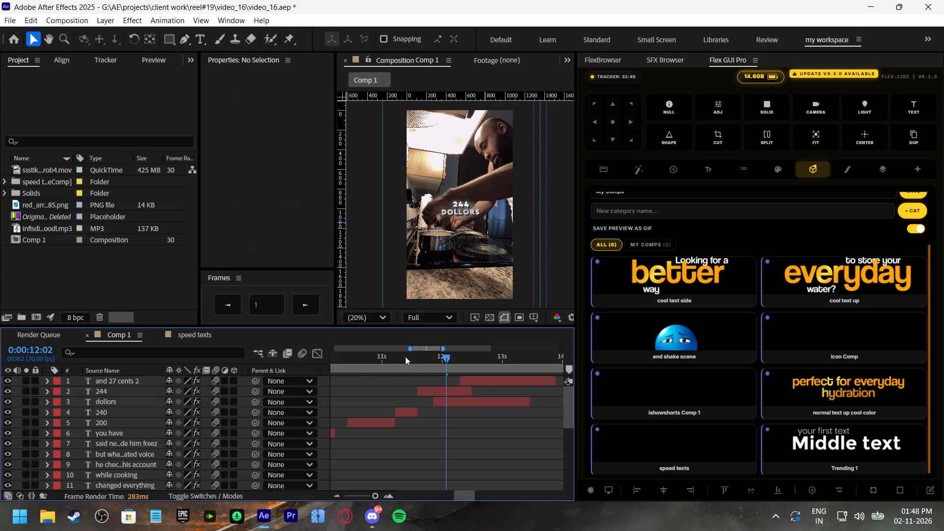
# Move the "dollors" layer between the "and 27 cents 2" and 244 layers in the stack.
pyautogui.moveTo(111, 400); pyautogui.dragTo(117, 386)
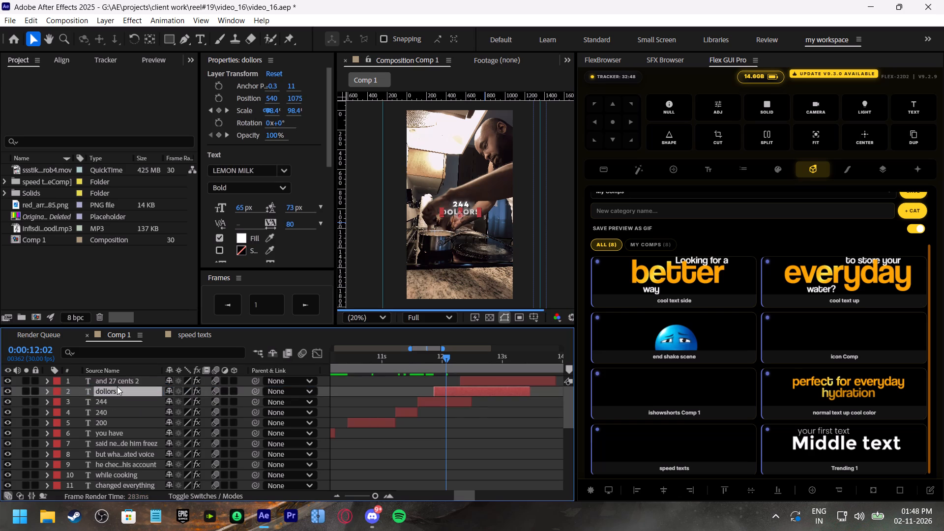
pyautogui.click(477, 413)
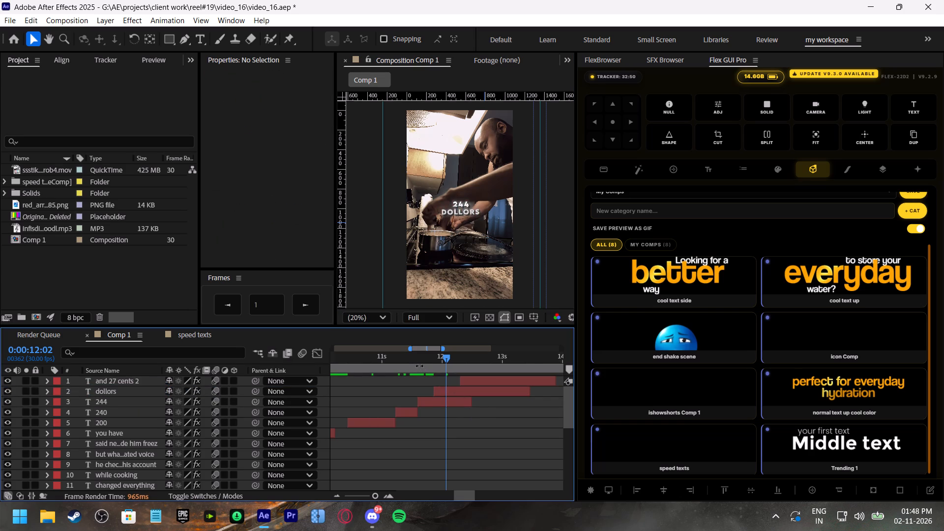
# Play back the 244 dollars titles from about 0:00:11:14 and 0:00:11:16 to check their timing.
pyautogui.click(410, 356)
pyautogui.press('space')
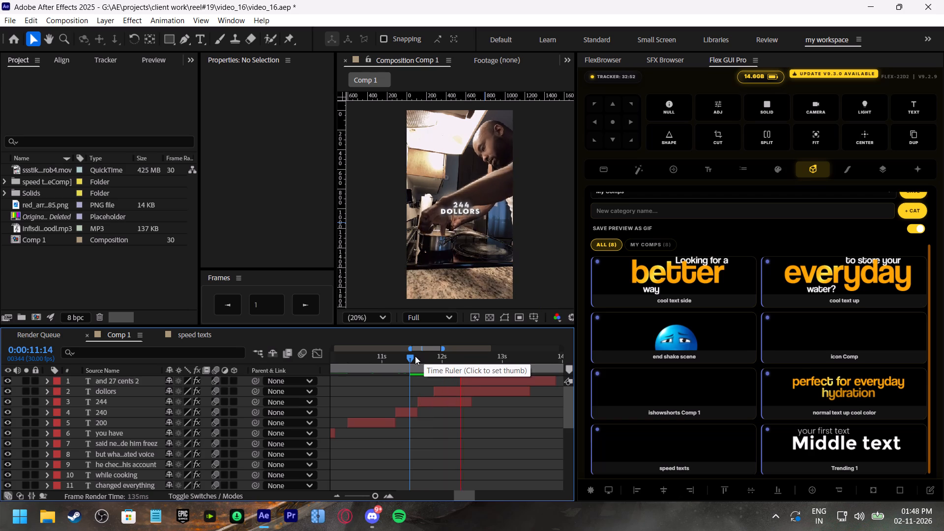
pyautogui.click(415, 356)
pyautogui.press('space')
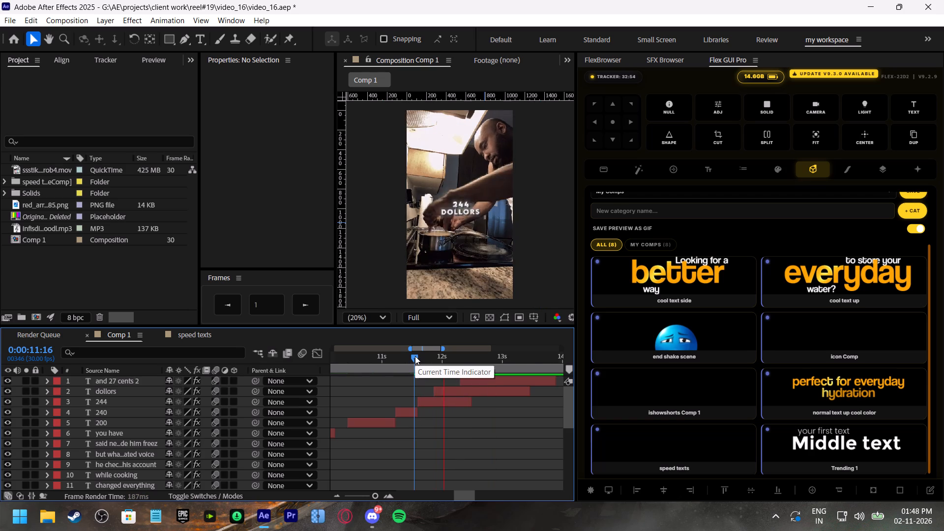
pyautogui.click(415, 356)
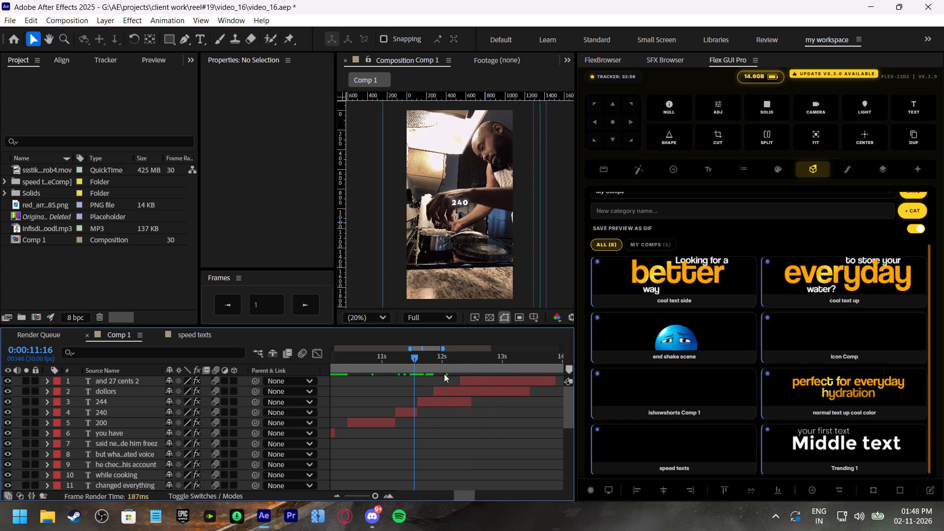
pyautogui.moveTo(423, 356); pyautogui.dragTo(432, 362)
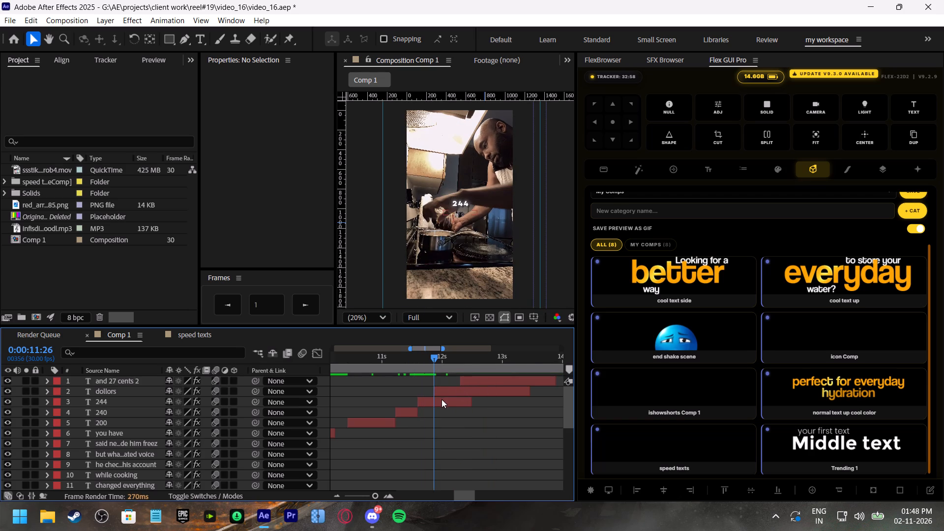
# Reveal the animated properties of the "dollors" and 244 layers and compare their keyframe timing.
pyautogui.click(444, 393)
pyautogui.press('u')
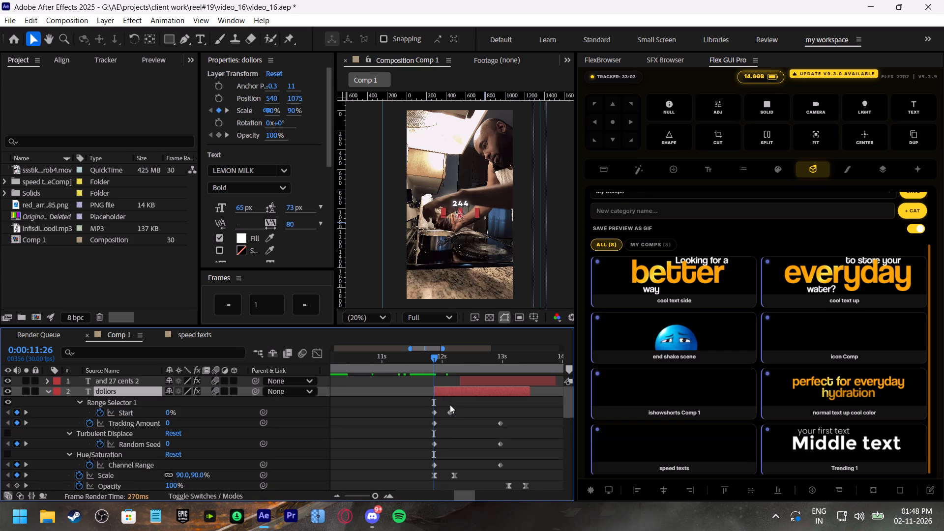
pyautogui.press('u')
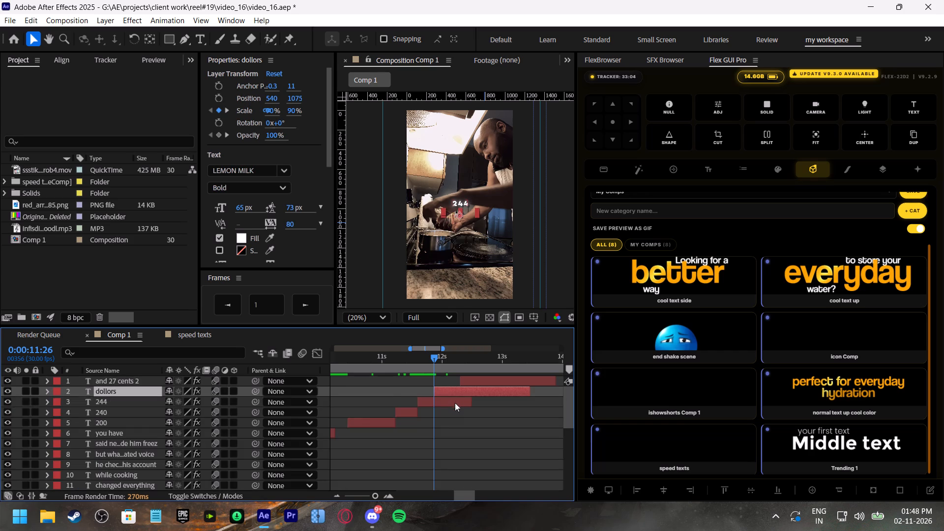
pyautogui.click(455, 401)
pyautogui.press('u')
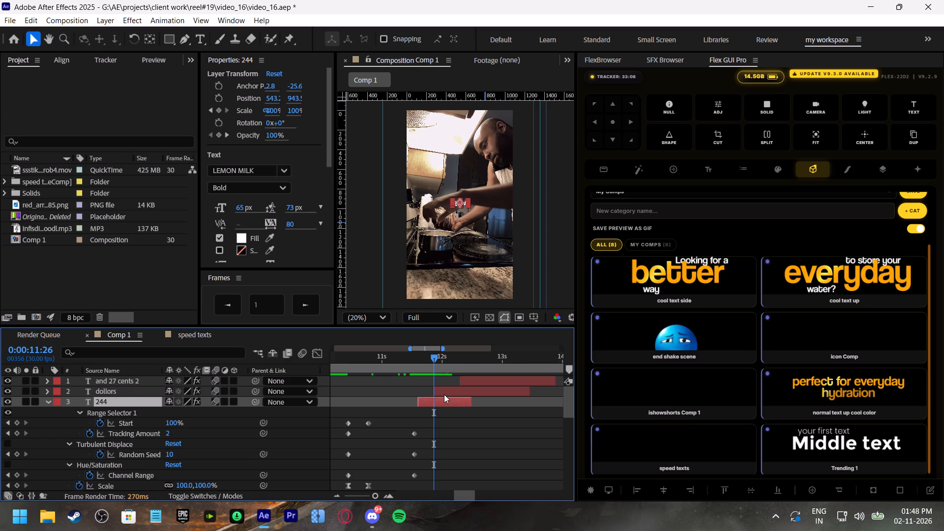
pyautogui.click(444, 394)
pyautogui.press('u')
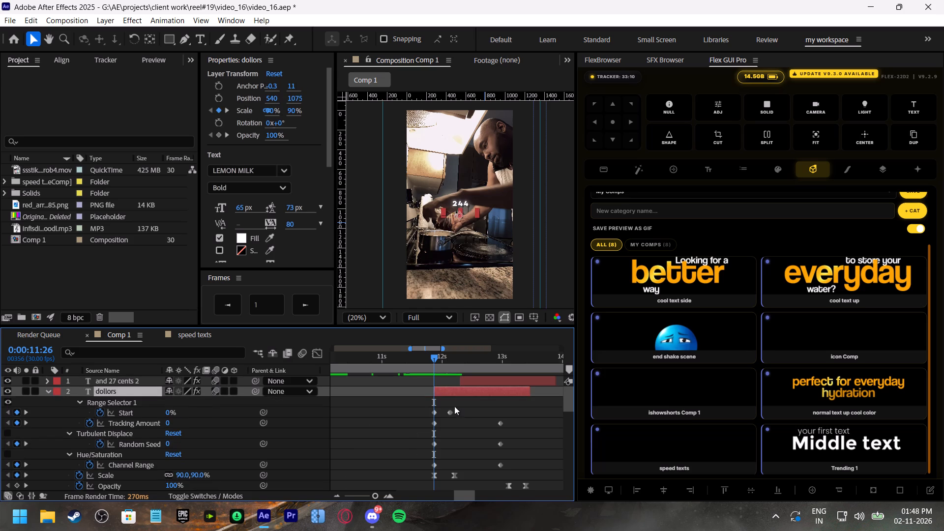
pyautogui.scroll(-2, 461, 414)
pyautogui.scroll(2, 462, 417)
pyautogui.scroll(-2, 462, 417)
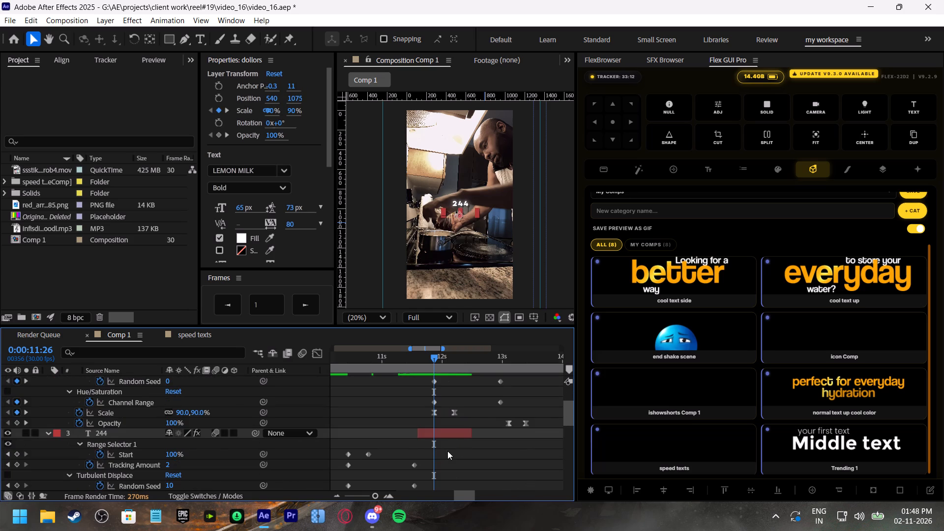
pyautogui.scroll(2, 480, 406)
# Shift both Range Selector Start keyframes of the "dollors" layer earlier so the last one sits at about 0:00:11:16.
pyautogui.moveTo(463, 407); pyautogui.dragTo(451, 410)
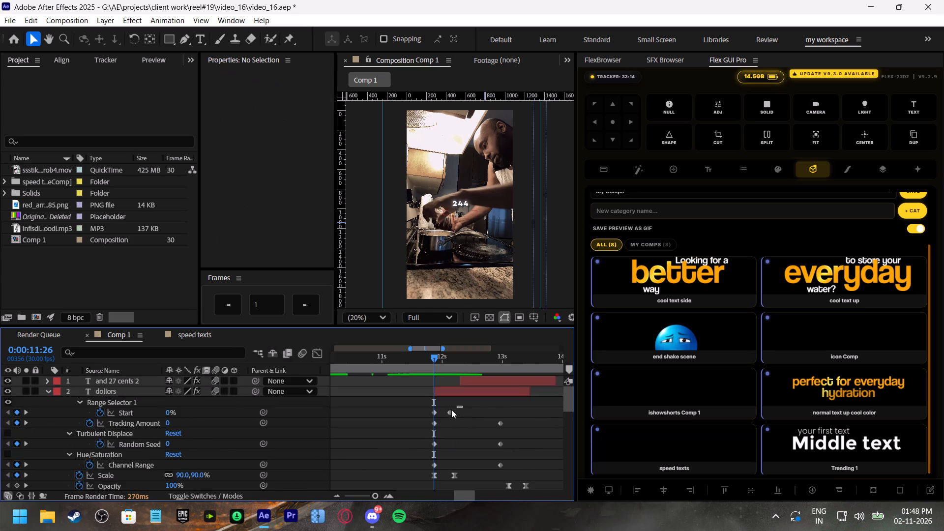
pyautogui.moveTo(451, 410); pyautogui.dragTo(426, 416)
pyautogui.scroll(-2, 448, 417)
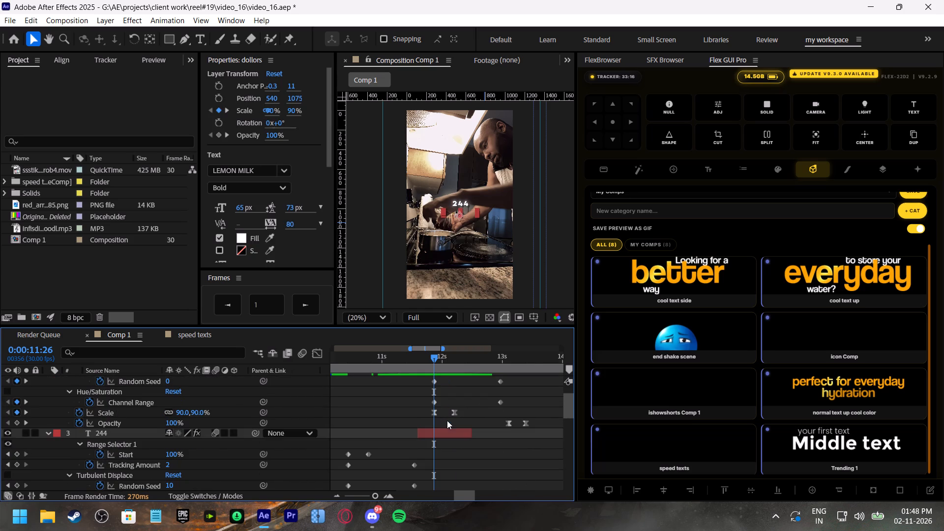
pyautogui.moveTo(404, 357); pyautogui.dragTo(414, 366)
pyautogui.scroll(2, 451, 406)
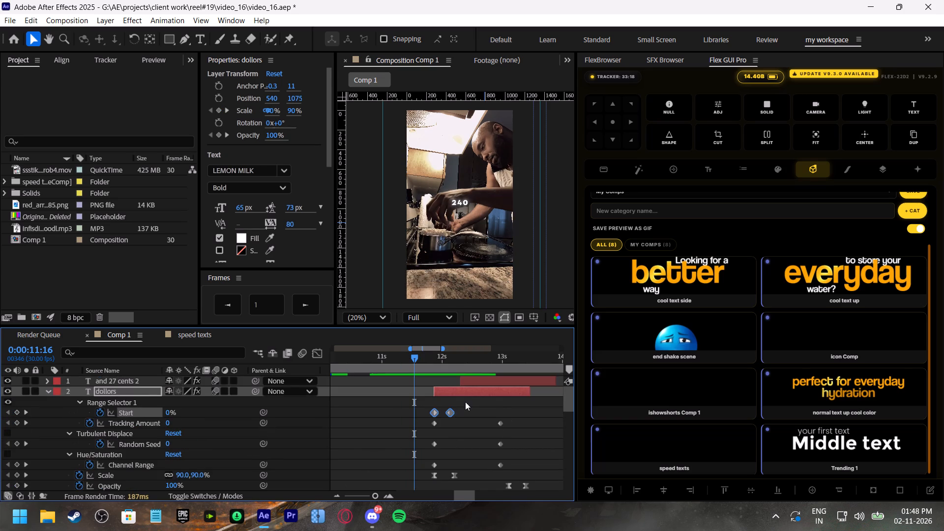
pyautogui.moveTo(463, 405); pyautogui.dragTo(417, 417)
pyautogui.moveTo(433, 413); pyautogui.dragTo(398, 413)
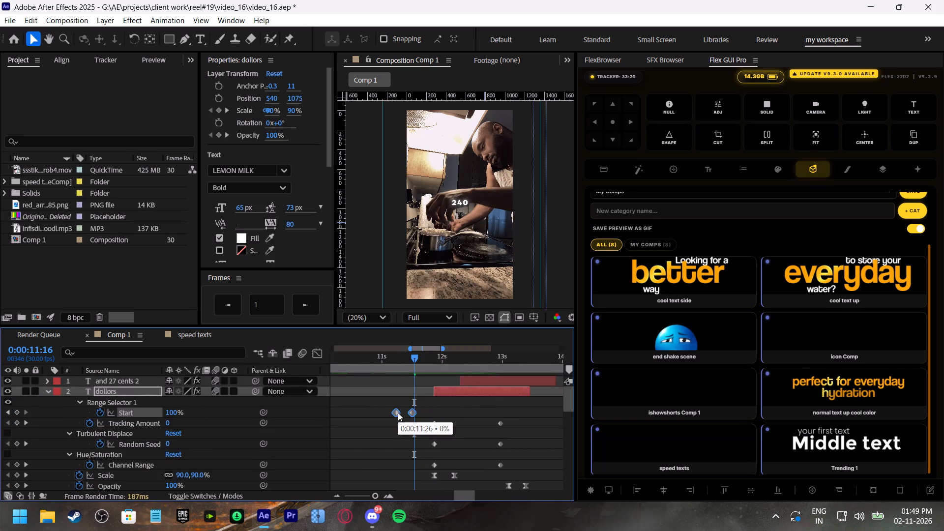
pyautogui.moveTo(398, 413); pyautogui.dragTo(397, 413)
pyautogui.click(403, 431)
# Play back the titles from 0:00:11:02 to check the "dollors" reveal.
pyautogui.click(386, 359)
pyautogui.press('space')
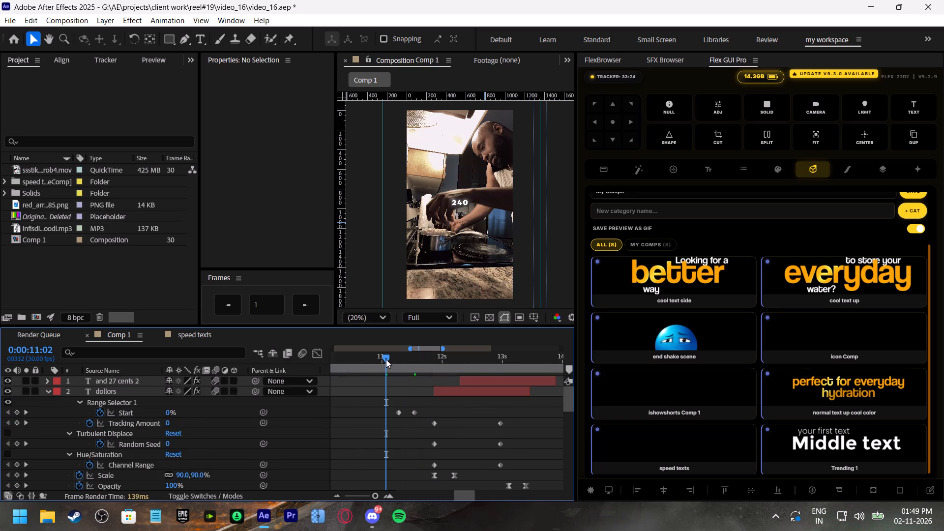
pyautogui.click(386, 359)
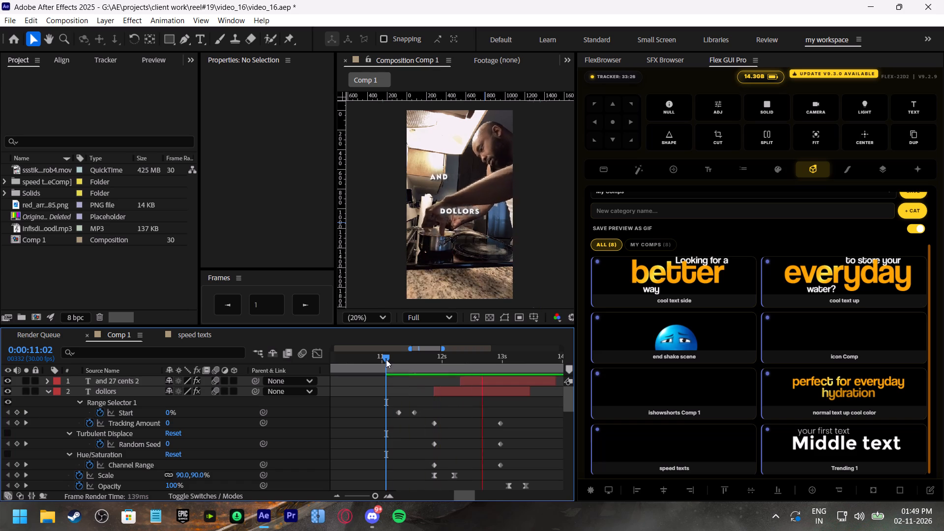
pyautogui.press('space')
# Shift both Turbulent Displace Random Seed keyframes of the "dollors" layer earlier so the last one sits at 0:00:11:16.
pyautogui.moveTo(386, 359); pyautogui.dragTo(416, 380)
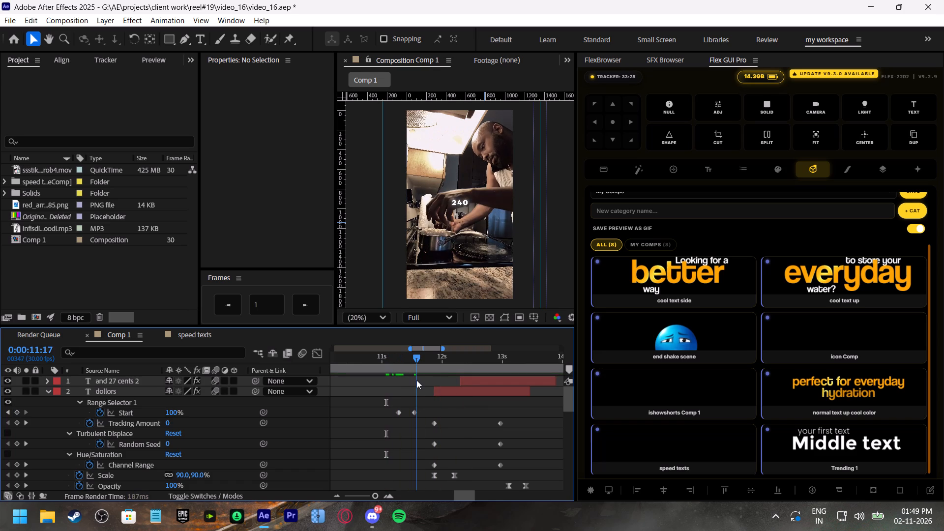
pyautogui.moveTo(416, 380); pyautogui.dragTo(413, 379)
pyautogui.scroll(-2, 432, 402)
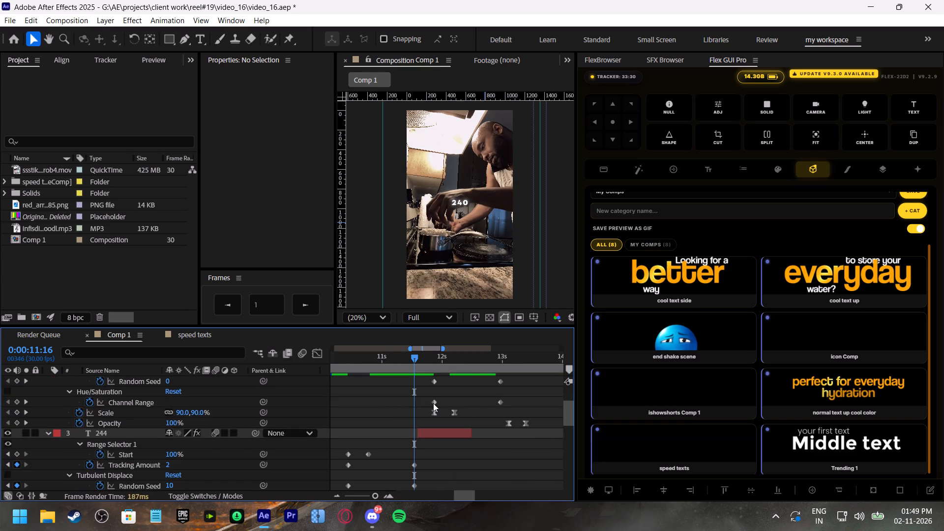
pyautogui.scroll(2, 433, 403)
pyautogui.scroll(-5, 433, 403)
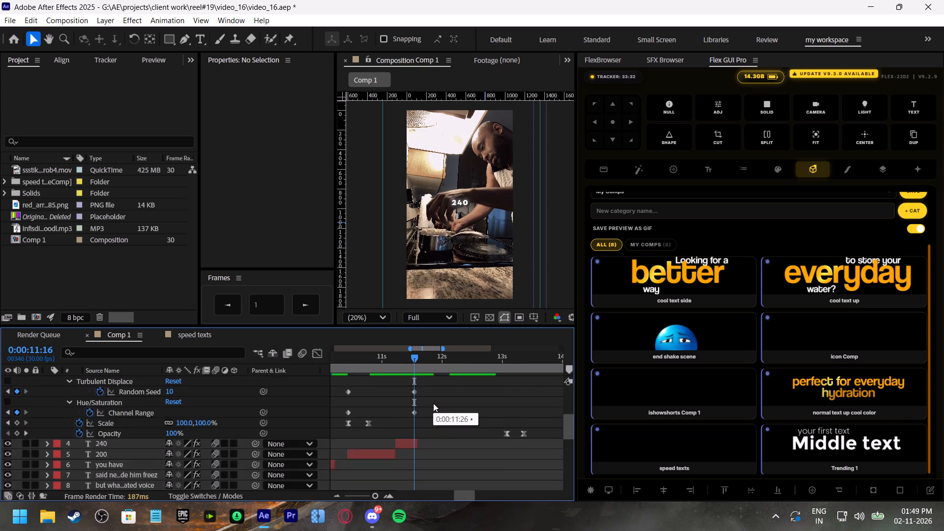
pyautogui.scroll(4, 433, 403)
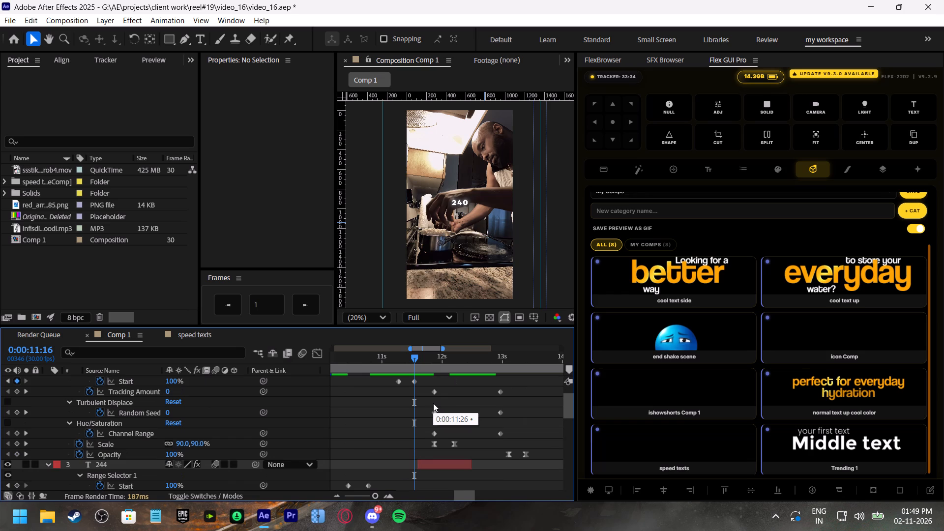
pyautogui.scroll(1, 433, 403)
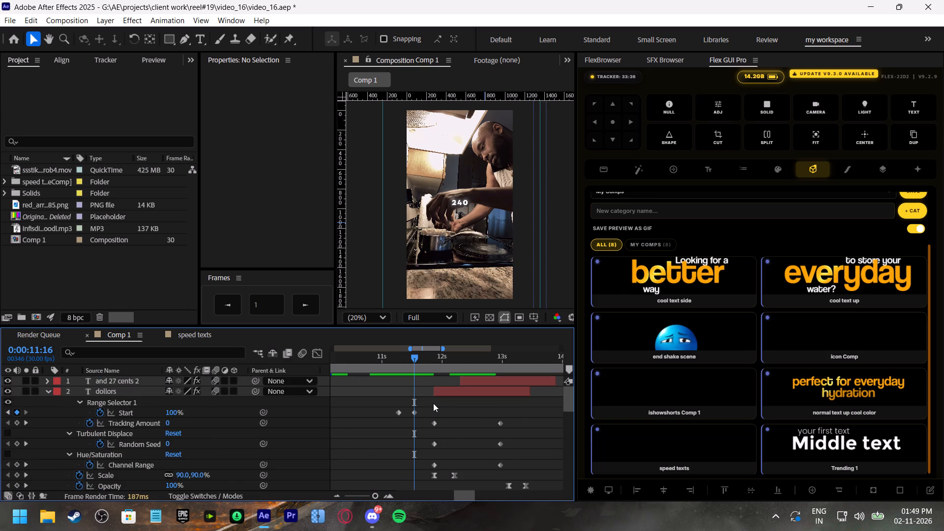
pyautogui.click(128, 432)
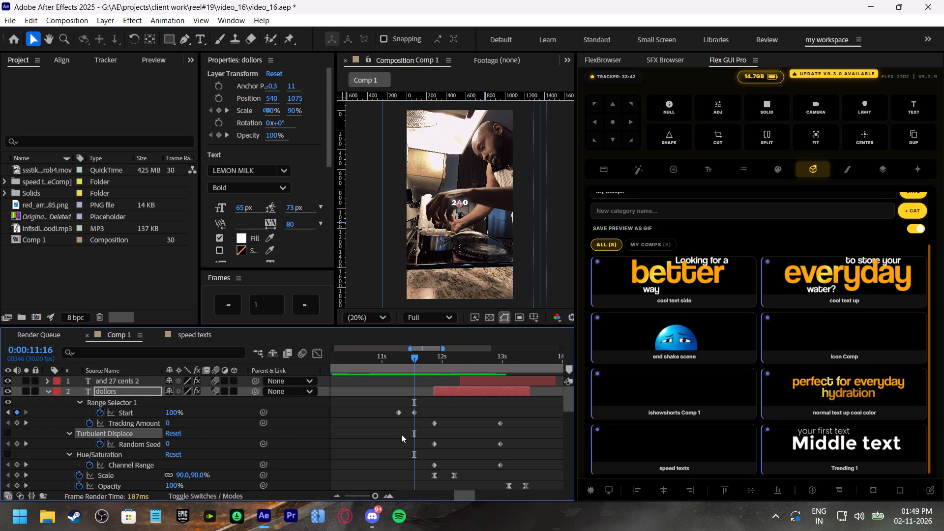
pyautogui.moveTo(519, 441); pyautogui.dragTo(404, 444)
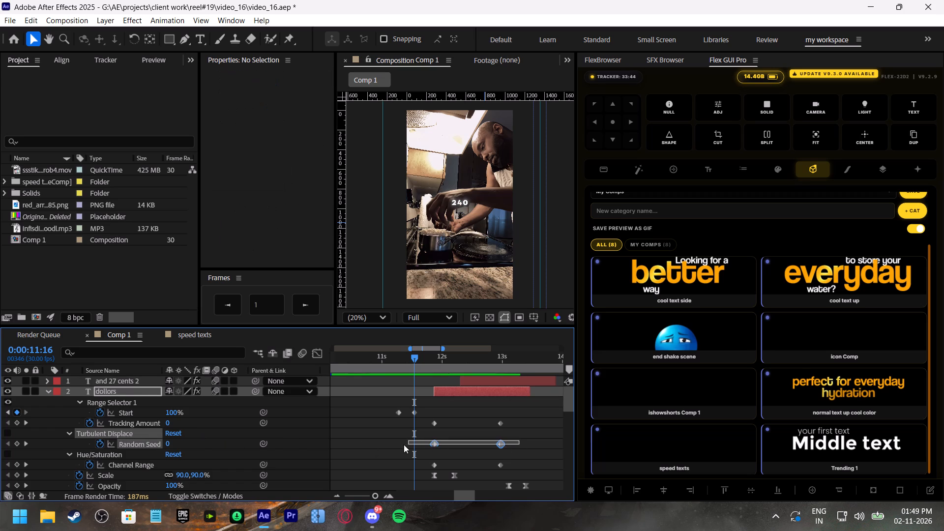
pyautogui.moveTo(404, 444); pyautogui.dragTo(403, 444)
pyautogui.scroll(-3, 456, 446)
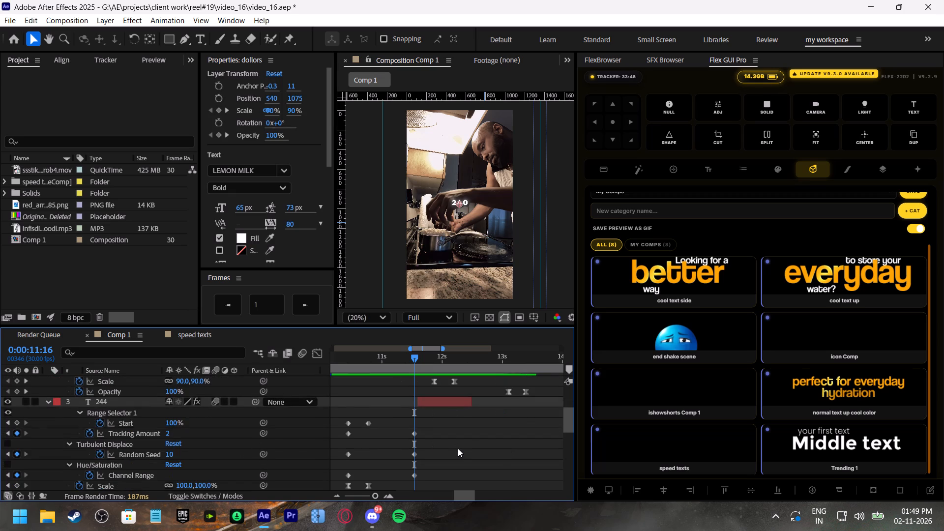
pyautogui.scroll(3, 458, 448)
pyautogui.moveTo(498, 443); pyautogui.dragTo(408, 442)
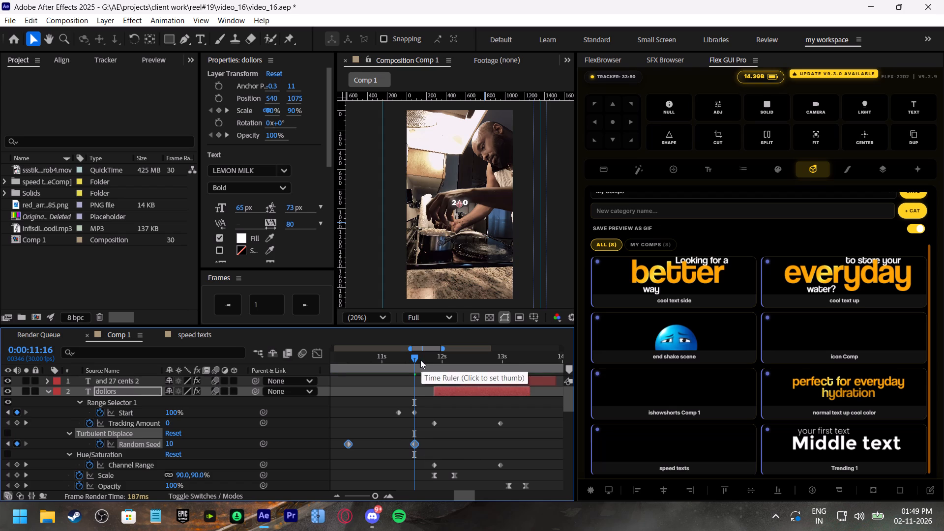
# Play back the "dollors" title from 0:00:11:20.
pyautogui.click(423, 355)
pyautogui.press('space')
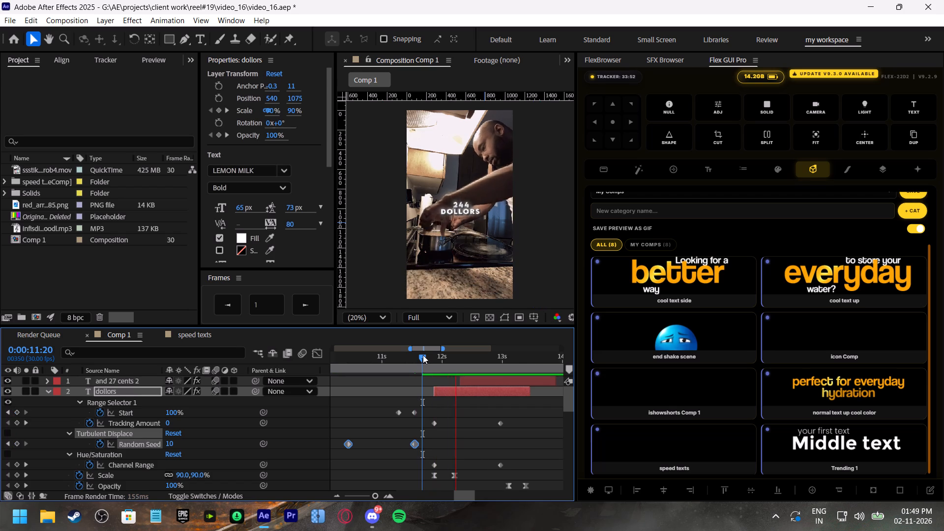
pyautogui.click(423, 355)
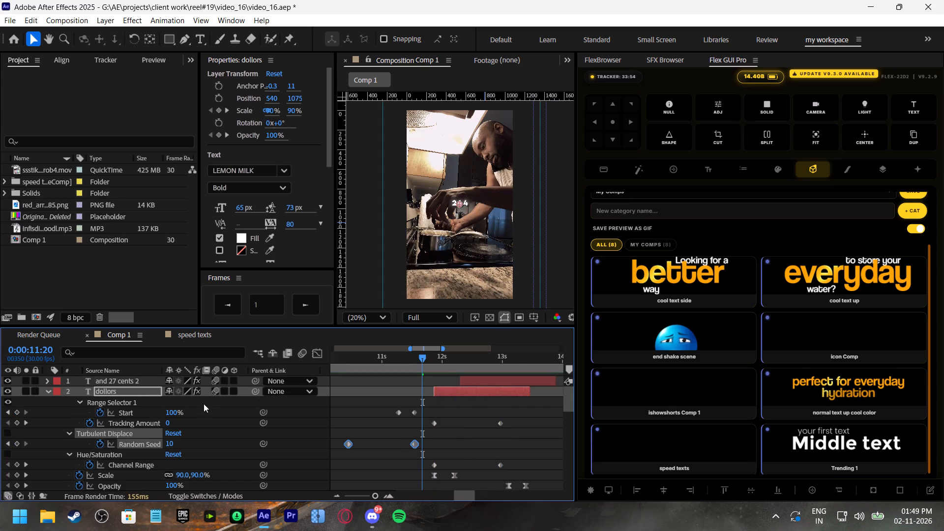
# Collapse the properties of the "dollors" and 244 layers.
pyautogui.click(49, 390)
pyautogui.click(49, 404)
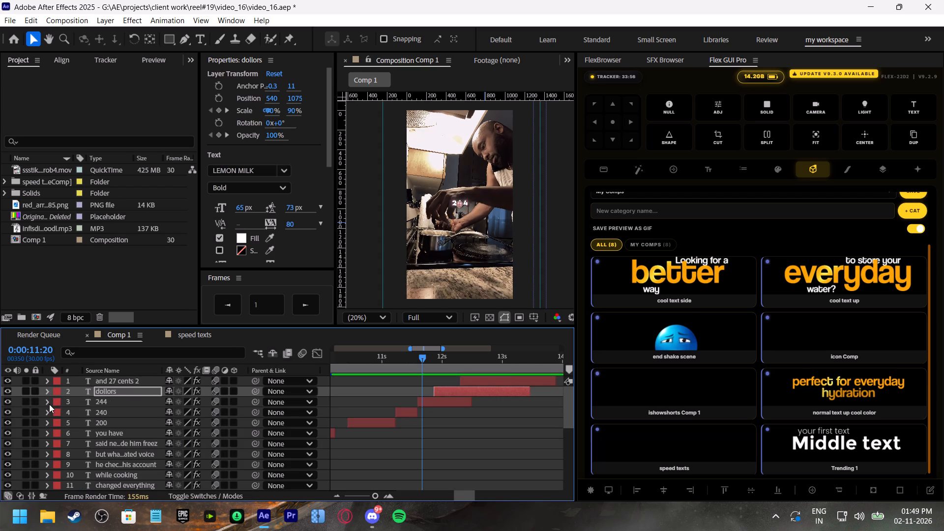
# Play and scrub through the 240, 244 and "dollors" titles between about 0:00:11:10 and 0:00:11:28 to examine the transitions.
pyautogui.click(402, 352)
pyautogui.press('space')
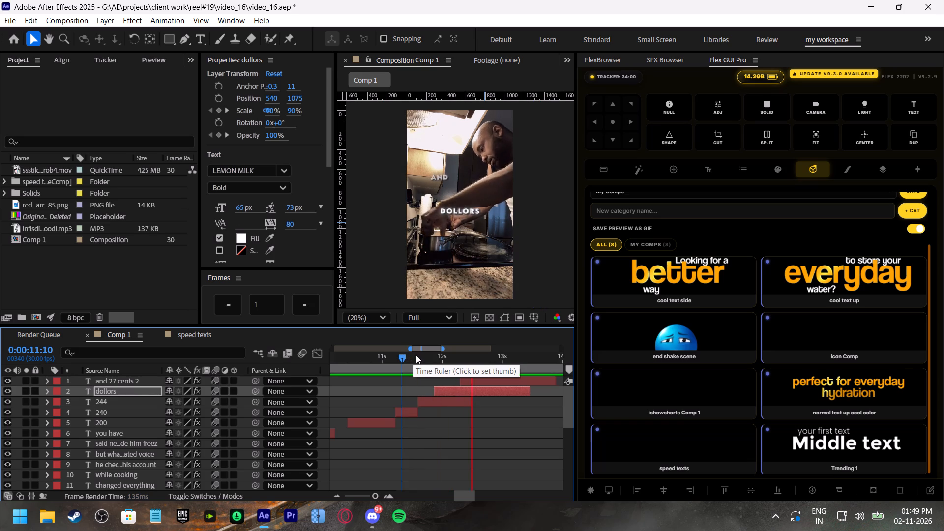
pyautogui.click(416, 355)
pyautogui.press('space')
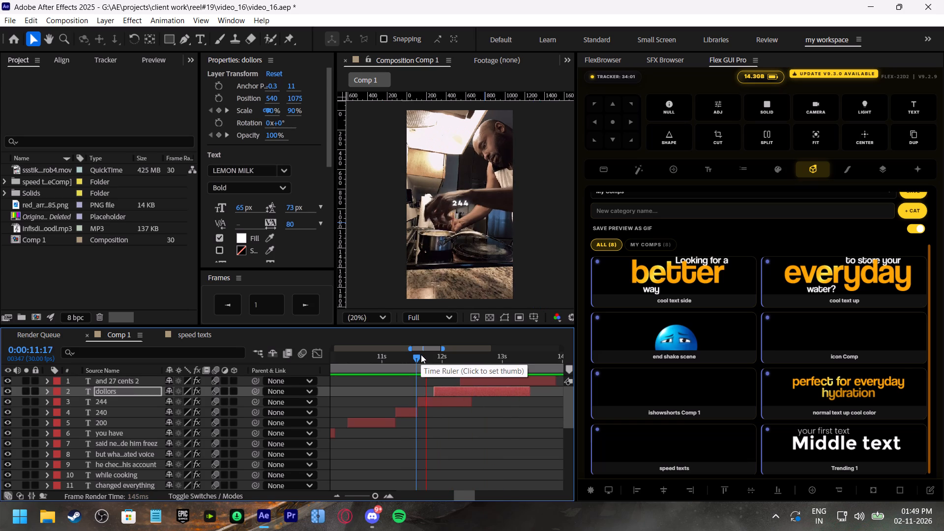
pyautogui.click(421, 354)
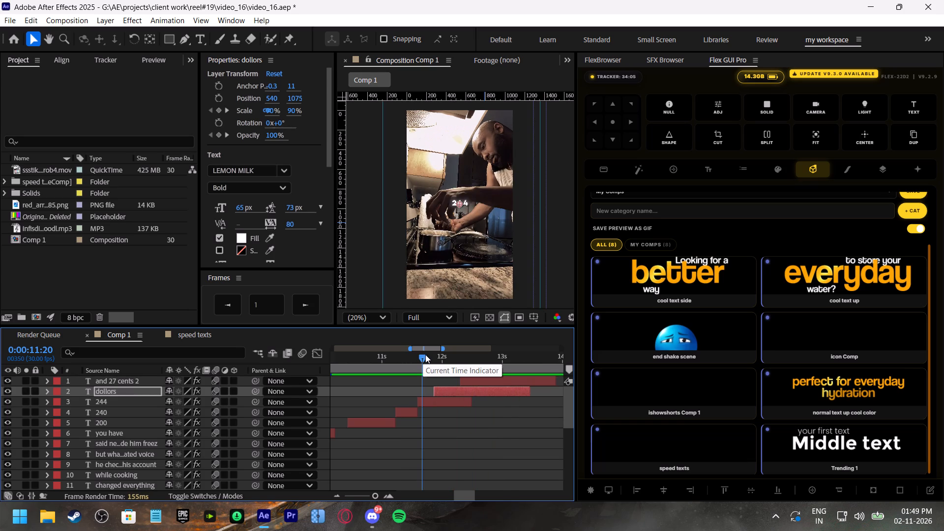
pyautogui.moveTo(425, 354); pyautogui.dragTo(430, 355)
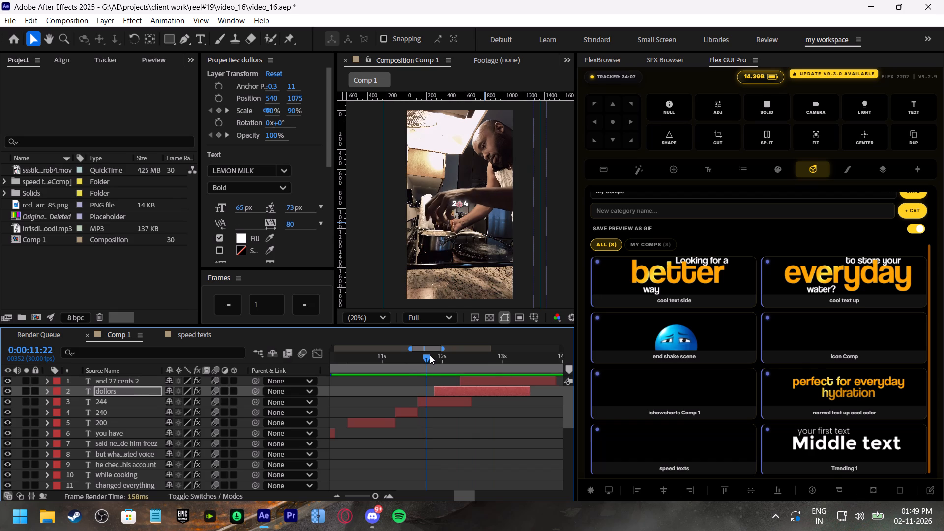
pyautogui.moveTo(430, 355); pyautogui.dragTo(425, 356)
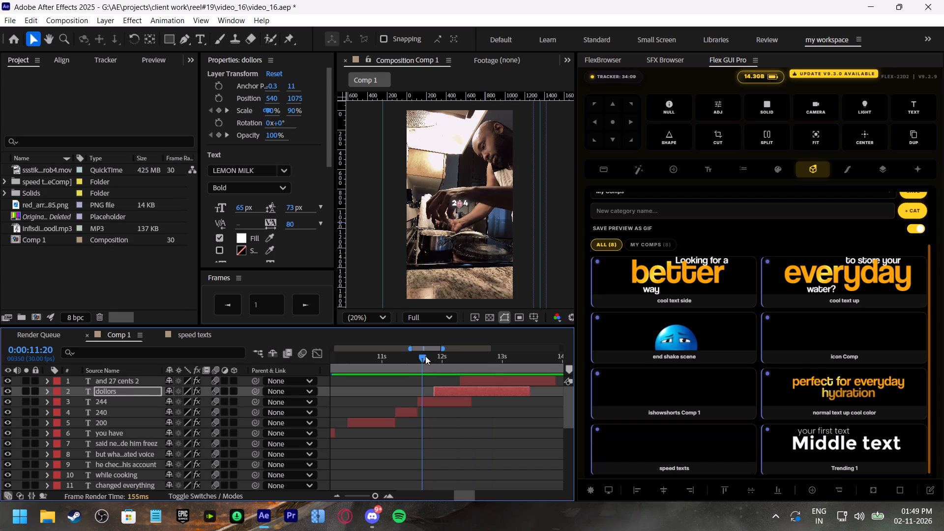
pyautogui.moveTo(425, 356); pyautogui.dragTo(415, 353)
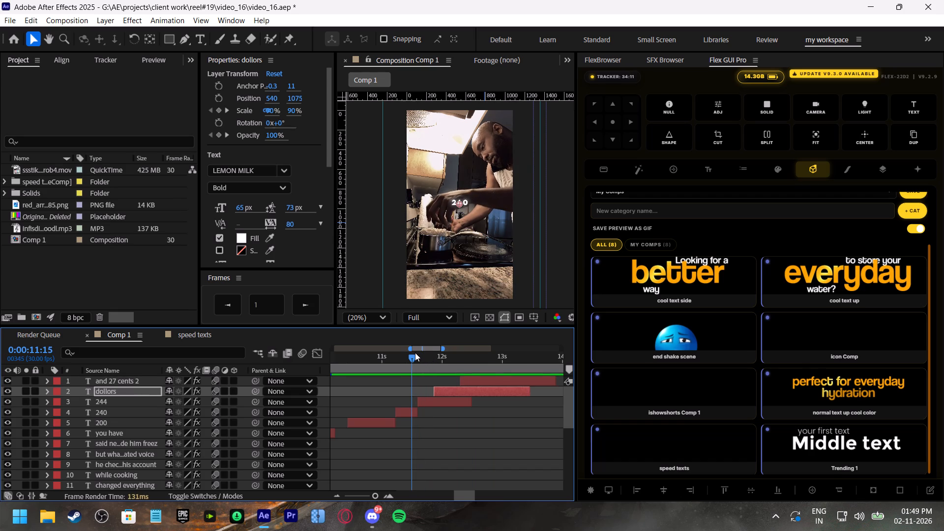
pyautogui.moveTo(415, 353); pyautogui.dragTo(441, 367)
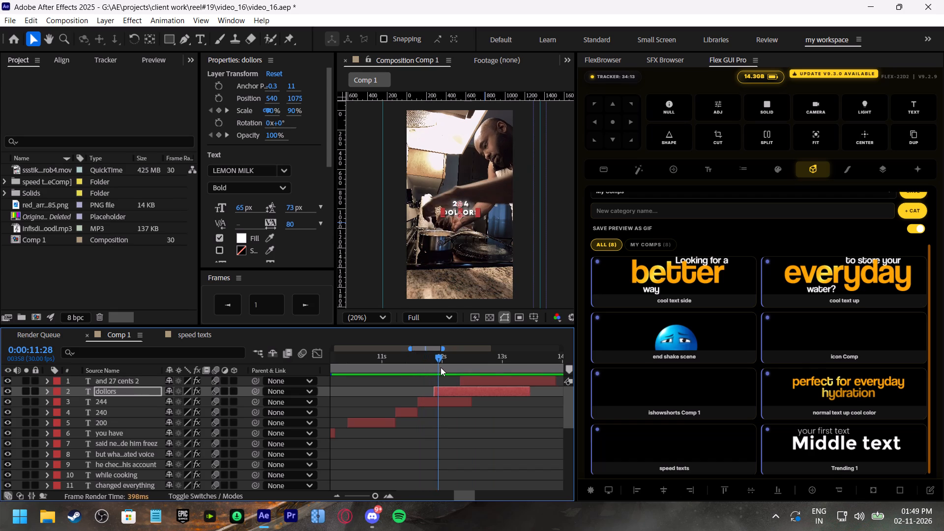
pyautogui.moveTo(441, 367); pyautogui.dragTo(442, 368)
# Delete the BCC+Camera Shake effect from the "dollors" layer.
pyautogui.click(437, 398)
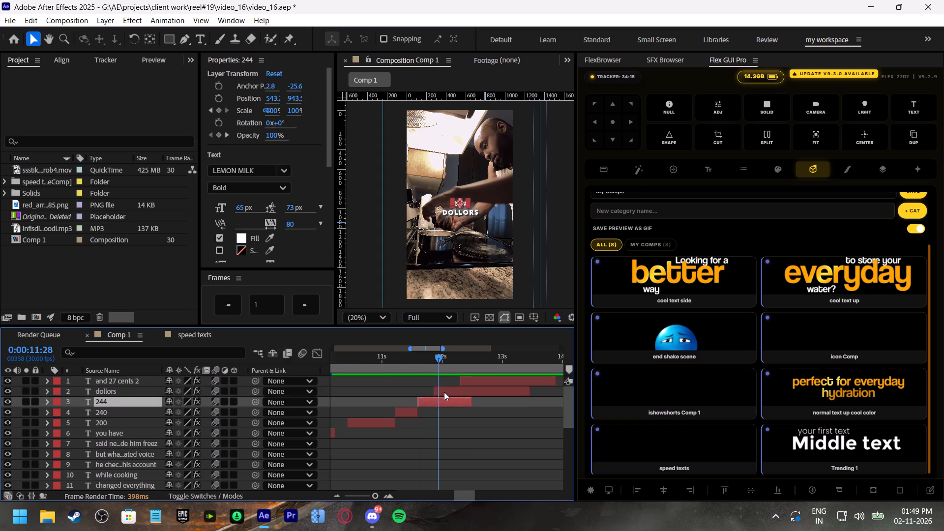
pyautogui.click(444, 392)
pyautogui.scroll(-13, 117, 67)
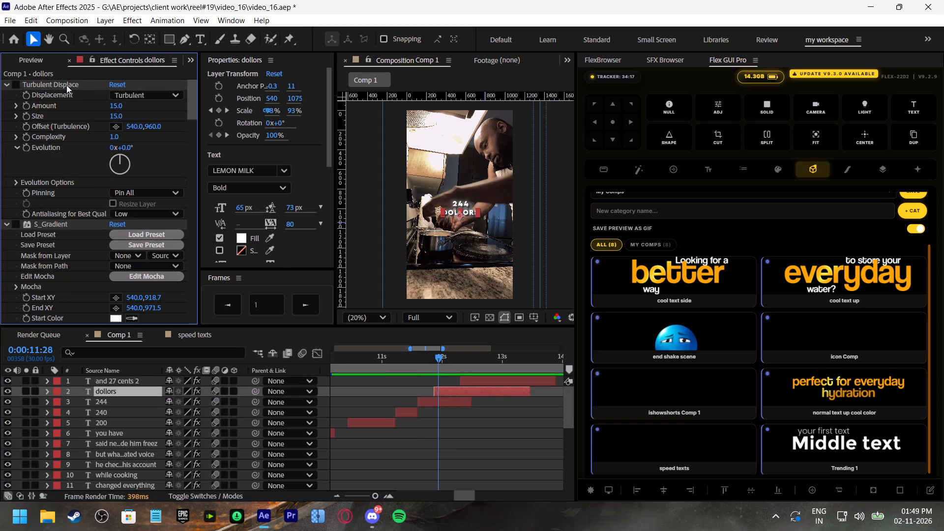
pyautogui.scroll(-12, 82, 183)
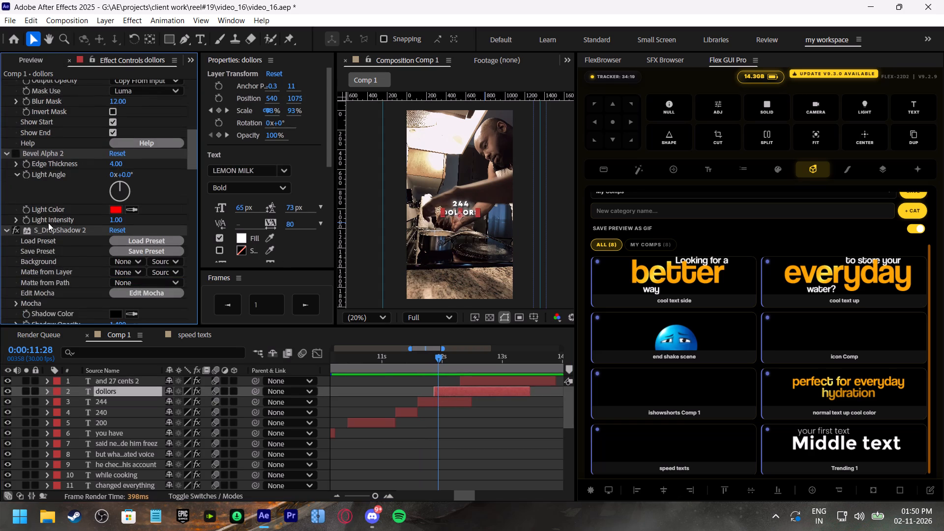
pyautogui.scroll(-14, 46, 235)
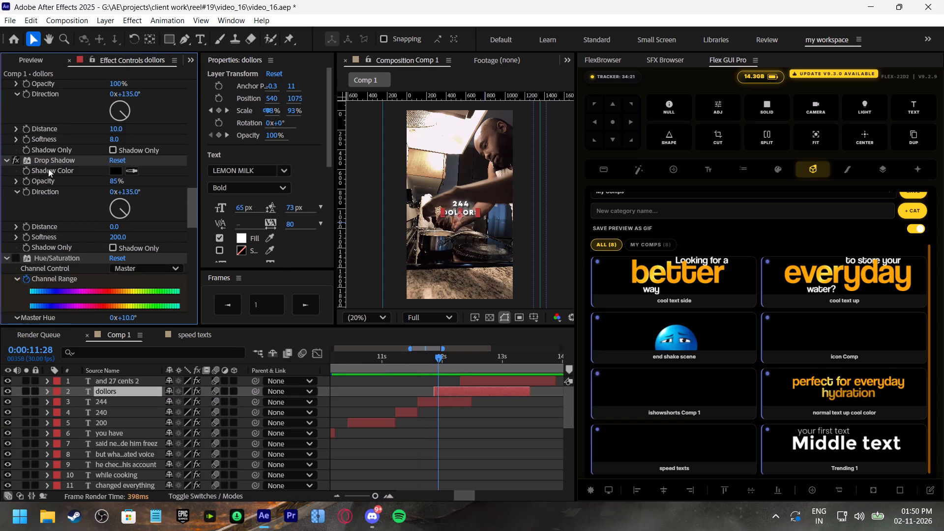
pyautogui.scroll(-4, 62, 224)
pyautogui.scroll(-9, 54, 163)
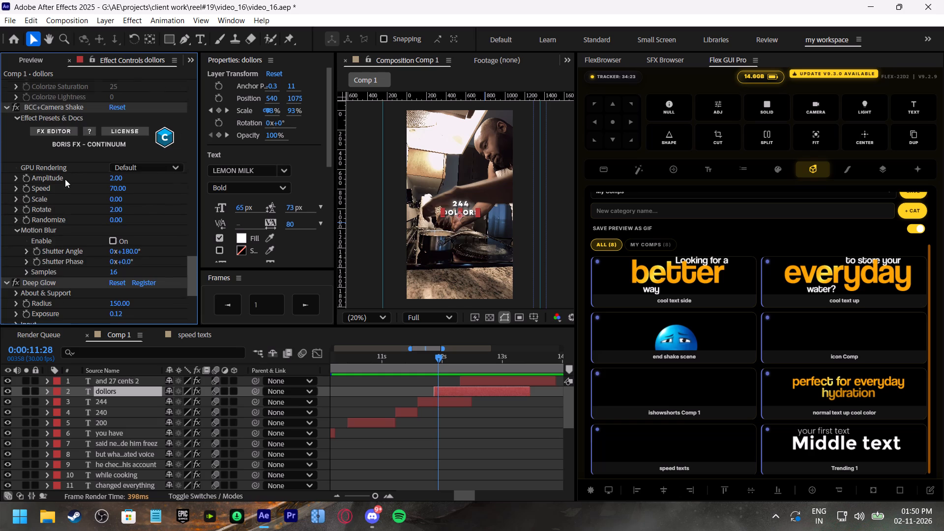
pyautogui.click(55, 104)
pyautogui.press('BackSpace')
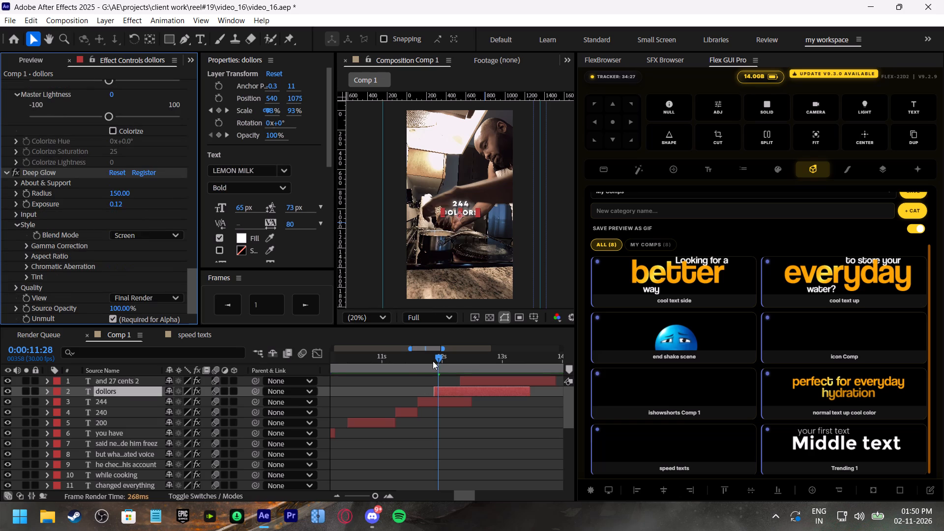
# At 0:00:11:26, nudge the "dollors" title up to a Y position of 1050, closer beneath the 244 title.
pyautogui.moveTo(427, 354); pyautogui.dragTo(432, 358)
pyautogui.click(449, 416)
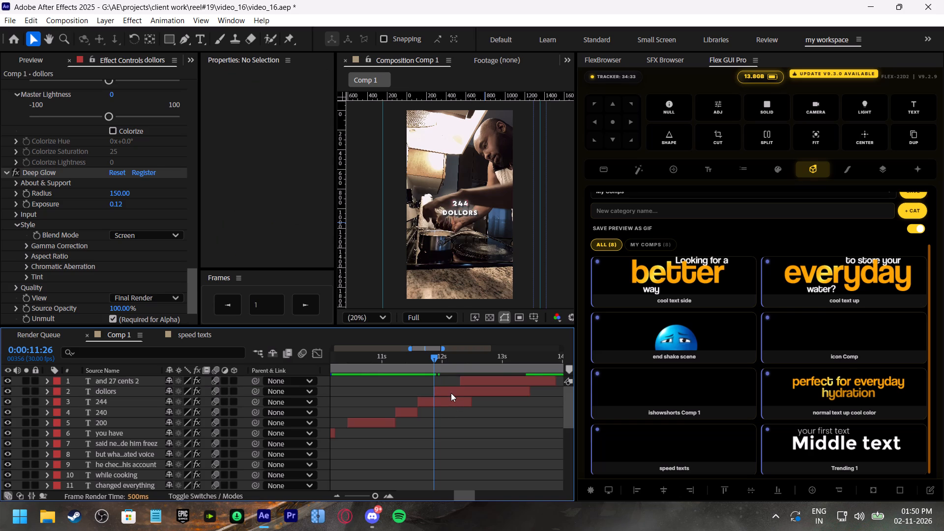
pyautogui.click(451, 393)
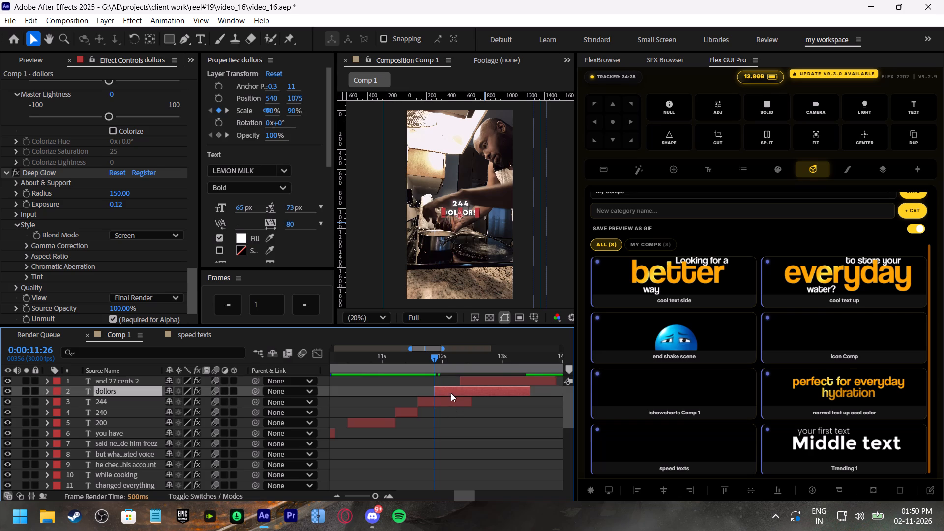
pyautogui.press('Up')
pyautogui.press('Up')
pyautogui.press('Up')
pyautogui.press('Up')
pyautogui.press('Up')
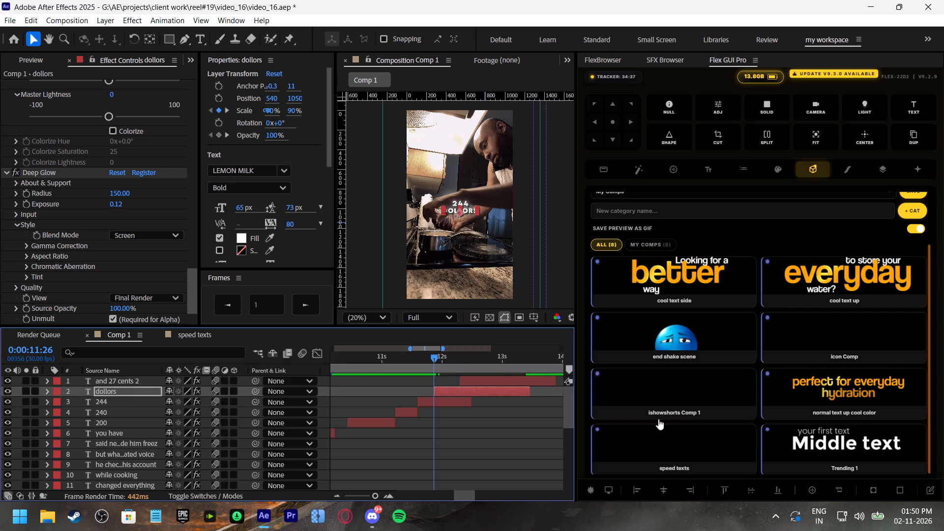
# Align the "dollors", 244, 240 and 200 titles one by one to the horizontal center of the composition.
pyautogui.click(665, 487)
pyautogui.press('Up')
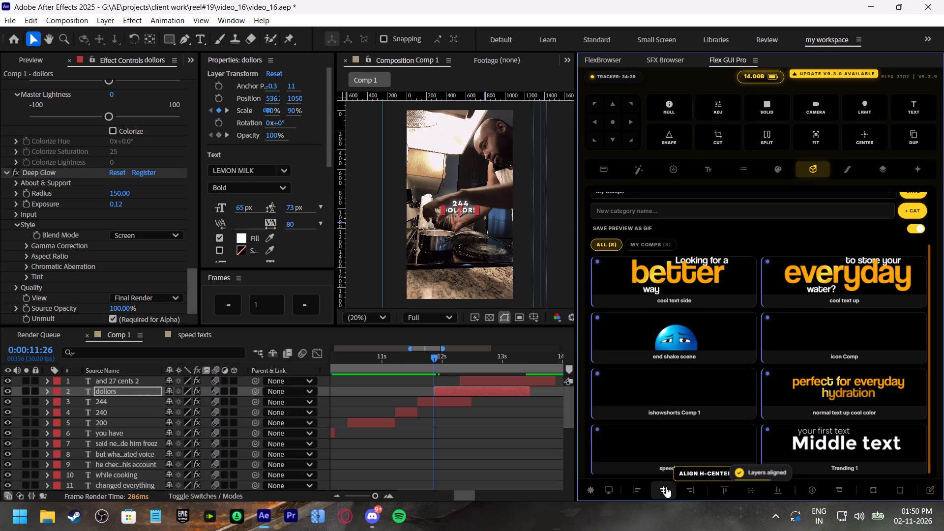
pyautogui.click(495, 414)
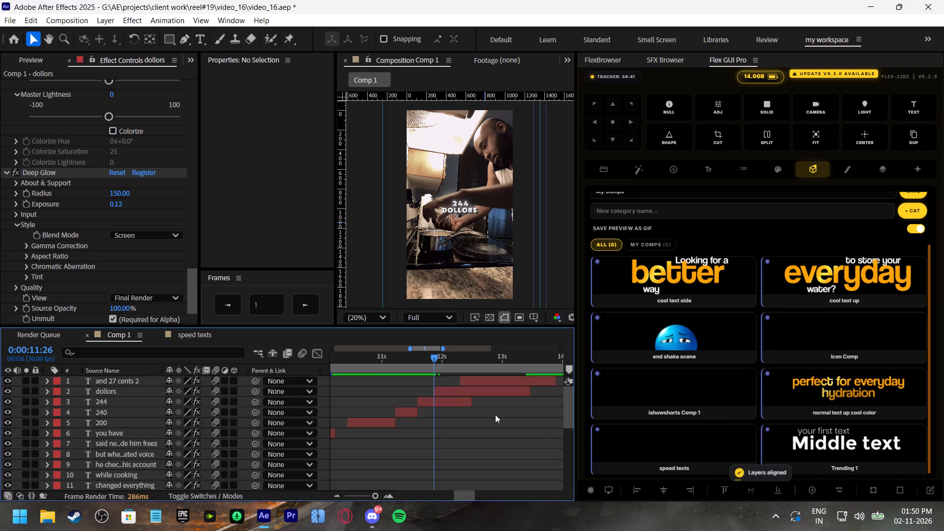
pyautogui.click(439, 400)
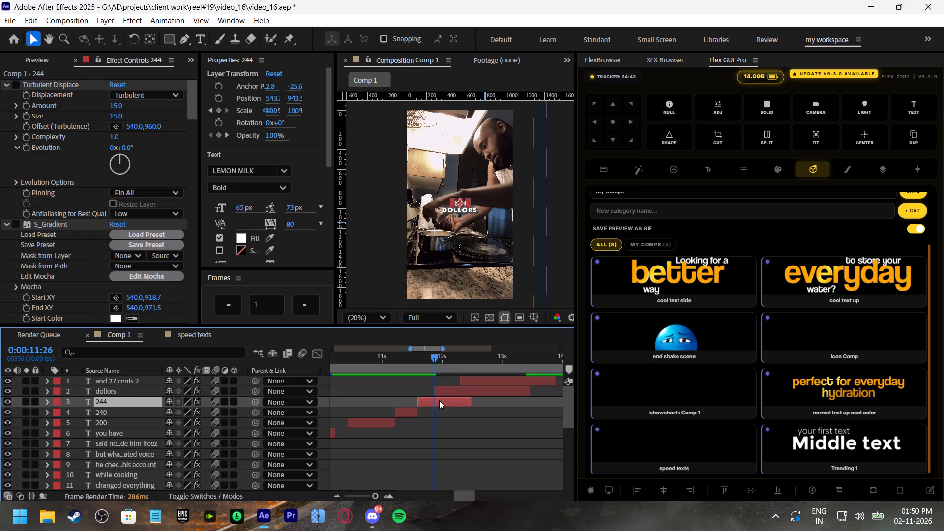
pyautogui.click(665, 488)
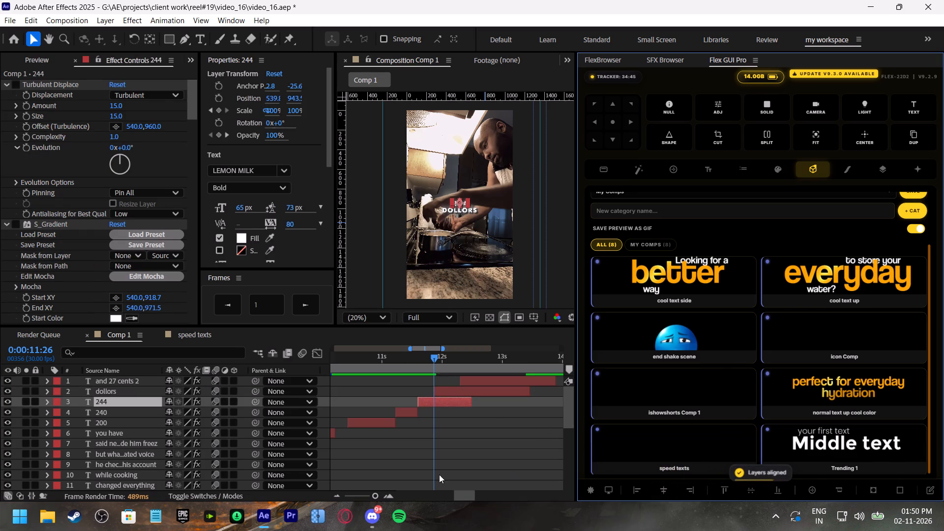
pyautogui.click(406, 413)
pyautogui.click(661, 489)
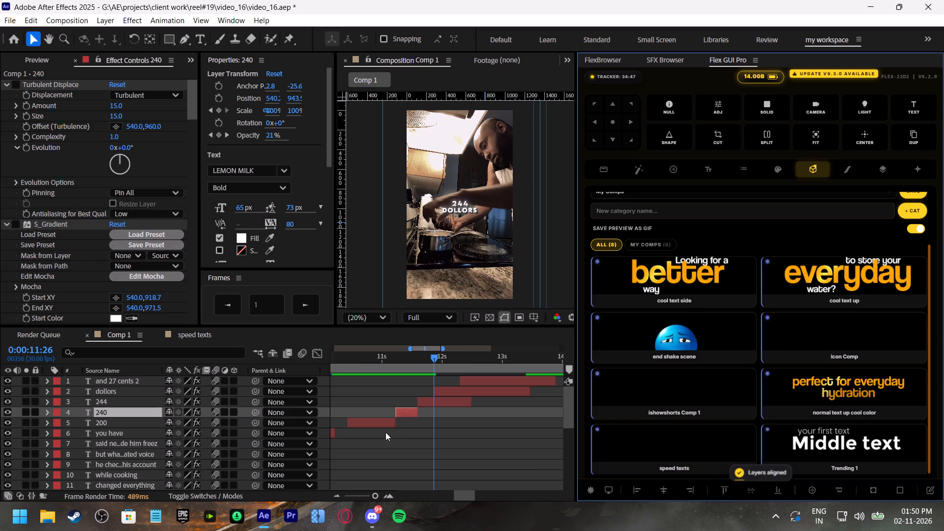
pyautogui.click(374, 419)
pyautogui.click(661, 486)
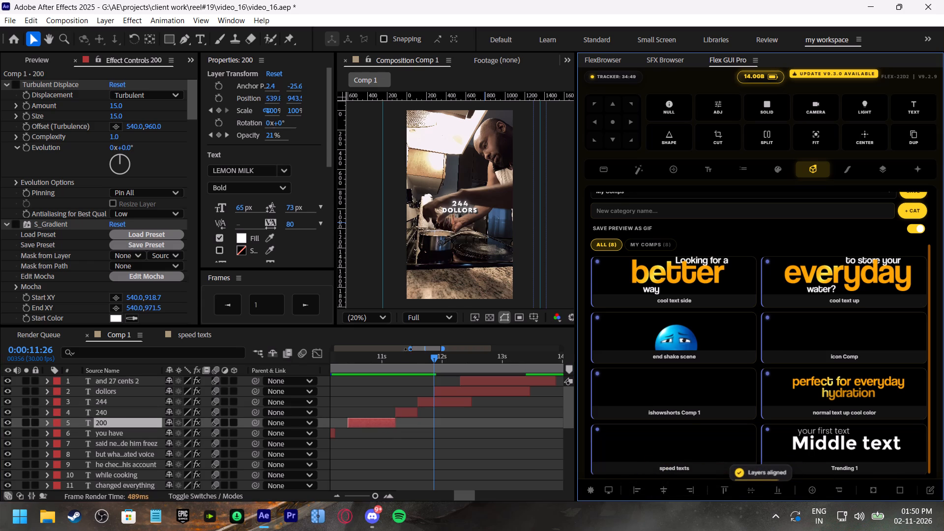
# Play and scrub the 200, 240 and 244 titles from 0:00:10:27 to 0:00:11:26 to check their alignment.
pyautogui.click(376, 360)
pyautogui.press('space')
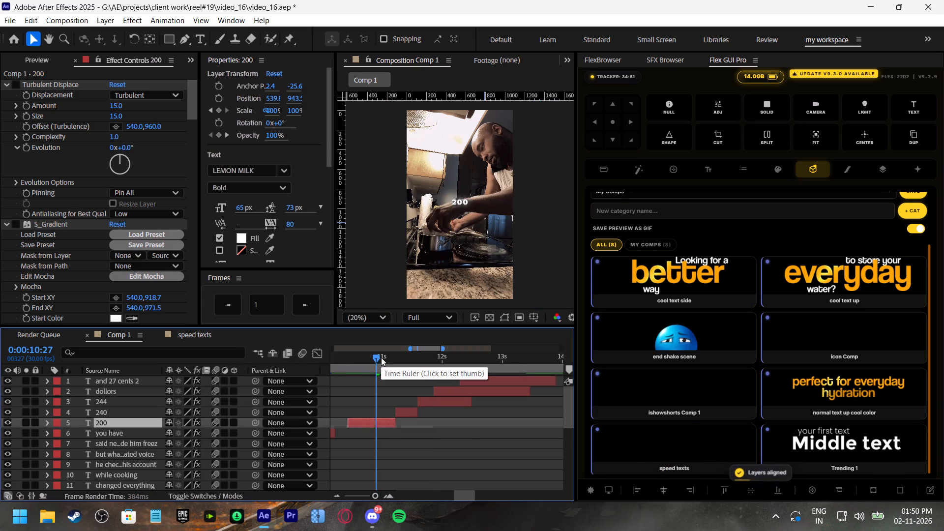
pyautogui.moveTo(381, 357); pyautogui.dragTo(433, 377)
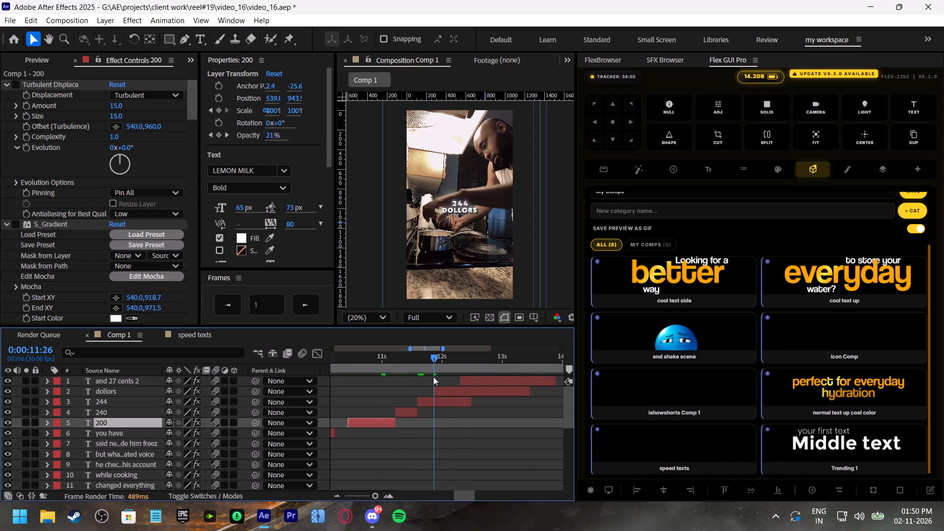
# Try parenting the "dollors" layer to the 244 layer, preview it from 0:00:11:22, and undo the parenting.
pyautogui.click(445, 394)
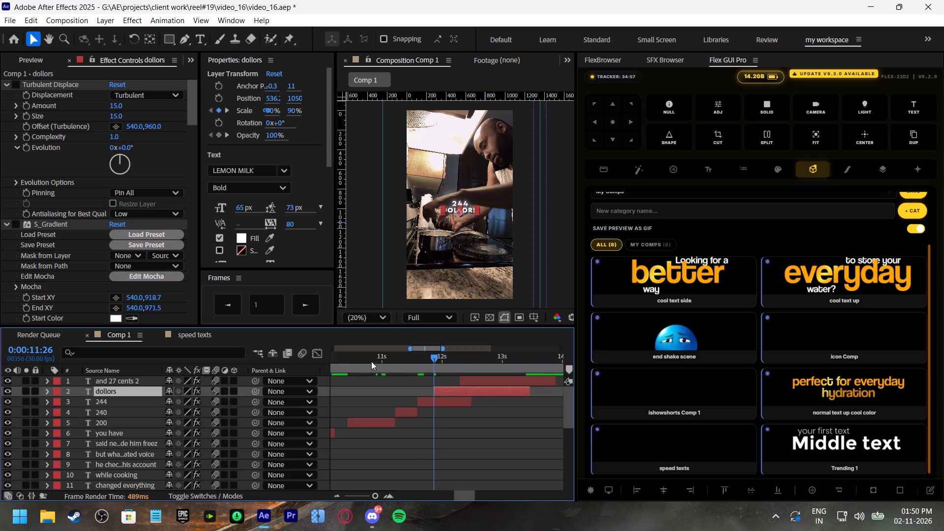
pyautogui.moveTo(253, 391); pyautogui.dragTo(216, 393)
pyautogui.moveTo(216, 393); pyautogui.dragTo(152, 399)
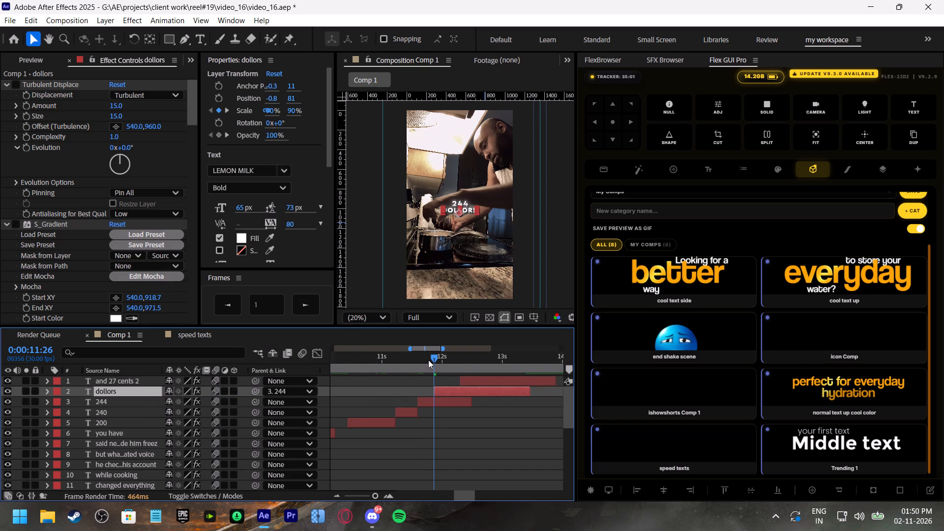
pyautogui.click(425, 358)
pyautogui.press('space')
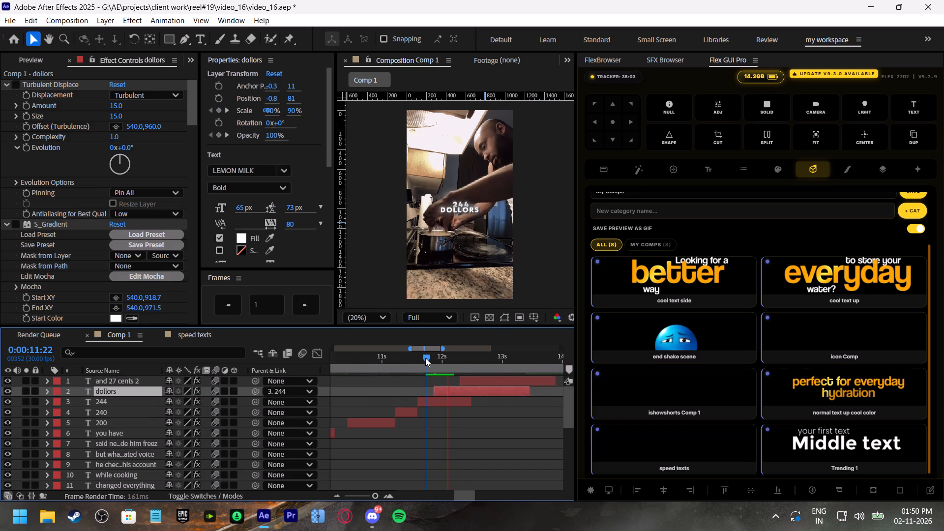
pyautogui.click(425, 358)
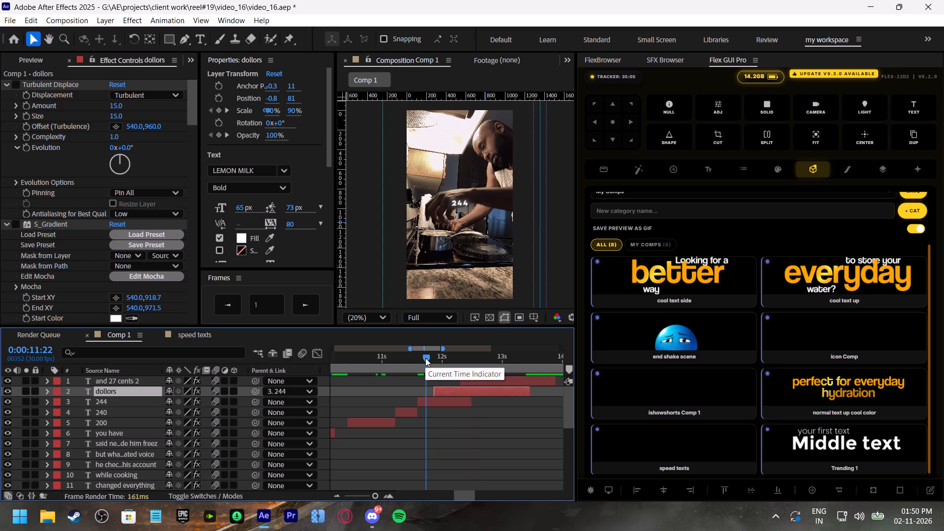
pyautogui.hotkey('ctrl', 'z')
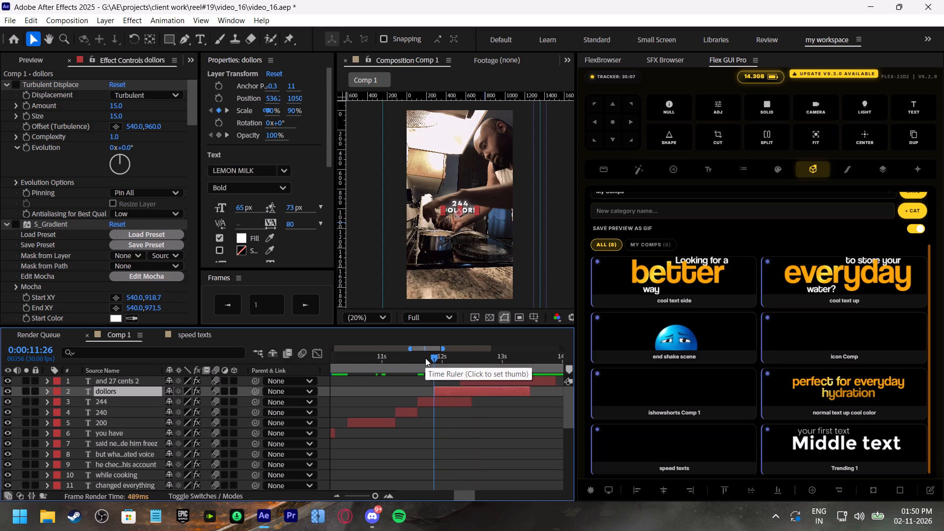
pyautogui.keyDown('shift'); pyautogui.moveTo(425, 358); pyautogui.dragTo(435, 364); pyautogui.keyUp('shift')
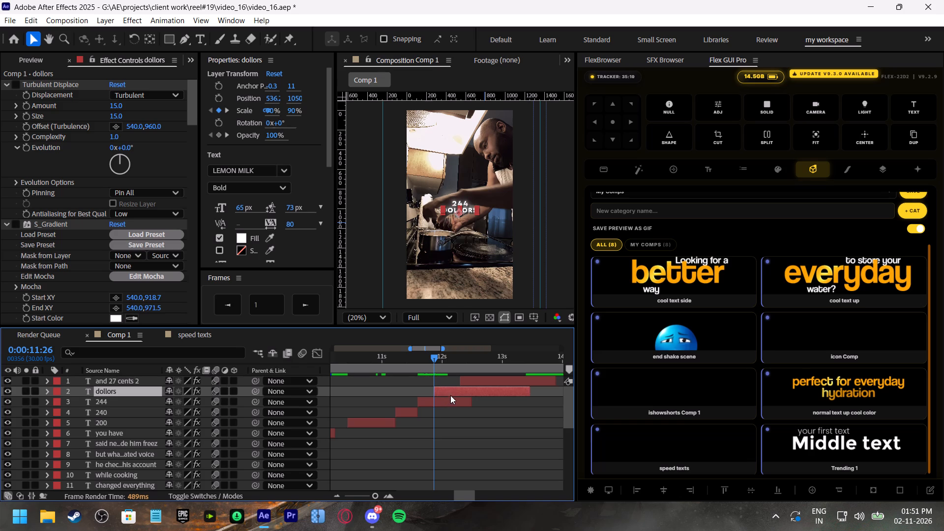
# Review the keyframed properties of the 244 layer and collapse them again.
pyautogui.click(442, 403)
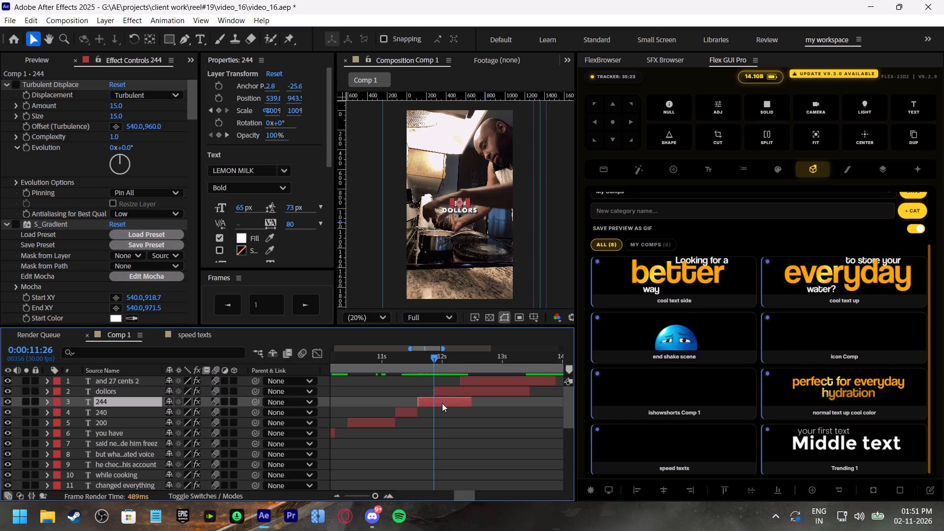
pyautogui.press('u')
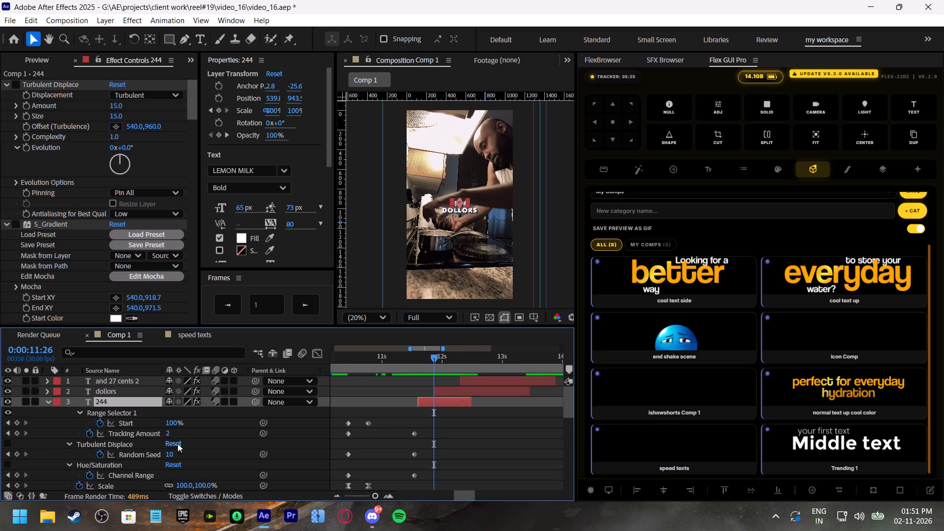
pyautogui.scroll(-1, 111, 451)
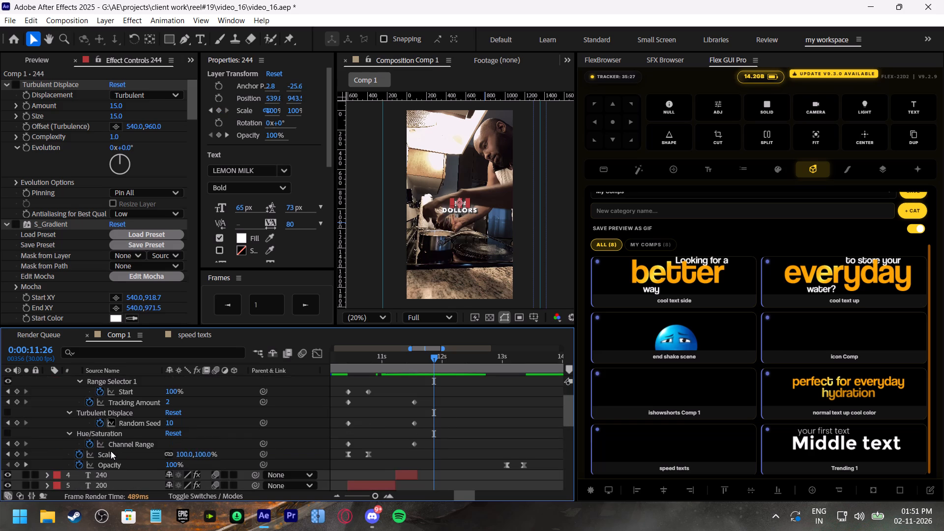
pyautogui.scroll(2, 171, 450)
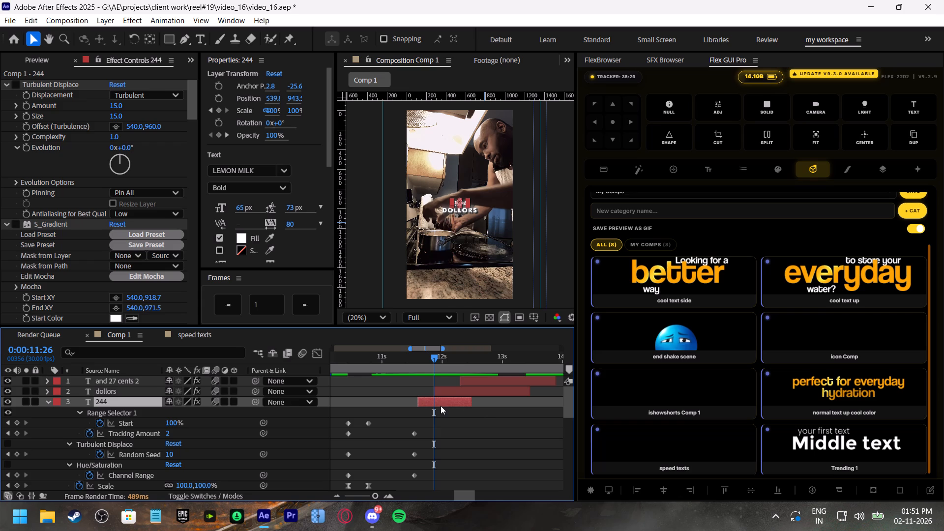
pyautogui.press('u')
# Copy the BCC+Camera Shake effect from the 244 layer and paste it onto the "dollors" layer.
pyautogui.click(435, 408)
pyautogui.click(440, 402)
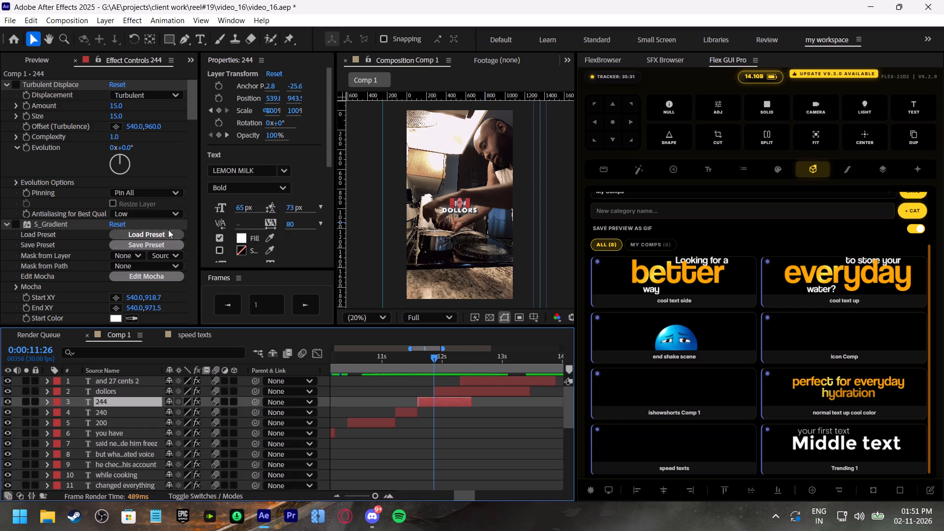
pyautogui.scroll(-4, 50, 148)
pyautogui.scroll(1, 51, 123)
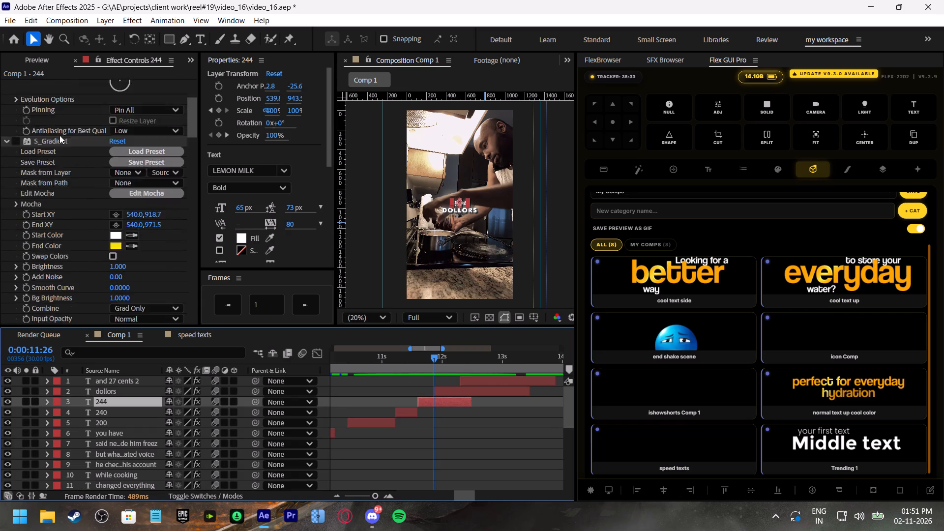
pyautogui.scroll(-12, 57, 133)
pyautogui.scroll(-8, 65, 174)
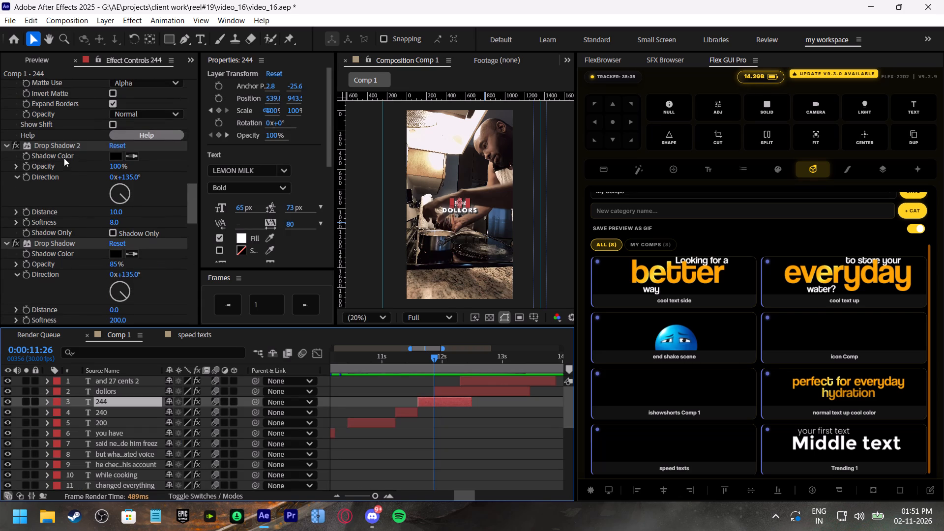
pyautogui.scroll(-12, 60, 241)
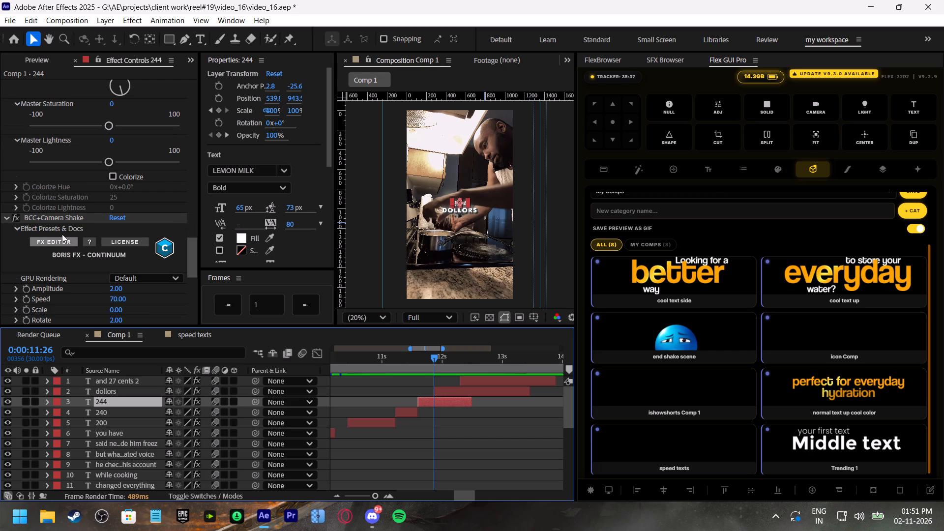
pyautogui.click(58, 221)
pyautogui.hotkey('ctrl', 'c')
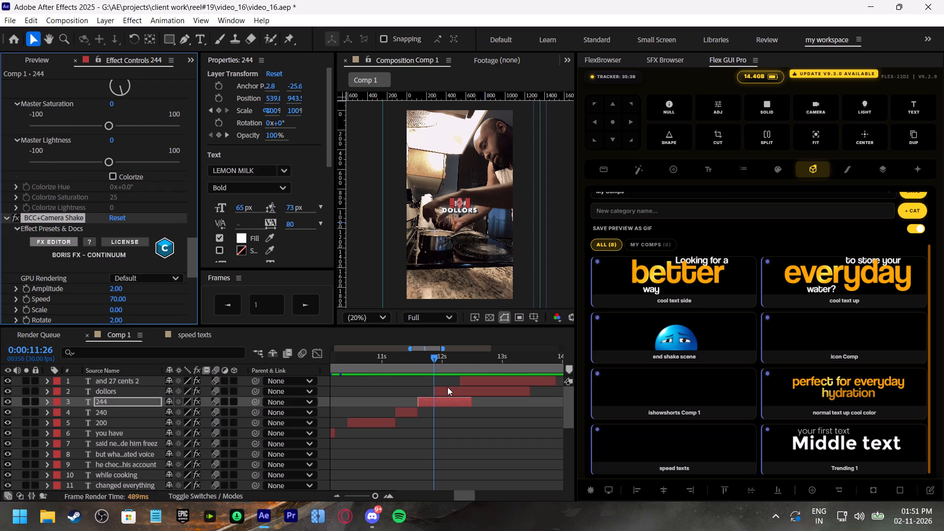
pyautogui.click(447, 388)
pyautogui.hotkey('ctrl', 'v')
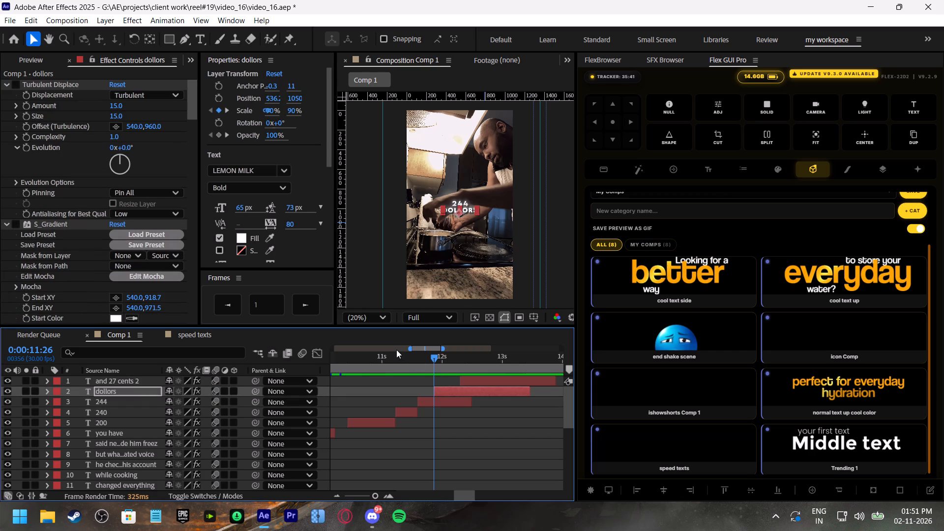
# Play and scrub the 240, 244 and "dollors" titles between 0:00:11:09 and 0:00:11:26 to check the pasted shake.
pyautogui.click(396, 350)
pyautogui.click(398, 348)
pyautogui.click(400, 354)
pyautogui.press('space')
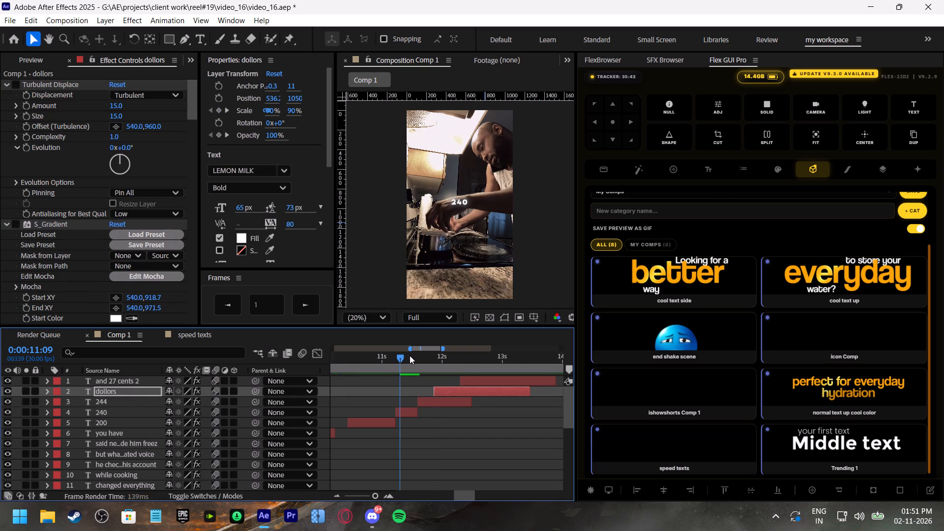
pyautogui.moveTo(411, 355); pyautogui.dragTo(435, 373)
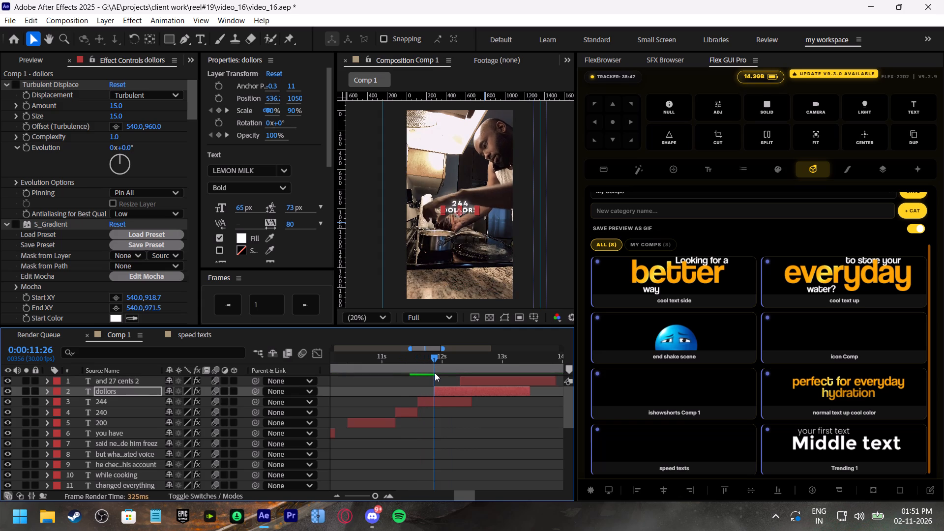
pyautogui.moveTo(435, 373); pyautogui.dragTo(416, 376)
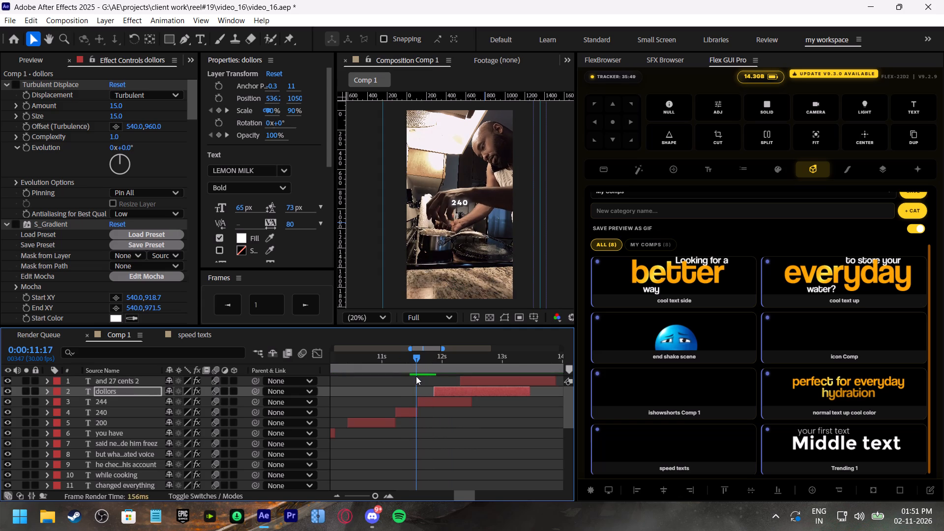
pyautogui.moveTo(416, 376); pyautogui.dragTo(424, 383)
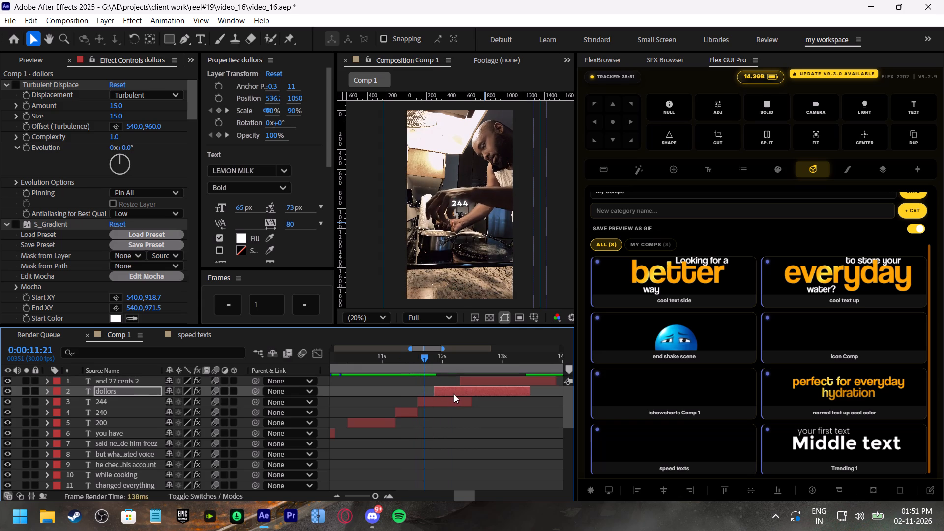
# Undo the last change on the "dollors" layer and preview the titles again up to 0:00:11:26.
pyautogui.click(454, 394)
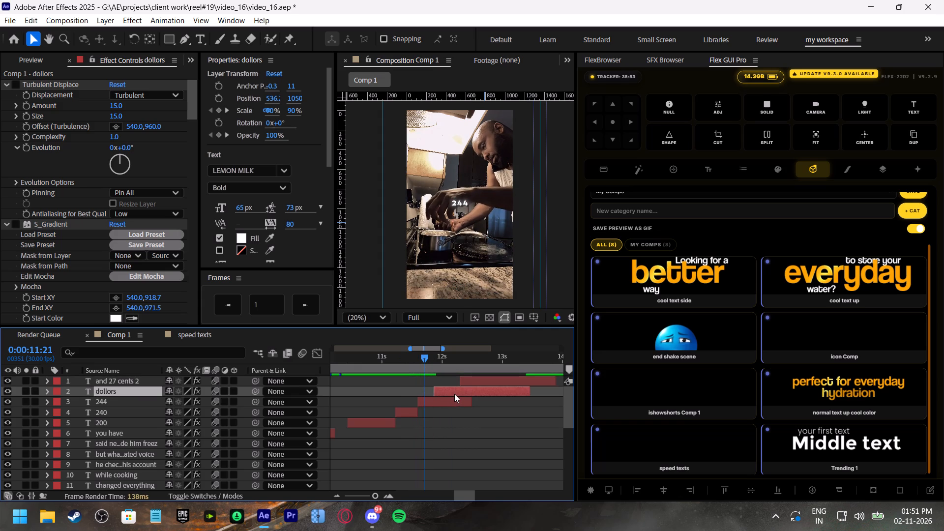
pyautogui.hotkey('ctrl', 'z')
pyautogui.click(403, 359)
pyautogui.press('space')
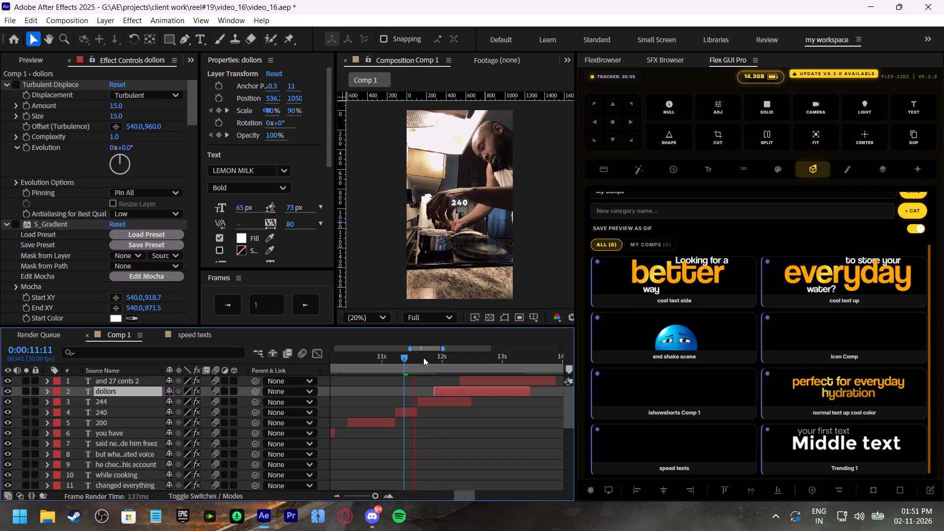
pyautogui.moveTo(419, 356); pyautogui.dragTo(432, 368)
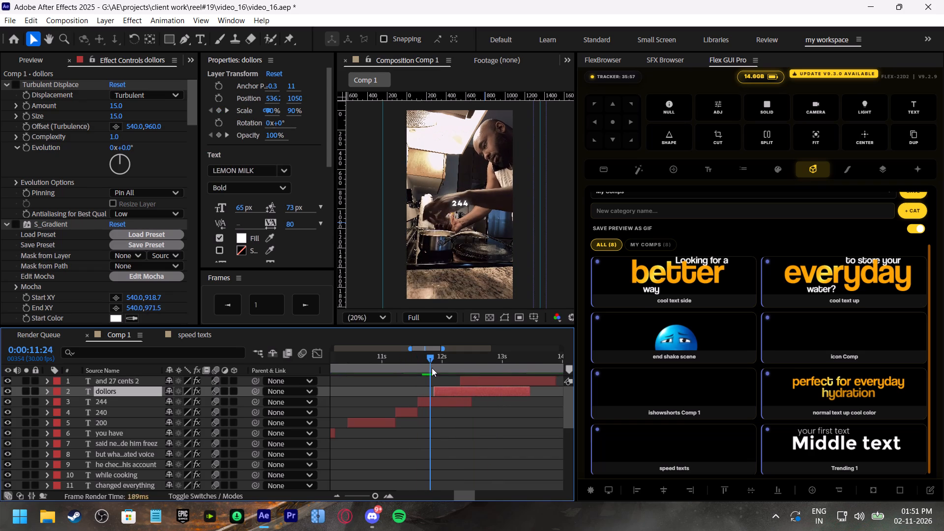
pyautogui.moveTo(432, 368); pyautogui.dragTo(438, 373)
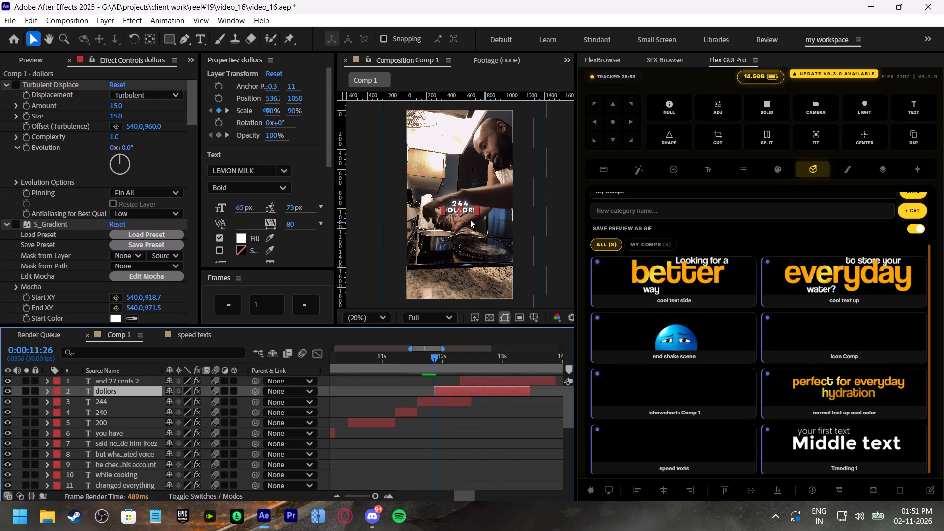
# Align the "dollors" layer's start to 0:00:11:26 and turn on Position keyframing there.
pyautogui.scroll(2, 469, 218)
pyautogui.click(440, 392)
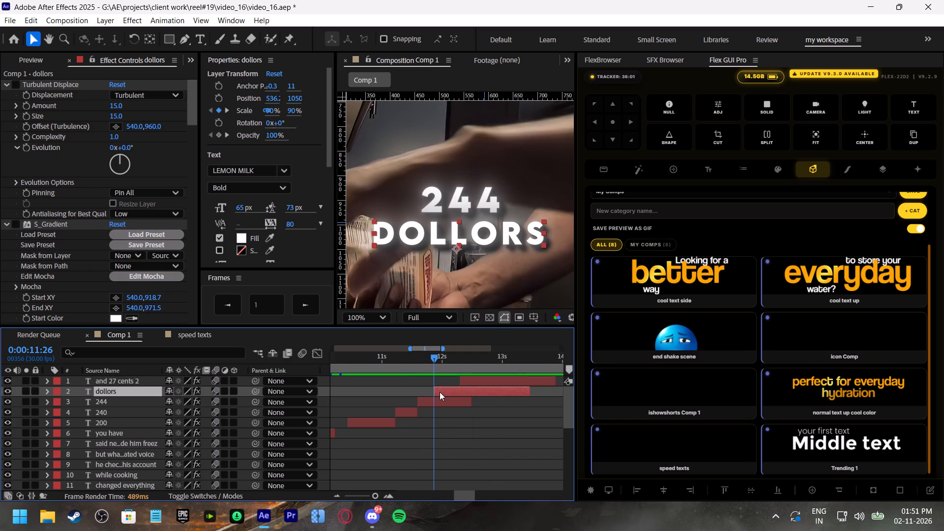
pyautogui.press('[')
pyautogui.press('p')
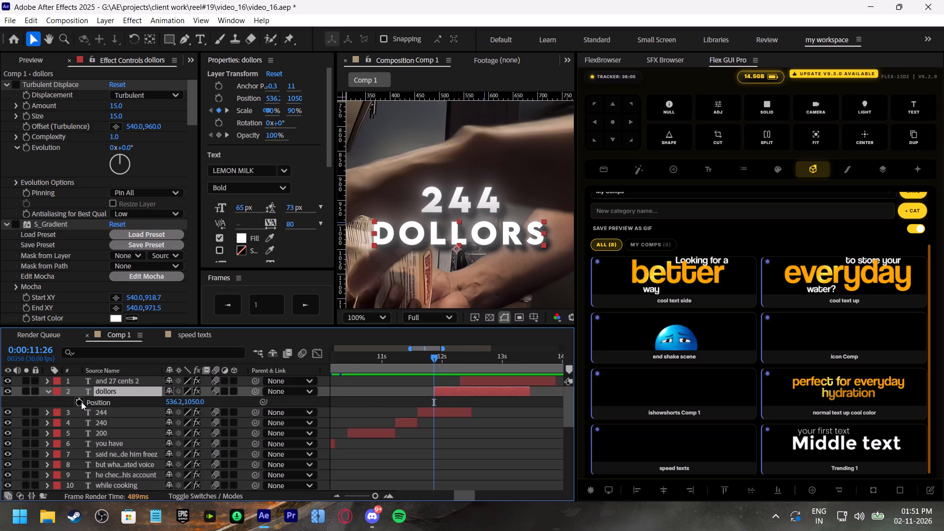
pyautogui.click(81, 401)
# At 0:00:11:29, nudge the "dollors" title to Position 541.2, 1053 to line it up under 244.
pyautogui.click(321, 309)
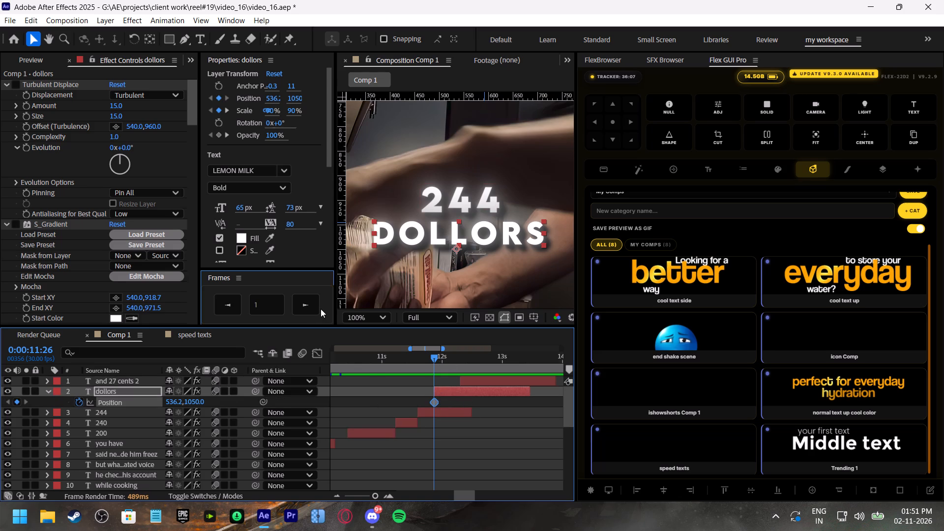
pyautogui.click(311, 309)
pyautogui.click(311, 309)
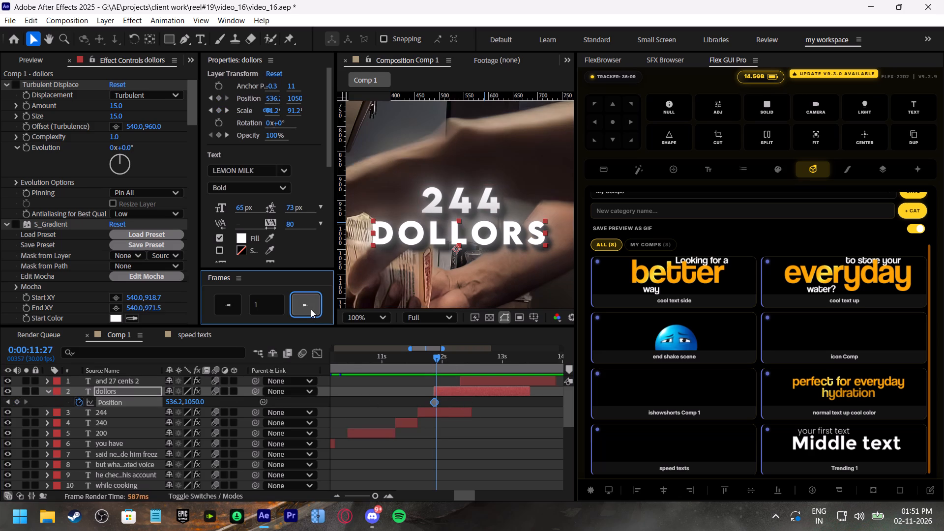
pyautogui.click(311, 309)
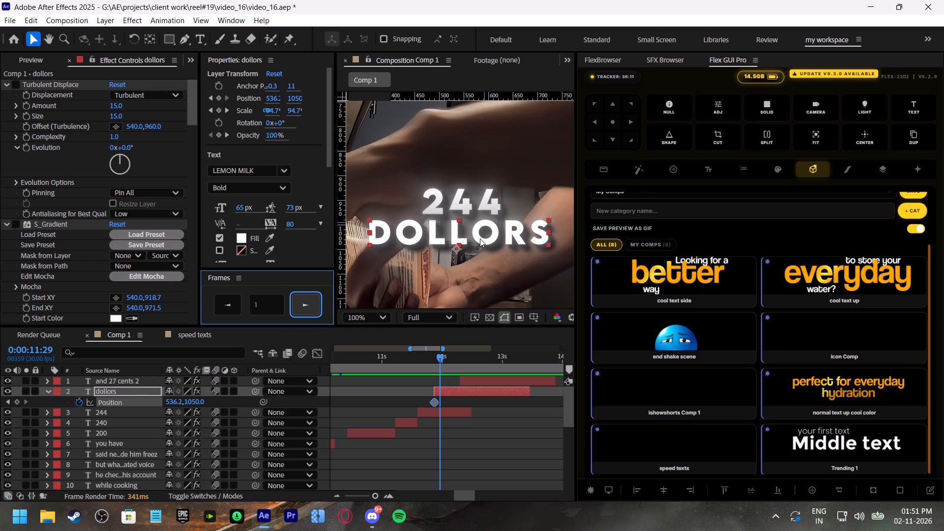
pyautogui.press('Down')
pyautogui.press('Down')
pyautogui.press('Right')
pyautogui.press('Right')
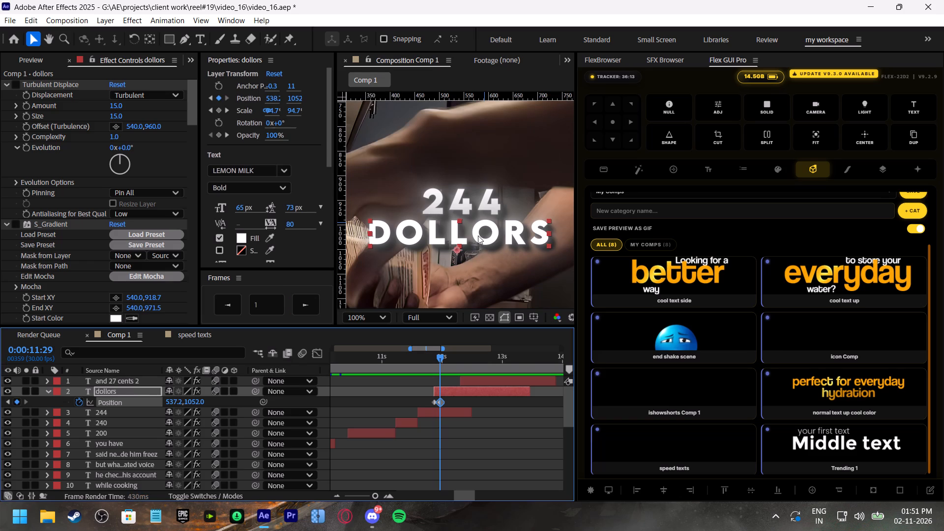
pyautogui.press('Right')
pyautogui.press('Right')
pyautogui.press('Right')
pyautogui.press('Down')
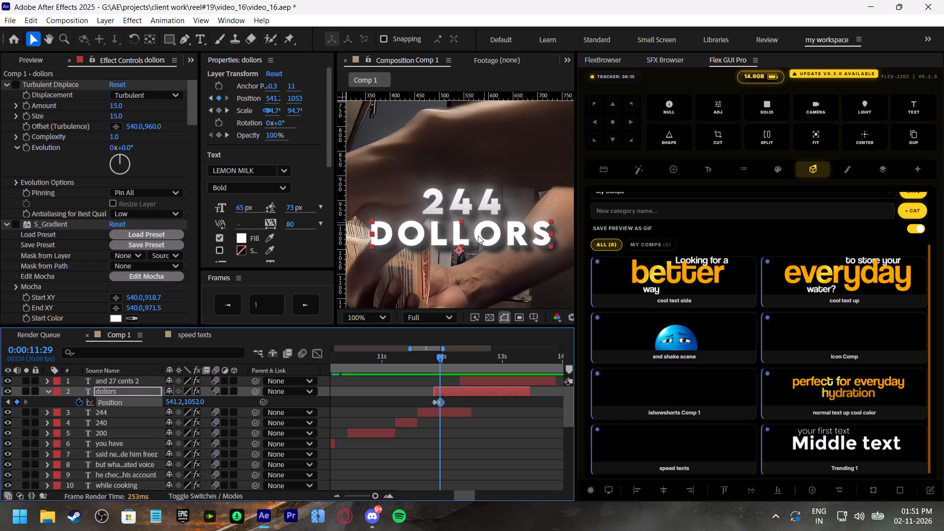
# At 0:00:12:02, nudge the "dollors" title to Position 547.2, 1059 as a new keyframe.
pyautogui.tripleClick(316, 306)
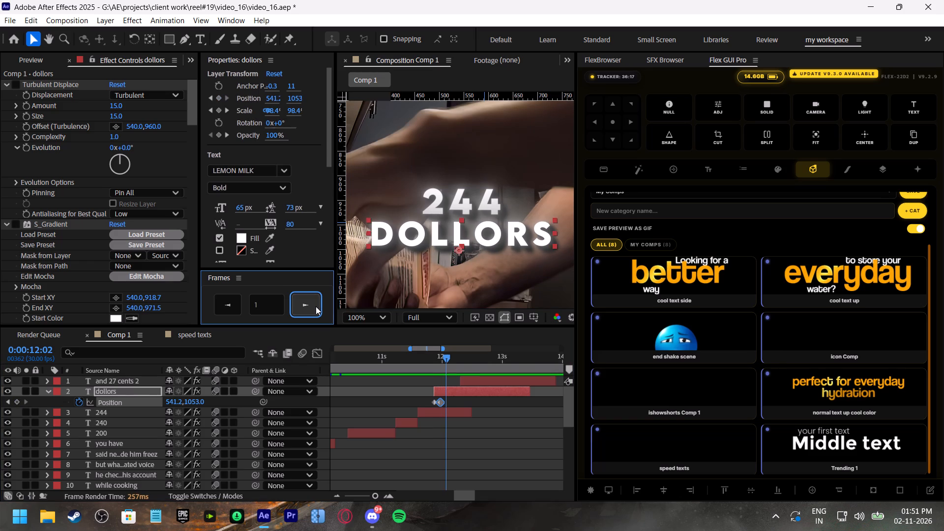
pyautogui.press('Down')
pyautogui.press('Right')
pyautogui.press('Right')
pyautogui.press('Down')
pyautogui.press('Right')
pyautogui.press('Down')
pyautogui.press('Right')
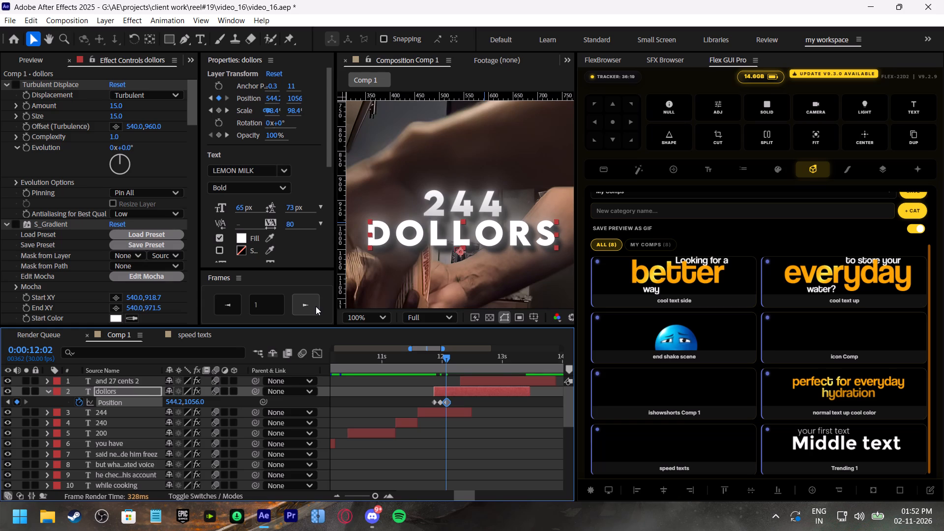
pyautogui.press('Down')
pyautogui.press('Down')
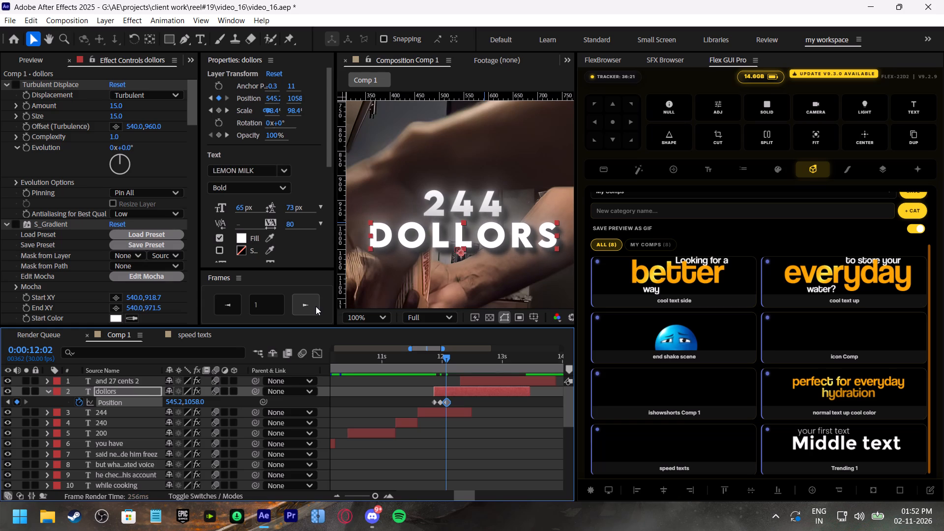
pyautogui.press('Right')
pyautogui.press('Down')
pyautogui.press('Right')
# Keyframe the "dollors" Position to 548.2, 1061 at 0:00:12:03 and 548.2, 1065 at 0:00:12:06.
pyautogui.click(316, 306)
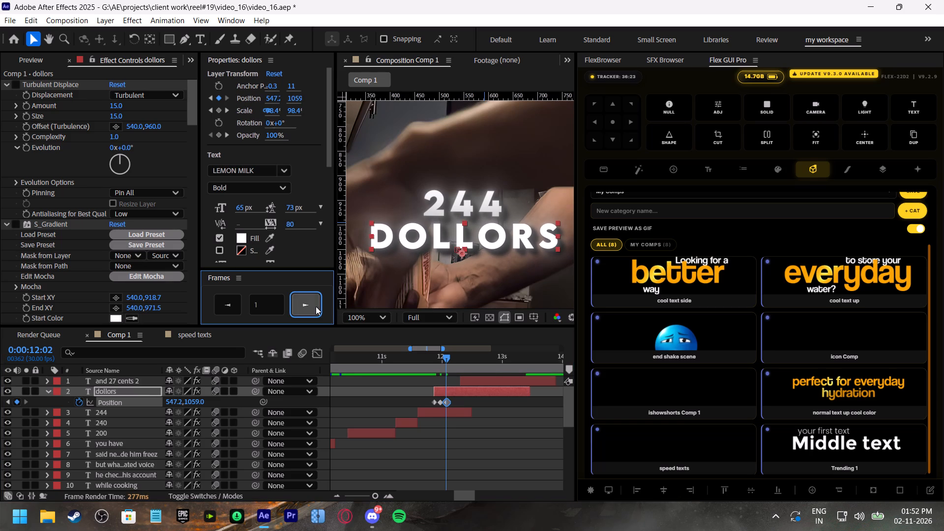
pyautogui.press('Down')
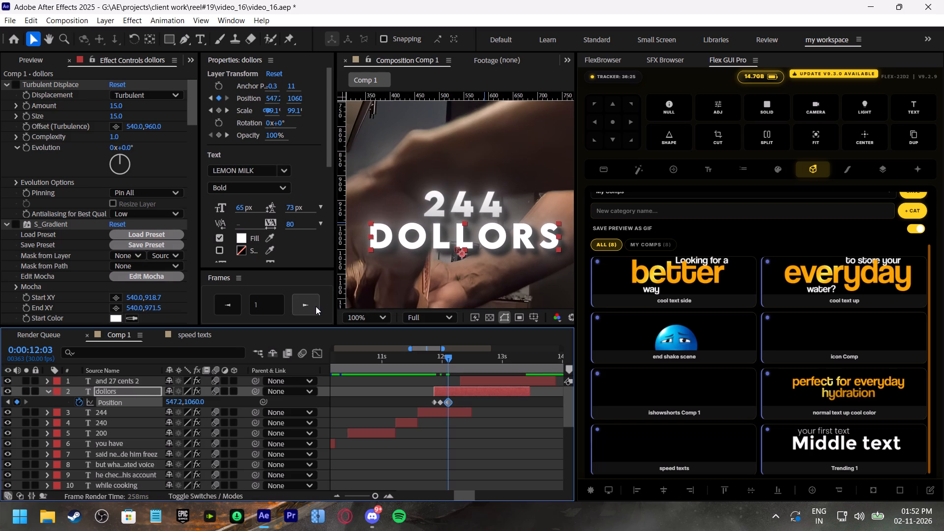
pyautogui.press('Down')
pyautogui.press('Right')
pyautogui.click(316, 306)
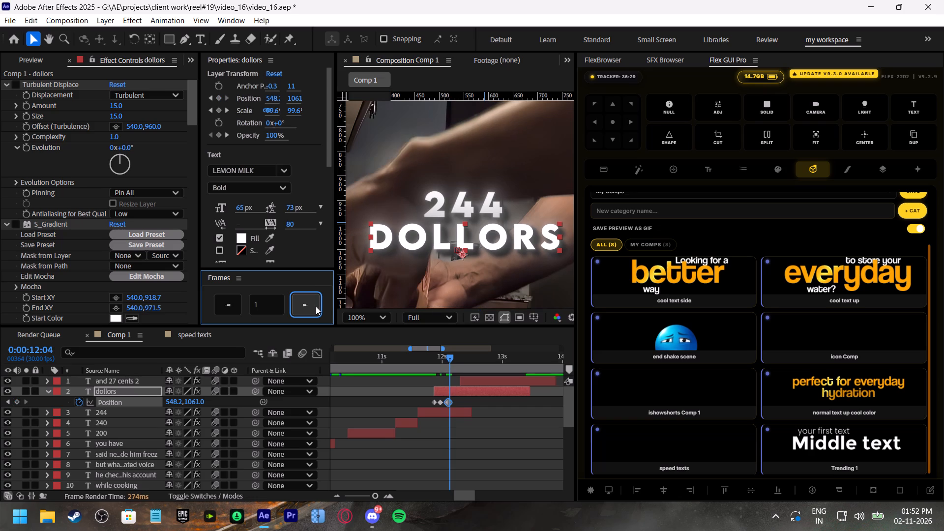
pyautogui.click(316, 306)
pyautogui.click(316, 306)
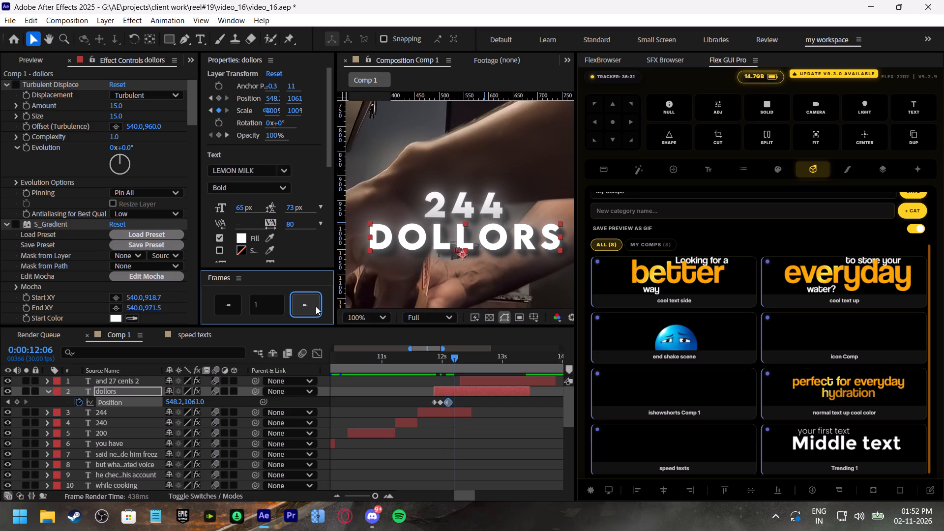
pyautogui.press('Down')
pyautogui.press('Down')
pyautogui.press('Down')
pyautogui.press('Down')
pyautogui.press('Left')
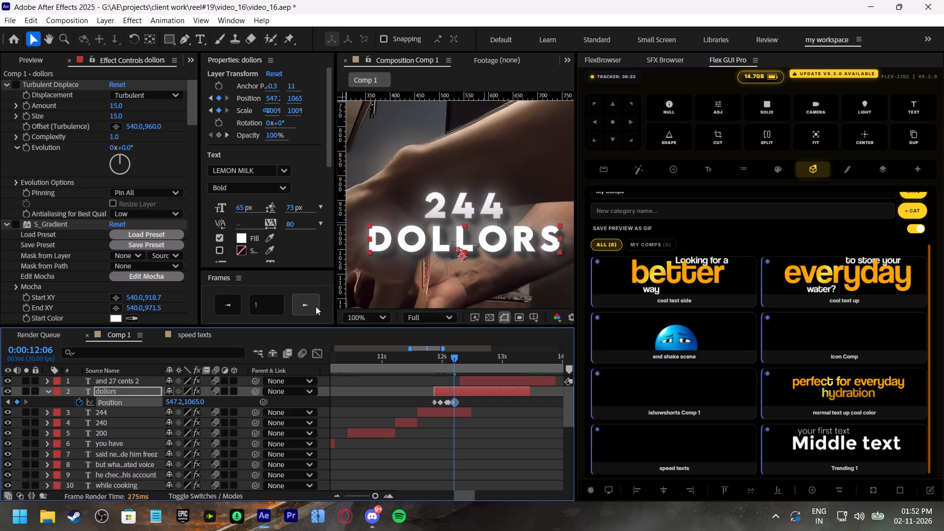
pyautogui.press('Right')
# Keyframe the "dollors" Position to 550.2, 1067 at 0:00:12:08 and 550.2, 1068 at 0:00:12:10.
pyautogui.click(316, 306)
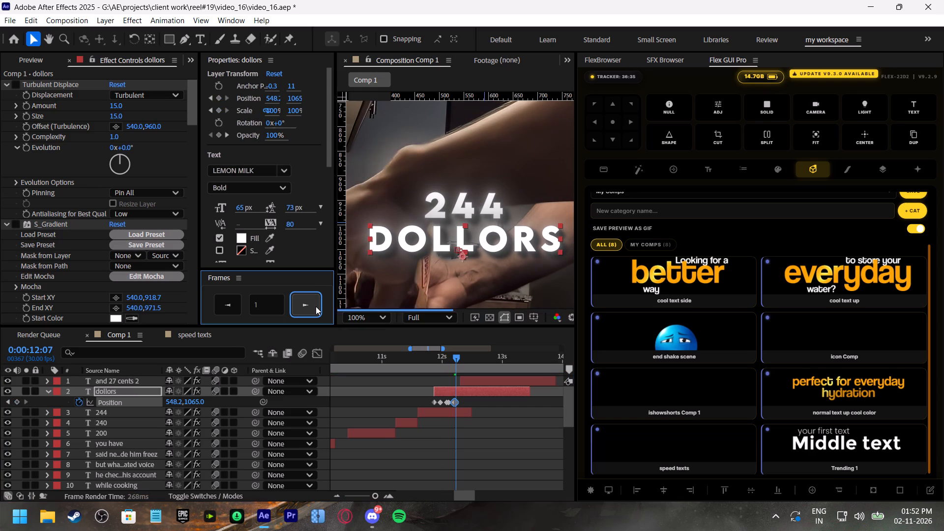
pyautogui.click(316, 306)
pyautogui.press('Down')
pyautogui.press('Right')
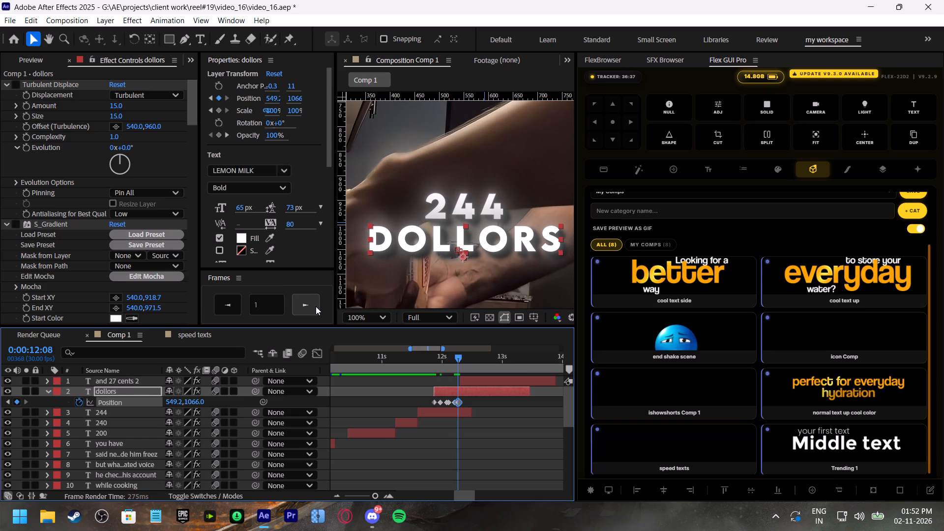
pyautogui.press('Right')
pyautogui.press('Down')
pyautogui.click(316, 306)
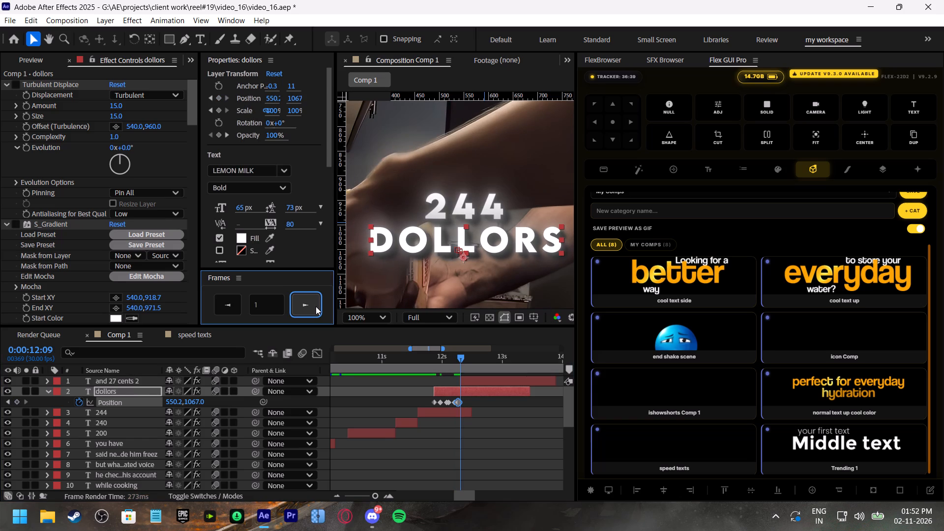
pyautogui.click(316, 306)
pyautogui.press('Down')
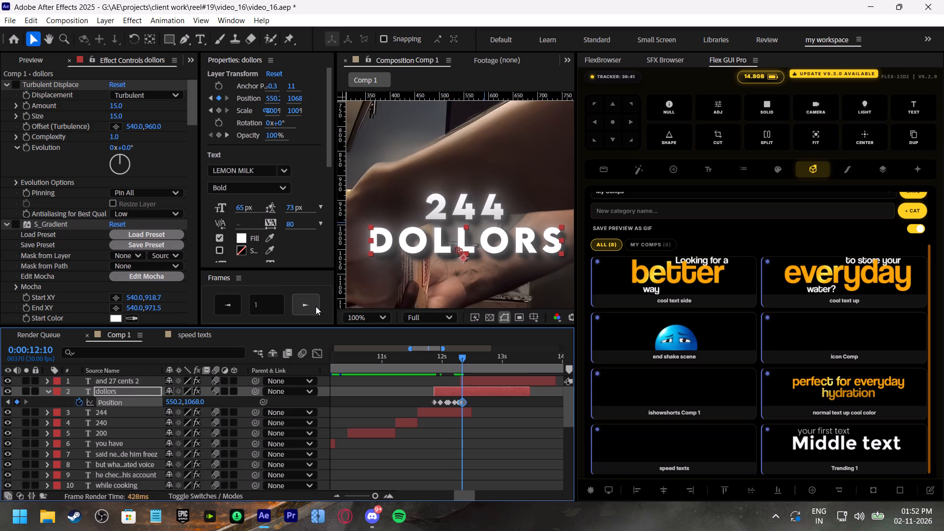
# Step frame by frame from 0:00:12:10 to 0:00:12:16 to check the "dollors" title's alignment with 244.
pyautogui.click(316, 306)
pyautogui.click(316, 306)
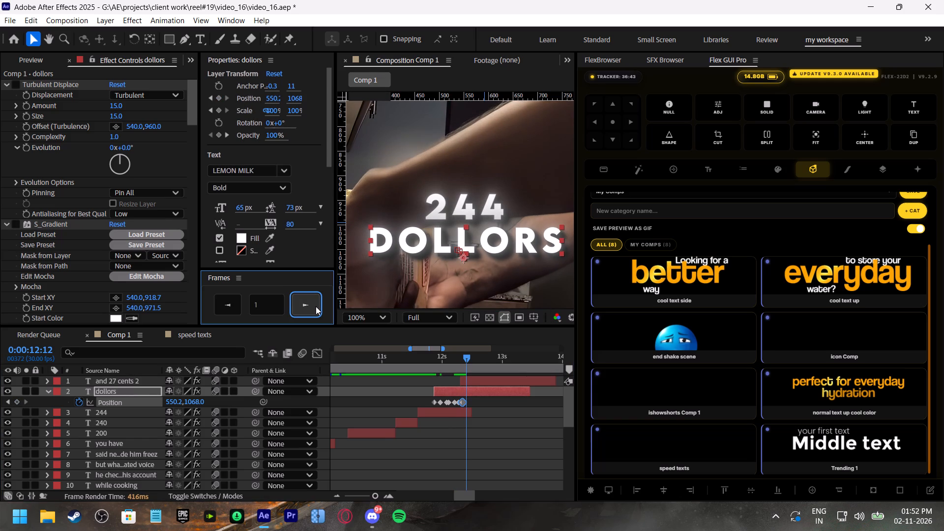
pyautogui.click(316, 306)
pyautogui.click(316, 306)
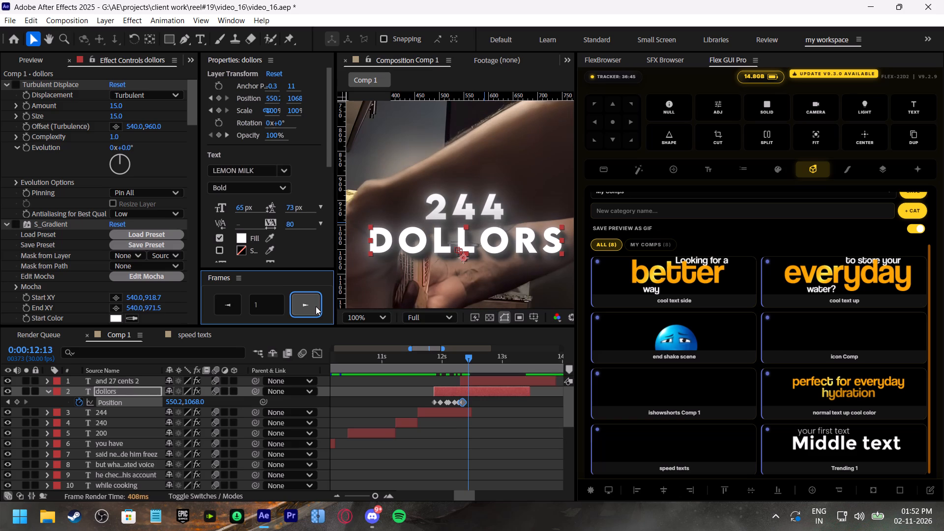
pyautogui.click(316, 306)
pyautogui.click(316, 306)
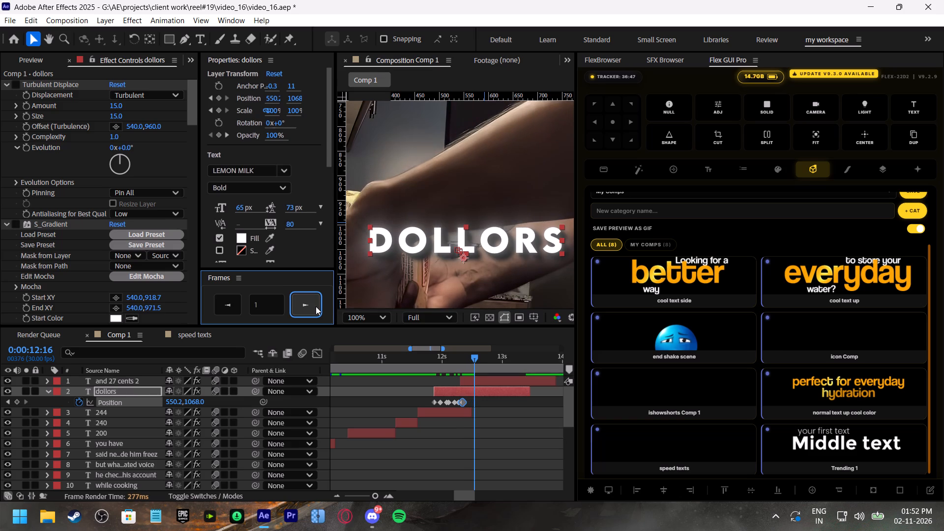
# Return to 0:00:11:06 and save the project.
pyautogui.click(394, 353)
pyautogui.hotkey('ctrl', 's')
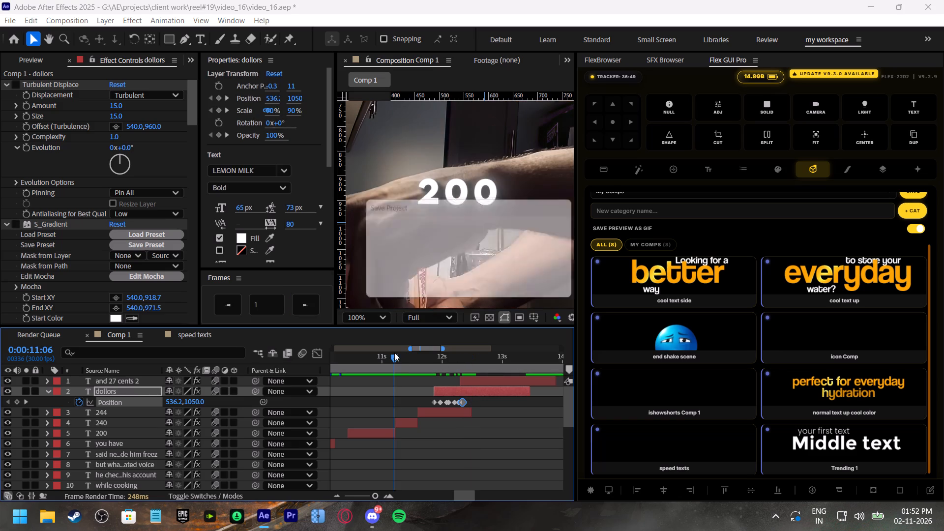
pyautogui.click(571, 305)
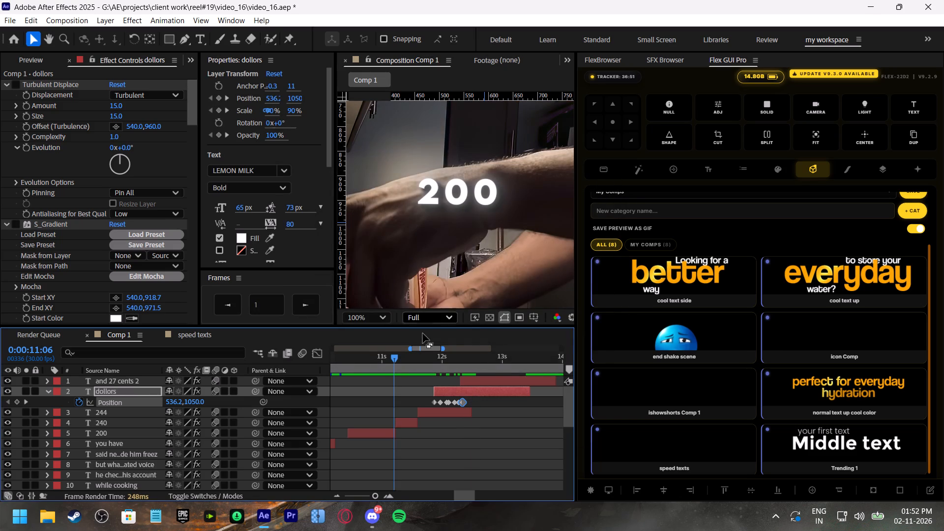
# Purge the After Effects memory and disk cache, and save the project.
pyautogui.moveTo(372, 354); pyautogui.dragTo(401, 359)
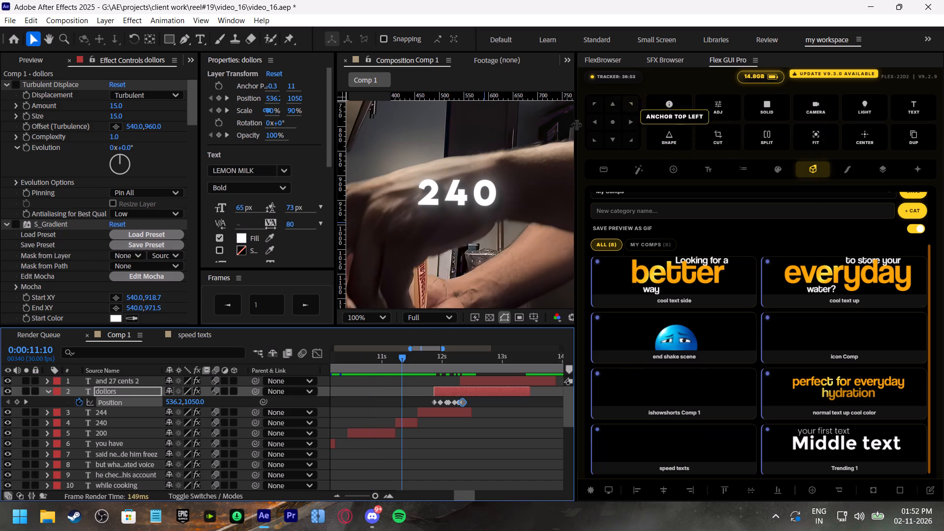
pyautogui.click(746, 79)
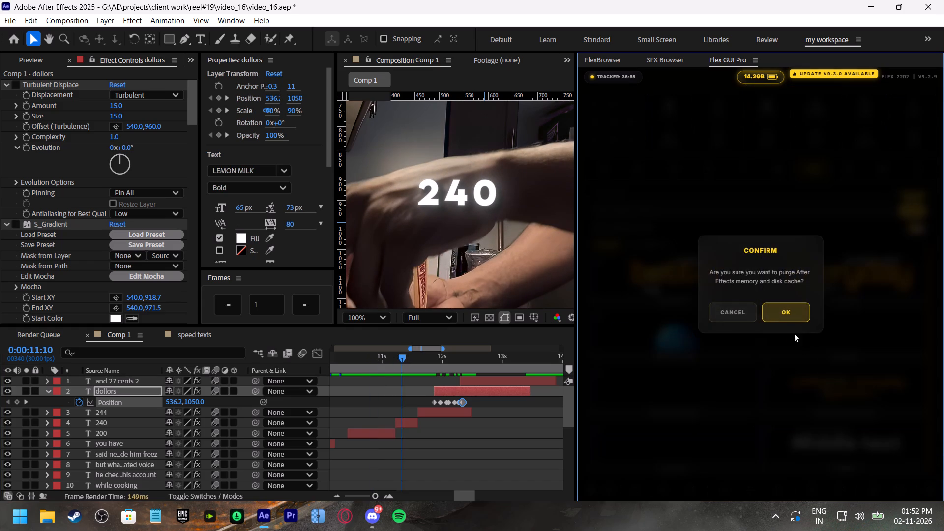
pyautogui.click(791, 318)
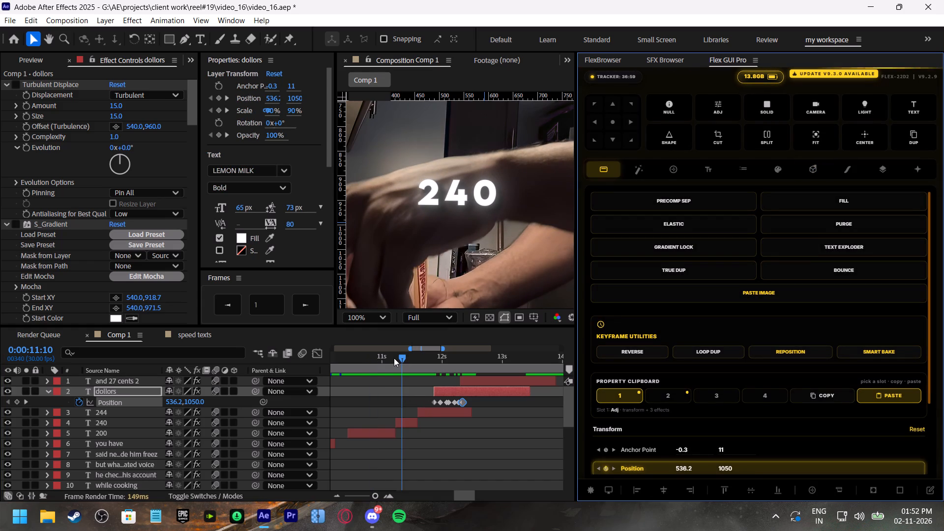
pyautogui.click(394, 358)
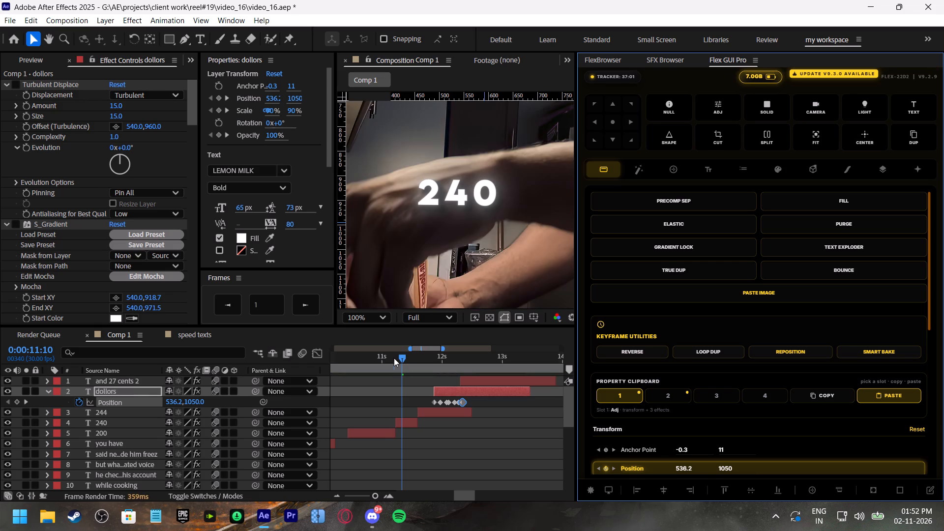
pyautogui.hotkey('ctrl', 's')
# Fit the whole frame in the composition view and play back the 244 and "dollors" titles from 0:00:11:13.
pyautogui.moveTo(414, 357); pyautogui.dragTo(419, 356)
pyautogui.press('space')
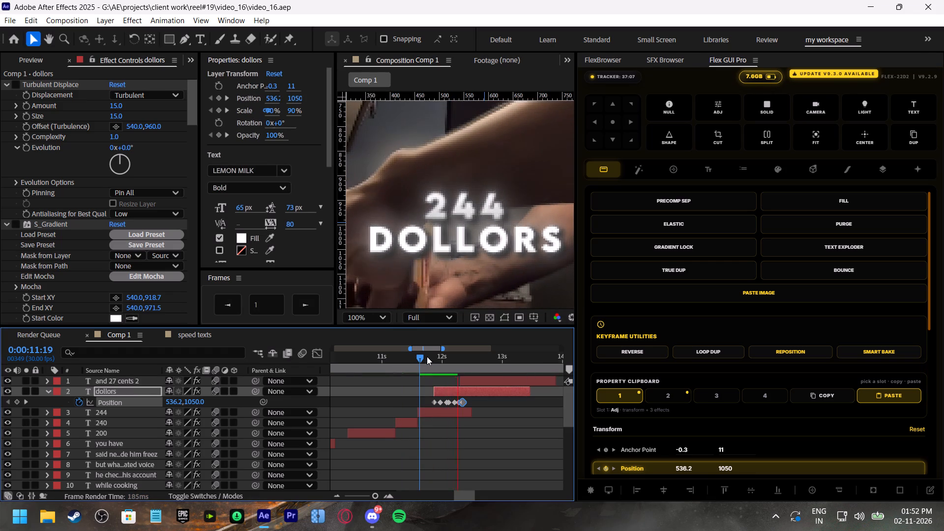
pyautogui.click(427, 356)
pyautogui.click(358, 318)
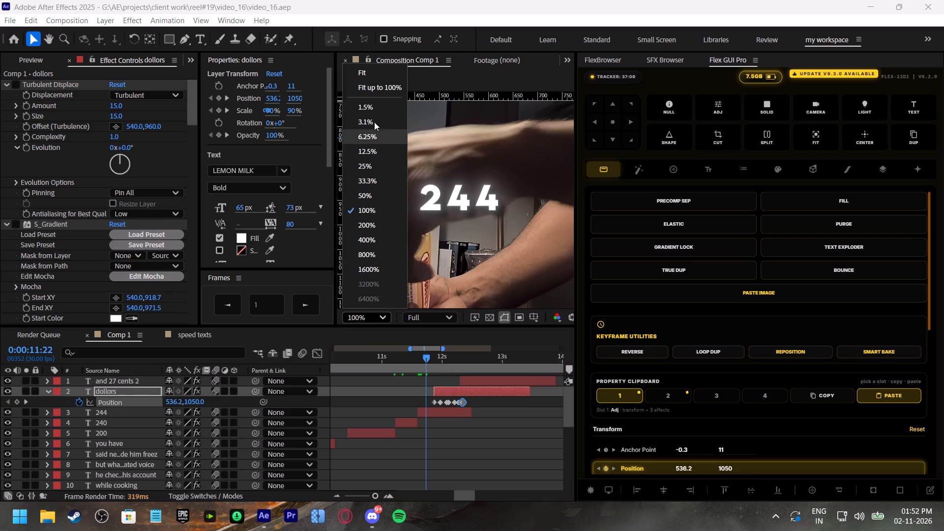
pyautogui.click(376, 76)
pyautogui.click(408, 357)
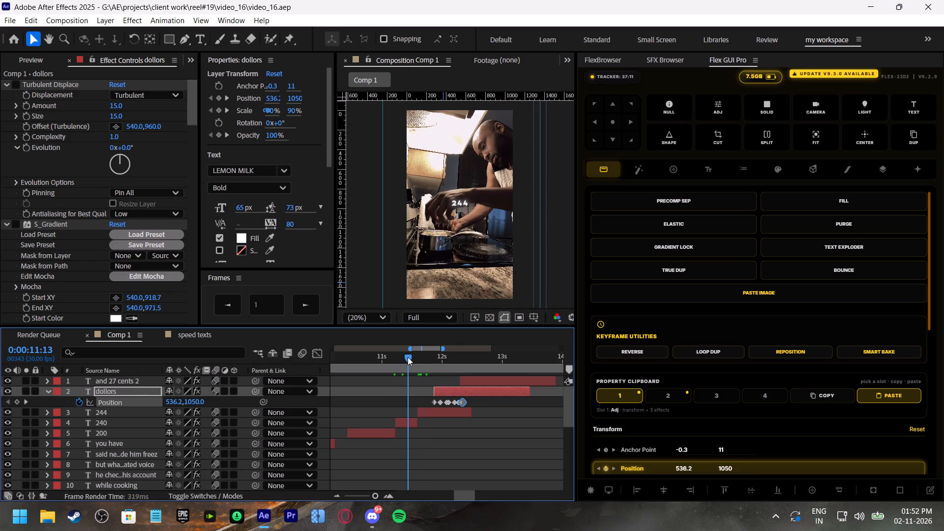
pyautogui.press('space')
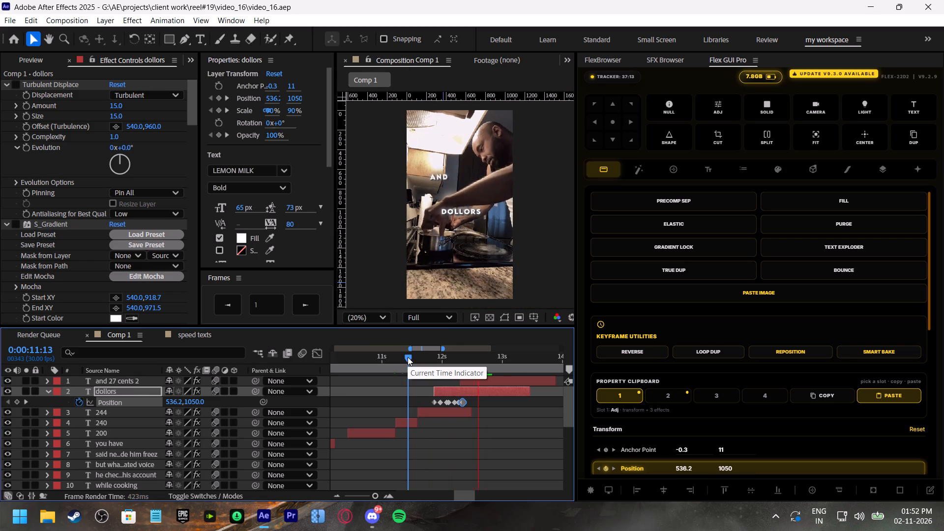
pyautogui.click(408, 357)
pyautogui.press('space')
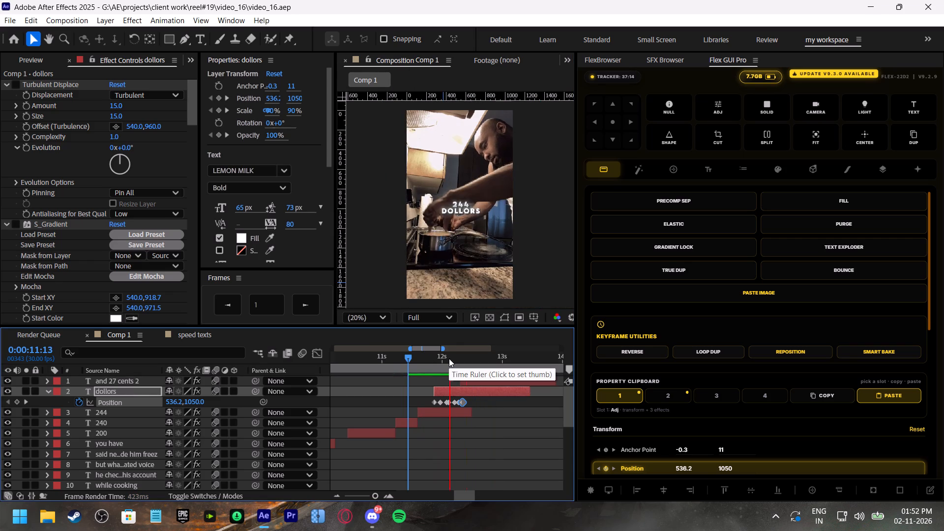
# Trim the end of the "dollors" layer to the end of the 244 layer near 0:00:12:15, and save the project.
pyautogui.moveTo(449, 358); pyautogui.dragTo(462, 382)
pyautogui.click(304, 306)
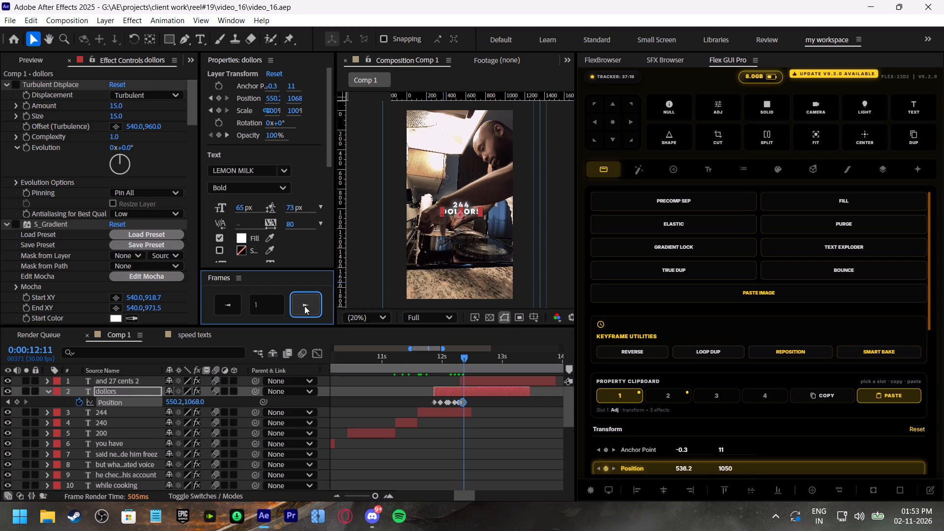
pyautogui.click(304, 306)
pyautogui.click(304, 306)
pyautogui.click(304, 306)
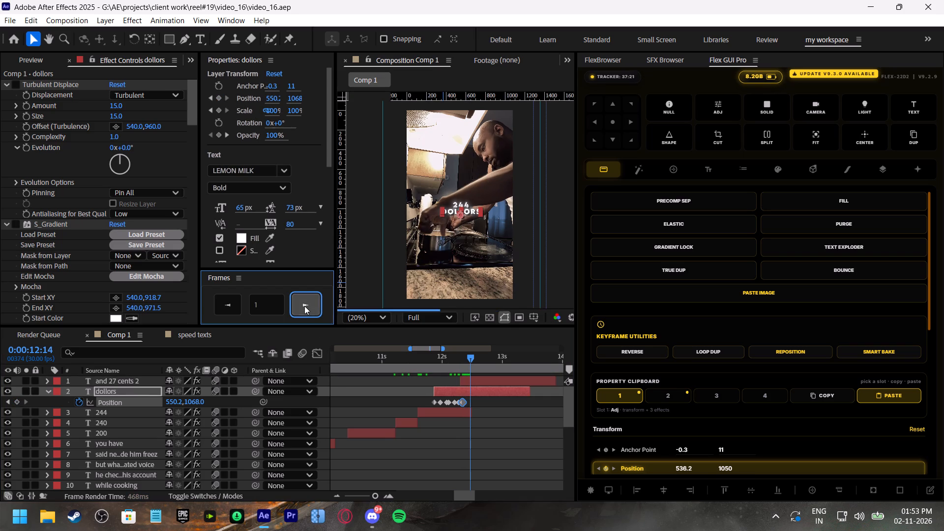
pyautogui.click(304, 306)
pyautogui.click(304, 306)
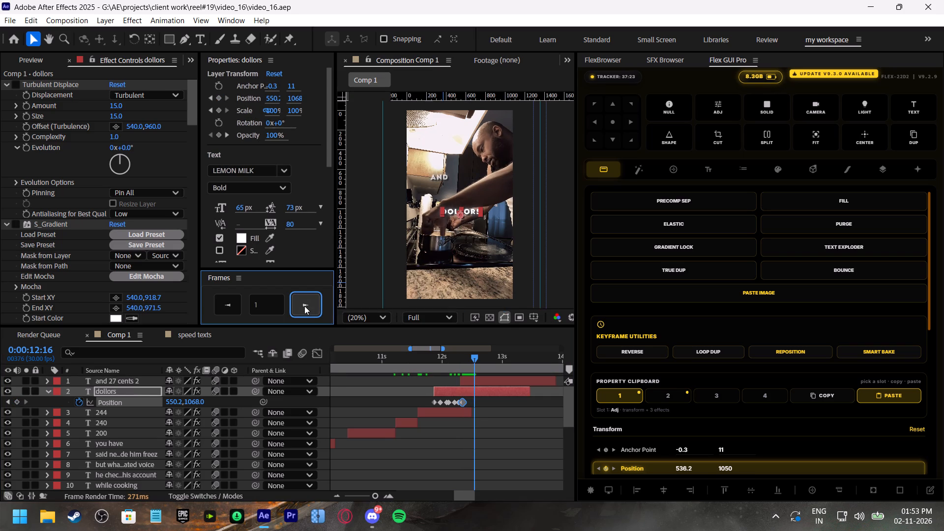
pyautogui.click(230, 304)
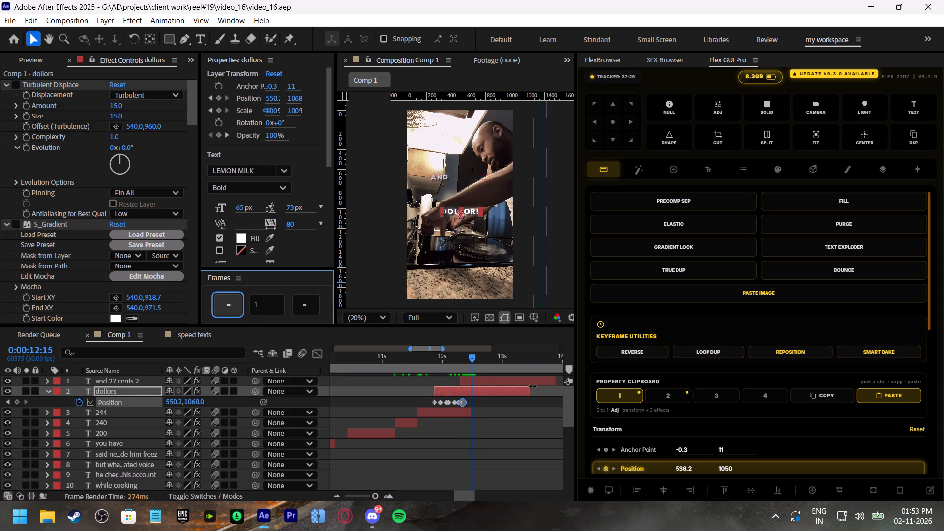
pyautogui.moveTo(532, 391); pyautogui.dragTo(471, 416)
pyautogui.click(405, 357)
pyautogui.hotkey('ctrl', 's')
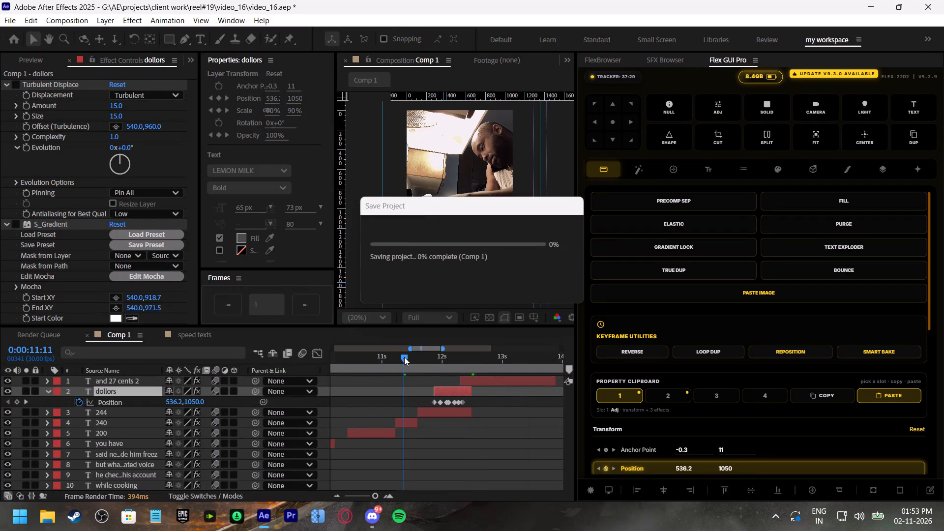
# Play back the titles from 0:00:11:11 and stop at 0:00:12:10 to check the handover to "and 27 cents 2".
pyautogui.press('space')
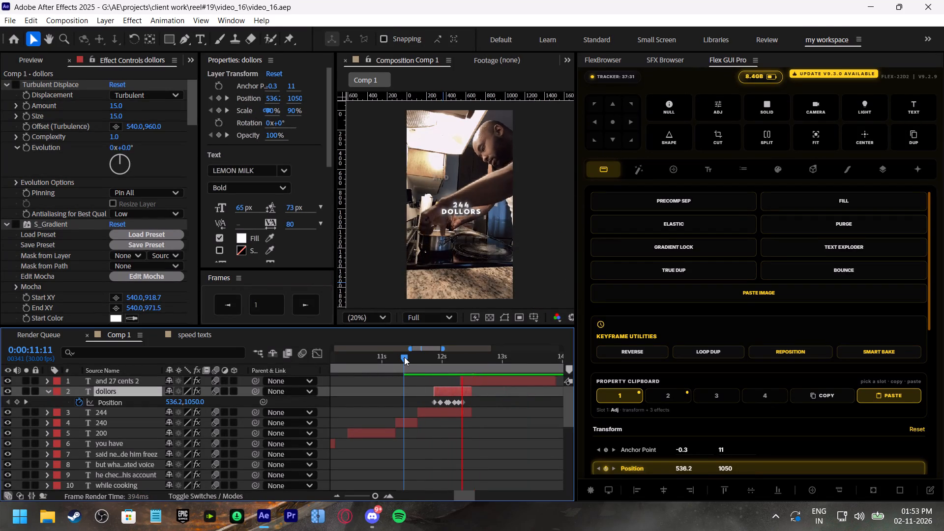
pyautogui.click(404, 357)
pyautogui.press('space')
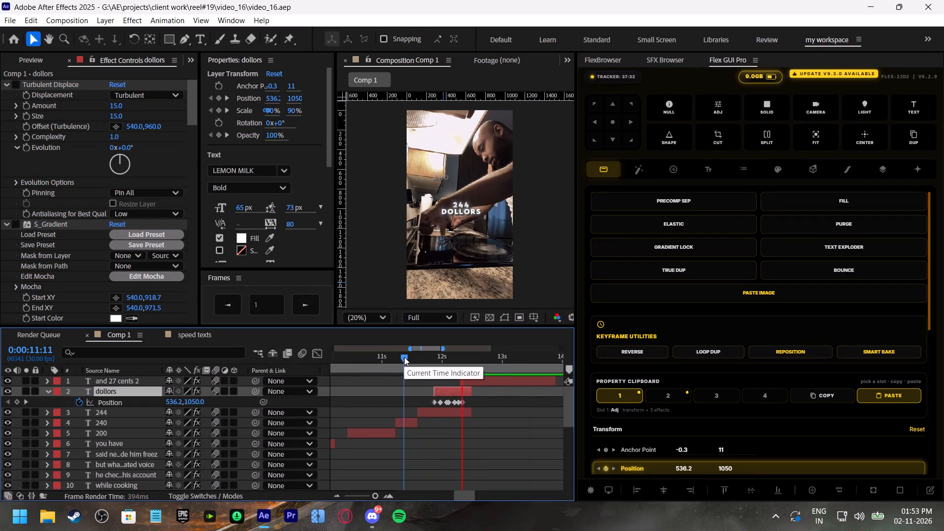
pyautogui.click(404, 357)
pyautogui.moveTo(457, 360); pyautogui.dragTo(463, 363)
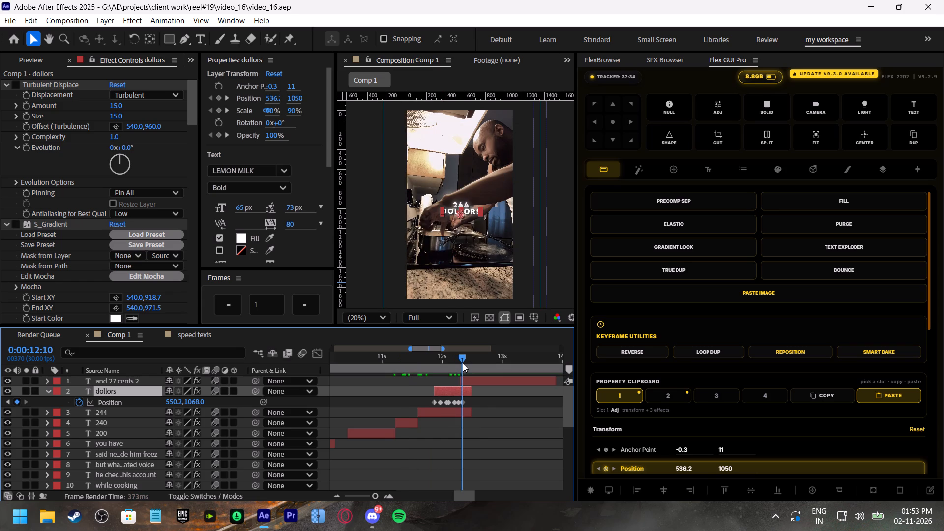
pyautogui.moveTo(463, 363); pyautogui.dragTo(464, 364)
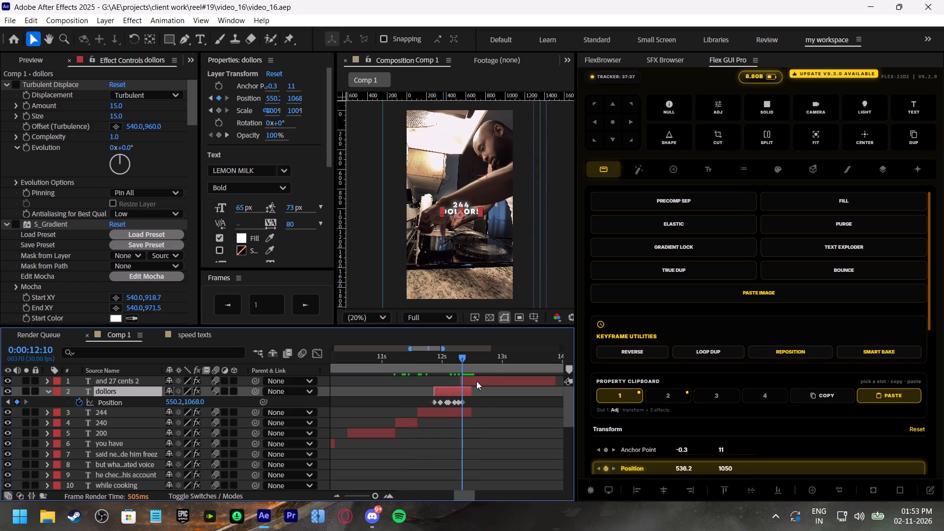
# Centre the "and 27 cents 2" anchor point, move the title onto a new horizontal guide at Position 540, 1000, and save.
pyautogui.click(476, 381)
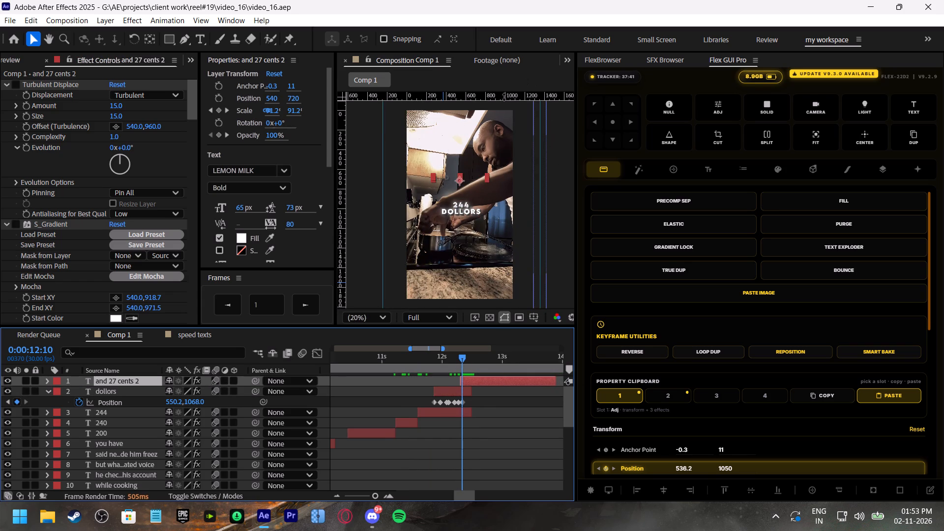
pyautogui.moveTo(504, 97); pyautogui.dragTo(547, 208)
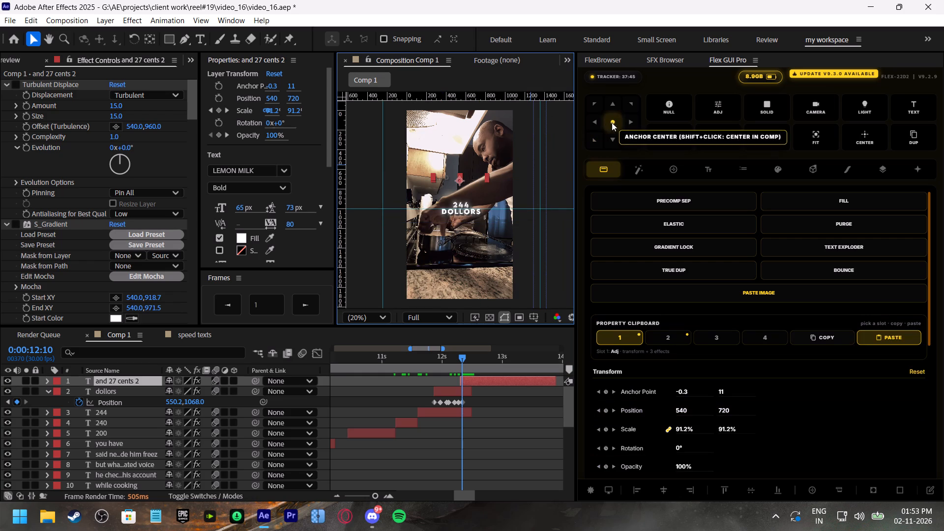
pyautogui.click(612, 122)
pyautogui.moveTo(475, 177); pyautogui.dragTo(478, 207)
pyautogui.click(663, 489)
pyautogui.click(417, 362)
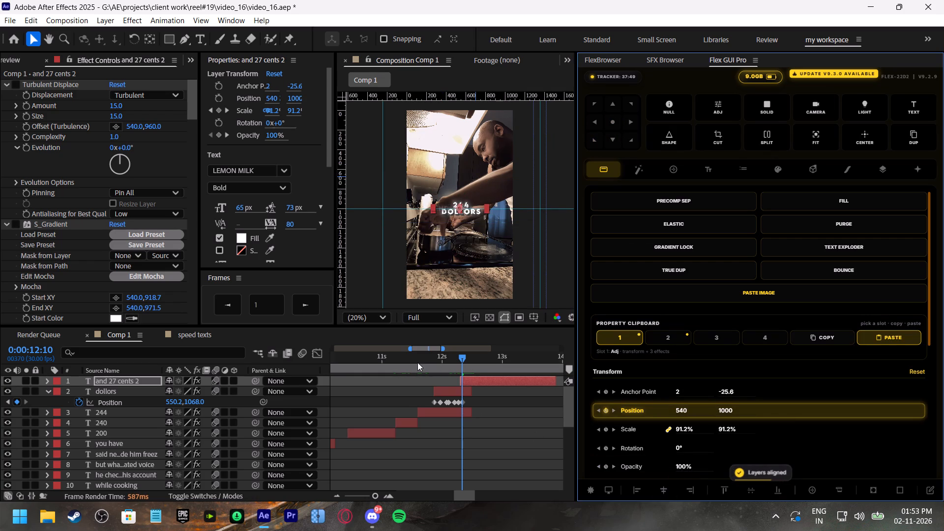
pyautogui.hotkey('ctrl', 's')
# Preview from 0:00:11:18 and slide the "and 27 cents 2" layer slightly later, starting just before 244 and "dollors" end.
pyautogui.press('space')
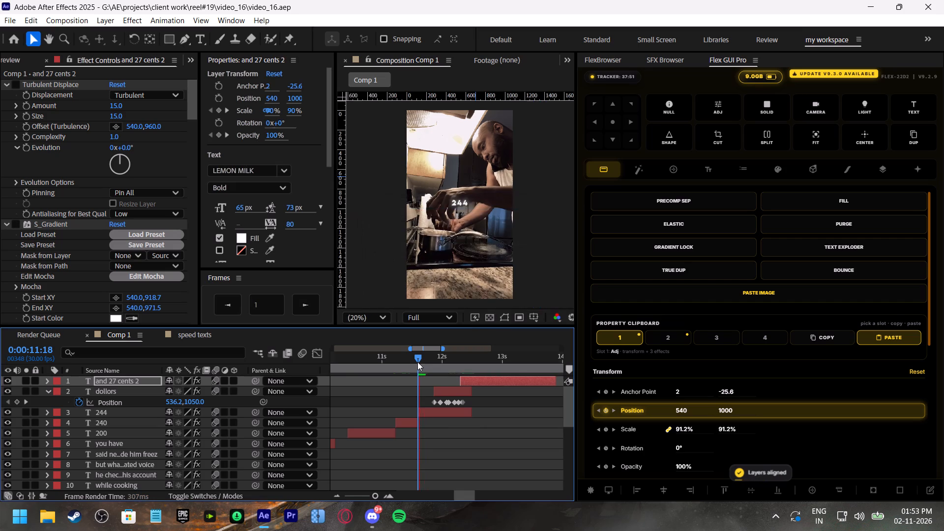
pyautogui.click(417, 362)
pyautogui.press('space')
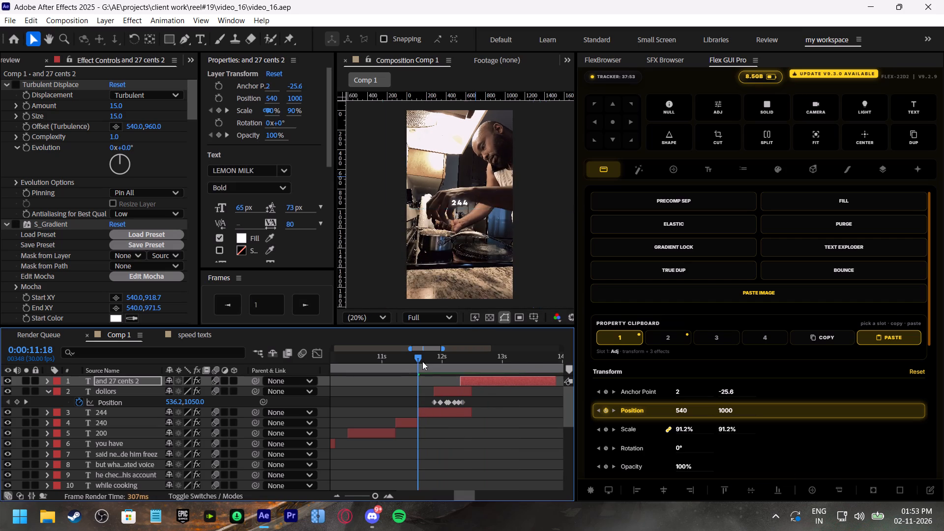
pyautogui.moveTo(451, 357); pyautogui.dragTo(471, 376)
pyautogui.moveTo(479, 380); pyautogui.dragTo(486, 385)
# Play back from 0:00:12:08, 0:00:12:00 and 0:00:12:21 to check the "and 27 cents 2" title's timing against the voiceover.
pyautogui.click(457, 356)
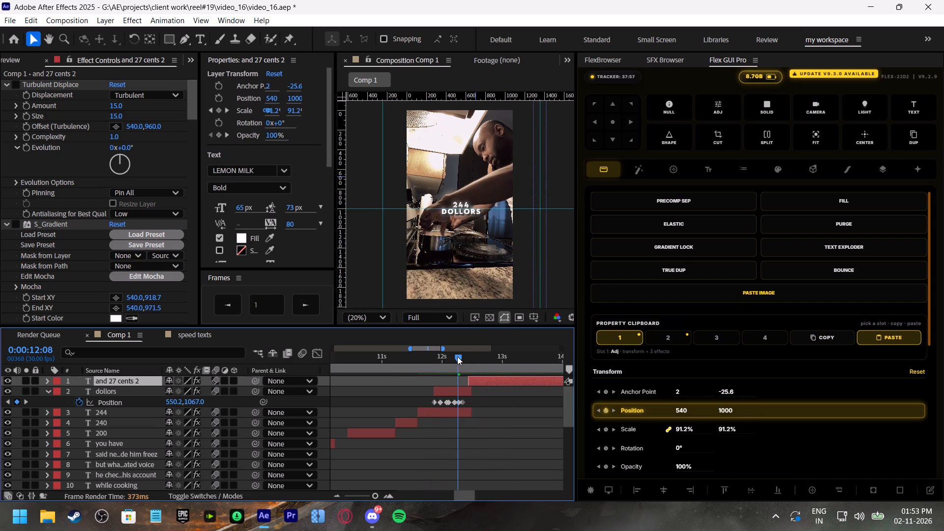
pyautogui.press('space')
pyautogui.click(442, 355)
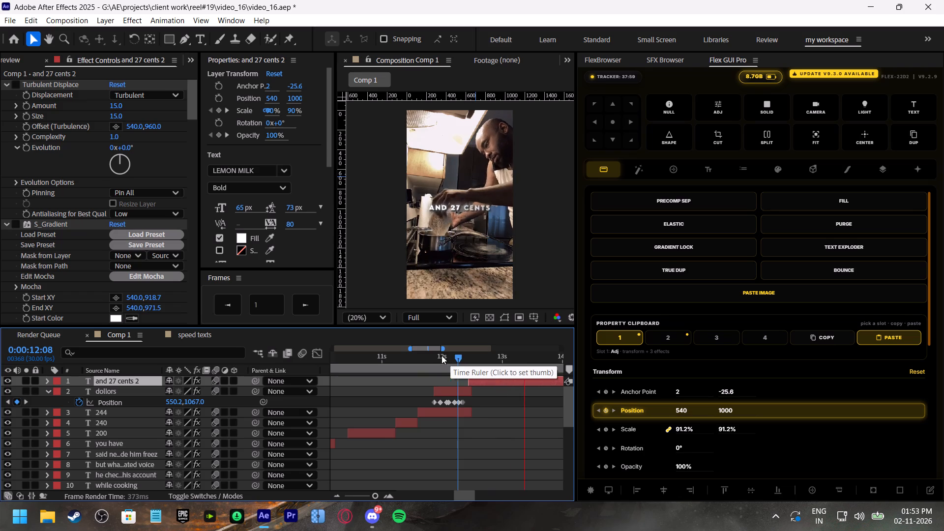
pyautogui.press('space')
pyautogui.keyDown('shift'); pyautogui.scroll(-2, 464, 384); pyautogui.keyUp('shift')
pyautogui.click(431, 363)
pyautogui.press('space')
pyautogui.click(436, 358)
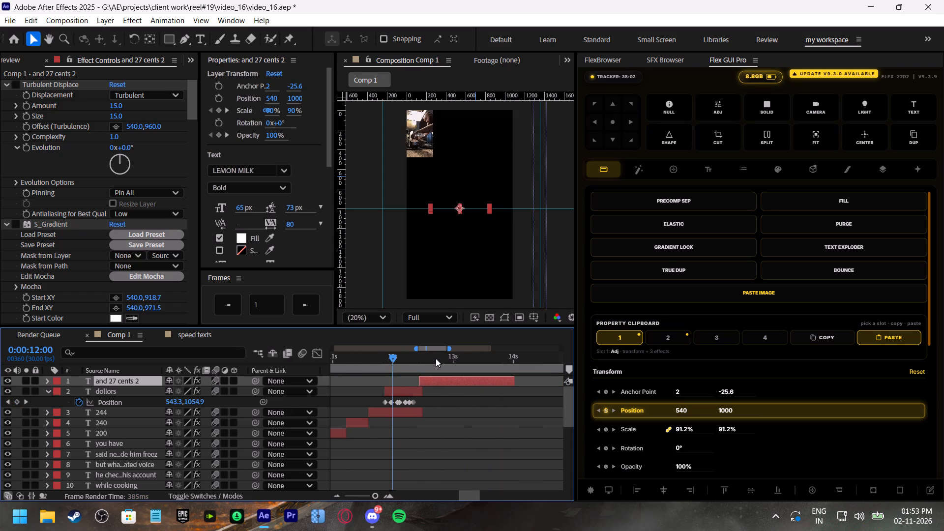
pyautogui.press('space')
# Play back the second half of the "and 27 cents 2" title from 0:00:13:10 and stop at its end, 0:00:14:00.
pyautogui.keyDown('shift'); pyautogui.scroll(-2, 473, 384); pyautogui.keyUp('shift')
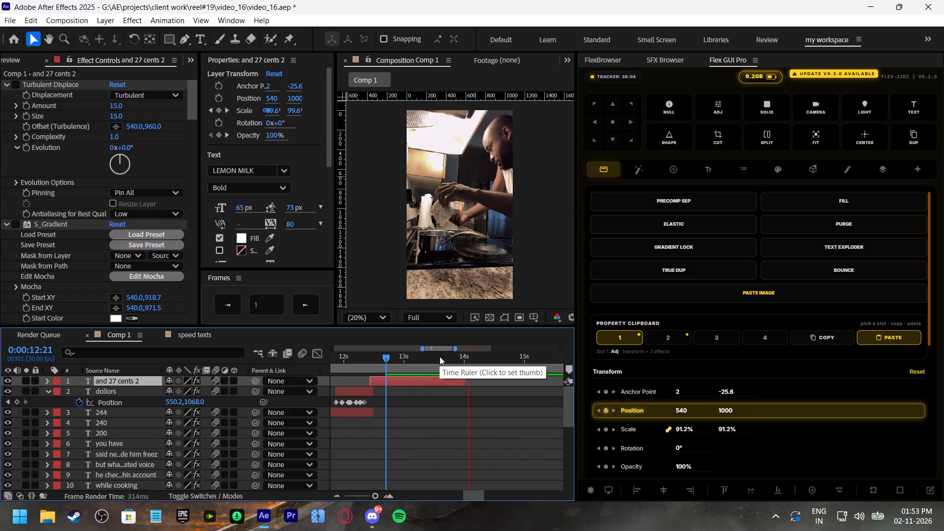
pyautogui.click(440, 356)
pyautogui.press('space')
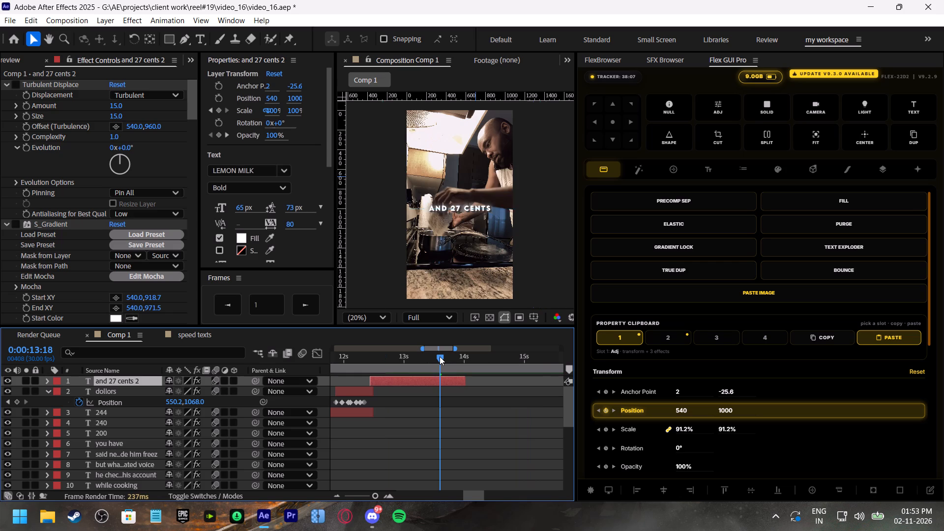
pyautogui.moveTo(440, 356); pyautogui.dragTo(423, 362)
pyautogui.press('space')
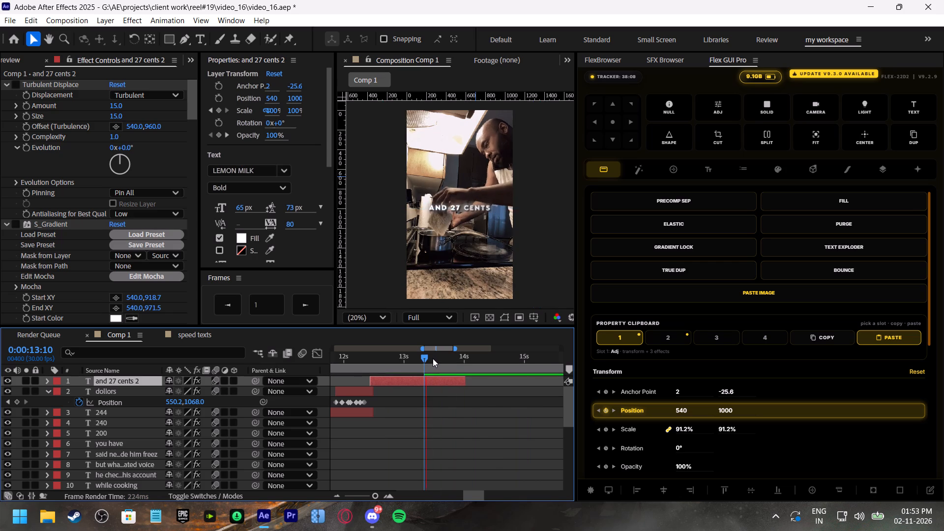
pyautogui.moveTo(448, 357); pyautogui.dragTo(461, 369)
pyautogui.press('space')
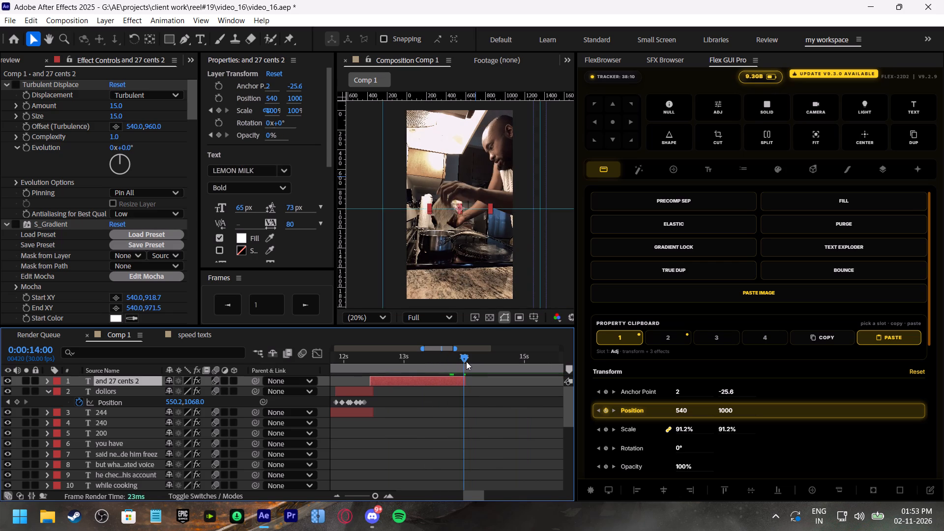
pyautogui.click(465, 359)
pyautogui.keyDown('shift'); pyautogui.scroll(-3, 479, 383); pyautogui.keyUp('shift')
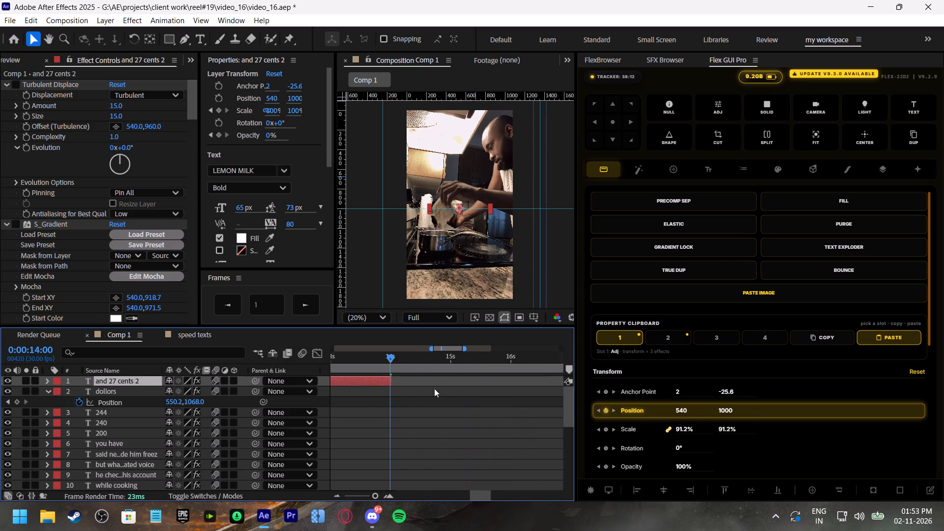
# Collapse the "dollors" layer's Position property and select the "and 27 cents 2" layer.
pyautogui.click(49, 390)
pyautogui.click(347, 405)
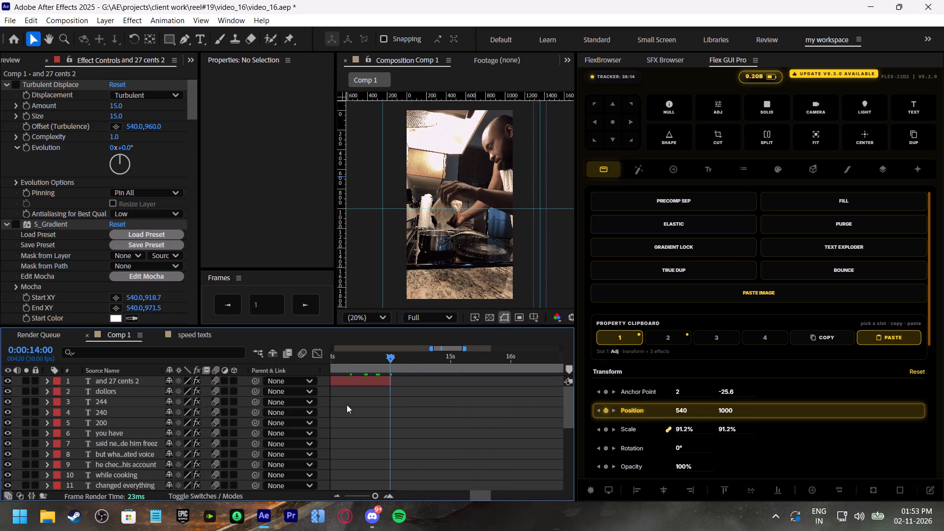
pyautogui.click(372, 379)
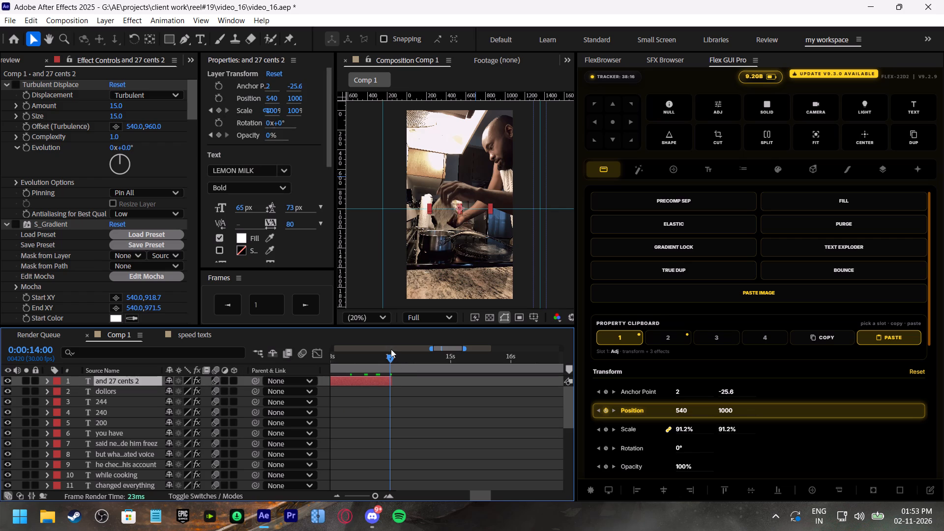
# Play back the footage and voiceover that follow the last title from 0:00:14:00.
pyautogui.click(391, 358)
pyautogui.press('space')
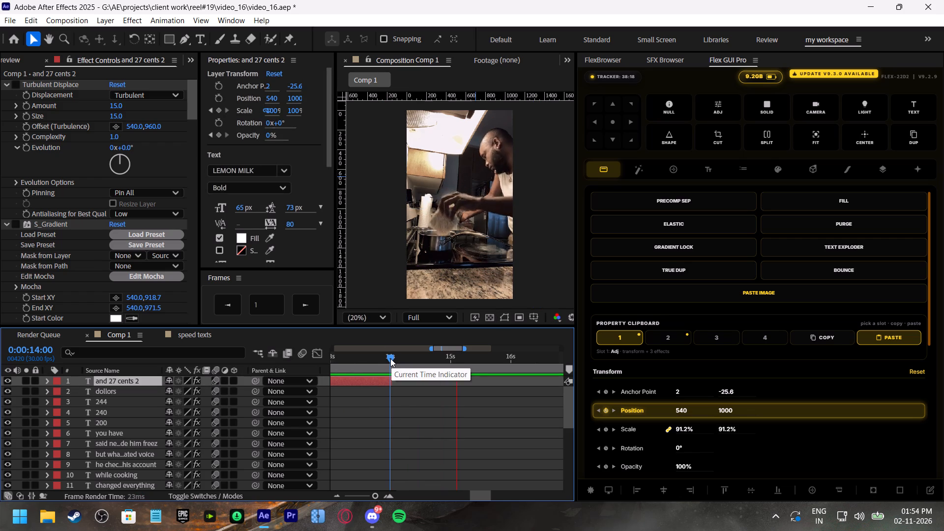
pyautogui.click(390, 358)
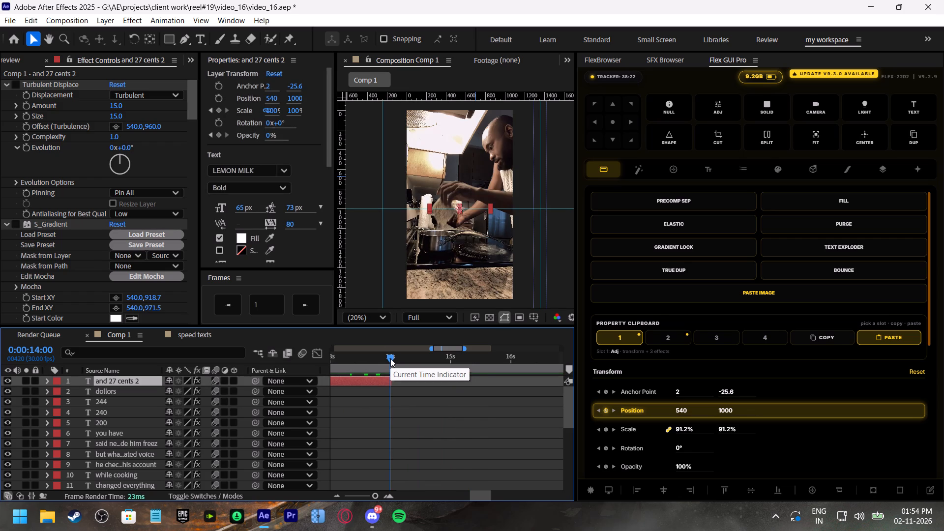
# Duplicate the "and 27 cents 2" title layer and place the copy after it, starting at about 0:00:14:13.
pyautogui.click(390, 358)
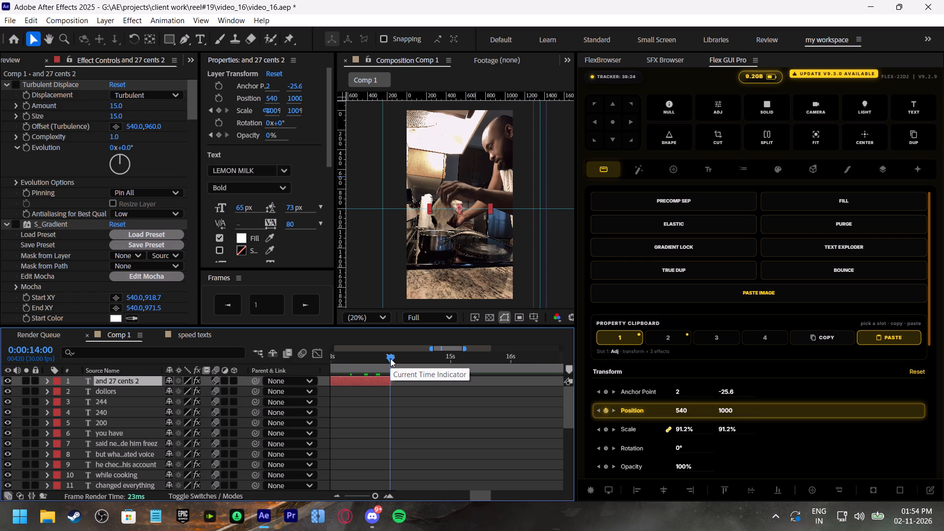
pyautogui.click(390, 358)
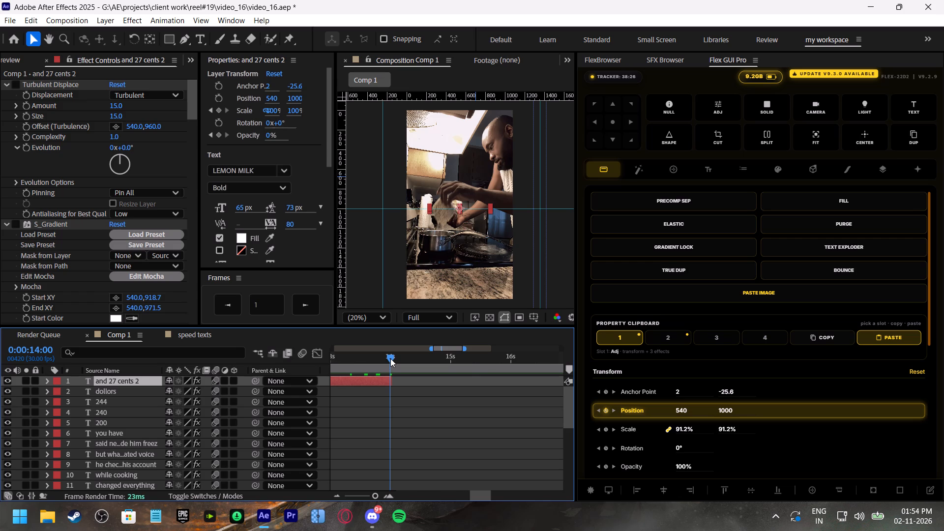
pyautogui.click(355, 383)
pyautogui.hotkey('ctrl', 'd')
pyautogui.moveTo(349, 381); pyautogui.dragTo(468, 388)
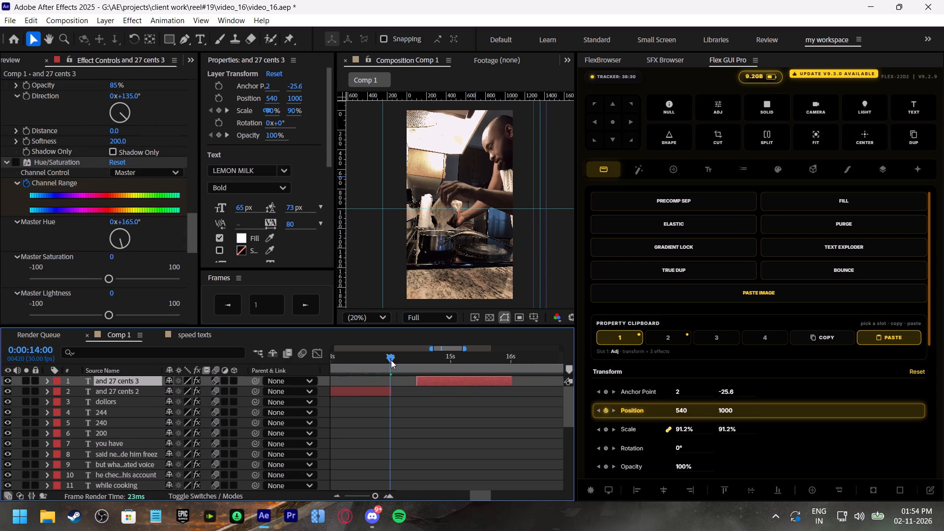
# Find the next voiceover phrase by playing back from 0:00:14:00 and move the duplicated title to start at about 0:00:15:07.
pyautogui.press('space')
pyautogui.moveTo(409, 357); pyautogui.dragTo(416, 360)
pyautogui.press('space')
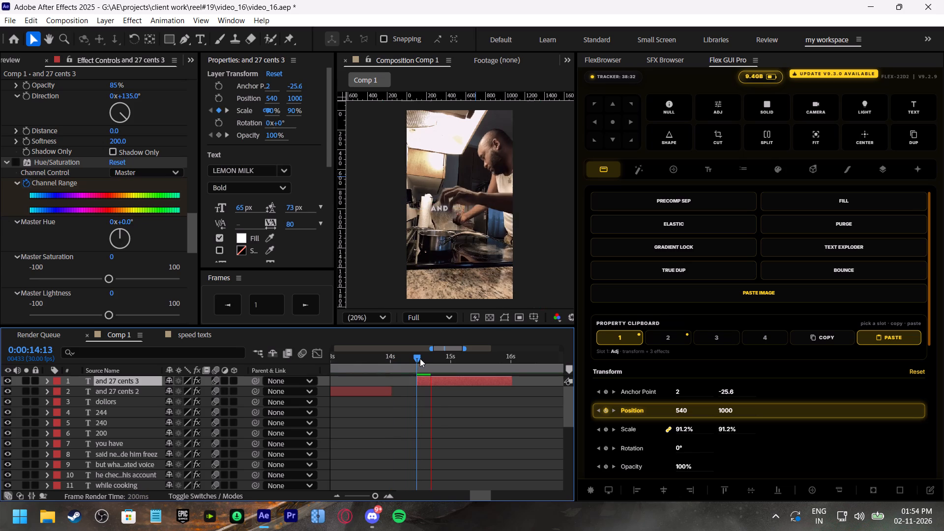
pyautogui.moveTo(473, 356); pyautogui.dragTo(465, 351)
pyautogui.press('space')
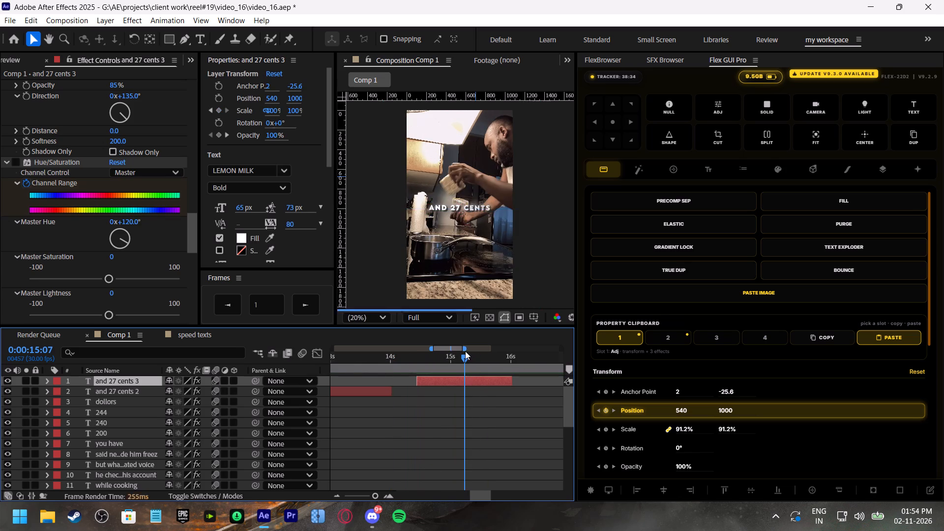
pyautogui.click(465, 357)
pyautogui.moveTo(447, 383); pyautogui.dragTo(487, 384)
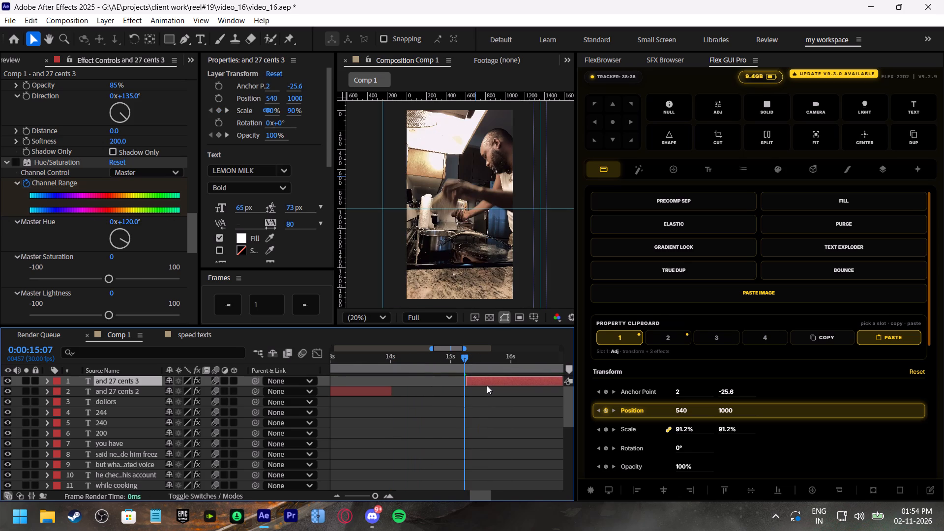
# Replace the duplicated title's text with "worth of debt".
pyautogui.keyDown('shift'); pyautogui.scroll(-3, 485, 394); pyautogui.keyUp('shift')
pyautogui.doubleClick(433, 381)
pyautogui.write('worth of debt')
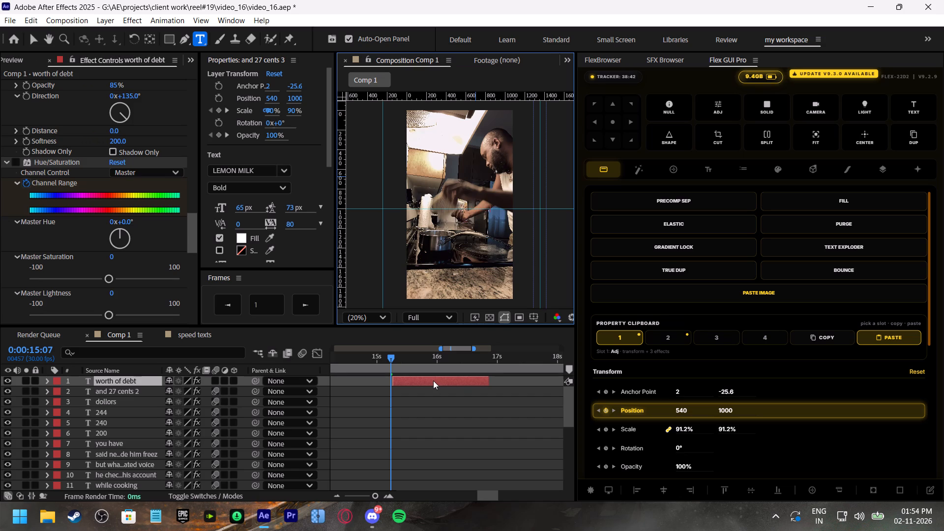
# Play back from 0:00:14:29 and shift the "worth of debt" layer about three frames later, to start at about 0:00:15:11.
pyautogui.click(374, 355)
pyautogui.press('space')
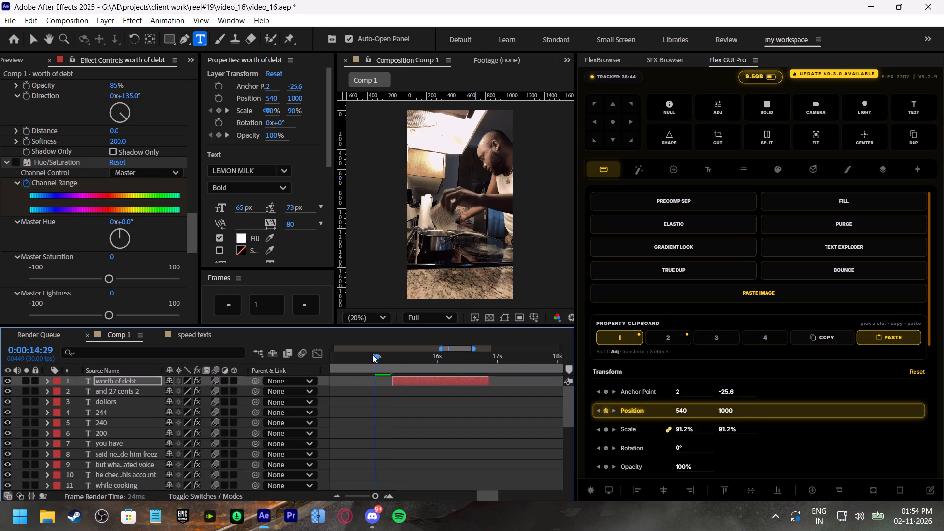
pyautogui.click(372, 354)
pyautogui.press('space')
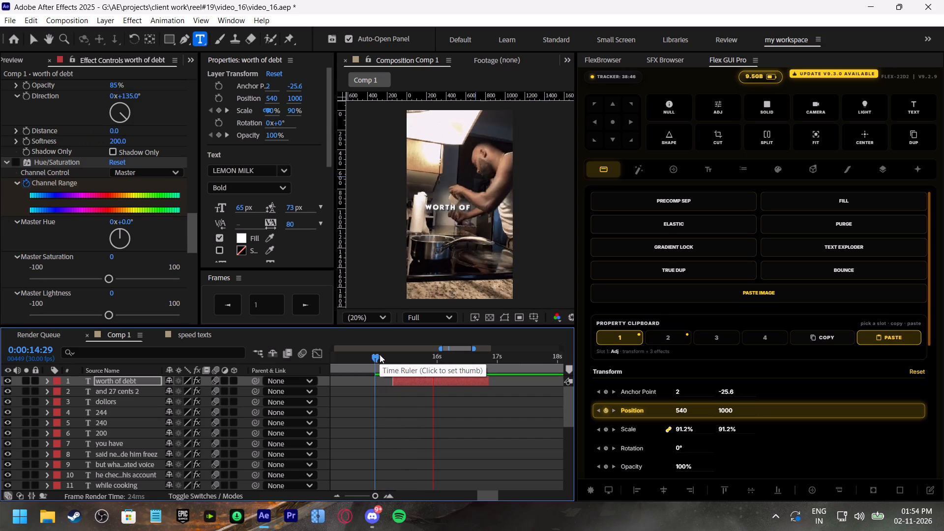
pyautogui.click(380, 354)
pyautogui.moveTo(409, 377); pyautogui.dragTo(413, 379)
# Preview the title, reveal the "worth of debt" keyframes and move the Range Selector's final Start keyframe earlier, to about 0:00:16:00.
pyautogui.press('space')
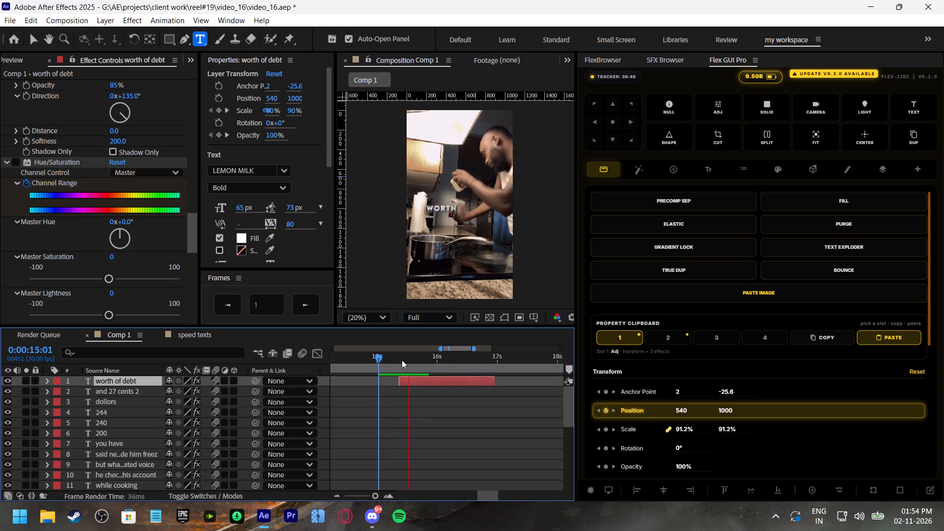
pyautogui.click(404, 359)
pyautogui.click(418, 383)
pyautogui.press('u')
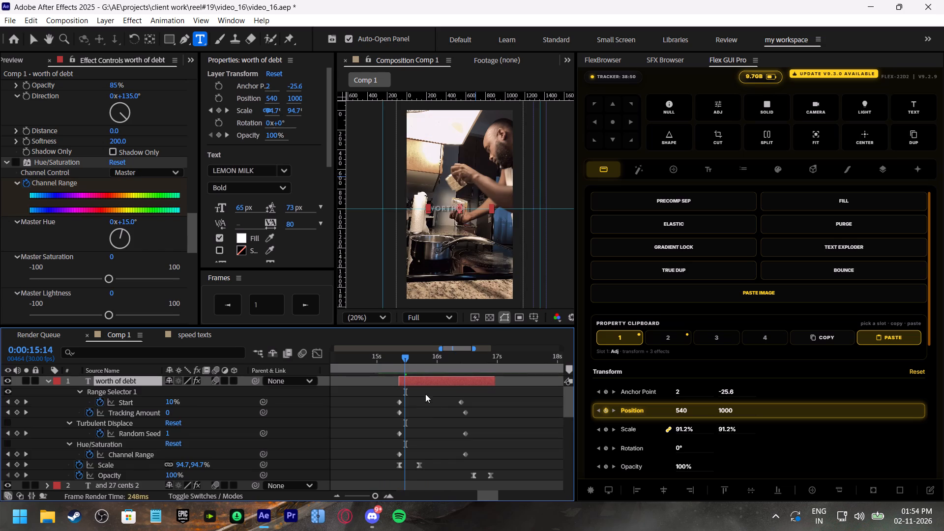
pyautogui.moveTo(461, 402); pyautogui.dragTo(437, 402)
# Play back from 0:00:15:03 and 0:00:15:10 to check the "worth of debt" reveal timing against the voiceover.
pyautogui.click(383, 359)
pyautogui.press('space')
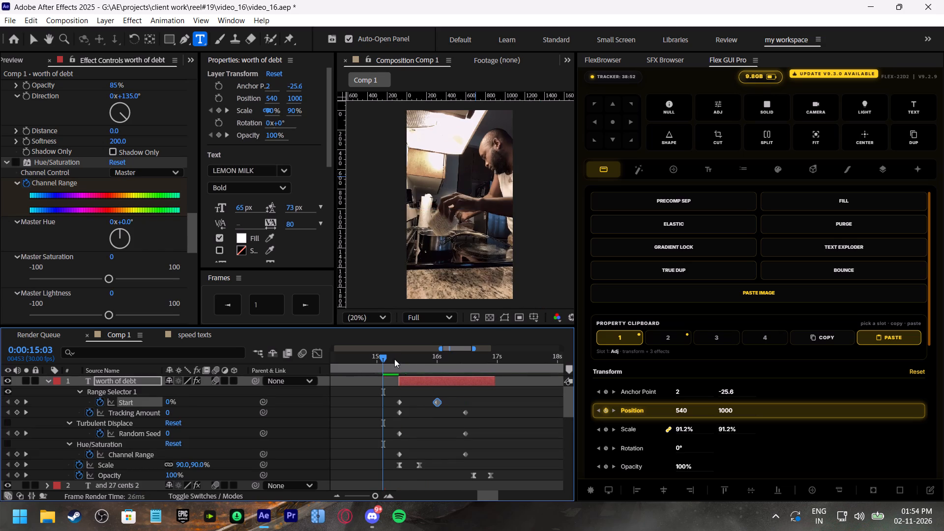
pyautogui.click(396, 360)
pyautogui.press('space')
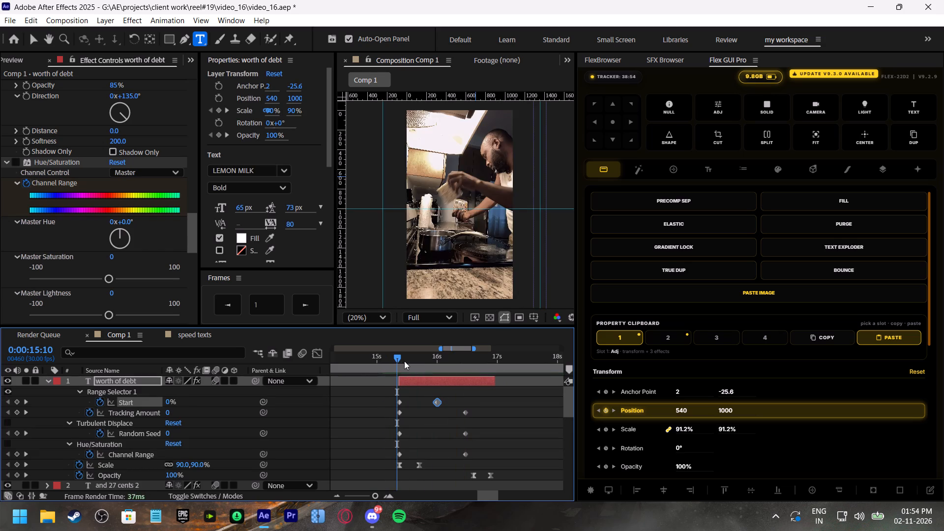
pyautogui.moveTo(440, 360); pyautogui.dragTo(440, 360)
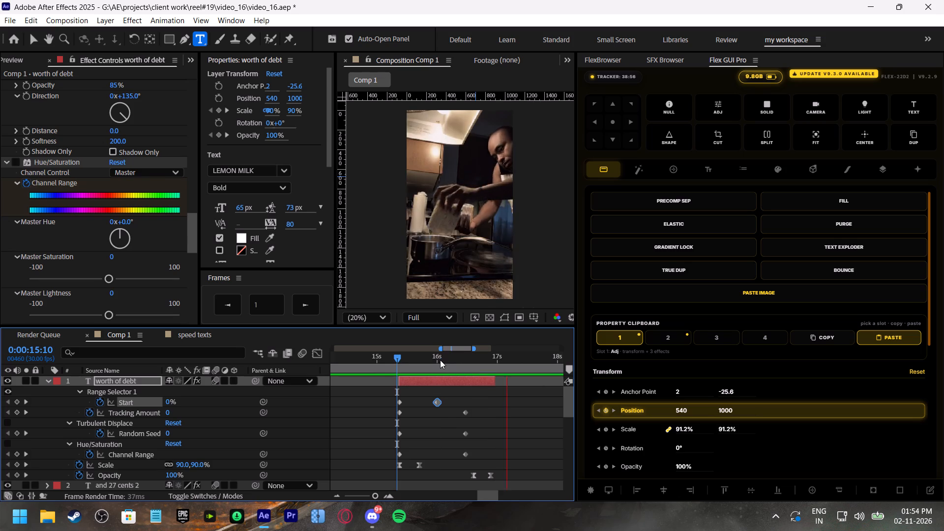
pyautogui.moveTo(440, 360); pyautogui.dragTo(403, 360)
# Save the project and collapse the "worth of debt" layer's properties.
pyautogui.hotkey('ctrl', 's')
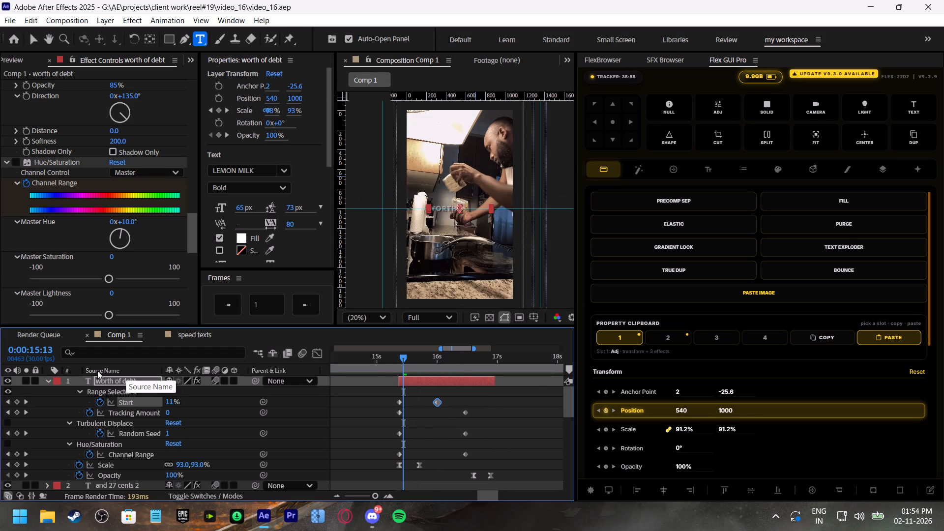
pyautogui.click(47, 383)
# Play back from 0:00:15:13, 0:00:16:20 and 0:00:17:00 to check the title's ending and the voiceover that follows.
pyautogui.keyDown('shift'); pyautogui.scroll(-1, 432, 390); pyautogui.keyUp('shift')
pyautogui.press('space')
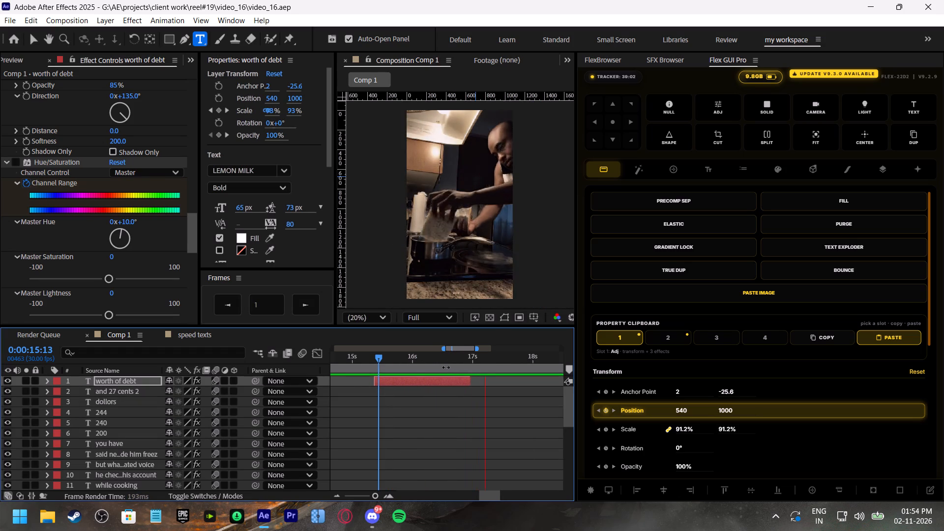
pyautogui.keyDown('shift'); pyautogui.scroll(-2, 451, 382); pyautogui.keyUp('shift')
pyautogui.click(405, 358)
pyautogui.press('space')
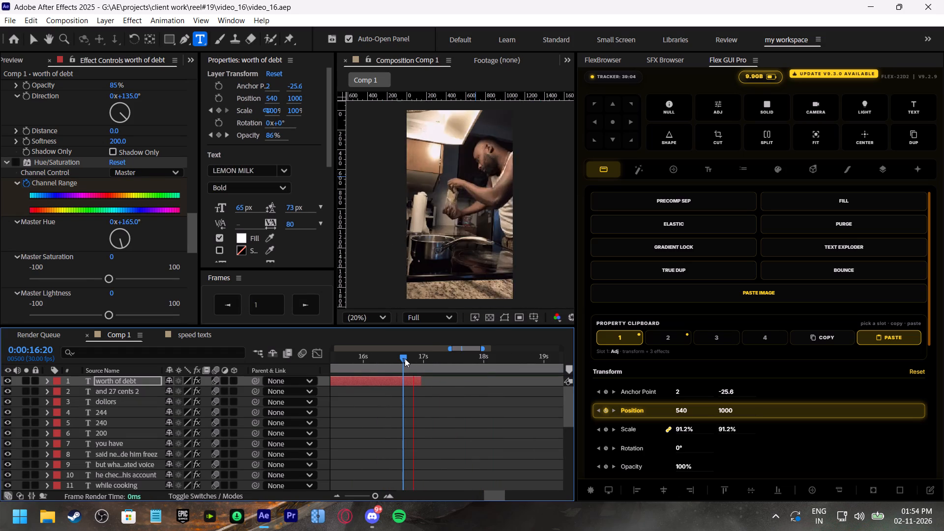
pyautogui.moveTo(419, 358); pyautogui.dragTo(423, 360)
pyautogui.press('space')
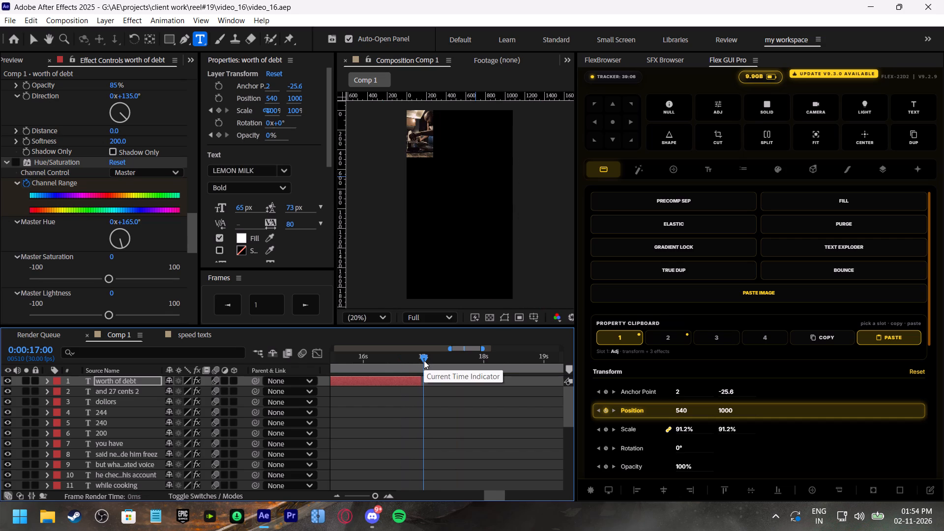
pyautogui.click(425, 360)
pyautogui.press('space')
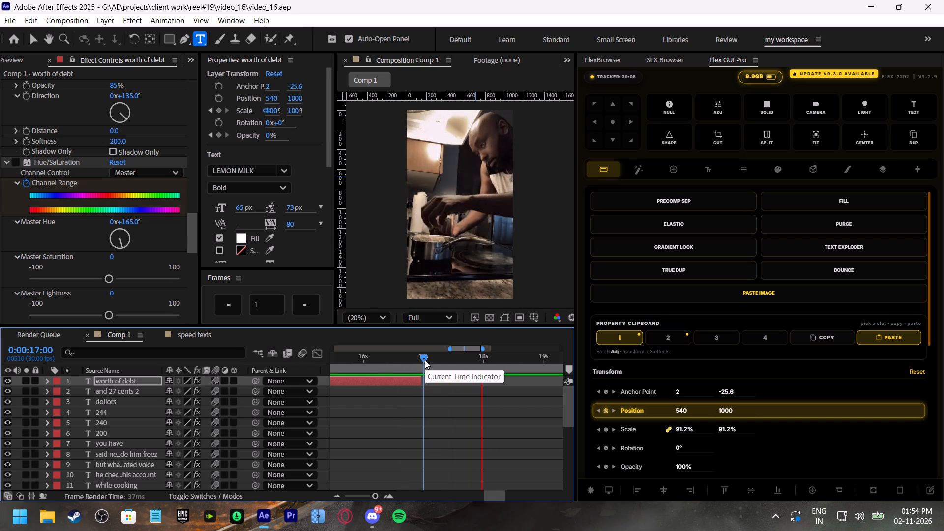
pyautogui.click(425, 360)
# Save the project.
pyautogui.hotkey('ctrl', 's')
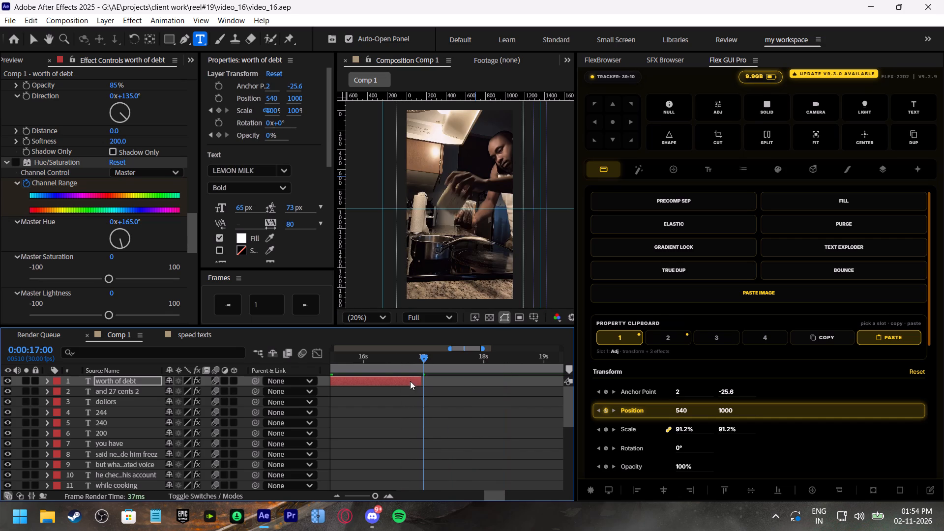
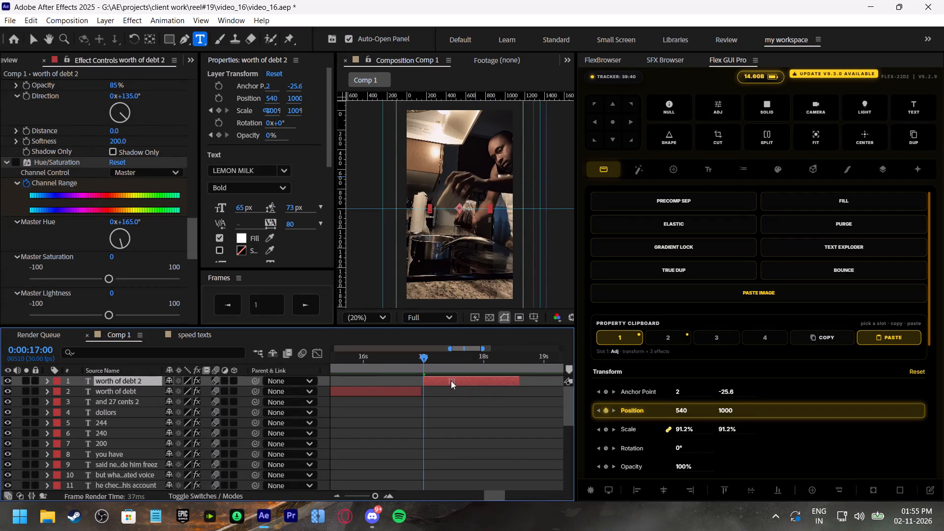
# Replace the text of the "worth of debt 2" layer with "well you thought" and "you was good" on two lines.
pyautogui.doubleClick(449, 381)
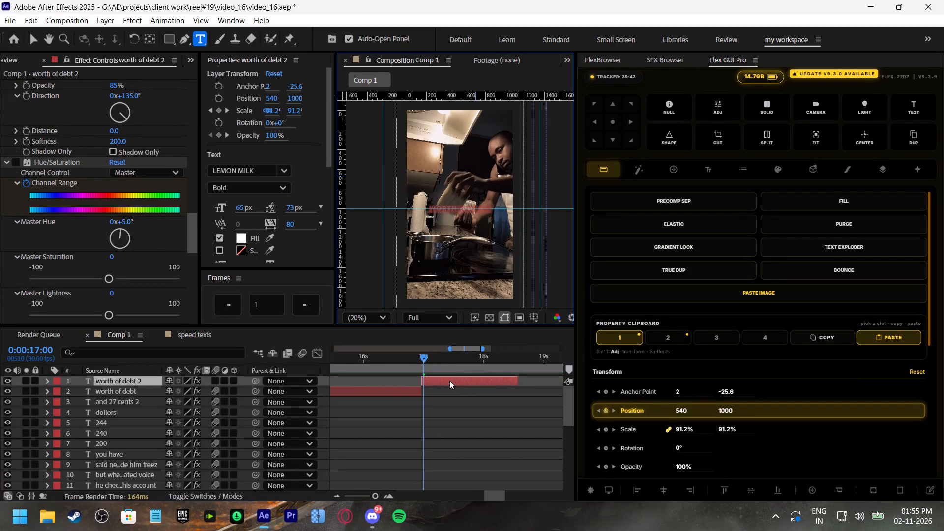
pyautogui.write('wee')
pyautogui.press('BackSpace')
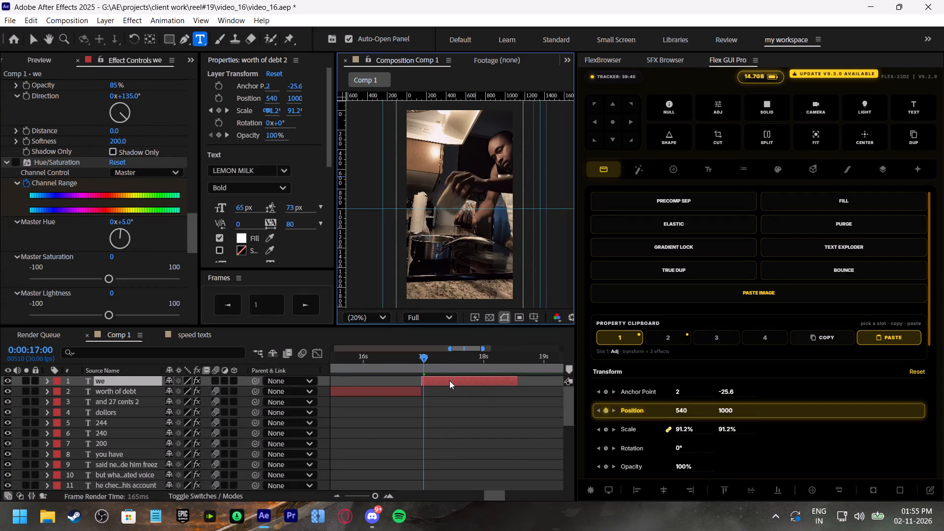
pyautogui.write('ll')
pyautogui.press('space')
pyautogui.write('you thought')
pyautogui.press('Return')
pyautogui.write('you was good')
# Play back the "well you thought you was good" caption and move its last Range Selector Start keyframe to just before 0:00:18:00.
pyautogui.click(411, 359)
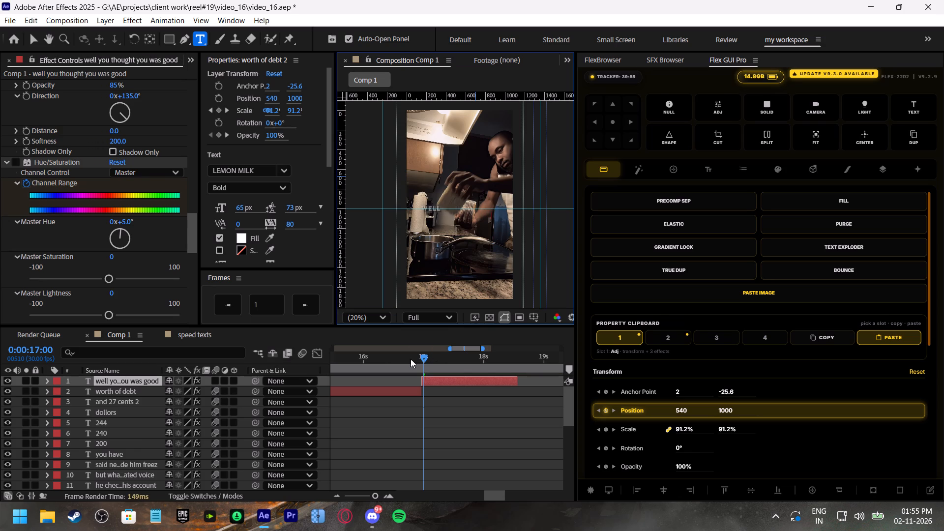
pyautogui.press('space')
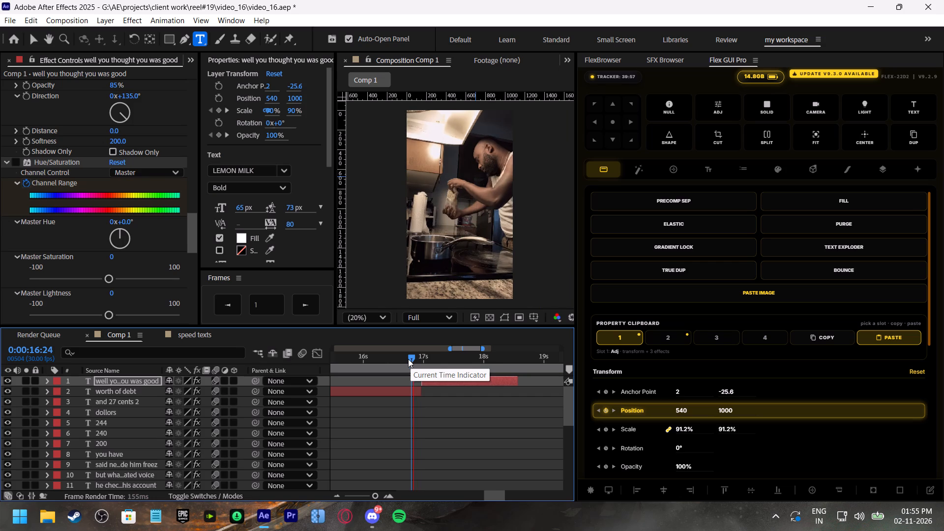
pyautogui.click(397, 360)
pyautogui.press('space')
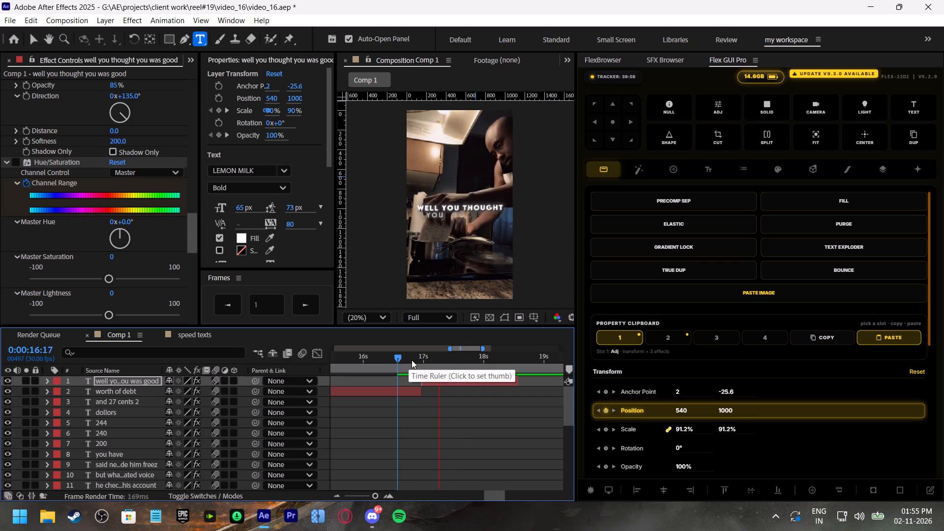
pyautogui.moveTo(468, 360); pyautogui.dragTo(483, 368)
pyautogui.click(483, 383)
pyautogui.press('u')
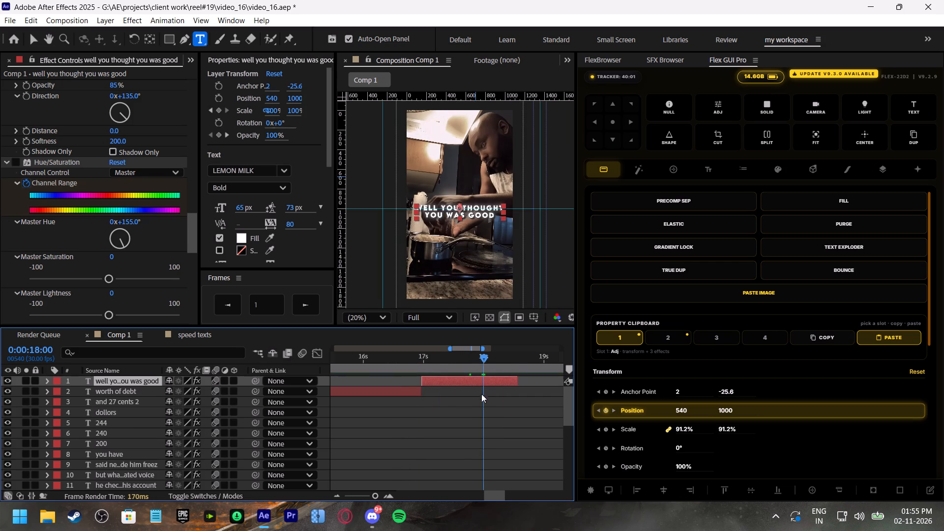
pyautogui.moveTo(460, 402); pyautogui.dragTo(480, 415)
pyautogui.click(403, 354)
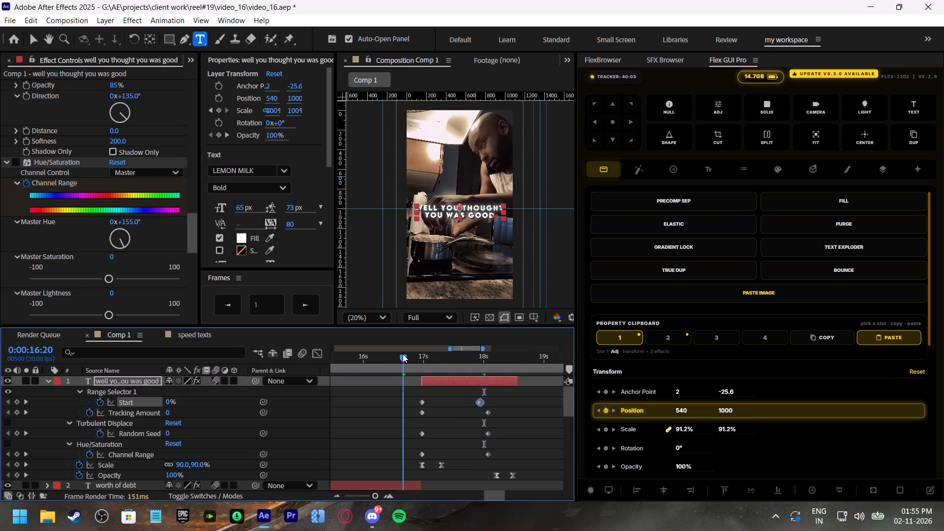
pyautogui.press('space')
pyautogui.click(403, 354)
pyautogui.press('space')
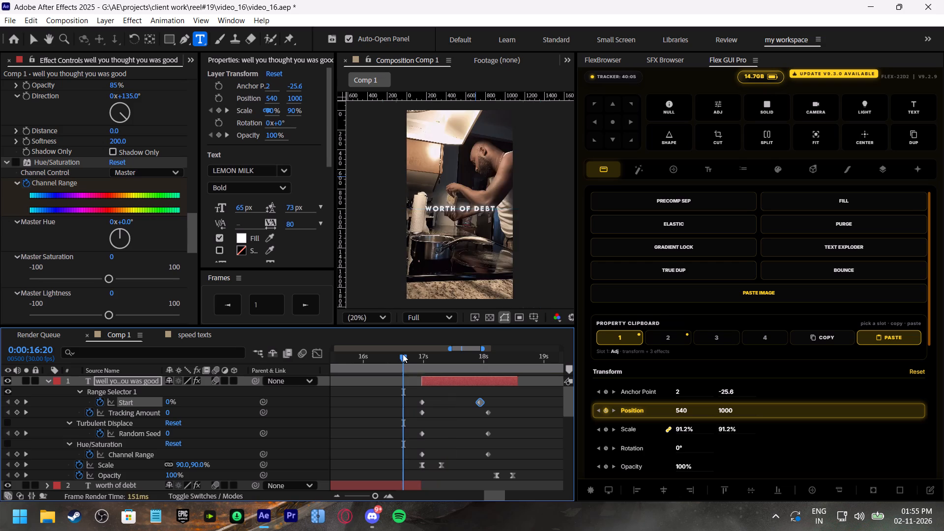
pyautogui.click(403, 354)
pyautogui.press('space')
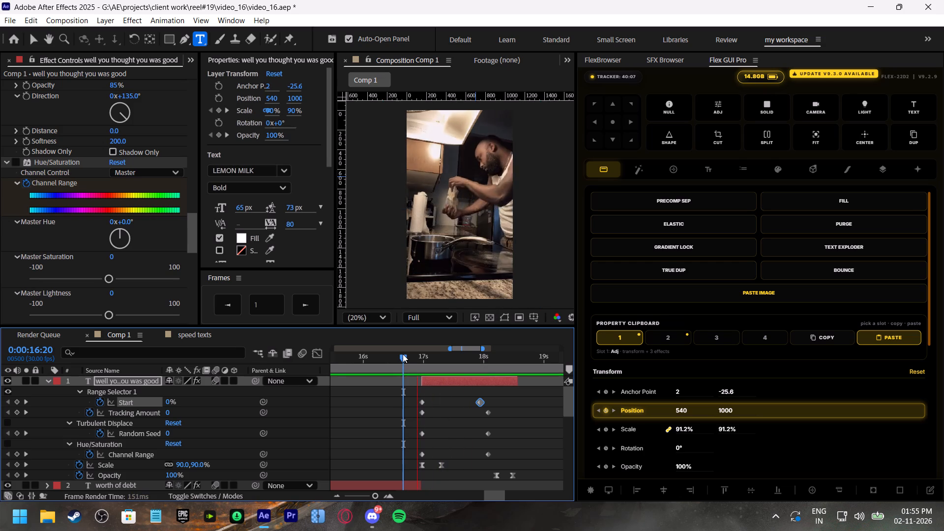
# Shift the caption's two fade-out Opacity keyframes to begin at about 0:00:18:15 and extend the layer's end to about 0:00:18:27.
pyautogui.click(452, 358)
pyautogui.keyDown('shift'); pyautogui.scroll(-2, 462, 391); pyautogui.keyUp('shift')
pyautogui.press('space')
pyautogui.click(452, 359)
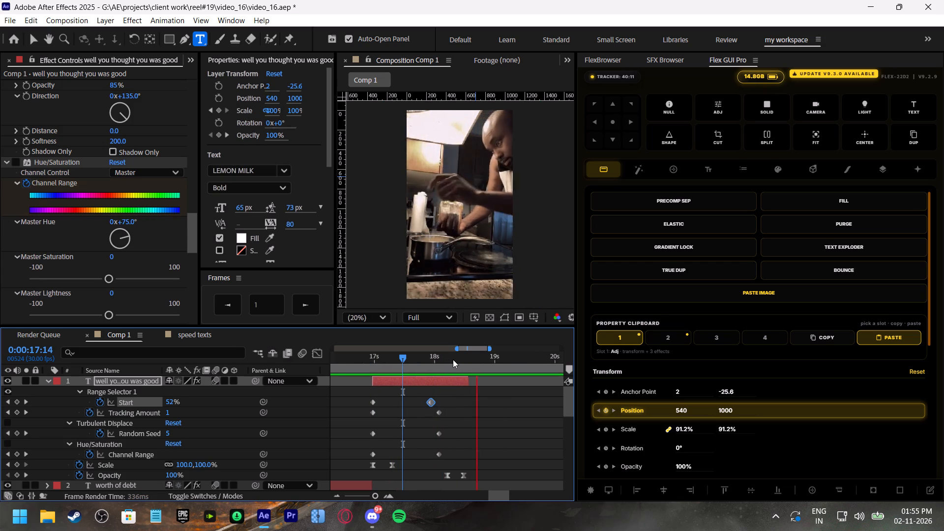
pyautogui.moveTo(474, 469); pyautogui.dragTo(442, 483)
pyautogui.moveTo(446, 476); pyautogui.dragTo(464, 483)
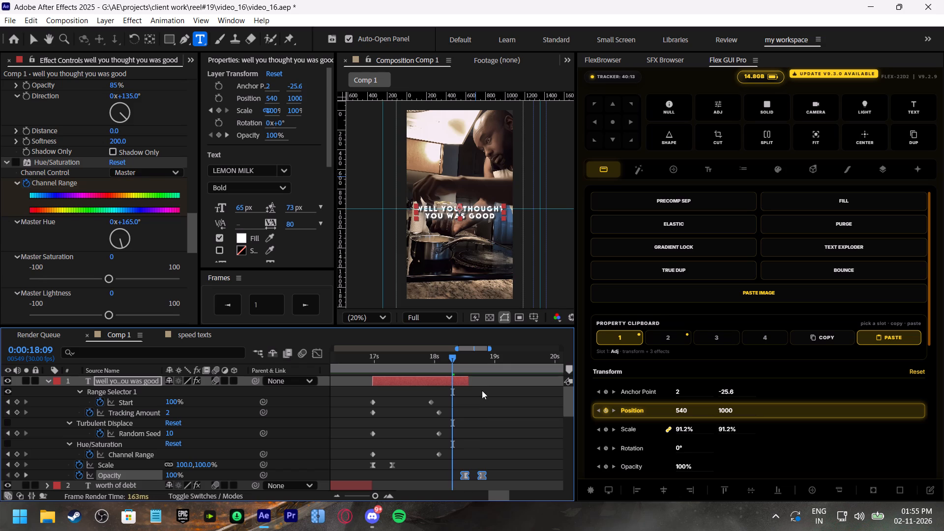
pyautogui.moveTo(472, 381); pyautogui.dragTo(491, 405)
pyautogui.press('space')
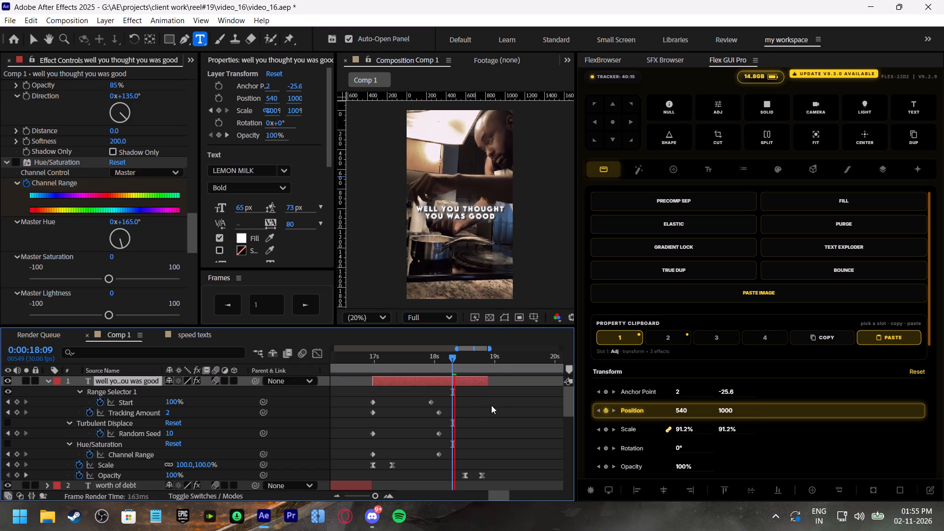
pyautogui.click(453, 361)
pyautogui.press('space')
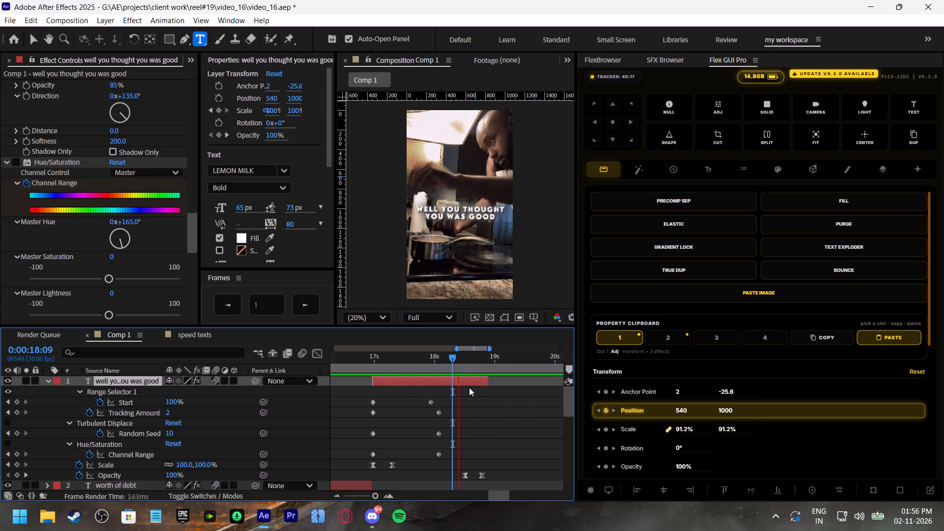
# Duplicate the "well you thought you was good" caption layer and move the copy to start at 0:00:19:09.
pyautogui.keyDown('shift'); pyautogui.scroll(-3, 472, 397); pyautogui.keyUp('shift')
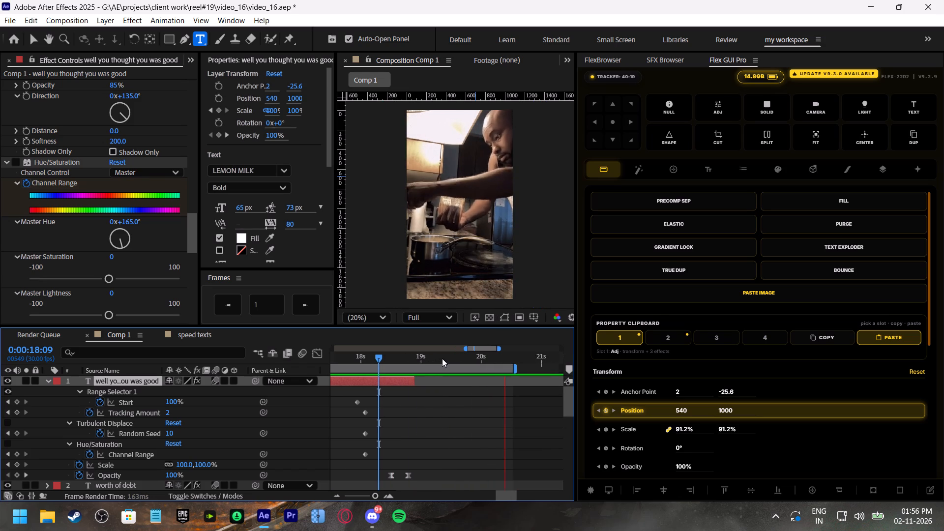
pyautogui.click(380, 354)
pyautogui.press('space')
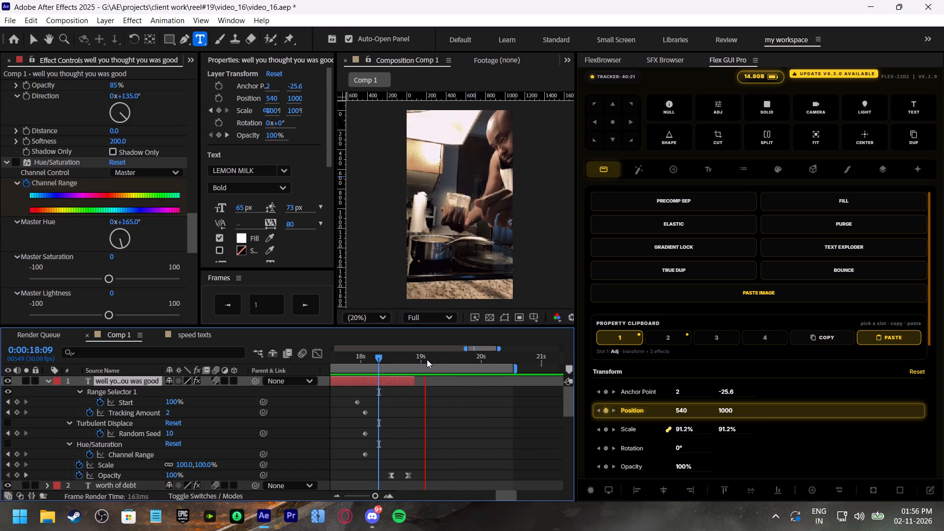
pyautogui.moveTo(435, 359); pyautogui.dragTo(440, 366)
pyautogui.press('space')
pyautogui.click(440, 358)
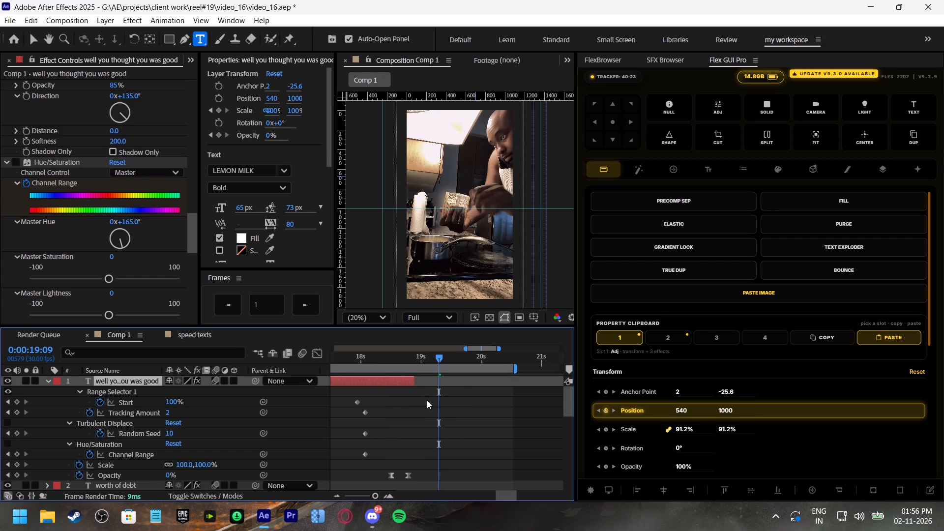
pyautogui.hotkey('ctrl', 'd')
pyautogui.moveTo(378, 383); pyautogui.dragTo(521, 387)
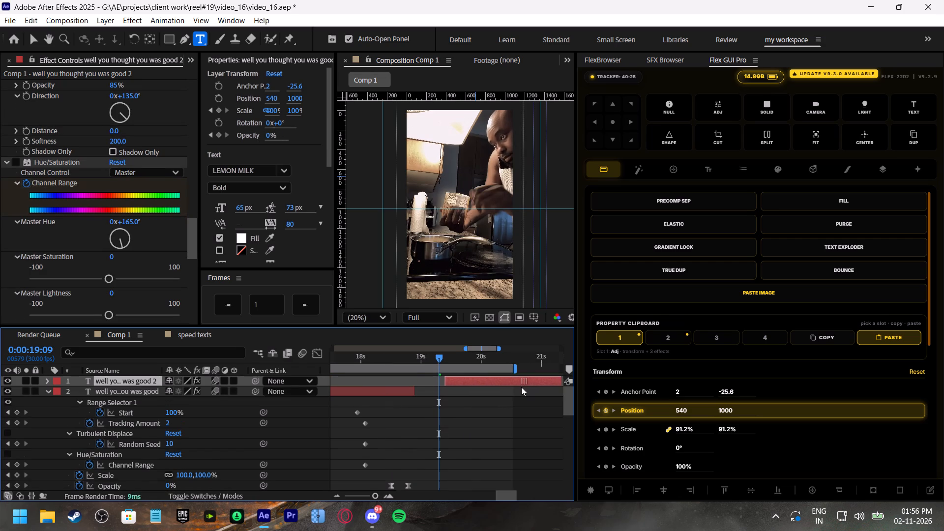
pyautogui.moveTo(521, 387); pyautogui.dragTo(517, 385)
# Listen to the segment from 0:00:19:09 and replace the duplicated caption's text with "now go ahead and" and "cook that" on two lines.
pyautogui.keyDown('shift'); pyautogui.scroll(-3, 506, 401); pyautogui.keyUp('shift')
pyautogui.press('space')
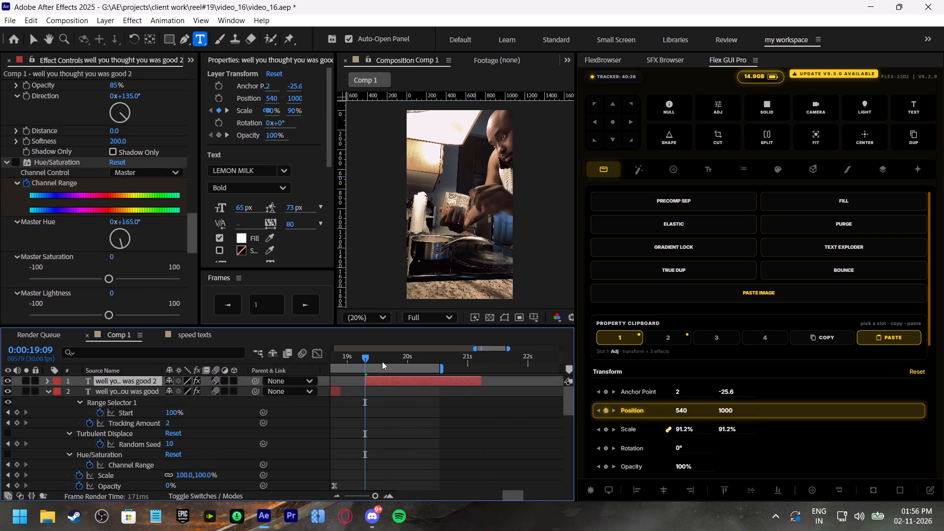
pyautogui.click(365, 359)
pyautogui.press('space')
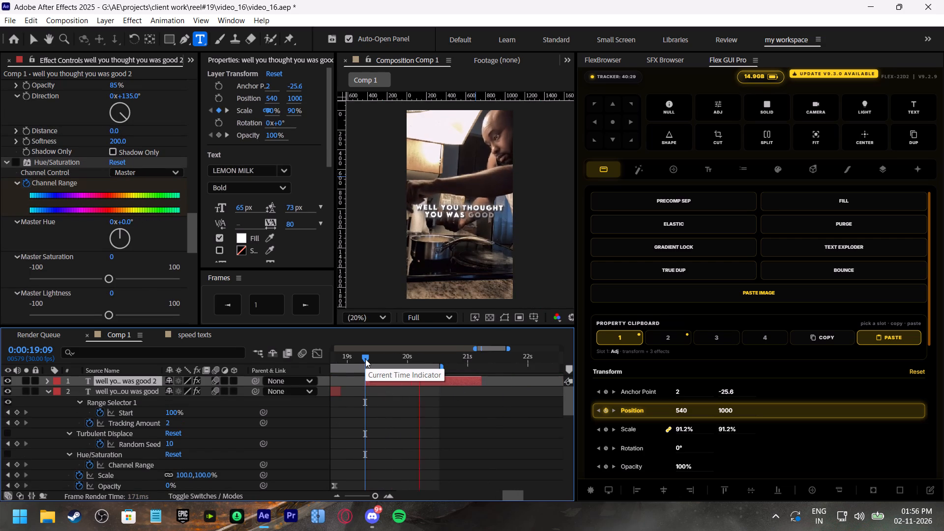
pyautogui.click(365, 359)
pyautogui.doubleClick(386, 383)
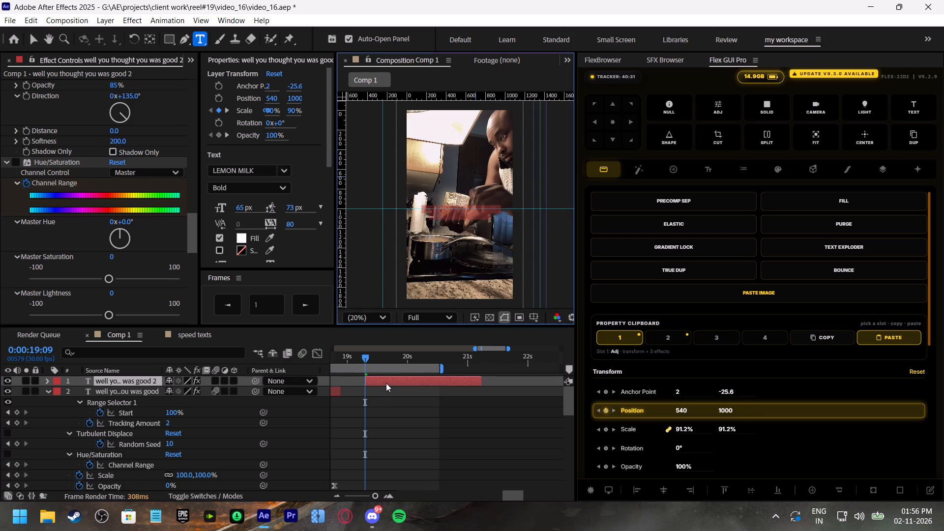
pyautogui.write('now go ahead and')
pyautogui.press('Return')
pyautogui.write('cook that')
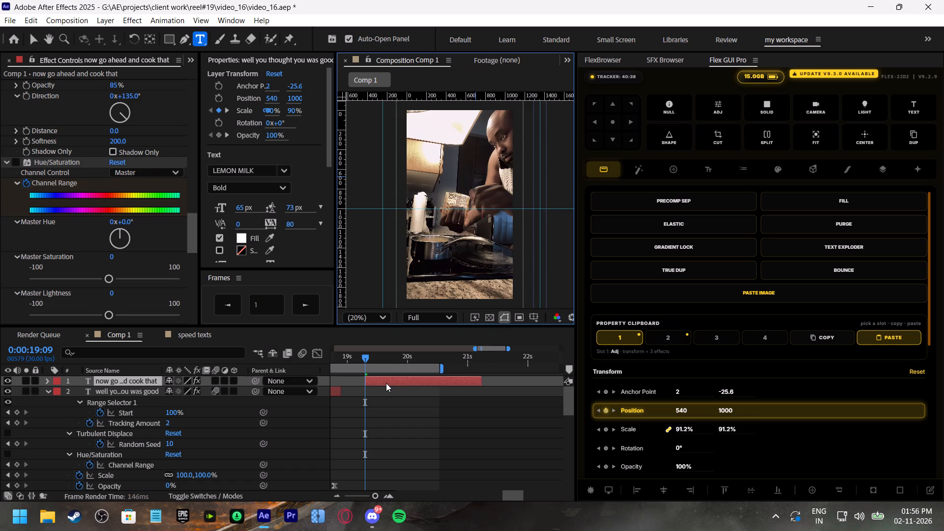
# Play back the "now go ahead and cook that" caption and move its last Range Selector Start keyframe to about 0:00:20:03.
pyautogui.click(354, 353)
pyautogui.press('space')
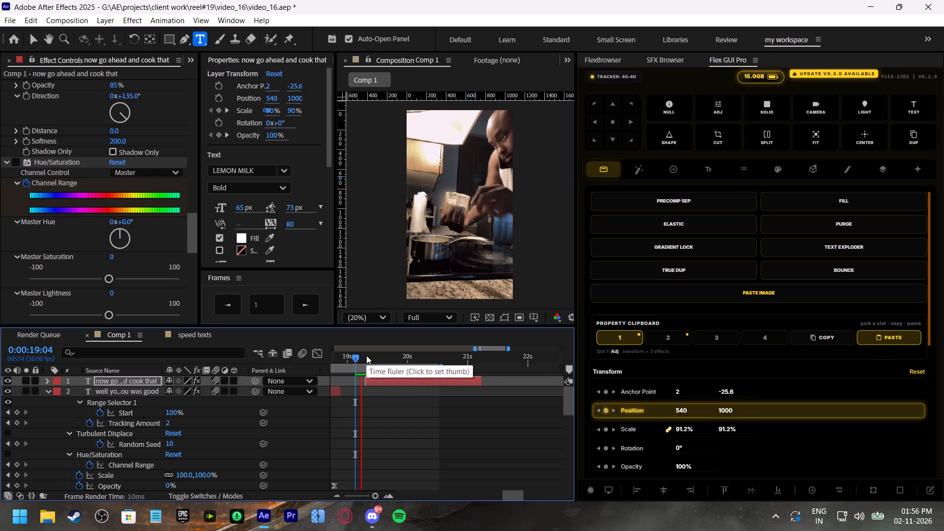
pyautogui.click(369, 355)
pyautogui.press('space')
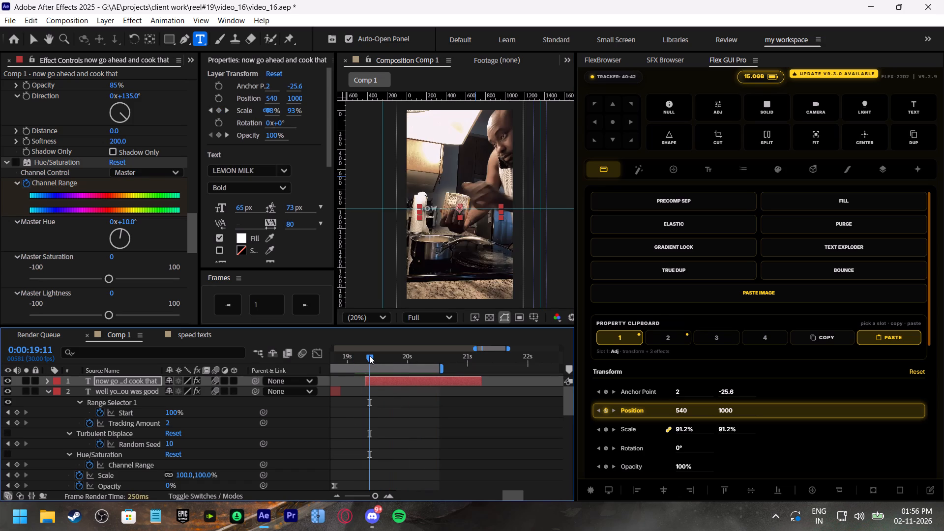
pyautogui.click(409, 355)
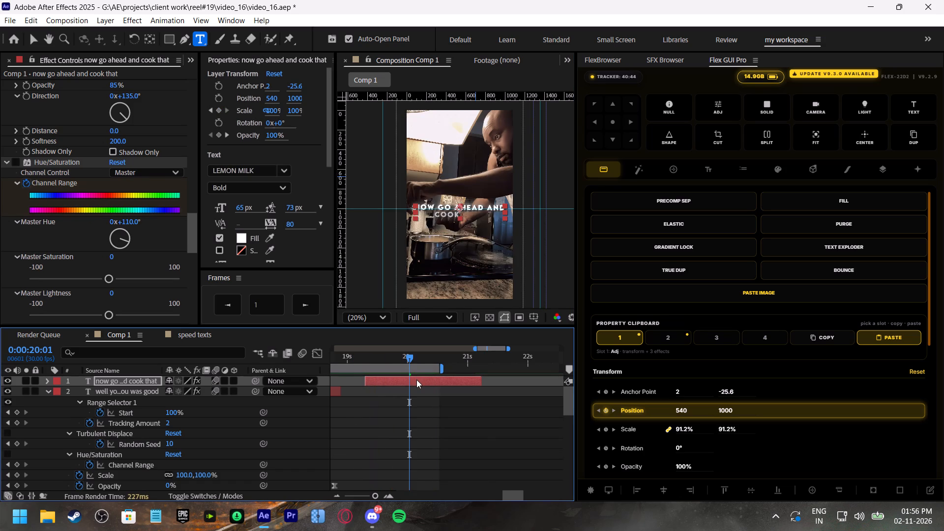
pyautogui.click(416, 380)
pyautogui.press('u')
pyautogui.moveTo(424, 401); pyautogui.dragTo(415, 402)
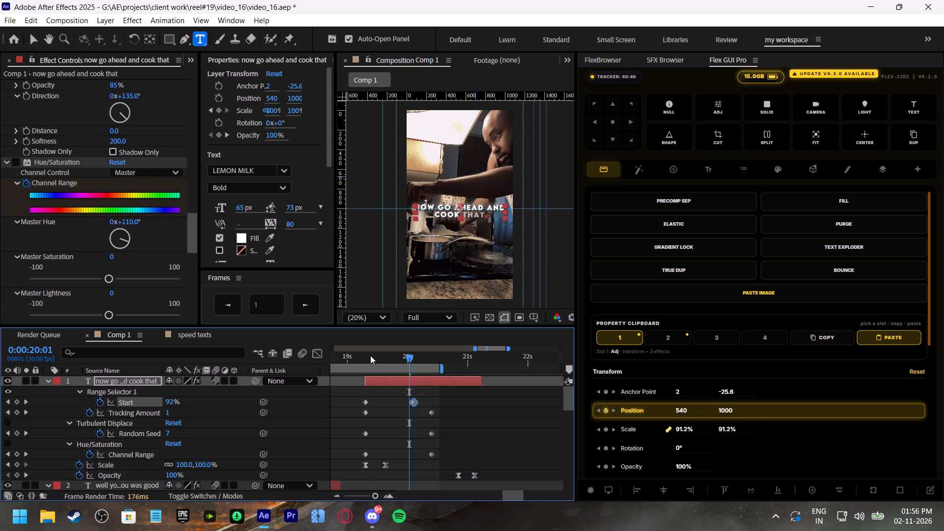
pyautogui.click(370, 355)
pyautogui.press('space')
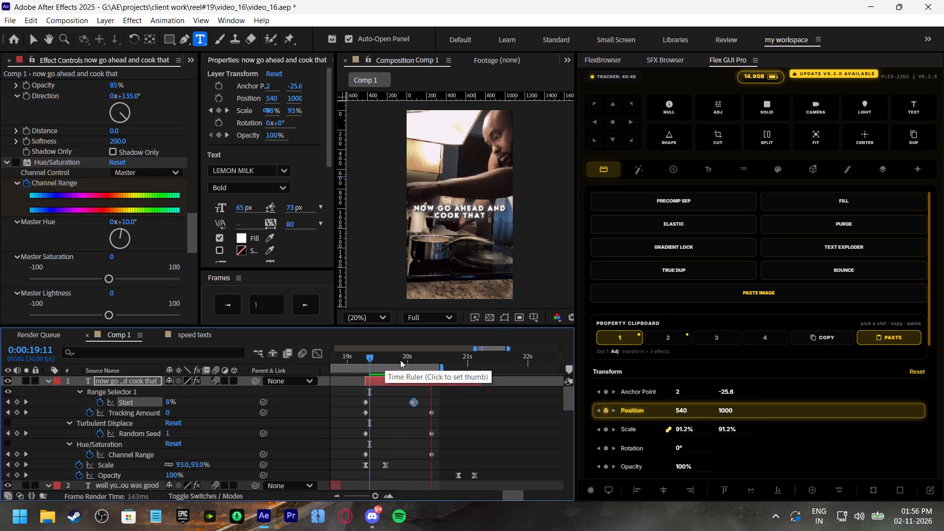
# Trim the end of the "now go ahead and cook that" layer to about 0:00:20:18 and save the project.
pyautogui.moveTo(400, 360); pyautogui.dragTo(438, 394)
pyautogui.moveTo(481, 382); pyautogui.dragTo(443, 391)
pyautogui.hotkey('ctrl', 's')
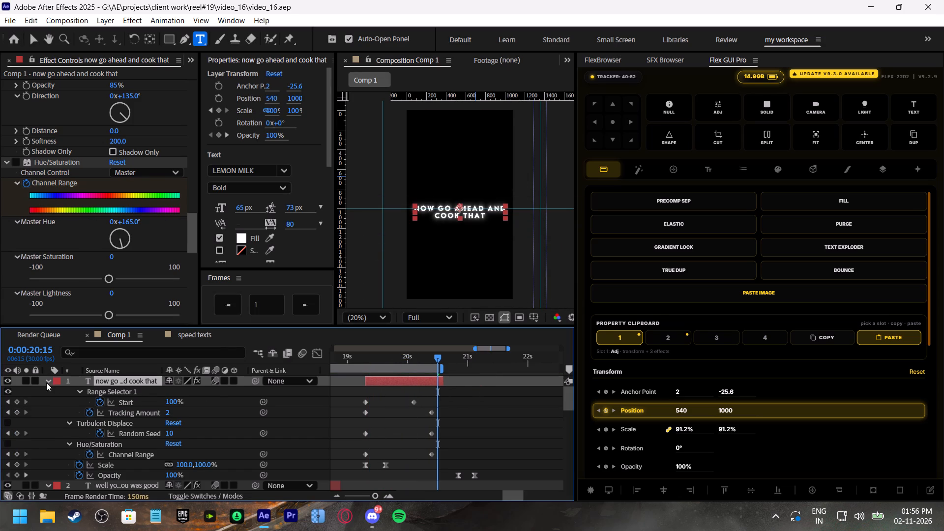
# Collapse the expanded properties of the two newest caption layers.
pyautogui.click(46, 383)
pyautogui.click(50, 394)
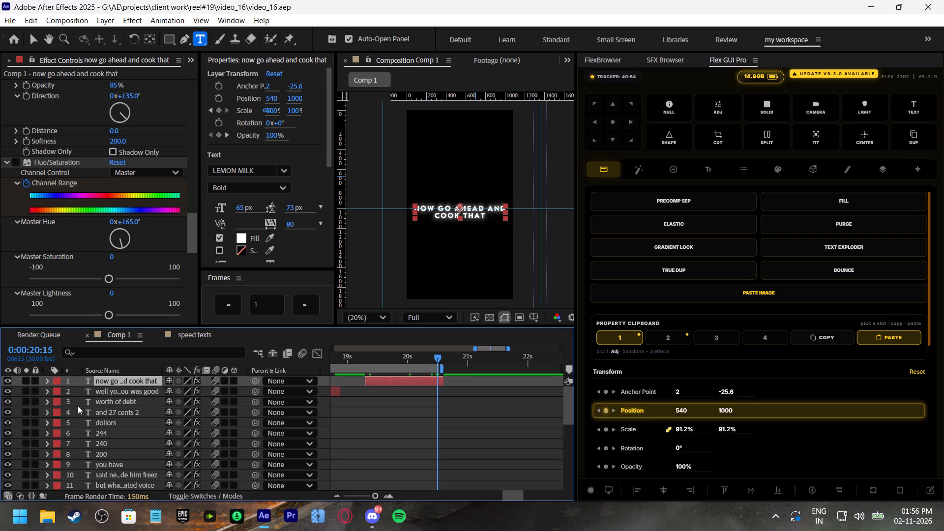
# Play the composition from 0:00:00:00 to review all the caption layers in sequence.
pyautogui.moveTo(376, 359); pyautogui.dragTo(137, 374)
pyautogui.scroll(1, 382, 394)
pyautogui.scroll(-6, 385, 398)
pyautogui.scroll(2, 381, 421)
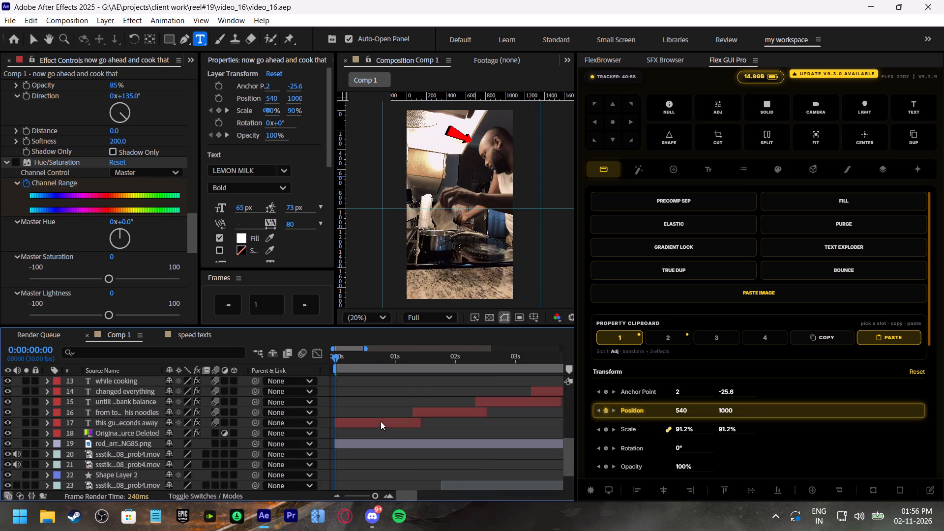
pyautogui.click(363, 497)
pyautogui.scroll(2, 416, 457)
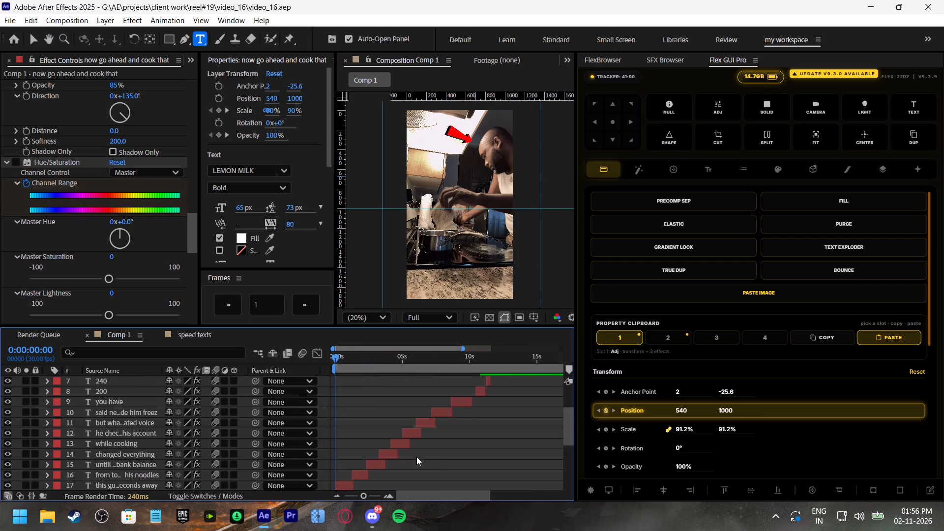
pyautogui.click(345, 484)
pyautogui.press('space')
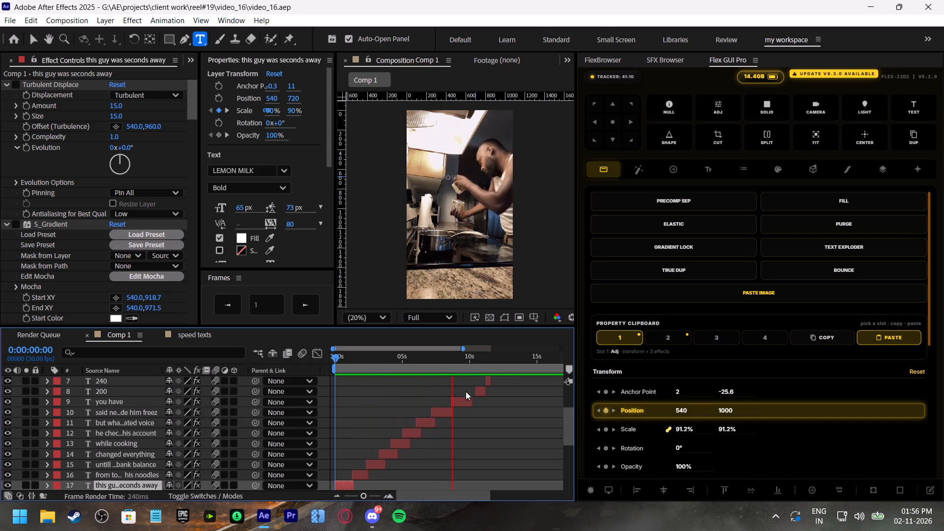
# Replay the middle captions from about 0:00:07:21, 0:00:06:04 and 0:00:04:22 to check their placement and timing.
pyautogui.click(439, 355)
pyautogui.press('space')
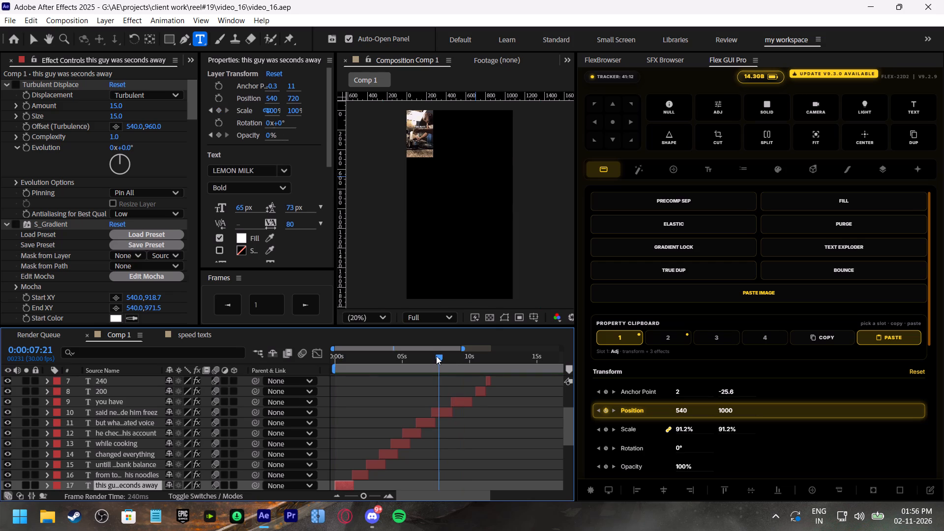
pyautogui.scroll(-3, 487, 439)
pyautogui.scroll(1, 486, 437)
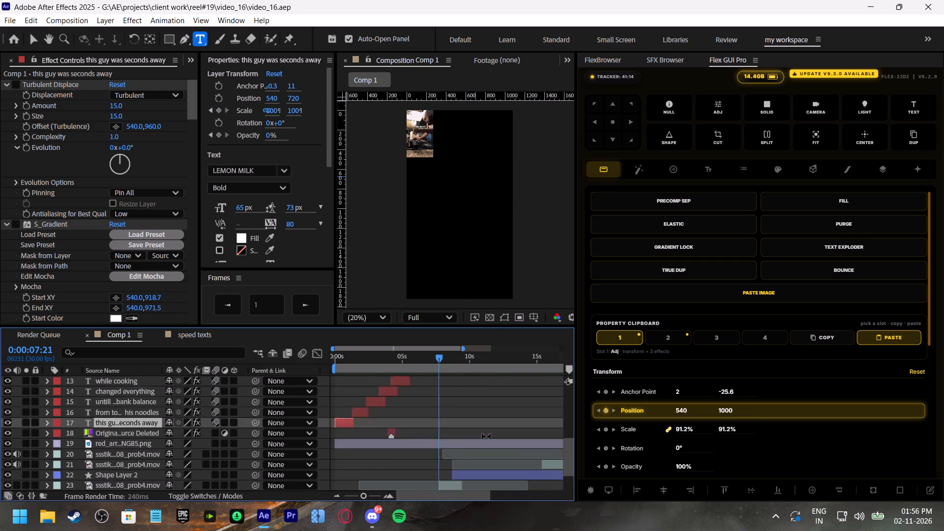
pyautogui.scroll(2, 486, 437)
pyautogui.click(440, 359)
pyautogui.press('space')
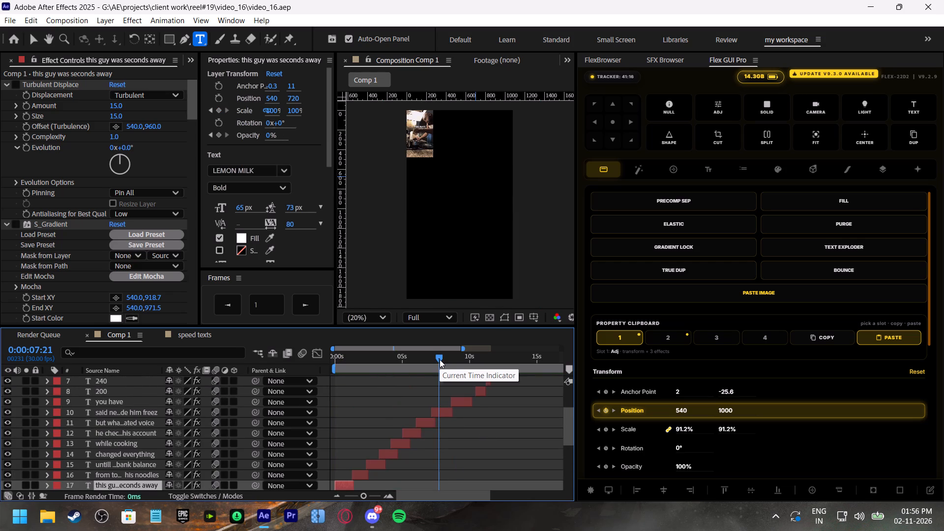
pyautogui.click(427, 359)
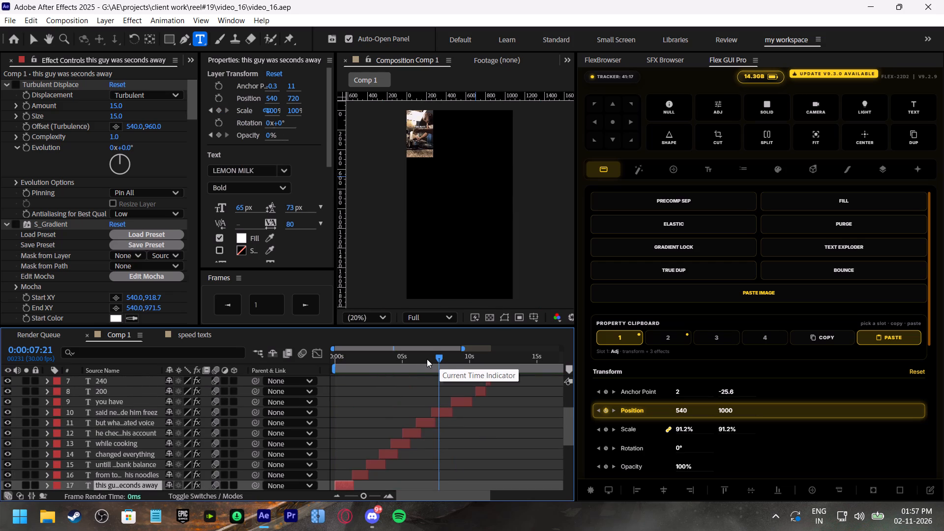
pyautogui.click(417, 358)
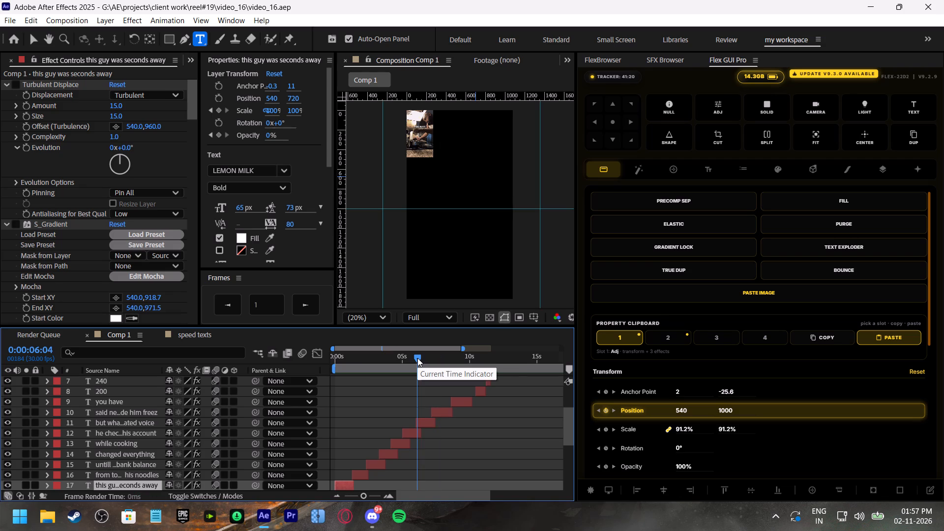
pyautogui.press('space')
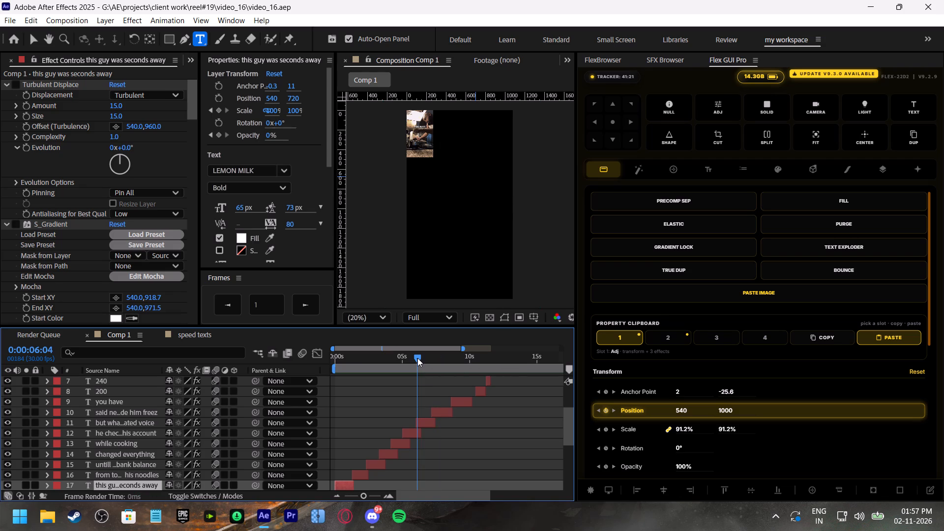
pyautogui.moveTo(417, 358); pyautogui.dragTo(399, 358)
pyautogui.press('space')
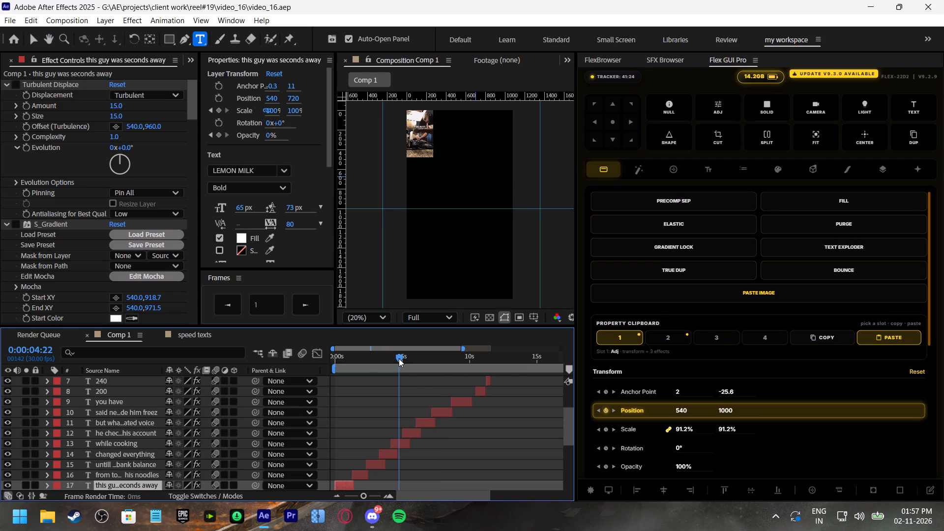
pyautogui.scroll(-5, 457, 404)
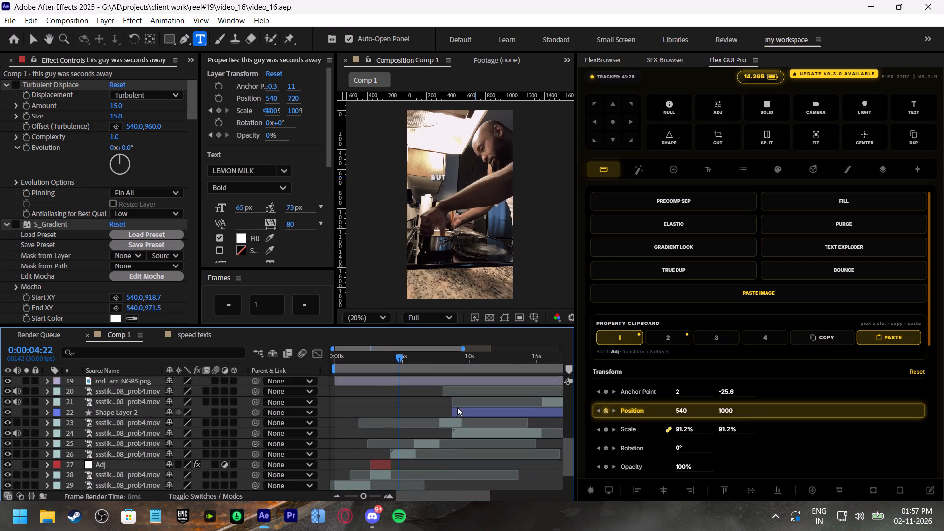
# Play back the composition from 0:00:07:00 to compare the earlier captions with the "you have" and number captions.
pyautogui.click(429, 357)
pyautogui.scroll(1, 461, 399)
pyautogui.scroll(-1, 461, 399)
pyautogui.scroll(1, 461, 399)
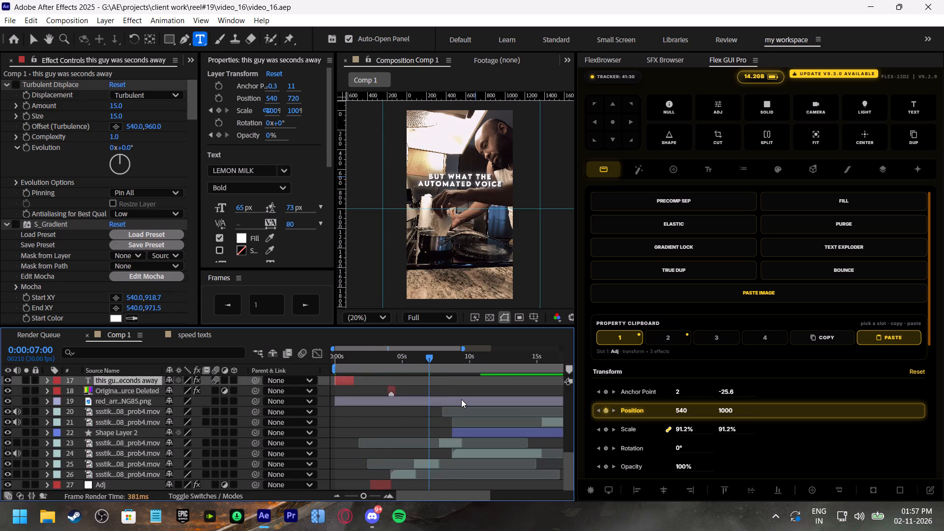
pyautogui.scroll(5, 461, 399)
pyautogui.press('space')
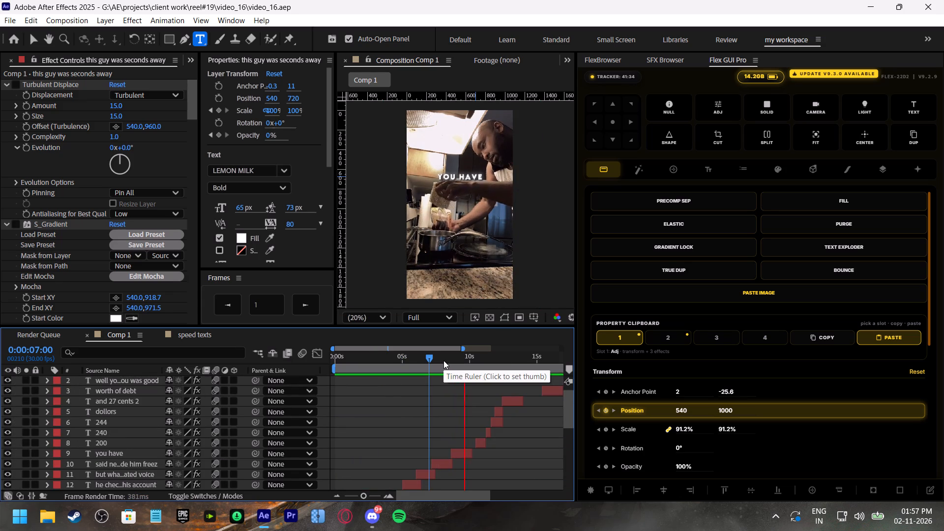
# At 0:00:09:19, align the nine captions from "you have" through "this guy was seconds away" to the horizontal centre and centre their anchor points.
pyautogui.click(465, 360)
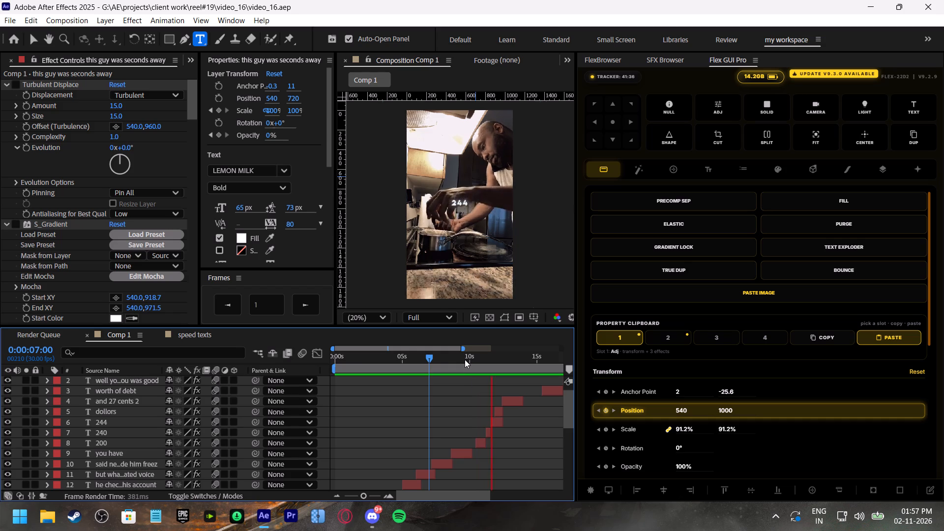
pyautogui.click(459, 451)
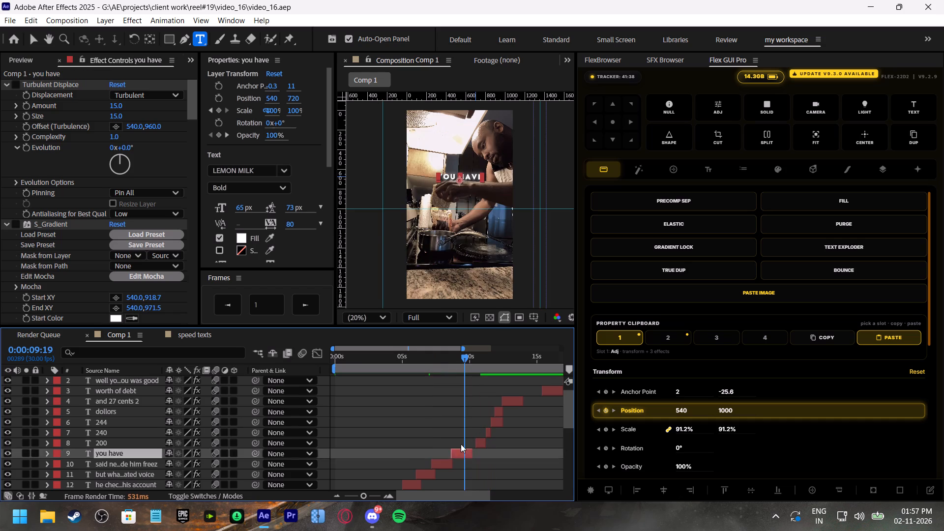
pyautogui.scroll(-5, 466, 435)
pyautogui.scroll(1, 388, 429)
pyautogui.keyDown('shift'); pyautogui.click(341, 413); pyautogui.keyUp('shift')
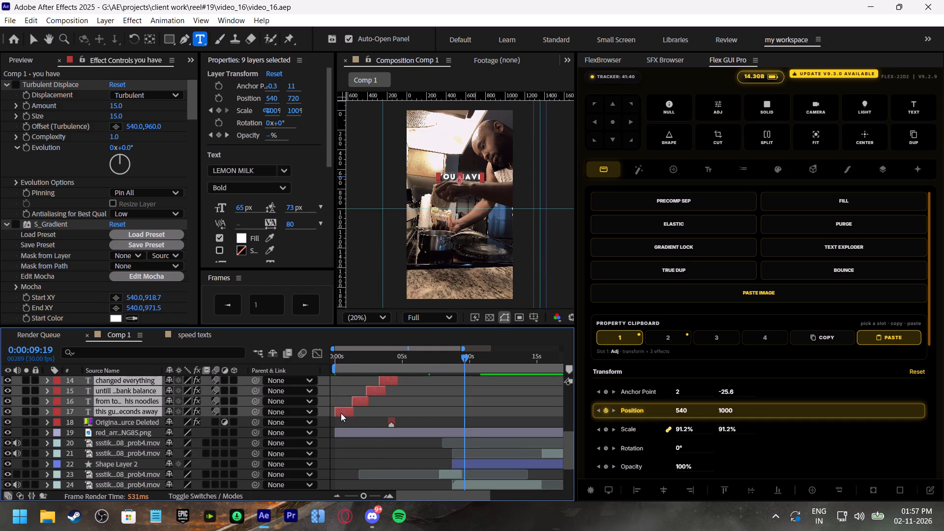
pyautogui.click(663, 488)
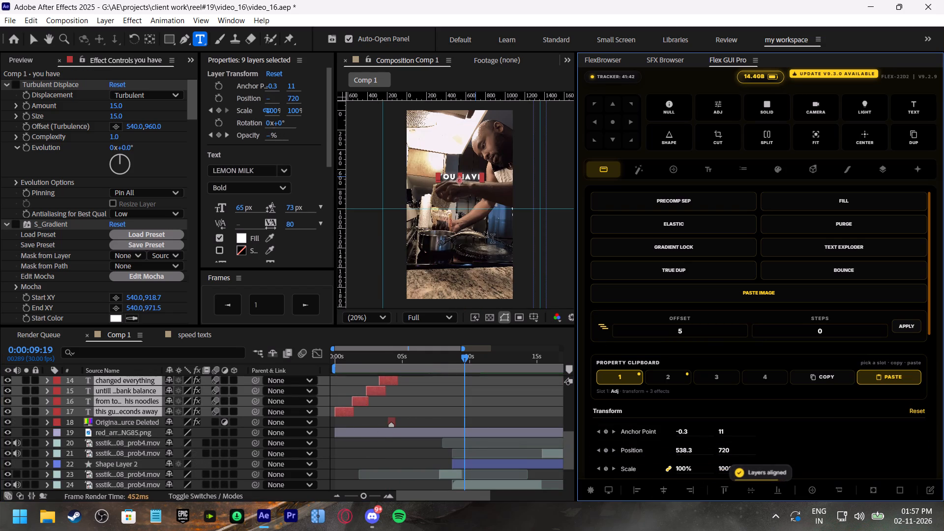
pyautogui.click(616, 125)
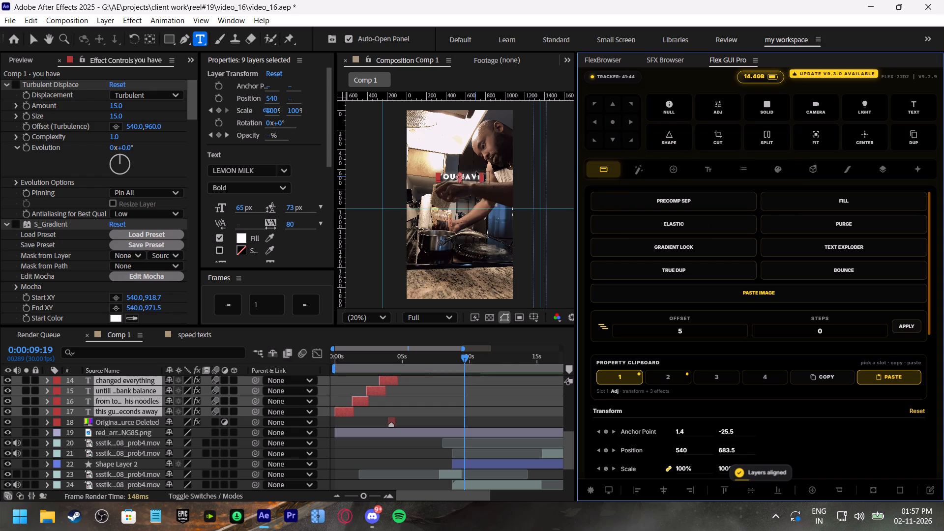
# Move the same nine caption layers down together to about mid-height of the frame and align them to the horizontal centre.
pyautogui.press('v')
pyautogui.click(471, 422)
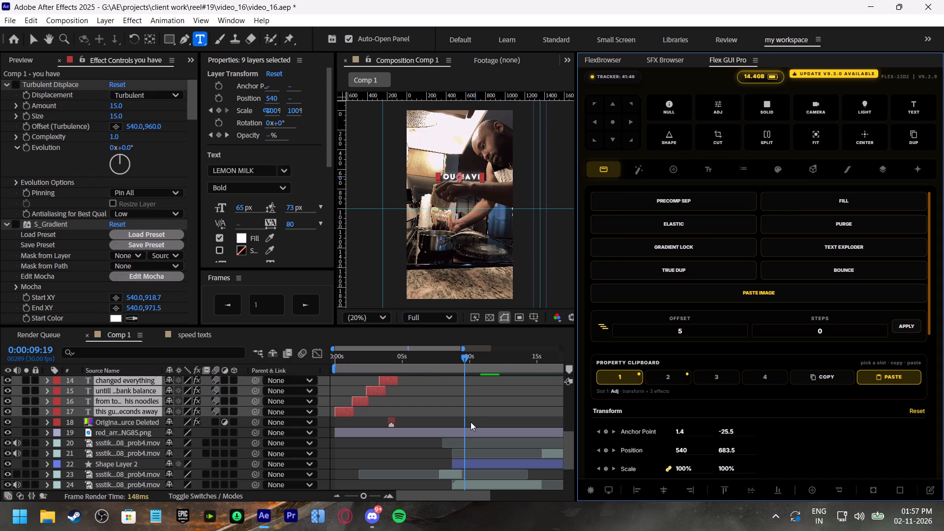
pyautogui.press('v')
pyautogui.click(347, 413)
pyautogui.scroll(3, 485, 423)
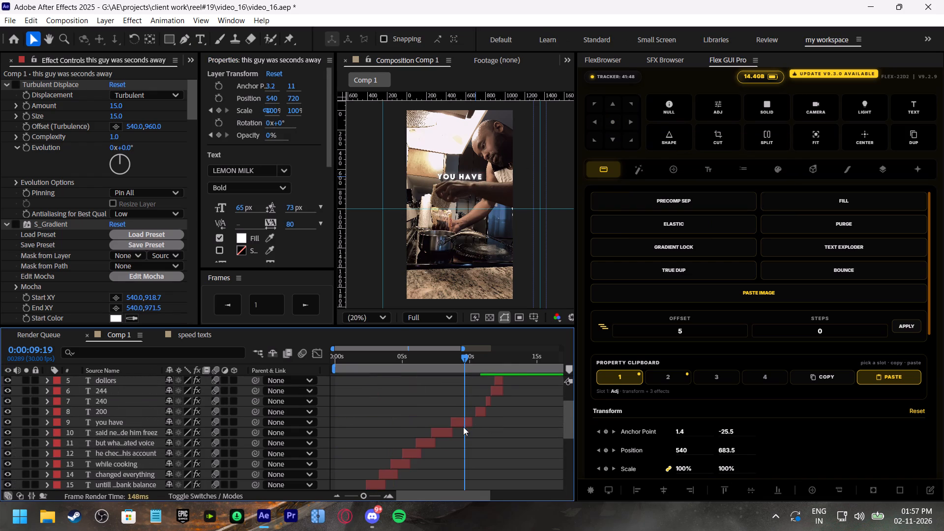
pyautogui.keyDown('shift'); pyautogui.click(456, 418); pyautogui.keyUp('shift')
pyautogui.moveTo(472, 177); pyautogui.dragTo(474, 204)
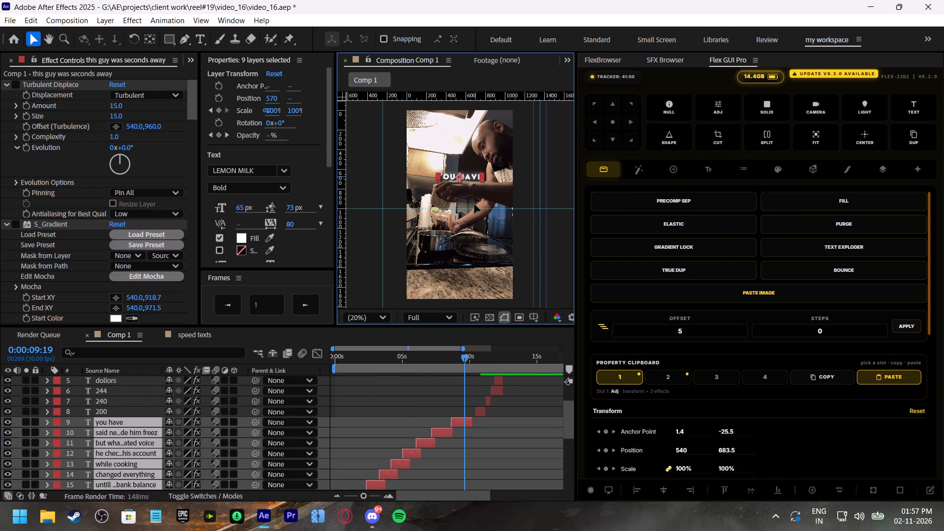
pyautogui.moveTo(474, 204); pyautogui.dragTo(473, 209)
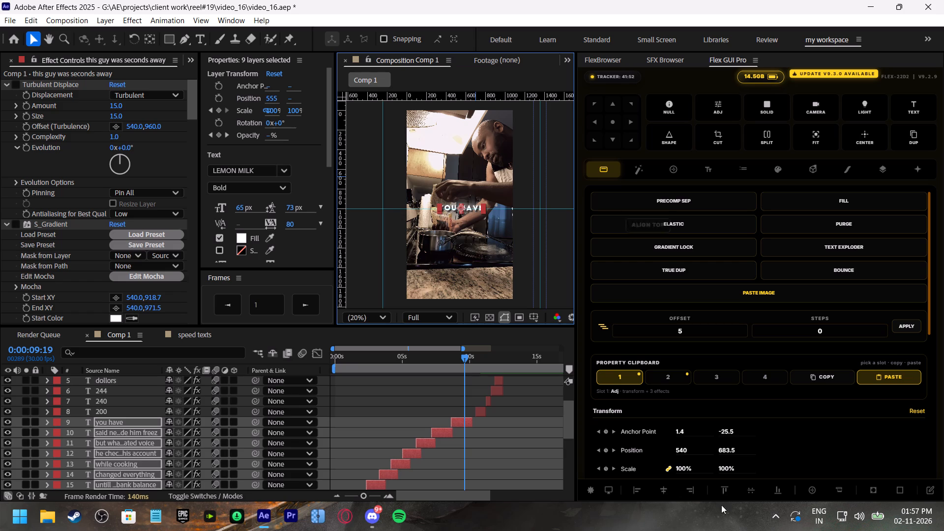
pyautogui.click(663, 493)
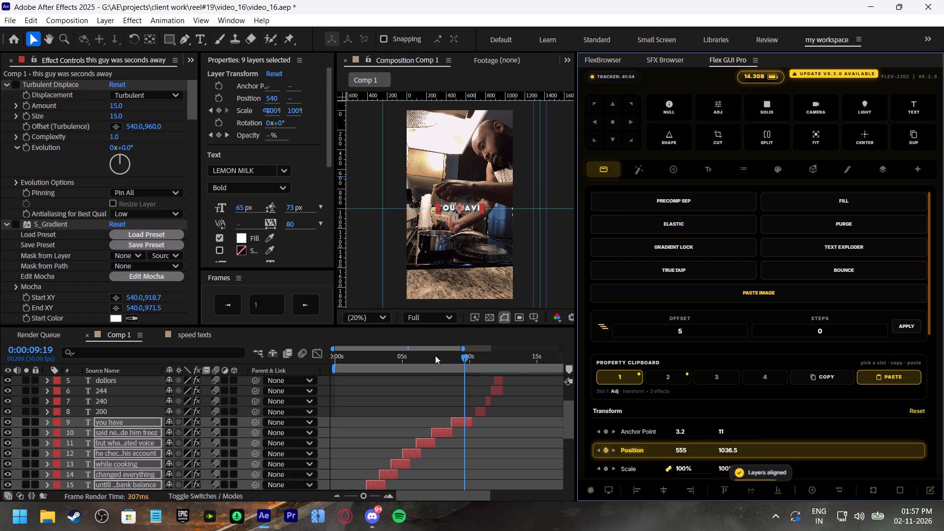
# Play back the repositioned captions, and raise all nine slightly so "this guy was seconds away" sits at Y 1000, horizontally centred at X 540.
pyautogui.click(435, 355)
pyautogui.press('space')
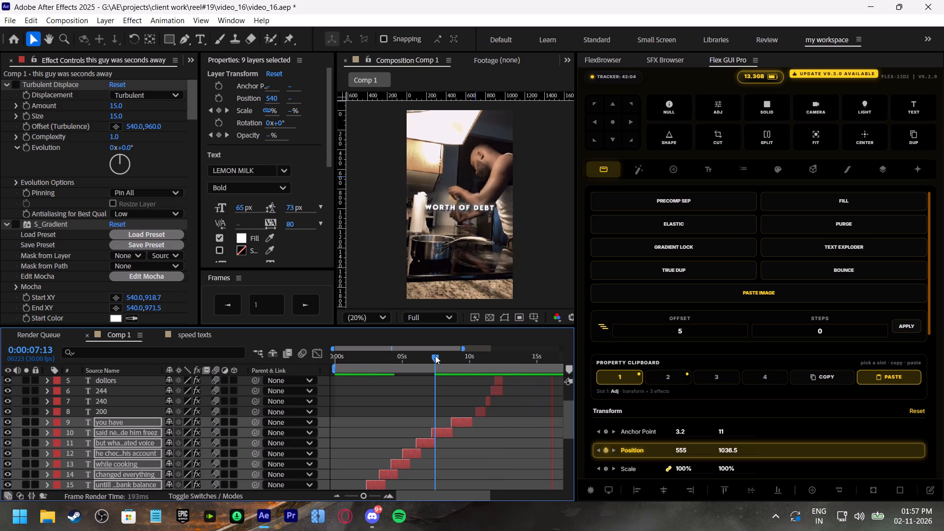
pyautogui.moveTo(435, 355); pyautogui.dragTo(279, 397)
pyautogui.press('space')
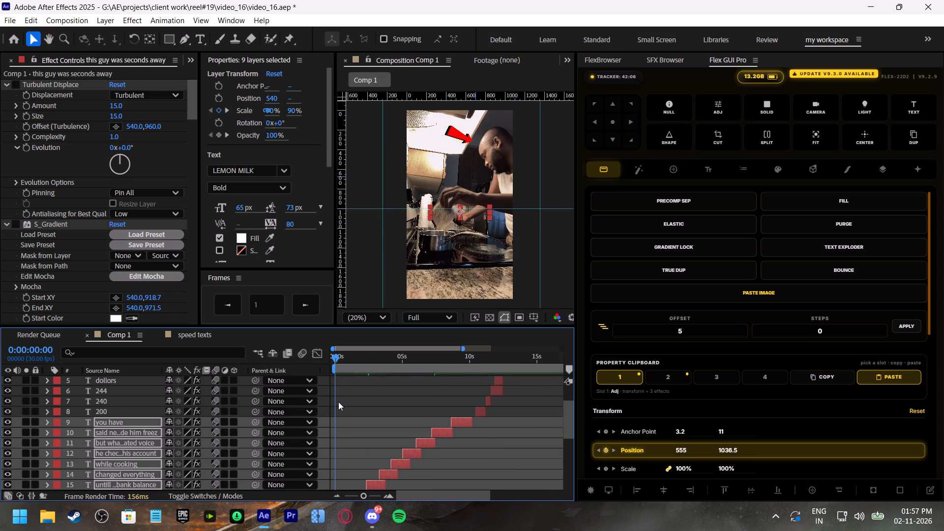
pyautogui.moveTo(344, 358); pyautogui.dragTo(331, 379)
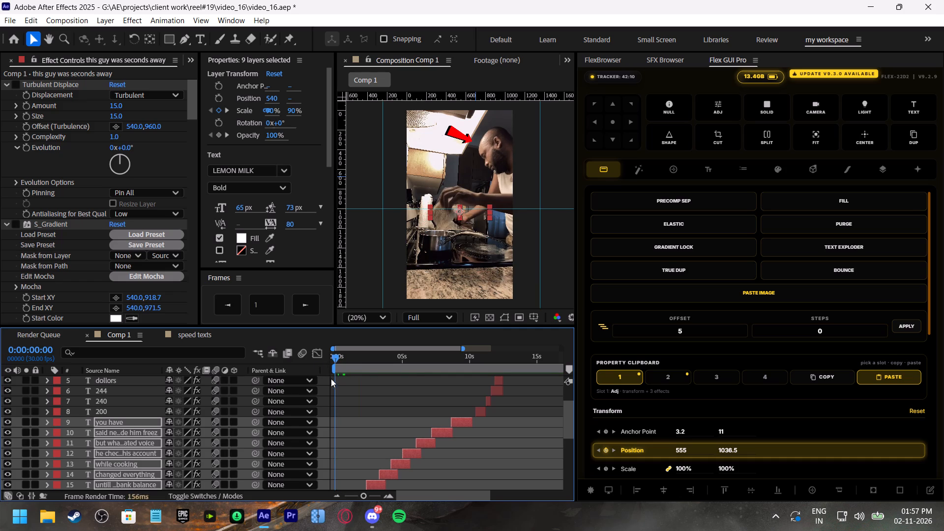
pyautogui.moveTo(331, 379); pyautogui.dragTo(335, 384)
pyautogui.click(471, 213)
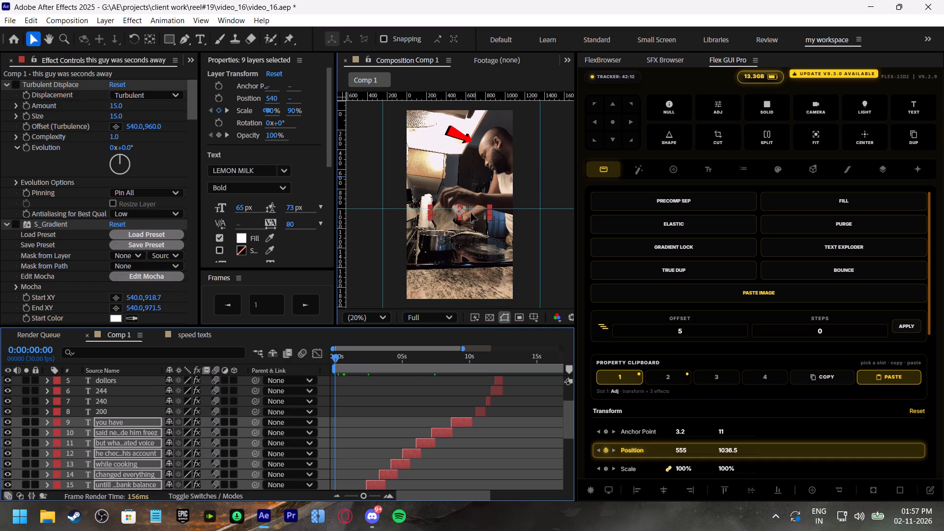
pyautogui.click(663, 492)
# Play the composition from 0:00:00:00 and replay around 0:00:09:27 to review the repositioned captions against the later ones.
pyautogui.scroll(-2, 403, 442)
pyautogui.moveTo(355, 358); pyautogui.dragTo(305, 376)
pyautogui.click(401, 450)
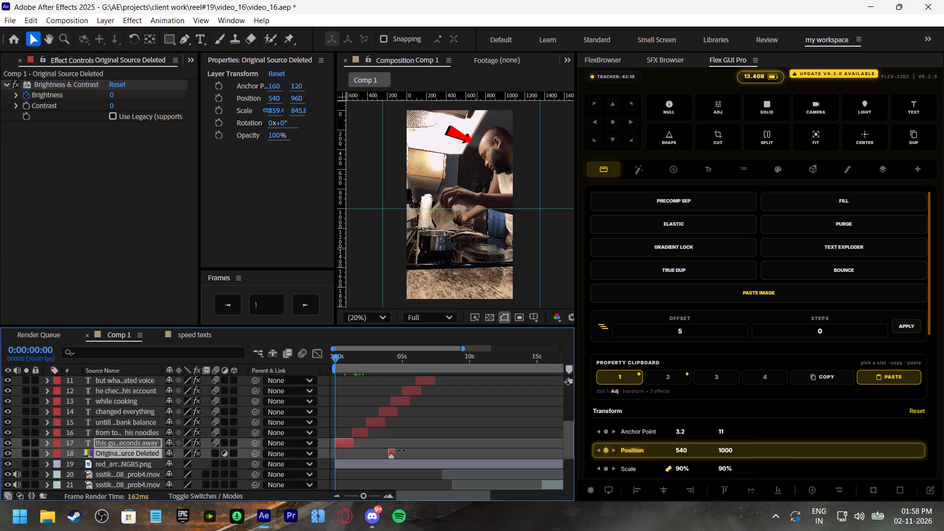
pyautogui.press('space')
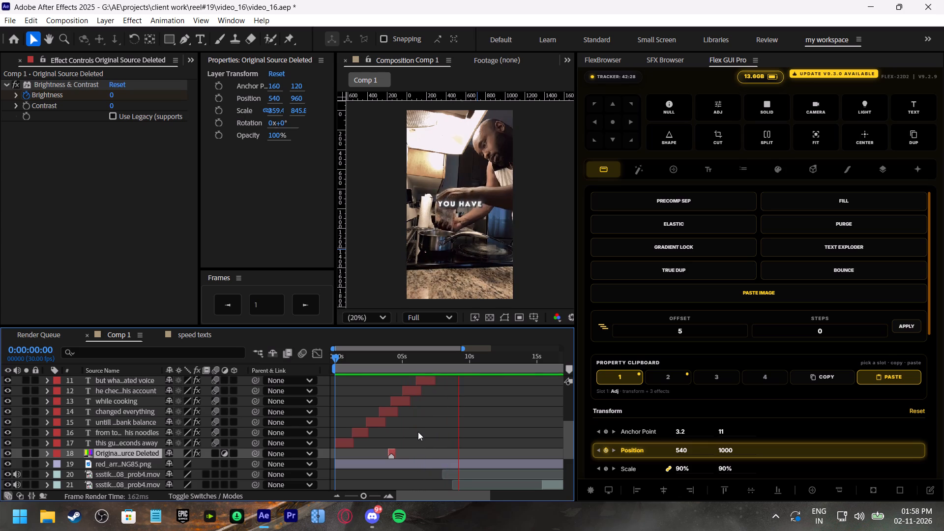
pyautogui.keyDown('shift'); pyautogui.scroll(-2, 469, 423); pyautogui.keyUp('shift')
pyautogui.scroll(1, 470, 425)
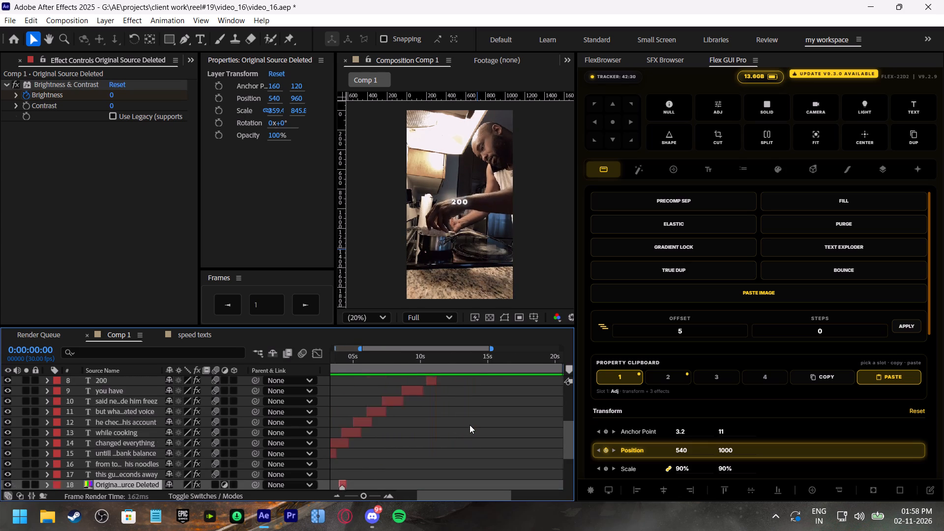
pyautogui.scroll(2, 470, 425)
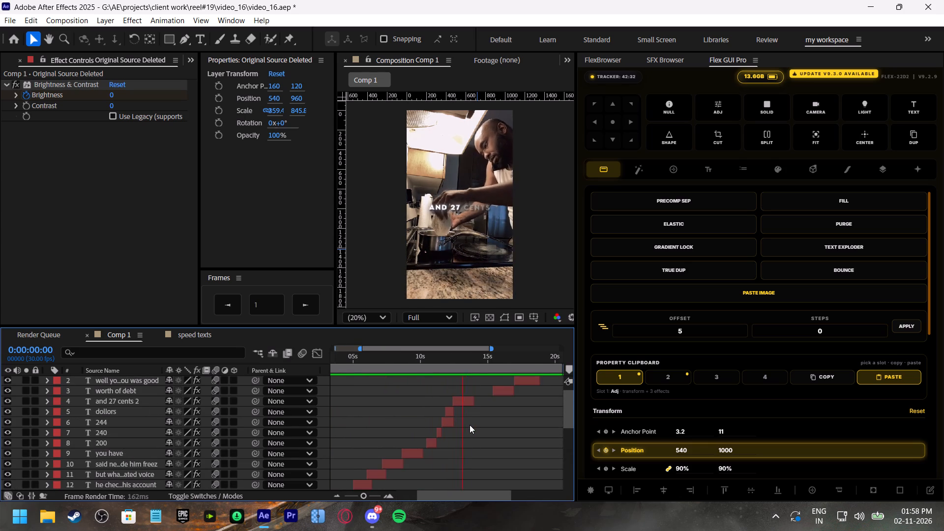
pyautogui.click(407, 357)
pyautogui.click(419, 357)
pyautogui.press('space')
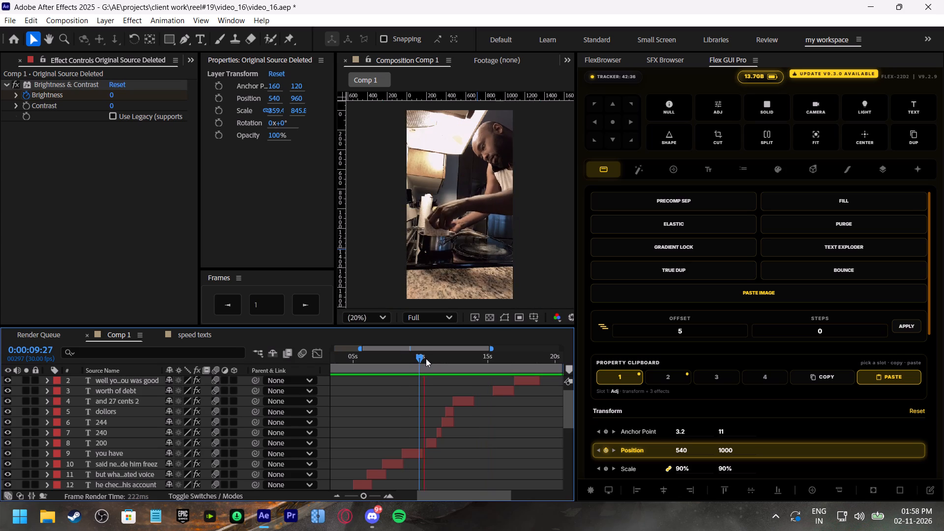
pyautogui.click(405, 359)
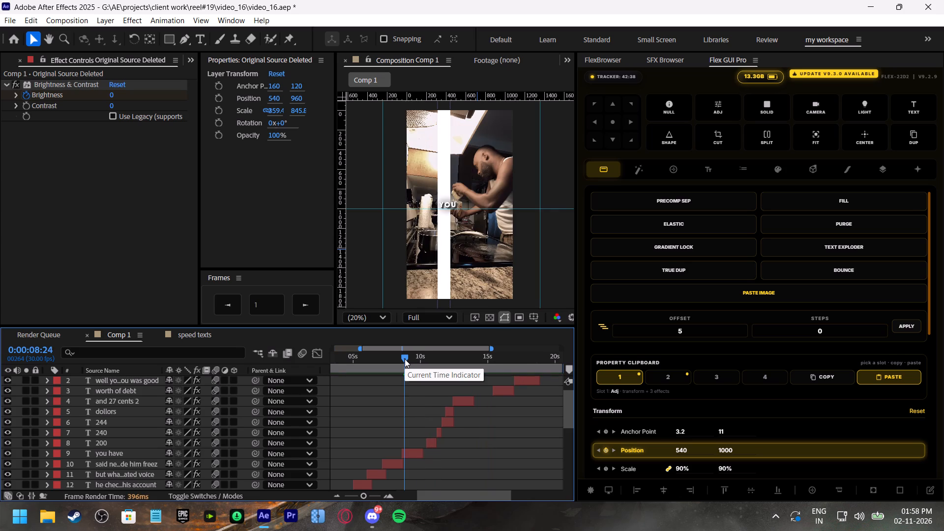
# Save the project.
pyautogui.hotkey('ctrl', 's')
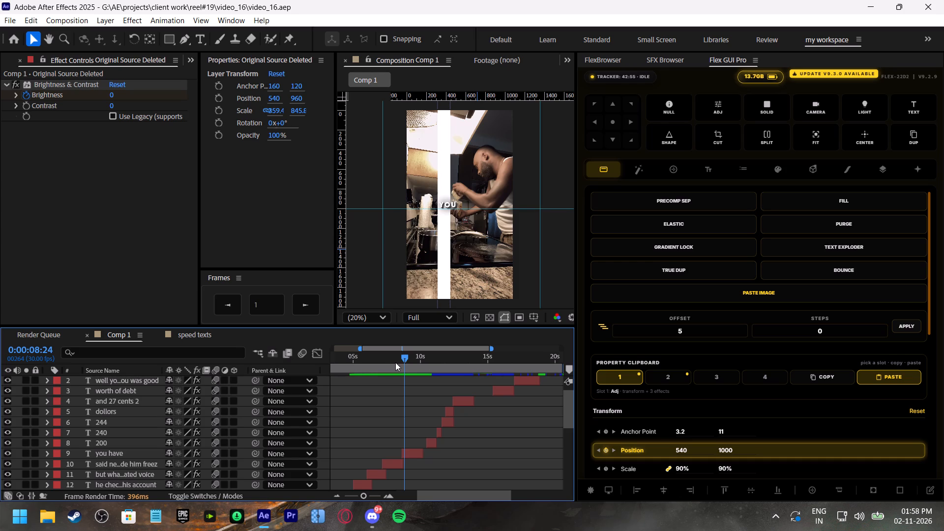
# Move the "you have" caption layer directly below Shape Layer 2 so the white bar passes over the text.
pyautogui.click(395, 362)
pyautogui.press('space')
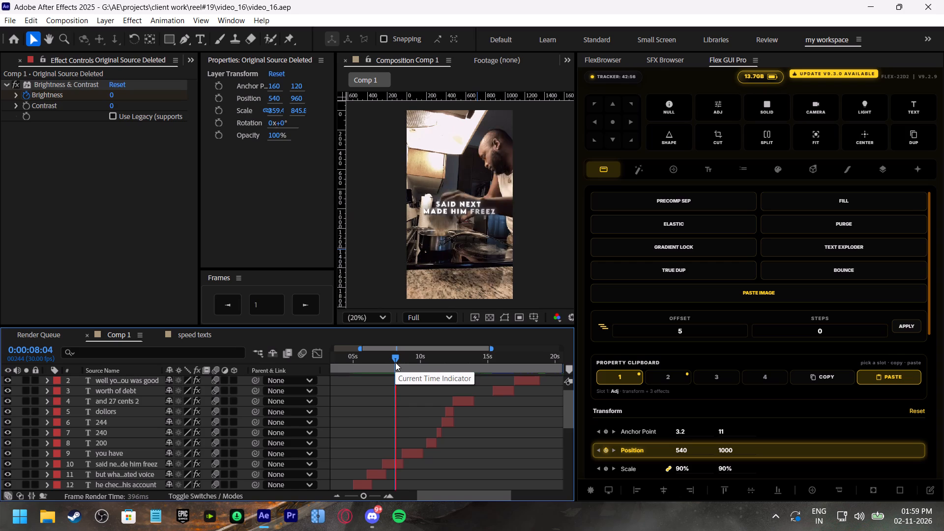
pyautogui.click(393, 358)
pyautogui.press('space')
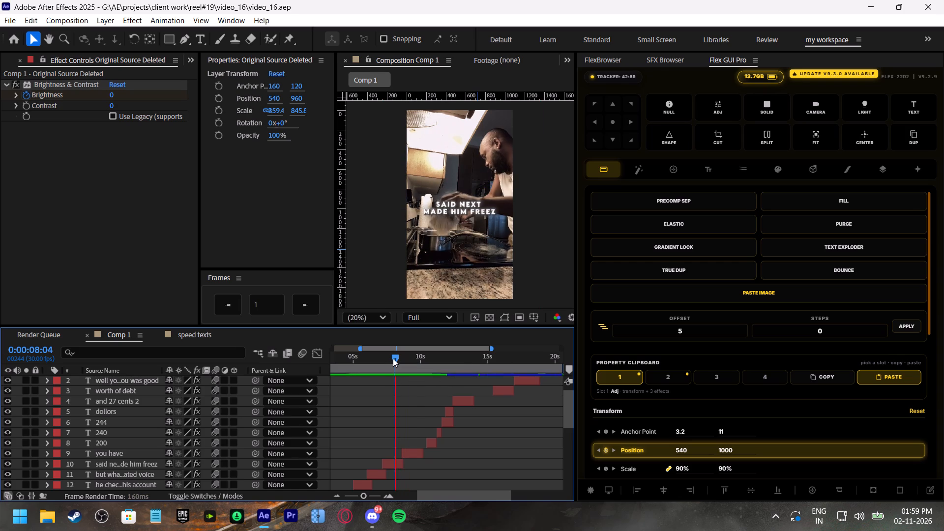
pyautogui.moveTo(402, 359); pyautogui.dragTo(403, 364)
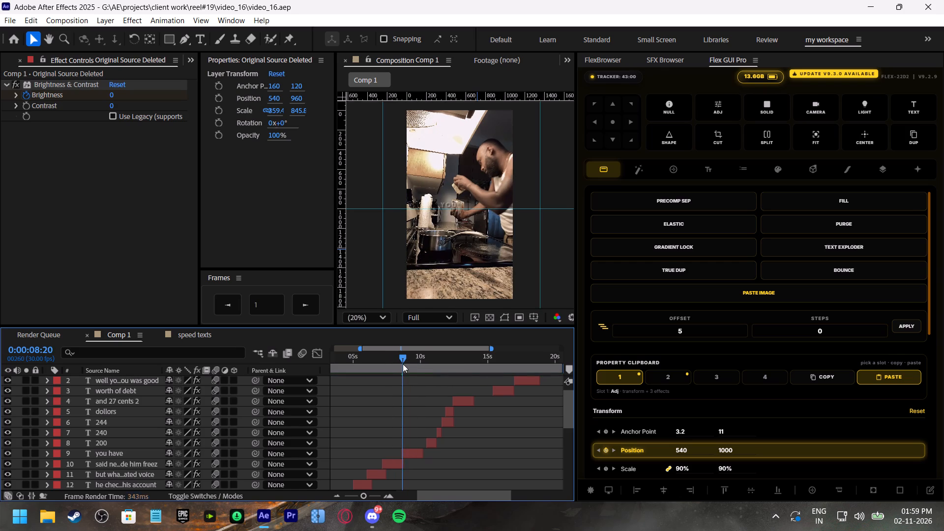
pyautogui.moveTo(403, 364); pyautogui.dragTo(405, 370)
pyautogui.click(413, 455)
pyautogui.scroll(-3, 429, 465)
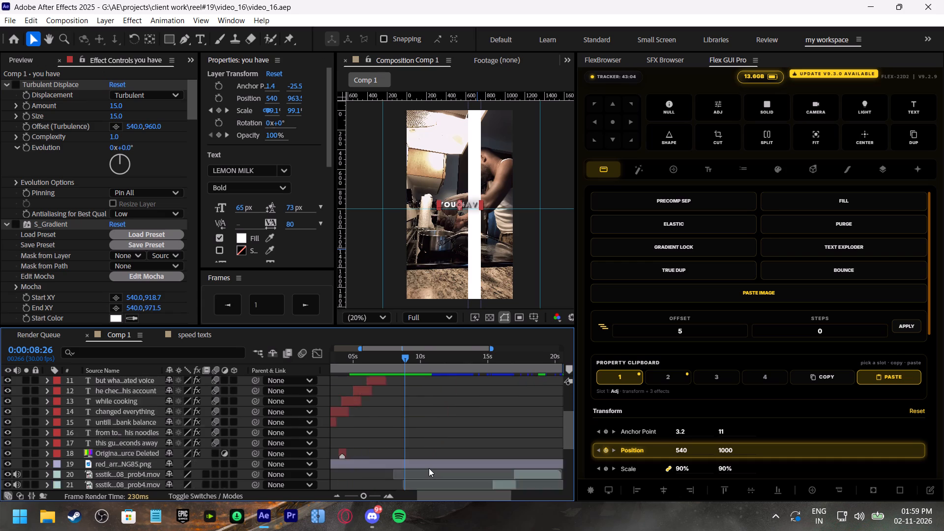
pyautogui.scroll(-2, 429, 468)
pyautogui.scroll(4, 429, 468)
pyautogui.moveTo(127, 423); pyautogui.dragTo(122, 486)
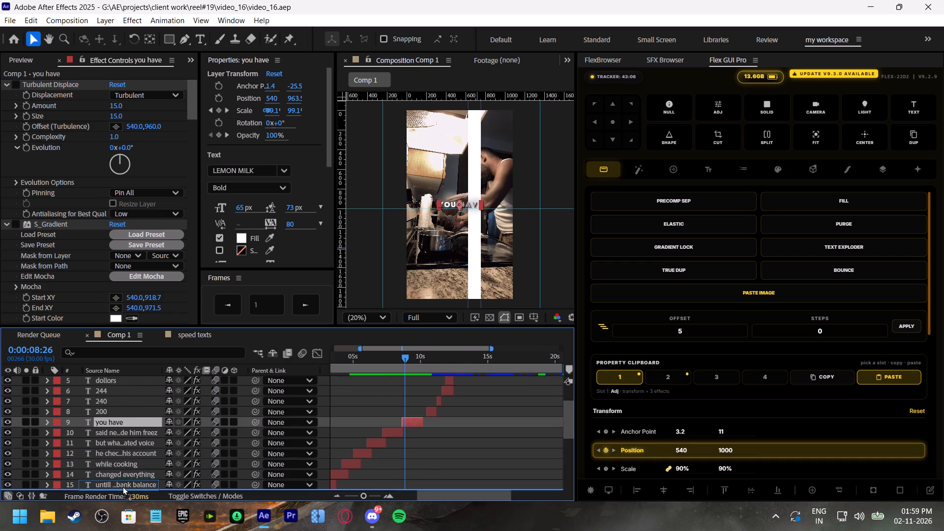
pyautogui.moveTo(122, 486); pyautogui.dragTo(116, 450)
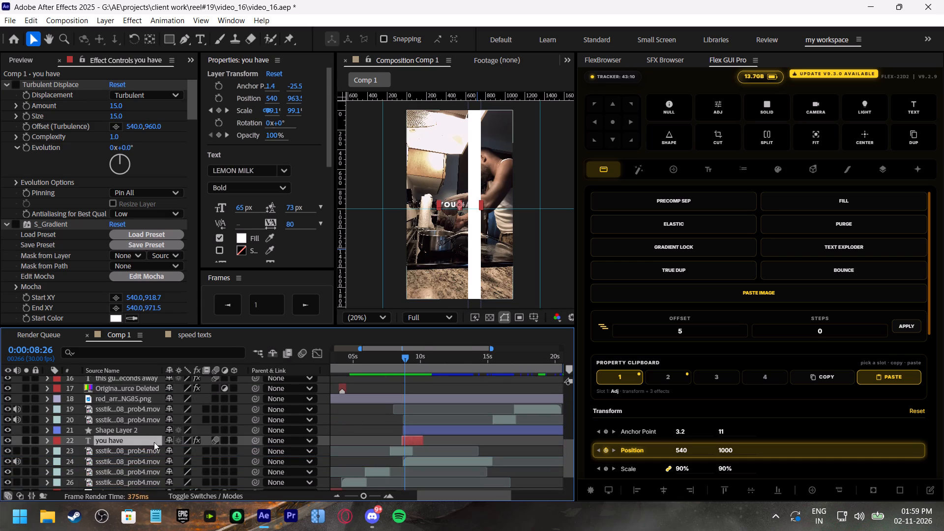
# At 0:00:08:24, draw a rectangular mask on "you have" from the white bar to just past the frame's right edge.
pyautogui.click(391, 358)
pyautogui.press('space')
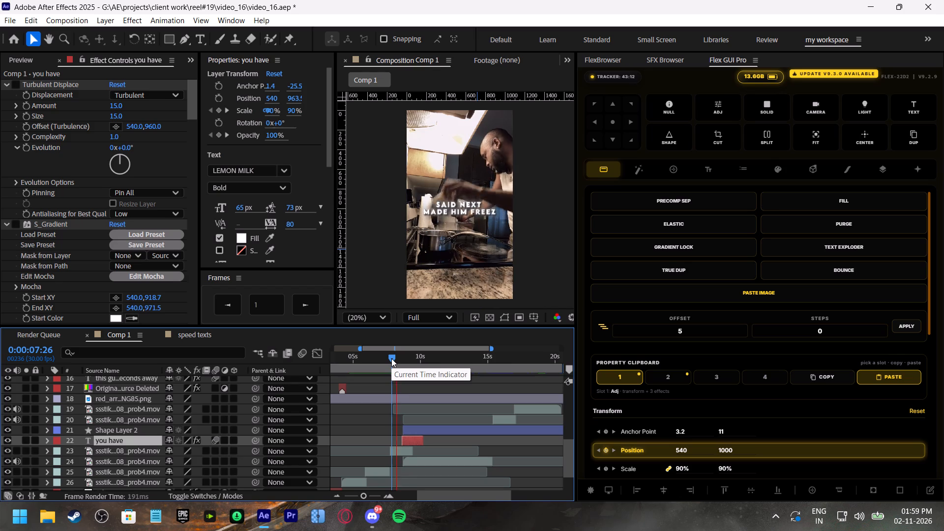
pyautogui.moveTo(391, 358); pyautogui.dragTo(399, 360)
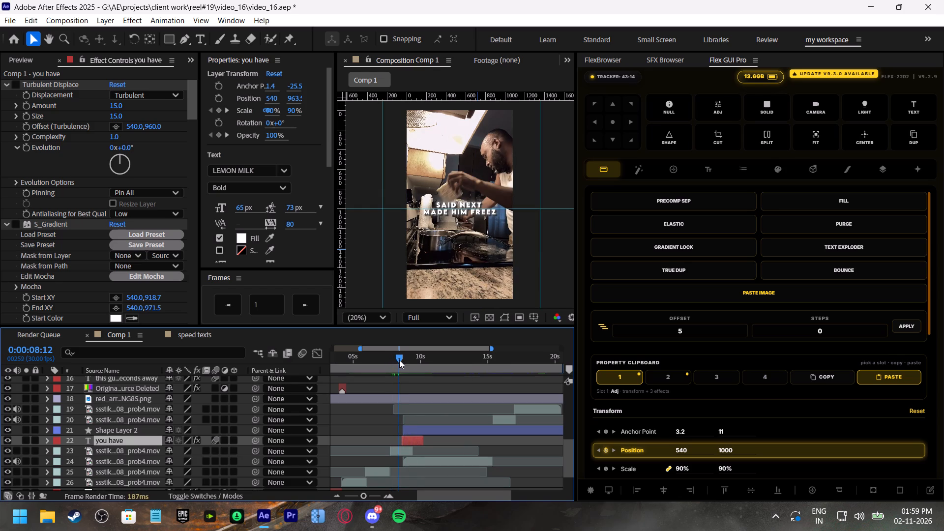
pyautogui.moveTo(399, 360); pyautogui.dragTo(401, 361)
pyautogui.click(402, 358)
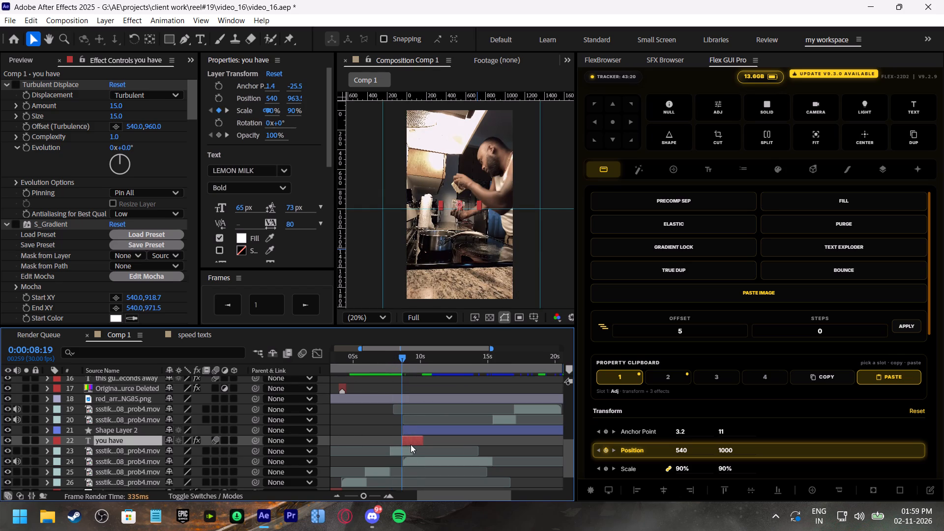
pyautogui.click(402, 359)
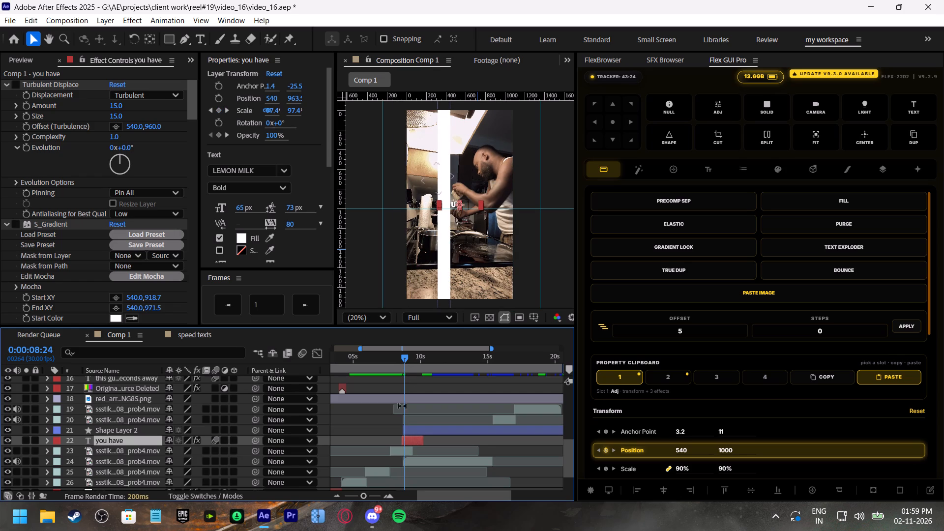
pyautogui.click(409, 442)
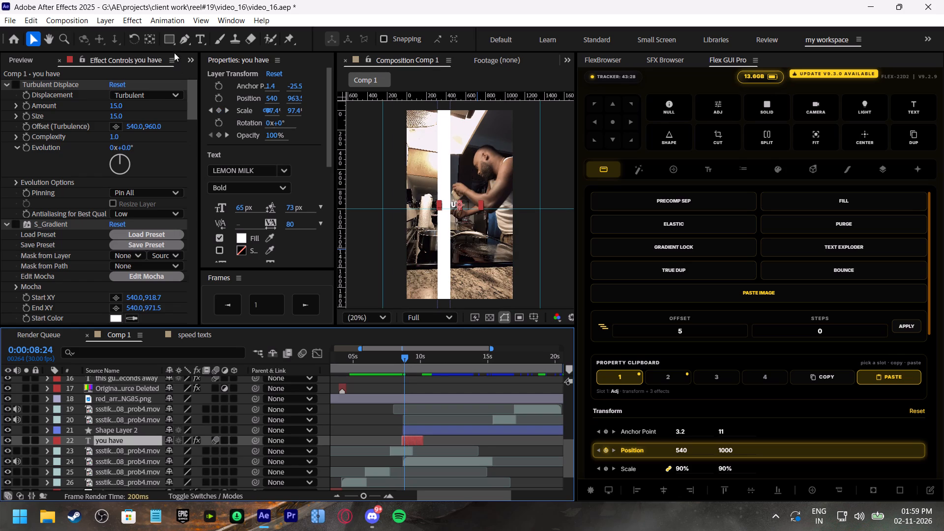
pyautogui.click(173, 41)
pyautogui.scroll(1, 471, 189)
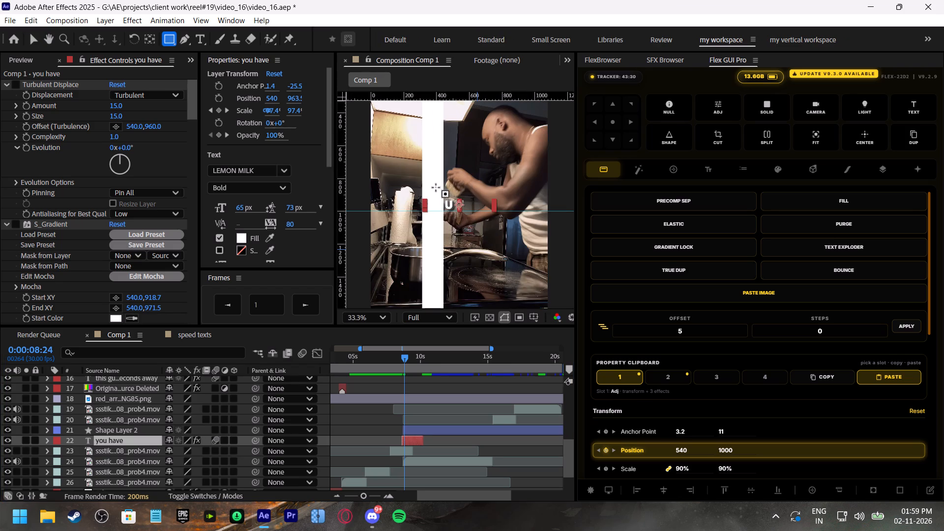
pyautogui.moveTo(431, 185); pyautogui.dragTo(549, 230)
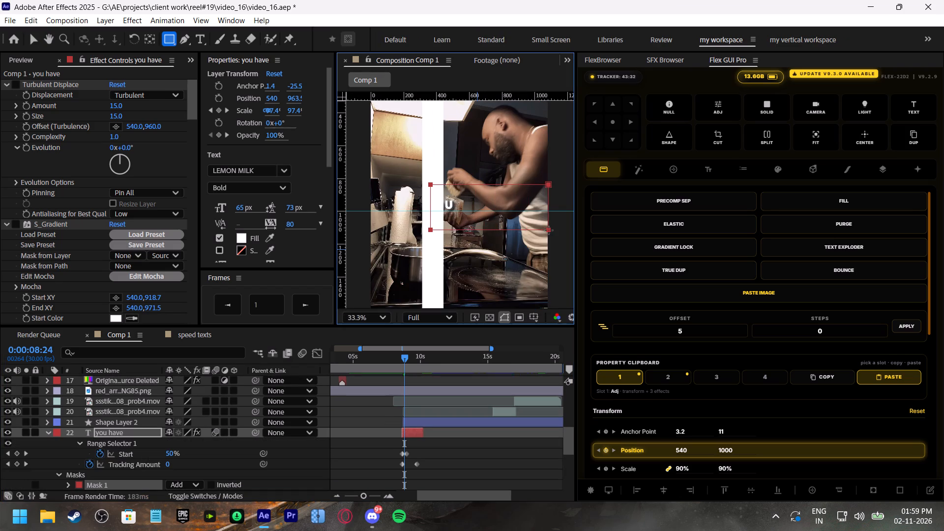
pyautogui.moveTo(549, 230); pyautogui.dragTo(554, 231)
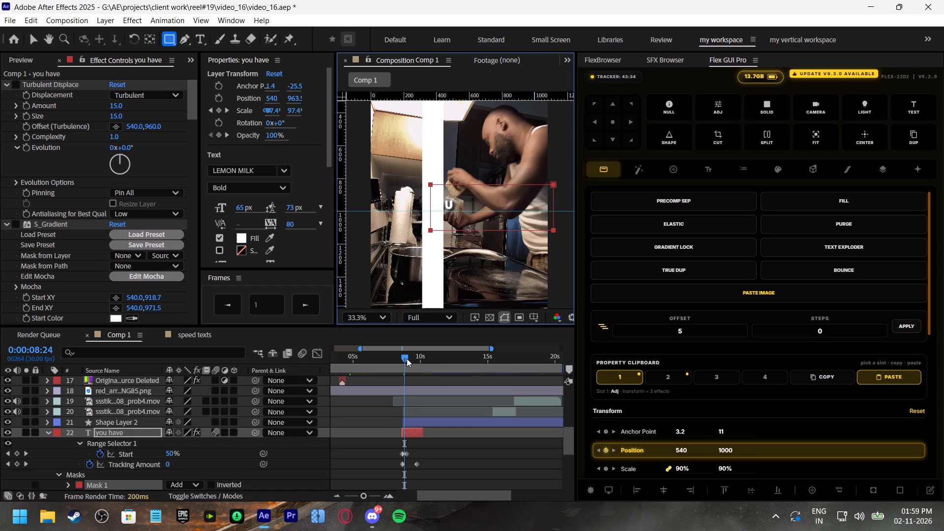
# Invert the new mask on the "you have" caption layer.
pyautogui.click(407, 358)
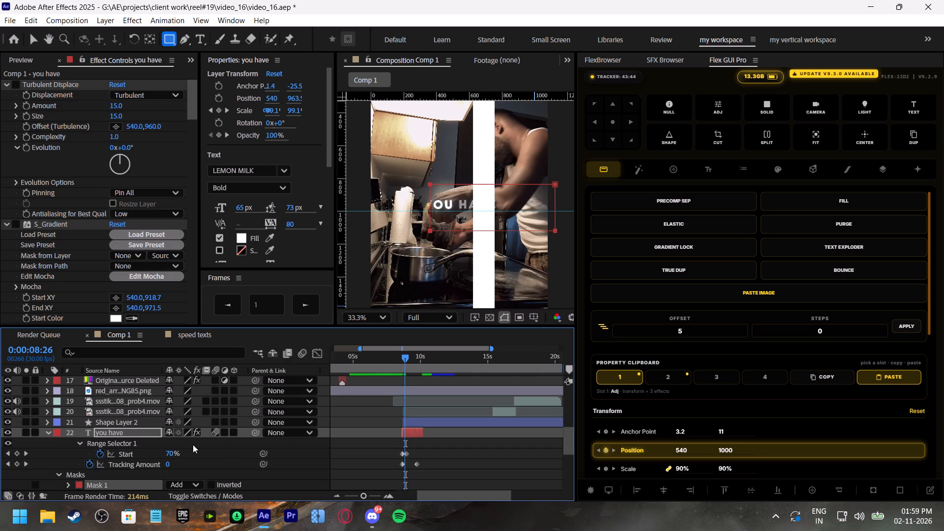
pyautogui.click(78, 444)
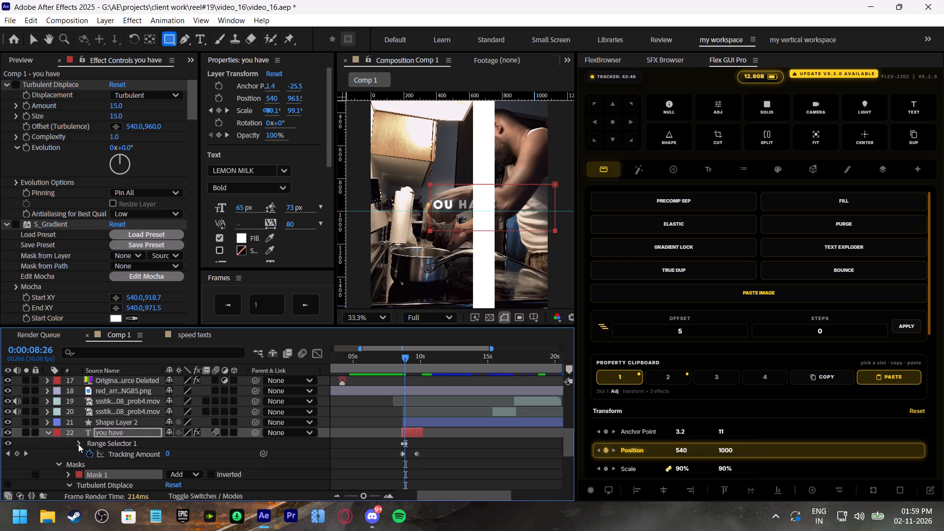
pyautogui.click(78, 444)
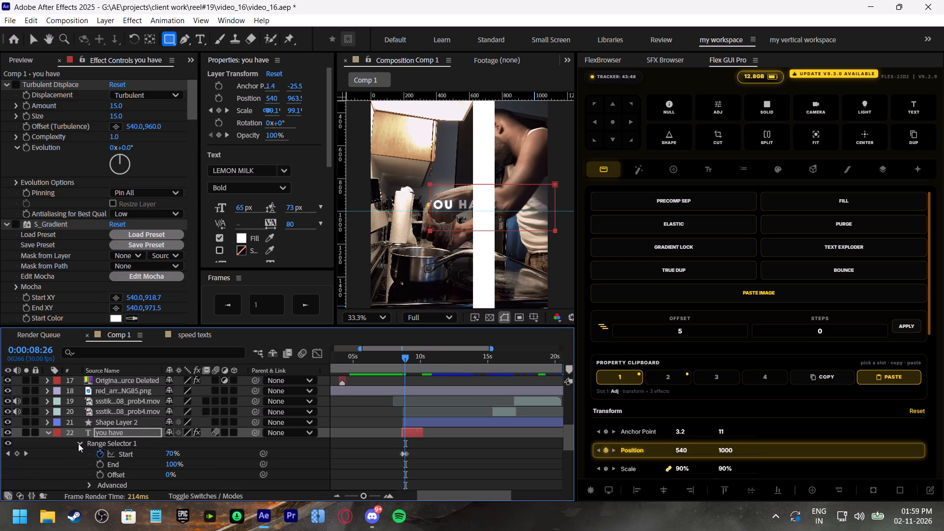
pyautogui.press('m')
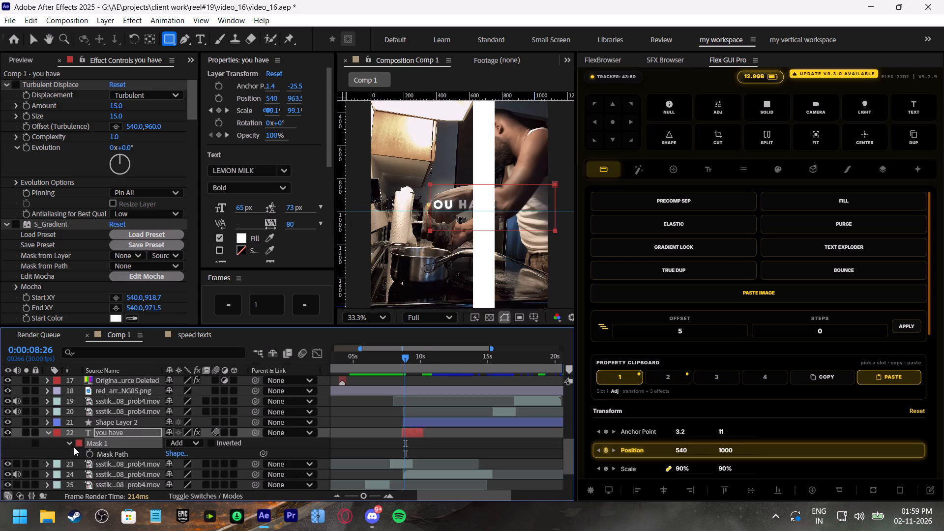
pyautogui.click(71, 443)
pyautogui.click(109, 443)
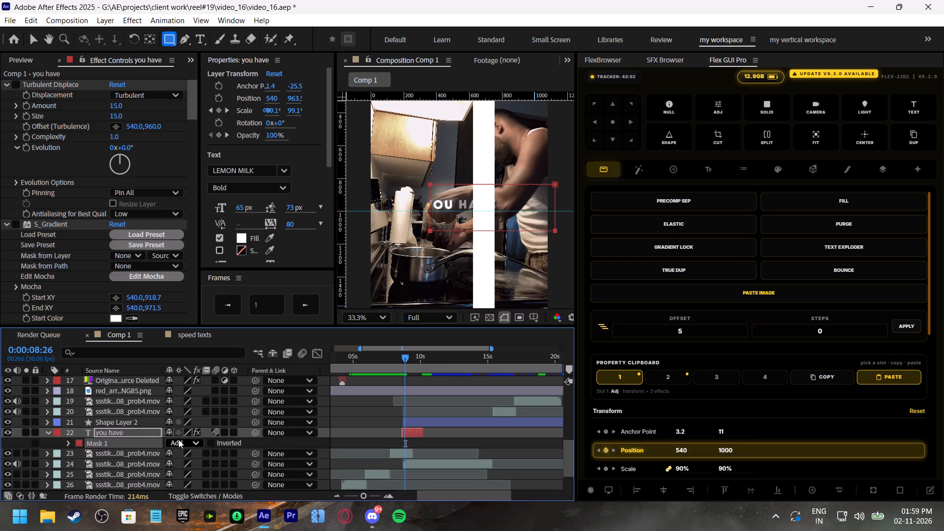
pyautogui.click(208, 445)
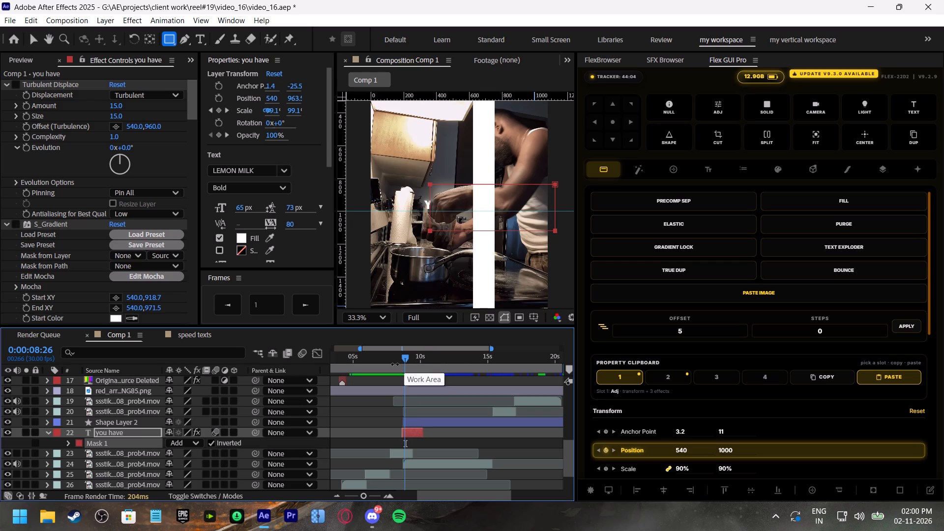
# Enable Mask Path keyframes on "you have" at 0:00:08:25 and add another keyframe one frame earlier, at 0:00:08:24.
pyautogui.click(231, 304)
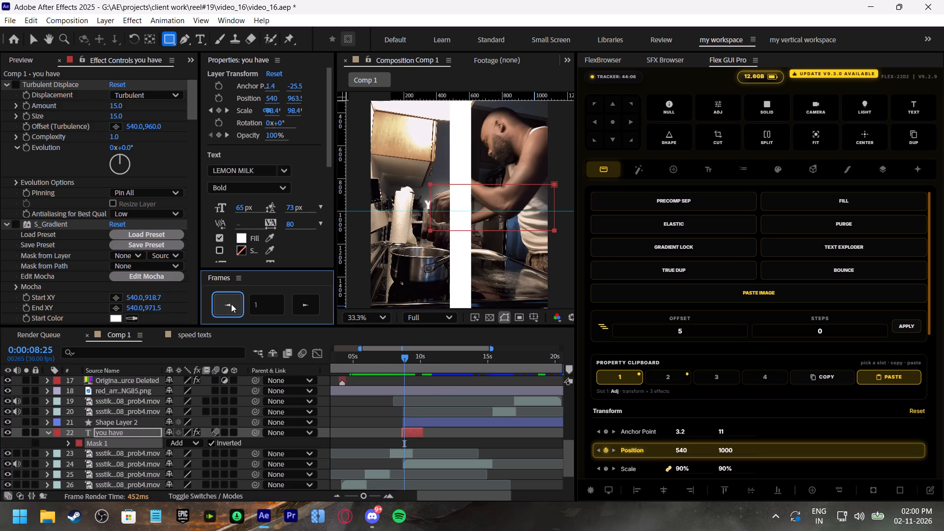
pyautogui.click(231, 304)
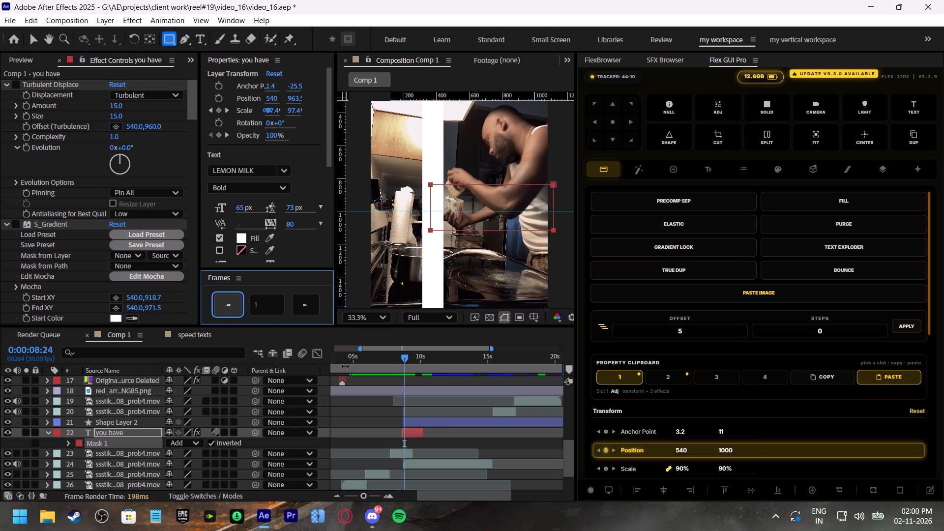
pyautogui.click(311, 307)
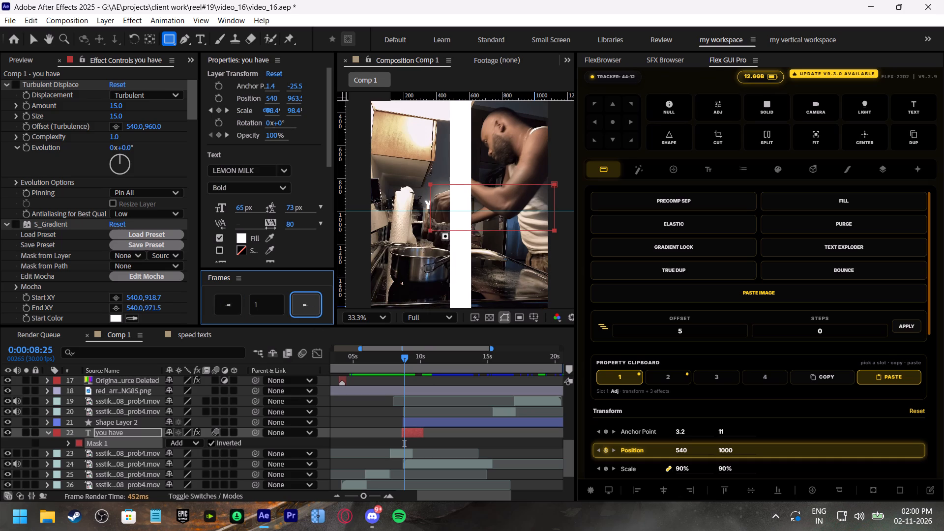
pyautogui.click(410, 440)
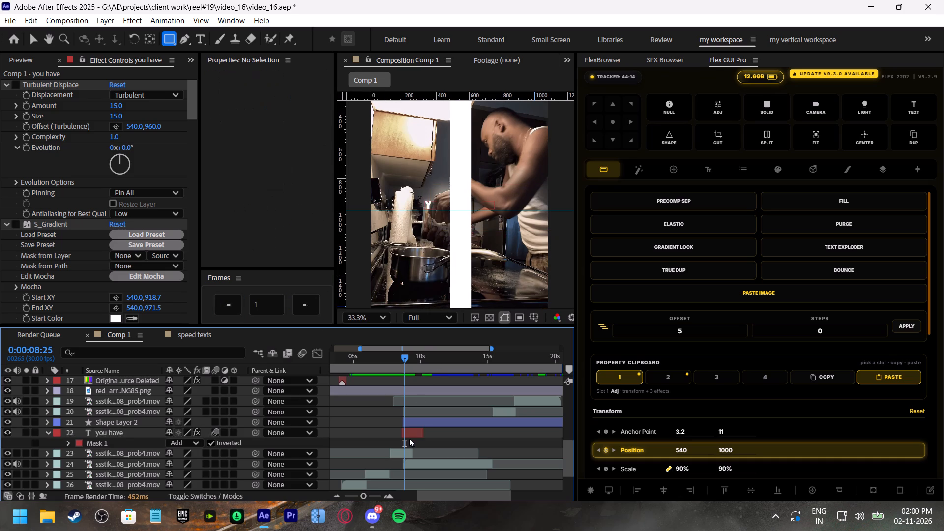
pyautogui.click(409, 432)
pyautogui.press('v')
pyautogui.click(70, 444)
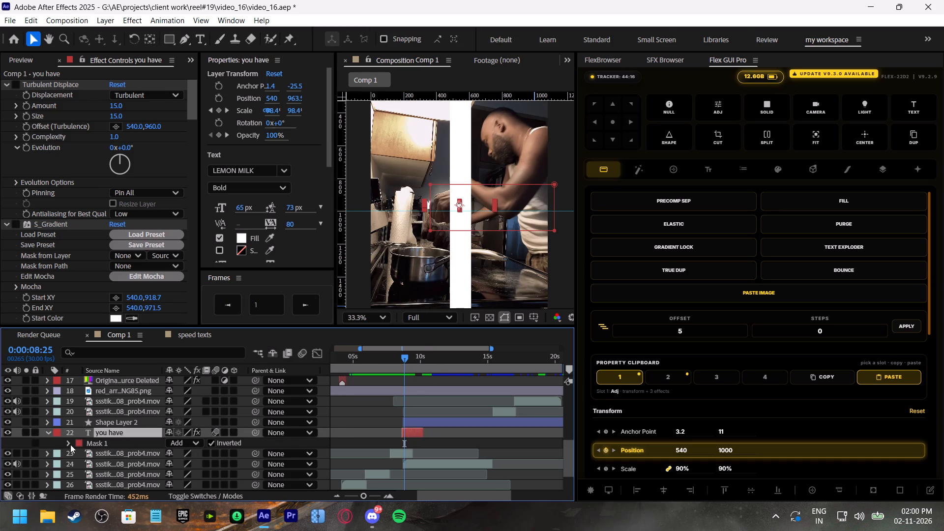
pyautogui.click(93, 453)
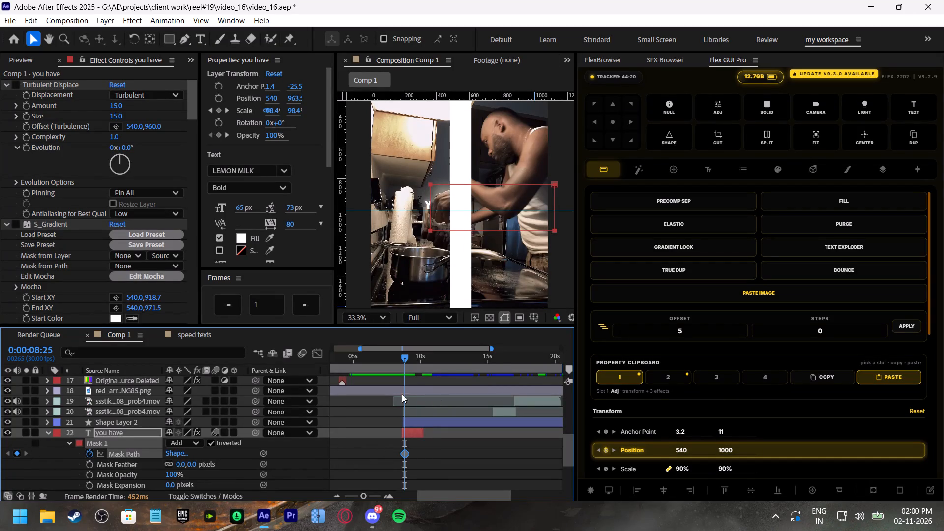
pyautogui.click(227, 305)
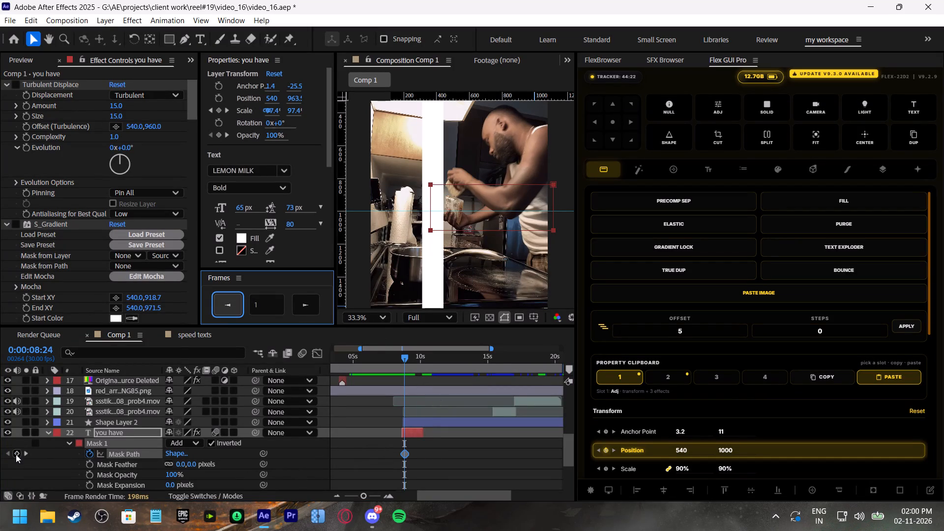
pyautogui.click(16, 454)
# Move the left edge of the "you have" mask along with the white bar at 0:00:08:25 and at 0:00:08:26.
pyautogui.click(28, 455)
pyautogui.doubleClick(432, 233)
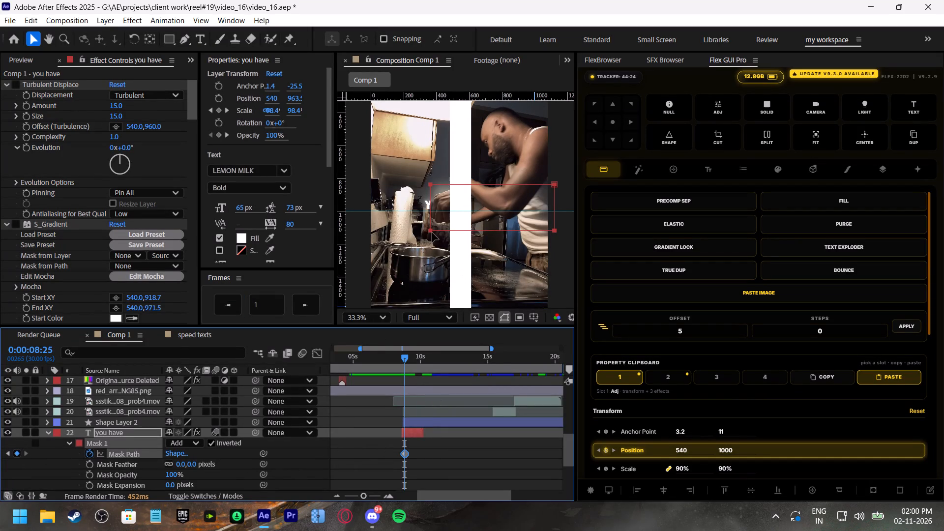
pyautogui.moveTo(431, 207); pyautogui.dragTo(455, 208)
pyautogui.click(303, 301)
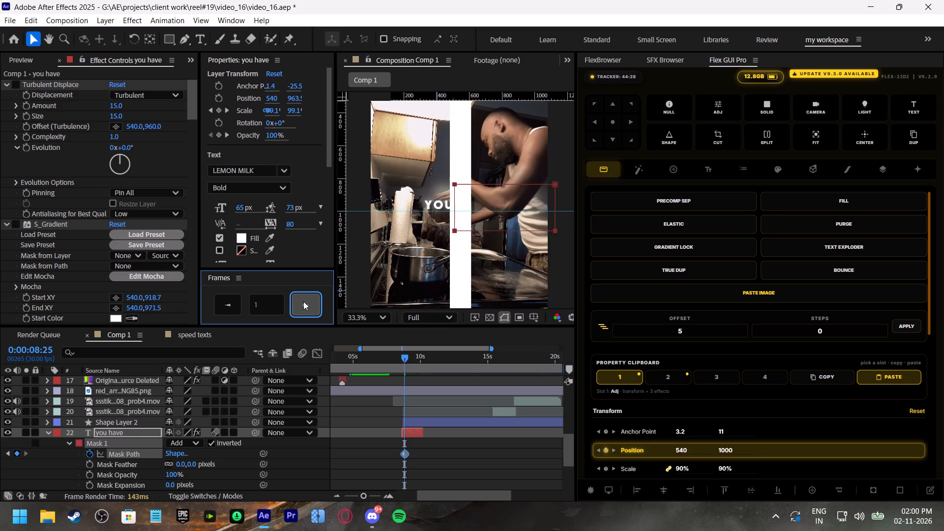
pyautogui.doubleClick(454, 185)
pyautogui.moveTo(454, 206); pyautogui.dragTo(484, 208)
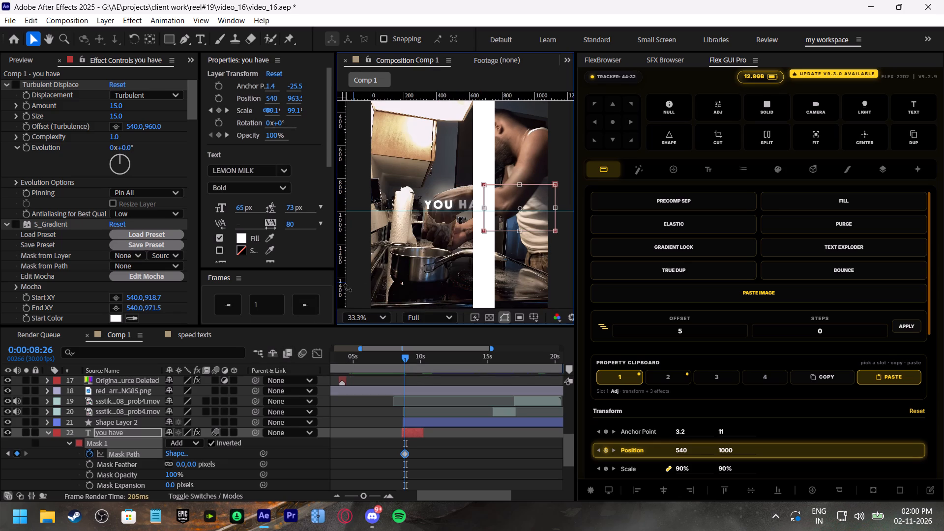
# Keep the left edge of the "you have" mask following the white bar at 0:00:08:27 and at 0:00:08:28.
pyautogui.click(311, 306)
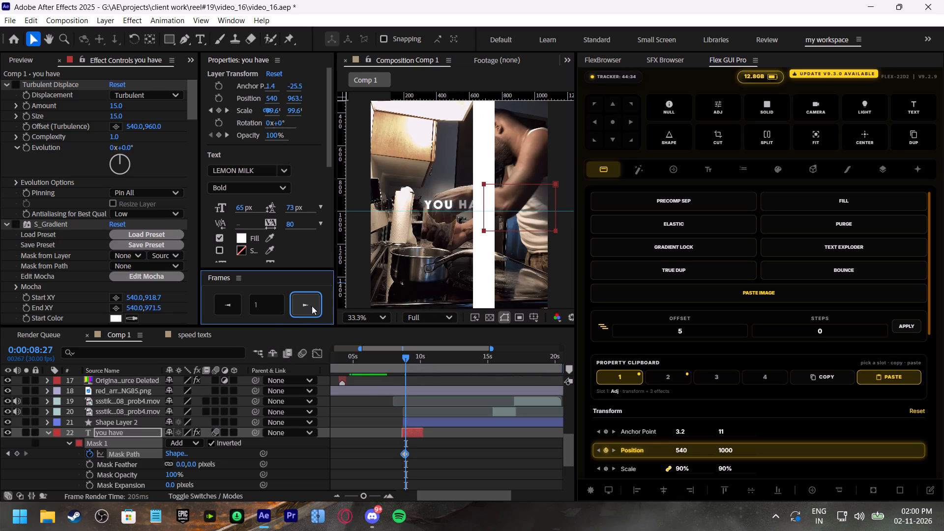
pyautogui.doubleClick(484, 185)
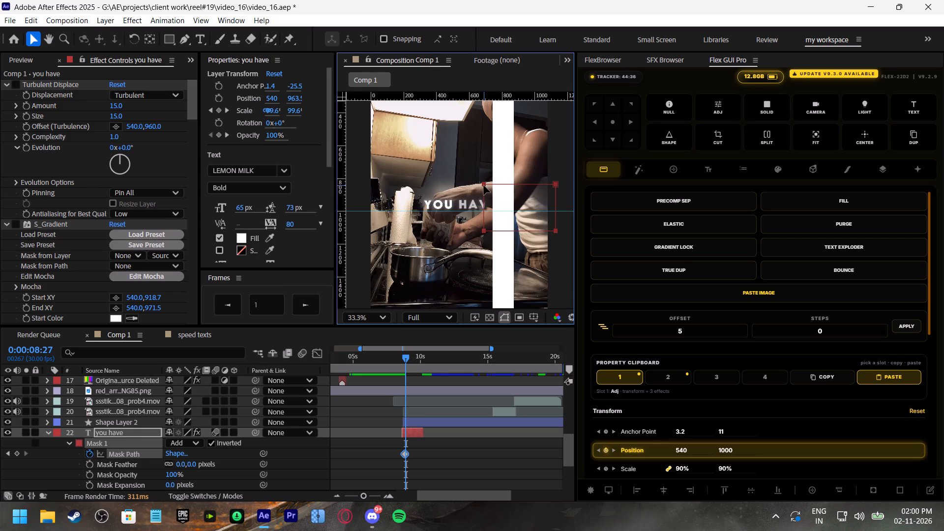
pyautogui.moveTo(483, 208); pyautogui.dragTo(506, 210)
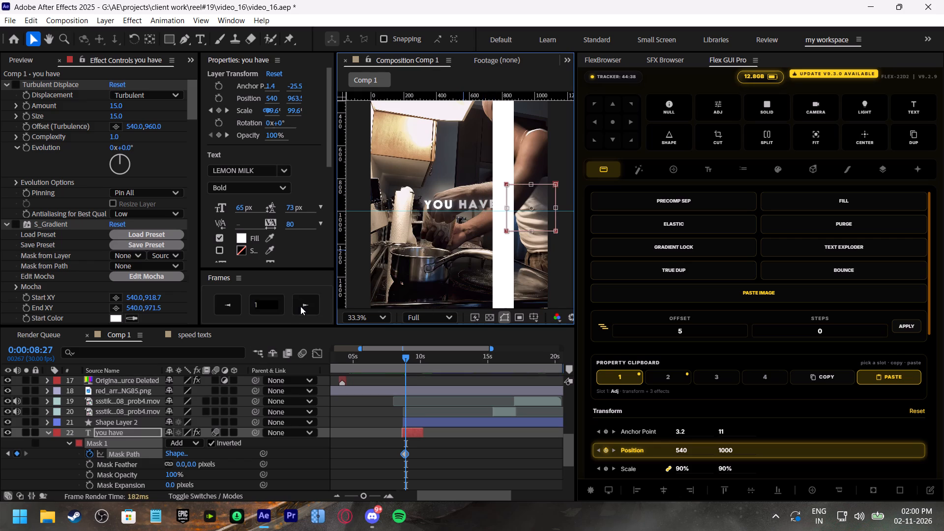
pyautogui.click(300, 306)
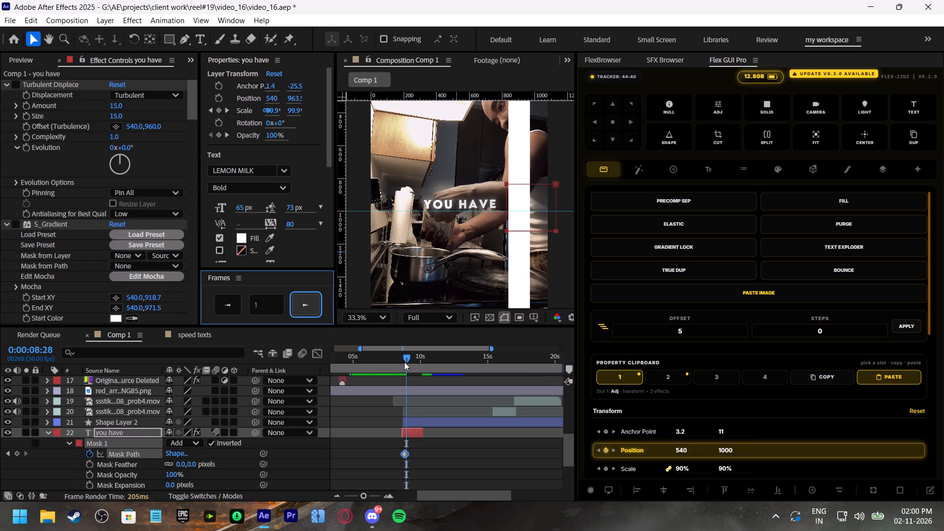
pyautogui.click(507, 185)
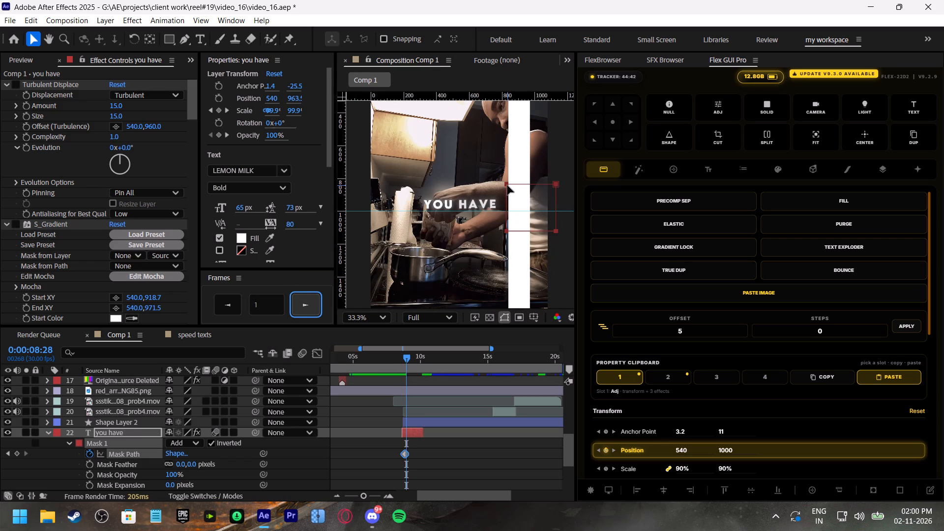
pyautogui.click(507, 185)
pyautogui.moveTo(508, 208); pyautogui.dragTo(521, 209)
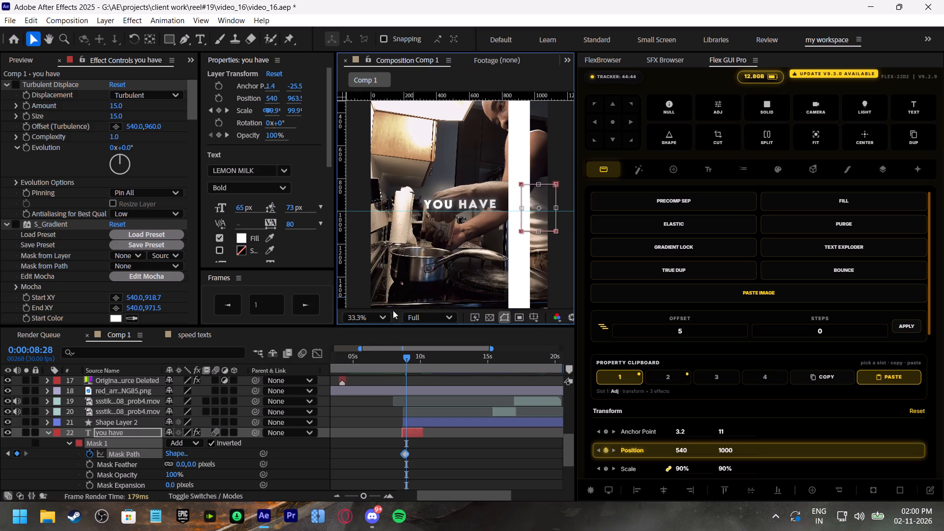
pyautogui.click(304, 300)
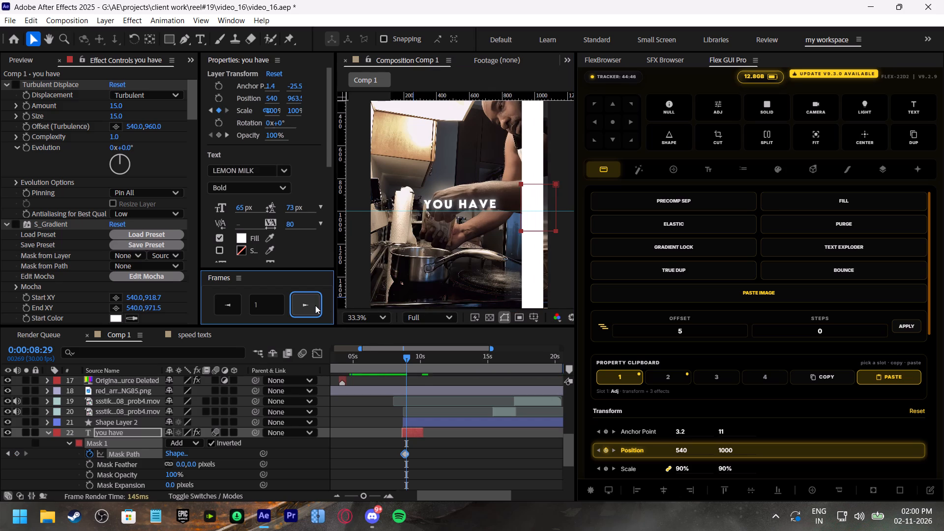
pyautogui.click(315, 305)
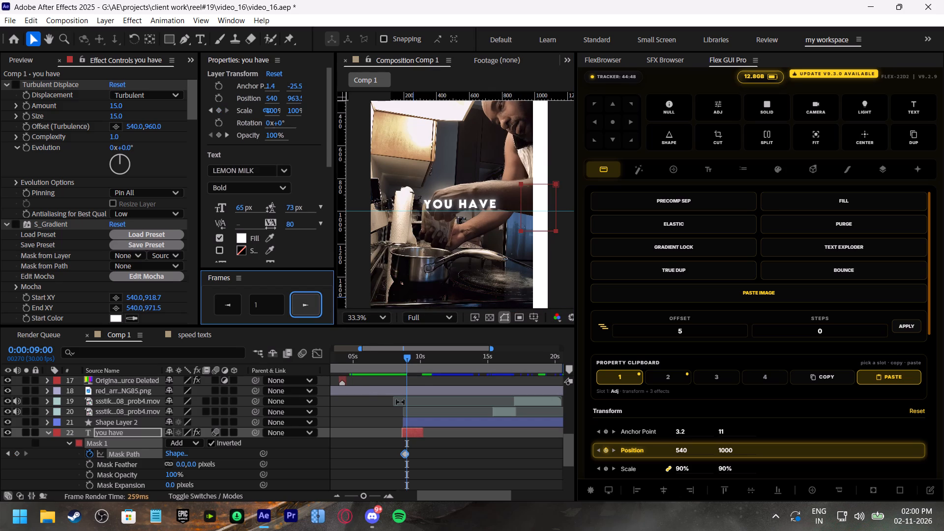
# Save the project and collapse the "you have" layer's properties.
pyautogui.hotkey('ctrl', 's')
pyautogui.click(45, 429)
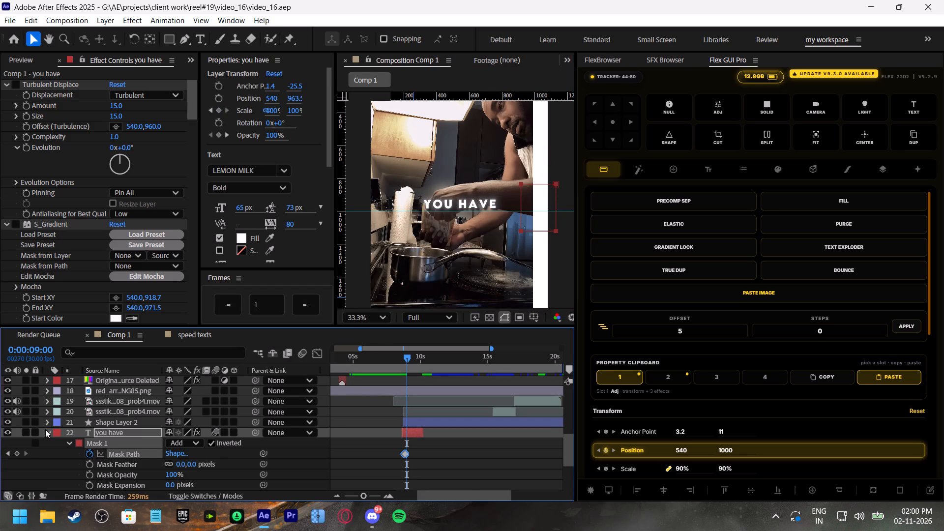
# Preview Comp 1 from the beginning with the whole frame fitted in the viewer.
pyautogui.moveTo(363, 359); pyautogui.dragTo(214, 372)
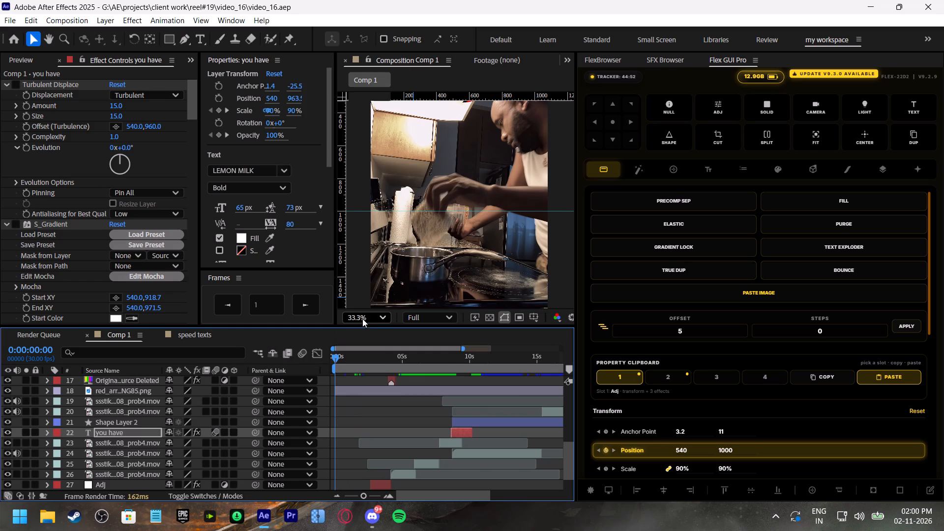
pyautogui.click(363, 319)
pyautogui.click(367, 70)
pyautogui.press('space')
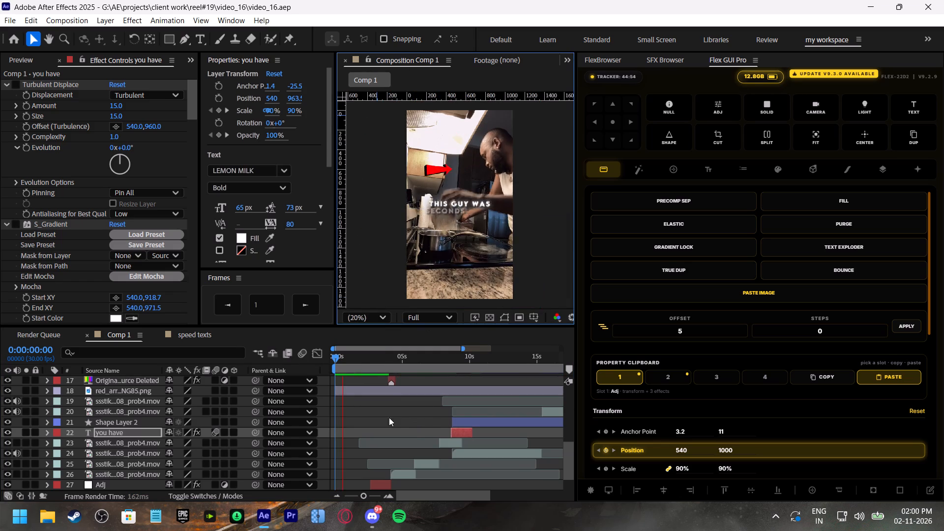
pyautogui.moveTo(361, 359); pyautogui.dragTo(317, 365)
pyautogui.press('space')
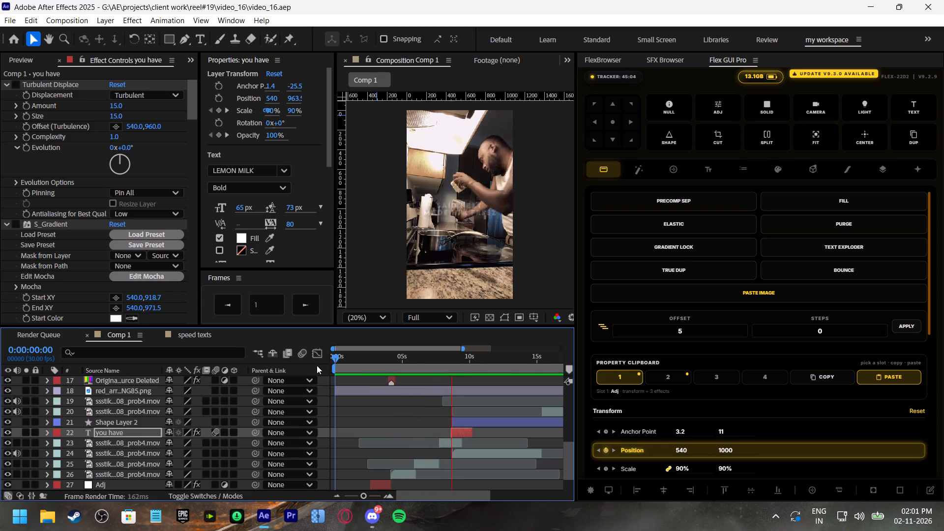
# Examine the white bar transition around 0:00:08:17 to 0:00:08:28 and the timing of the mask keyframes on "you have".
pyautogui.moveTo(443, 354); pyautogui.dragTo(455, 362)
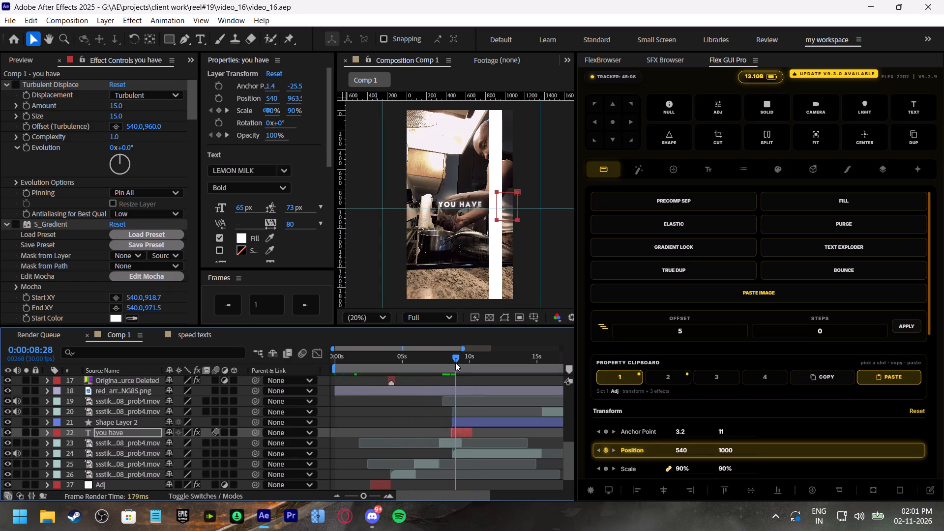
pyautogui.moveTo(455, 362); pyautogui.dragTo(452, 362)
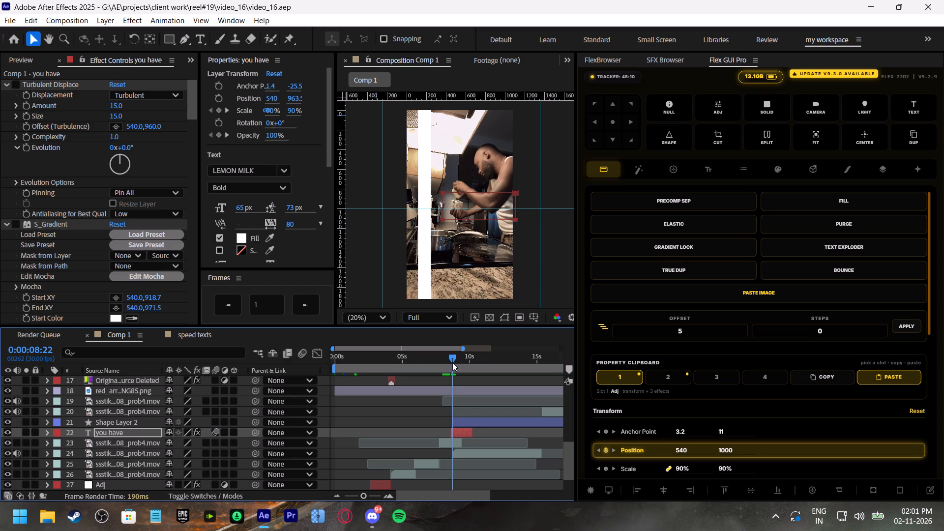
pyautogui.moveTo(452, 362); pyautogui.dragTo(452, 364)
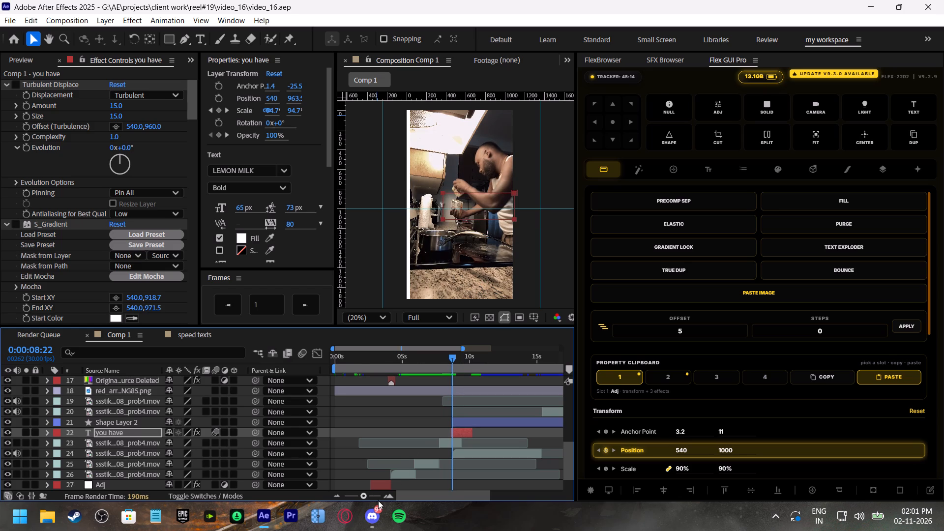
pyautogui.moveTo(369, 495); pyautogui.dragTo(380, 500)
pyautogui.click(471, 433)
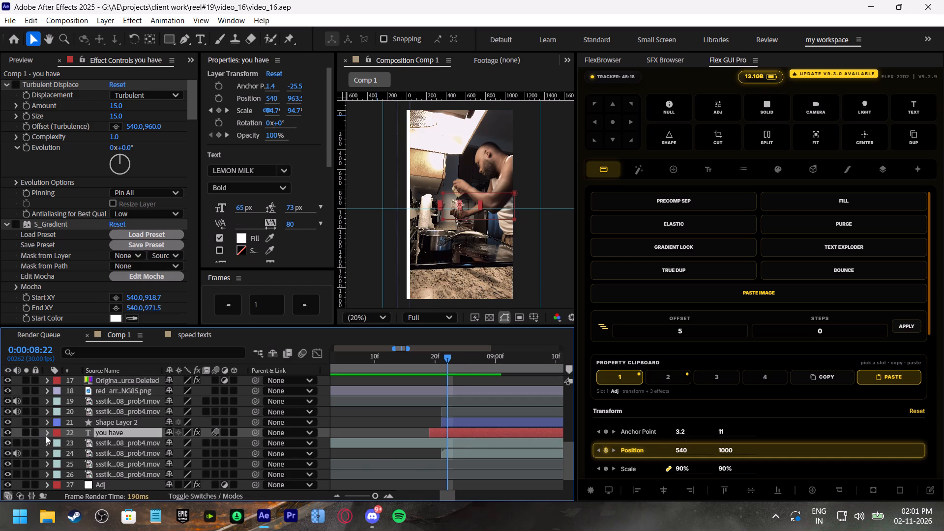
pyautogui.click(46, 436)
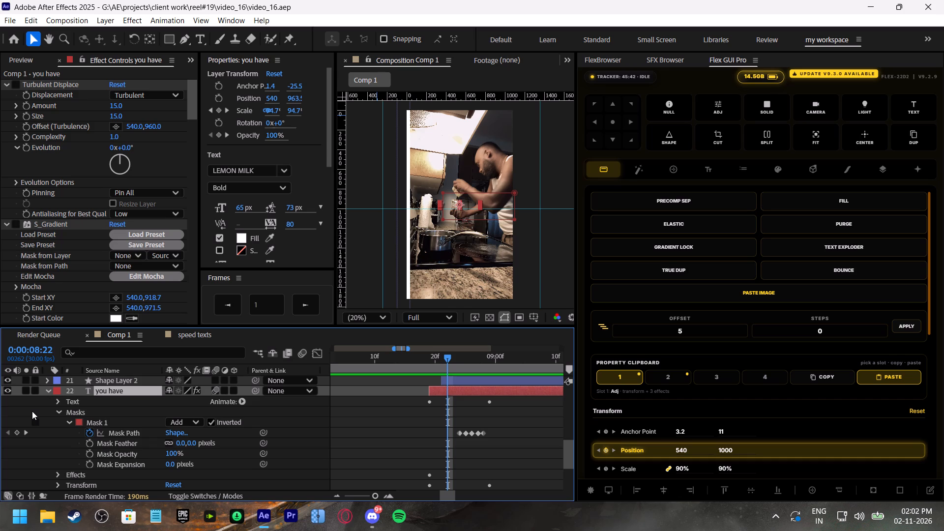
pyautogui.click(51, 391)
pyautogui.press('space')
pyautogui.click(416, 361)
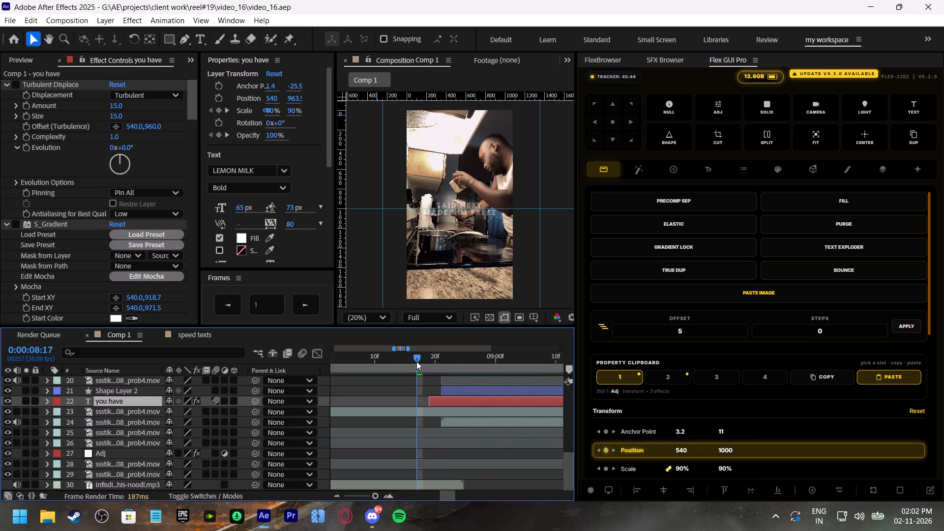
pyautogui.press('space')
pyautogui.moveTo(416, 361); pyautogui.dragTo(429, 370)
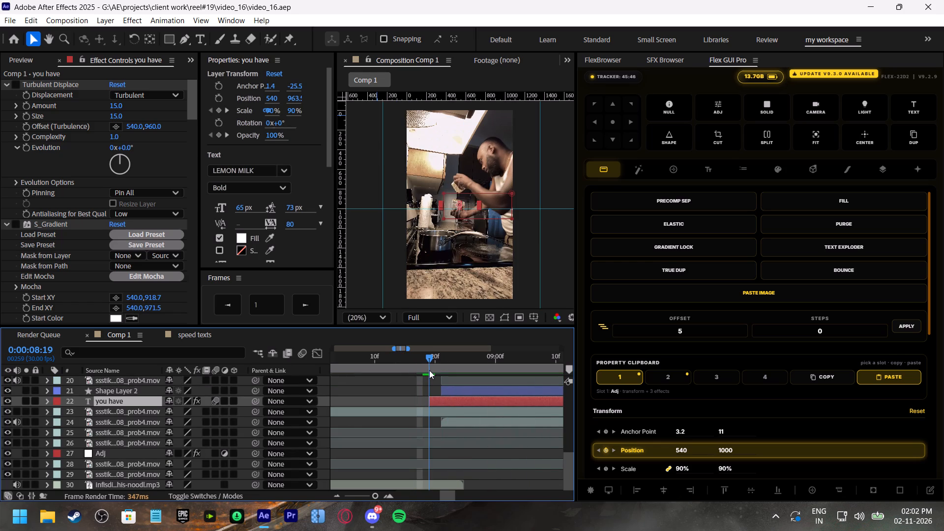
pyautogui.moveTo(429, 370); pyautogui.dragTo(442, 375)
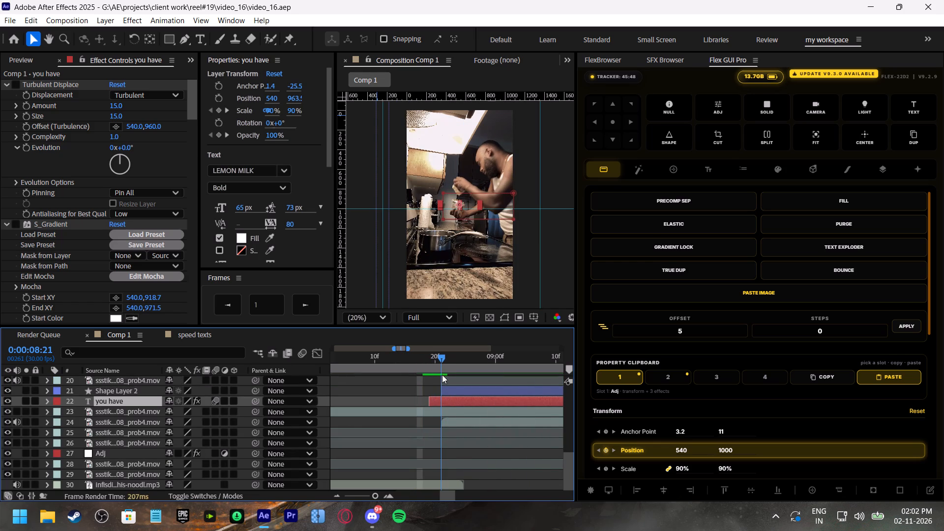
# At 0:00:08:22, extend the left edge of the "you have" mask further left, towards the white bar, as a new Mask Path keyframe.
pyautogui.moveTo(442, 375); pyautogui.dragTo(445, 376)
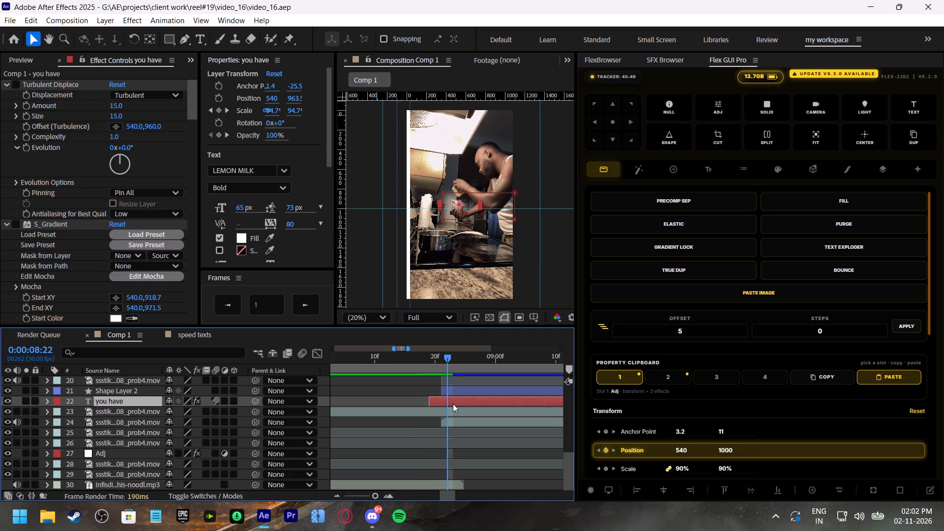
pyautogui.click(453, 404)
pyautogui.press('m')
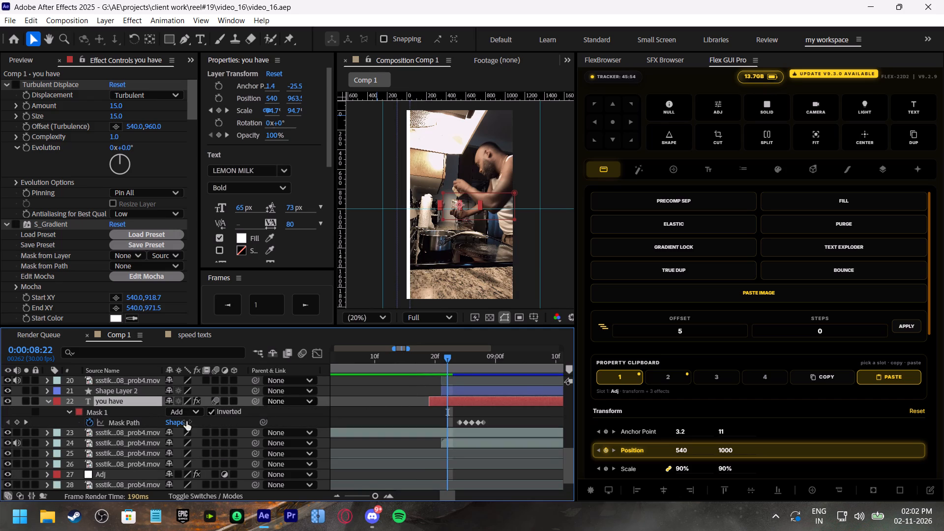
pyautogui.doubleClick(440, 221)
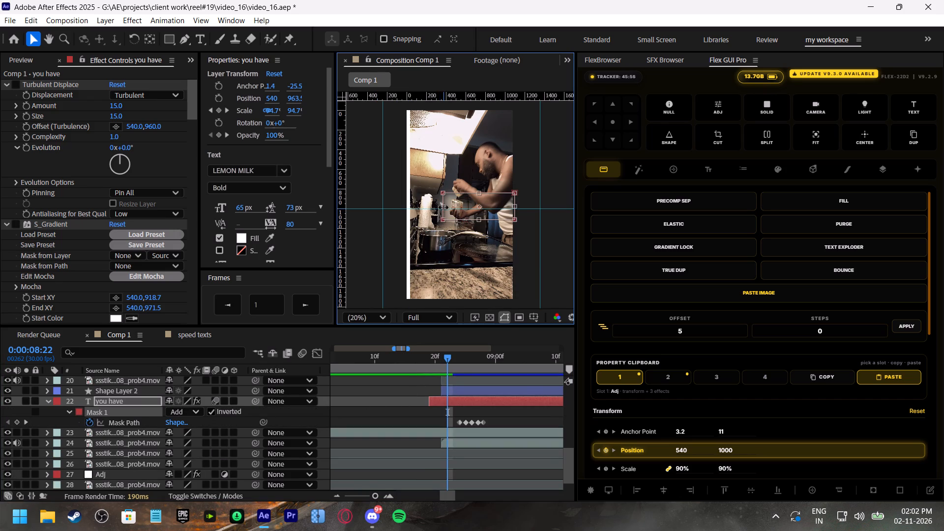
pyautogui.moveTo(443, 206); pyautogui.dragTo(435, 206)
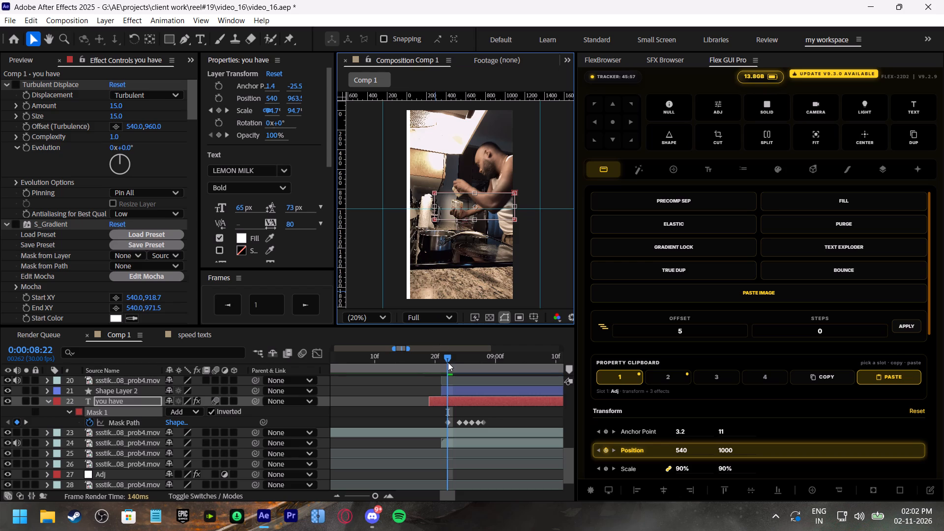
# Check the mask against the white bar frame by frame from 0:00:08:23 to 0:00:08:27.
pyautogui.moveTo(448, 359); pyautogui.dragTo(451, 360)
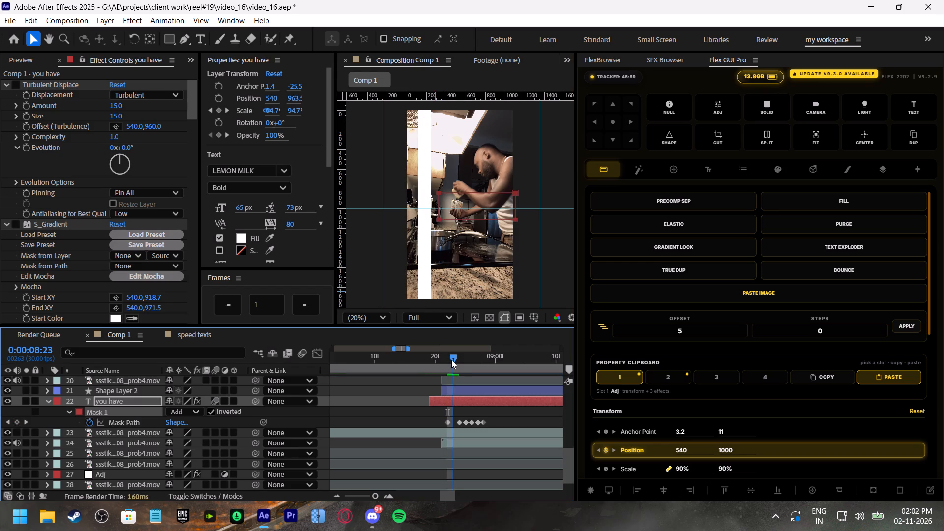
pyautogui.moveTo(451, 360); pyautogui.dragTo(453, 361)
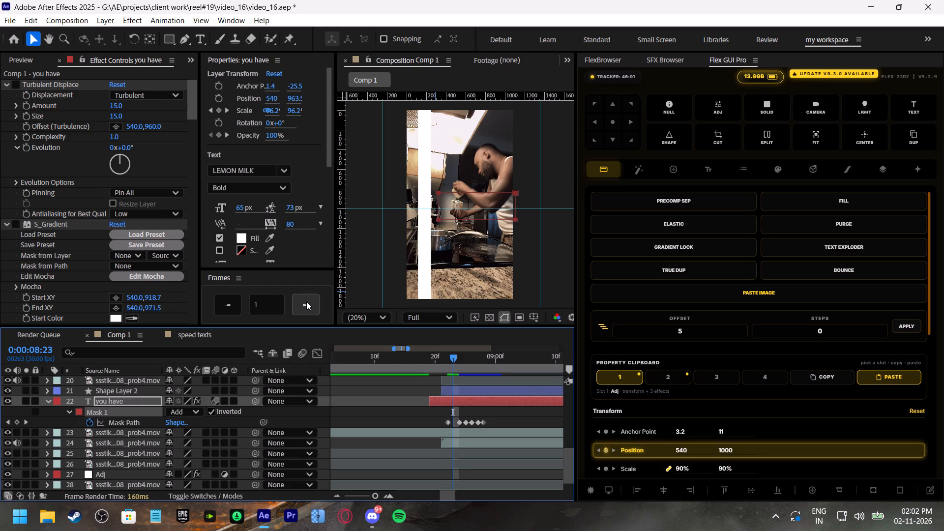
pyautogui.click(306, 301)
pyautogui.click(306, 301)
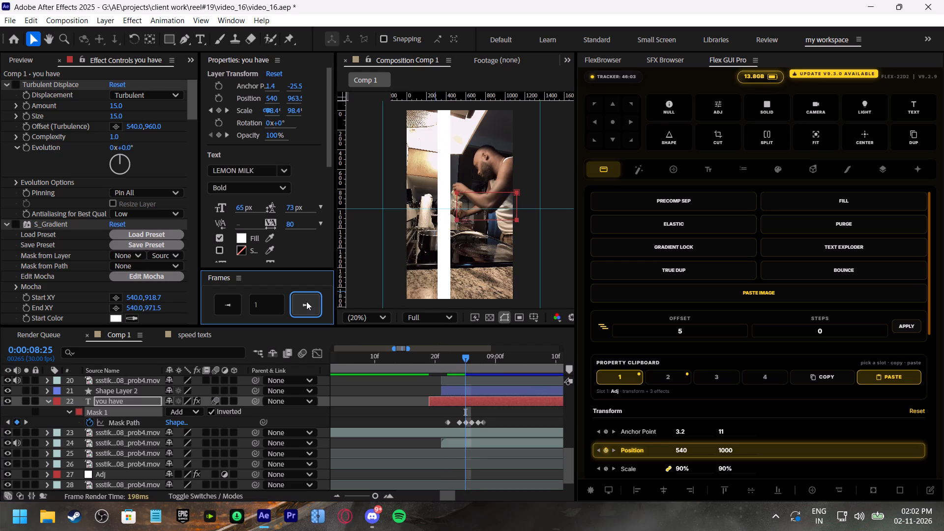
pyautogui.click(306, 301)
pyautogui.click(306, 301)
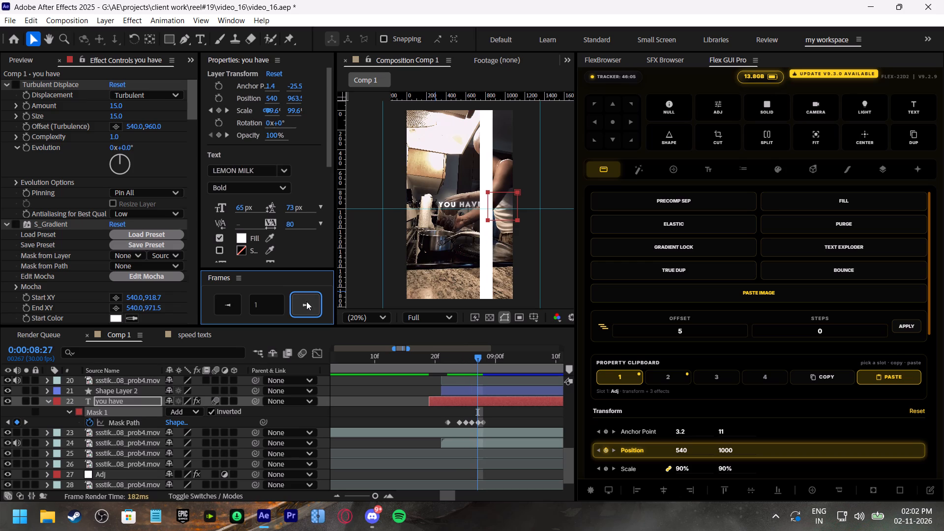
# Save the project.
pyautogui.hotkey('ctrl', 's')
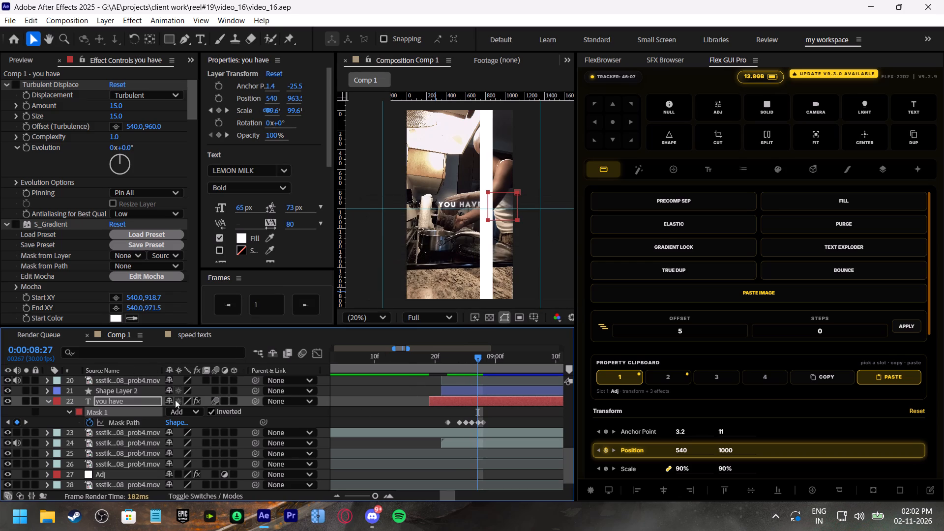
# Play back the white bar transition and the "you have" reveal from 0:00:08:15.
pyautogui.click(402, 356)
pyautogui.press('space')
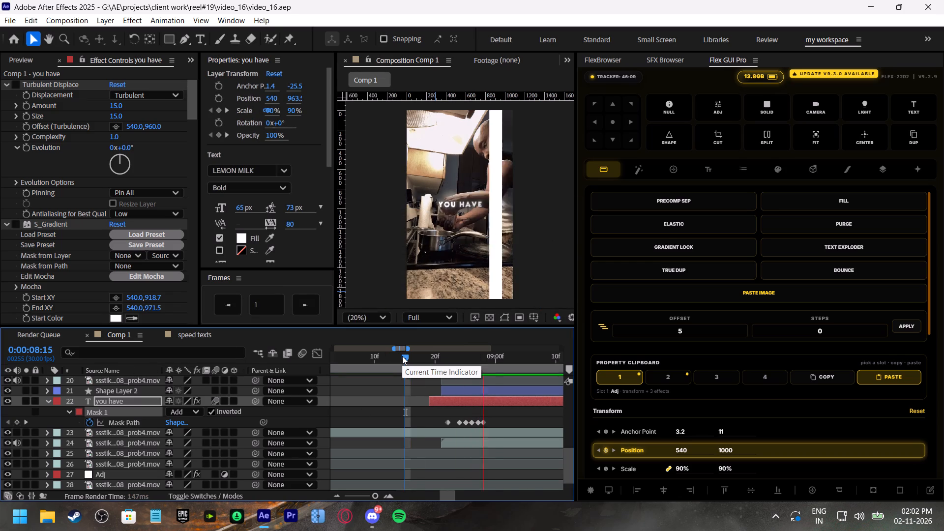
pyautogui.click(402, 356)
pyautogui.press('space')
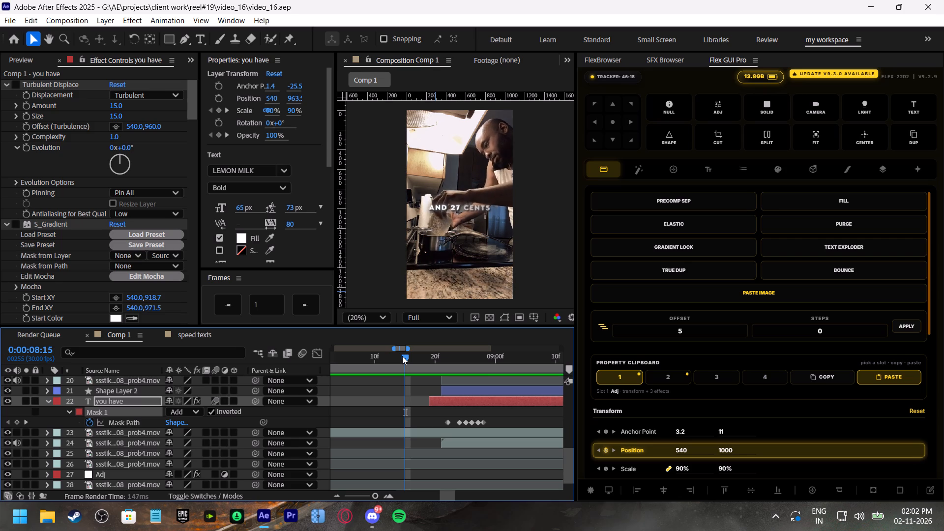
# Stop the playback at 0:00:08:15, collapse the "you have" layer's mask properties and save the project.
pyautogui.click(402, 356)
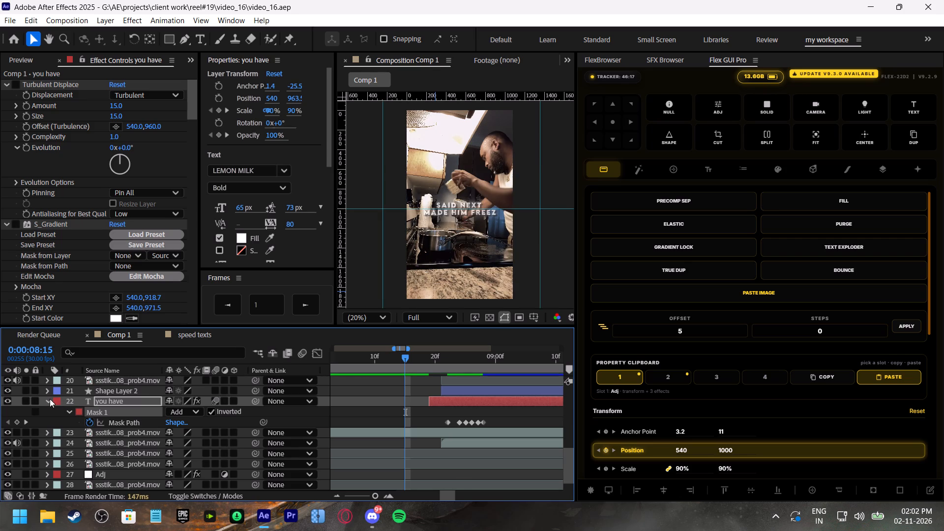
pyautogui.click(50, 399)
pyautogui.hotkey('ctrl', 's')
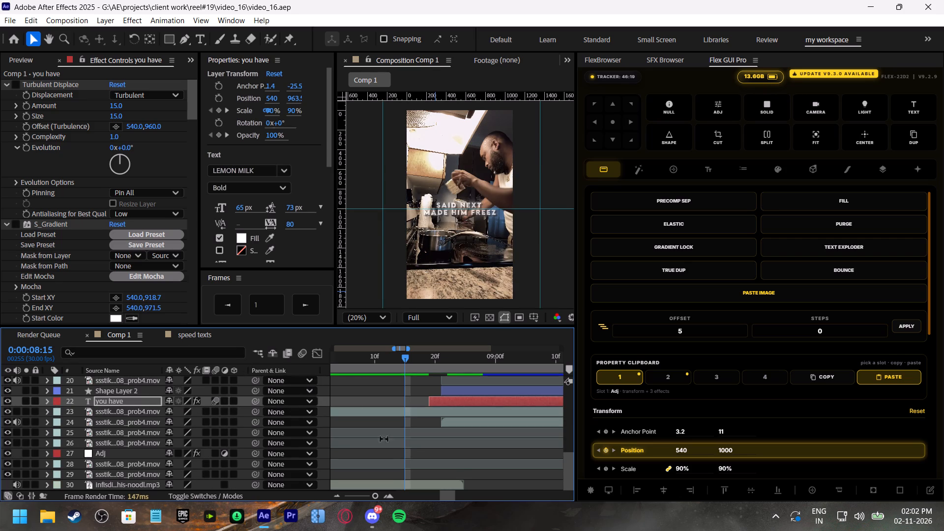
# Play the reel from the start and check the opening captions up to 0:00:02:26.
pyautogui.moveTo(363, 495); pyautogui.dragTo(358, 493)
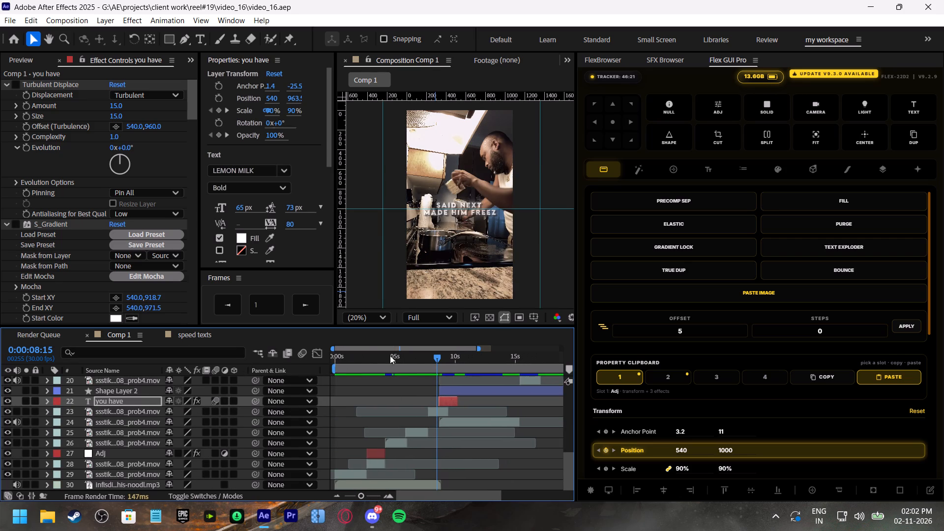
pyautogui.moveTo(390, 355); pyautogui.dragTo(296, 370)
pyautogui.press('space')
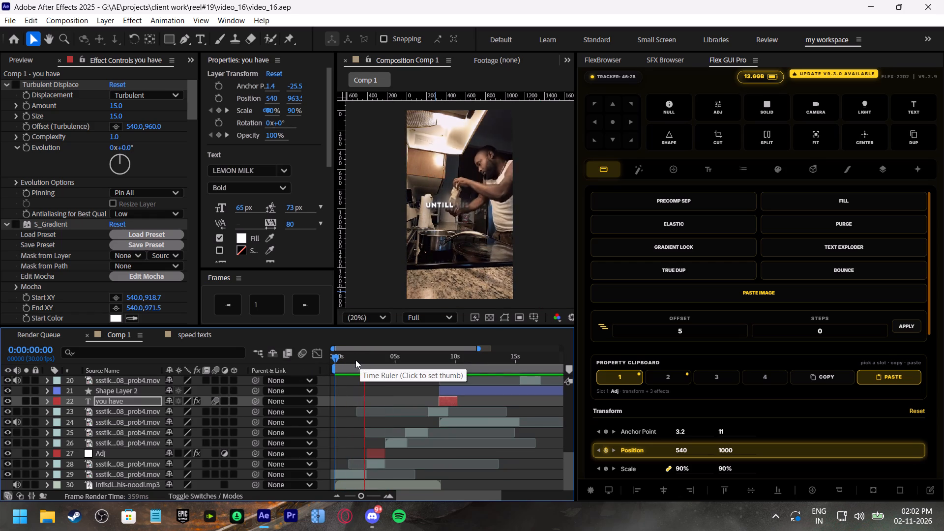
pyautogui.moveTo(355, 360); pyautogui.dragTo(363, 363)
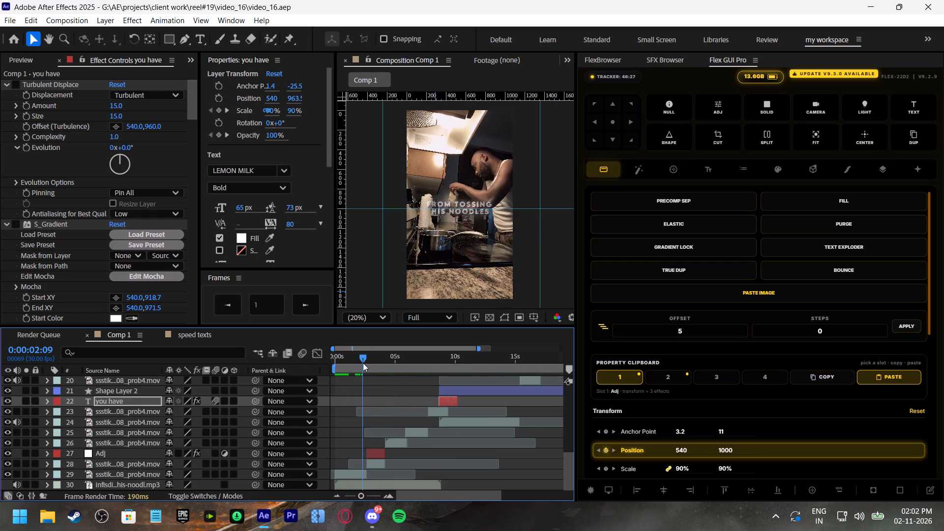
pyautogui.moveTo(363, 363); pyautogui.dragTo(369, 369)
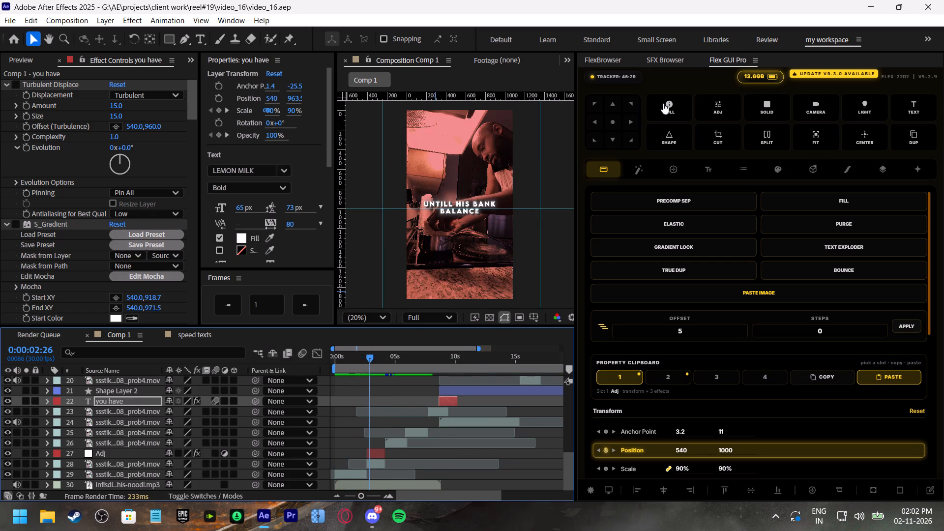
# Search the web in FlexBrowser for "untill" to check its spelling.
pyautogui.click(609, 60)
pyautogui.click(677, 87)
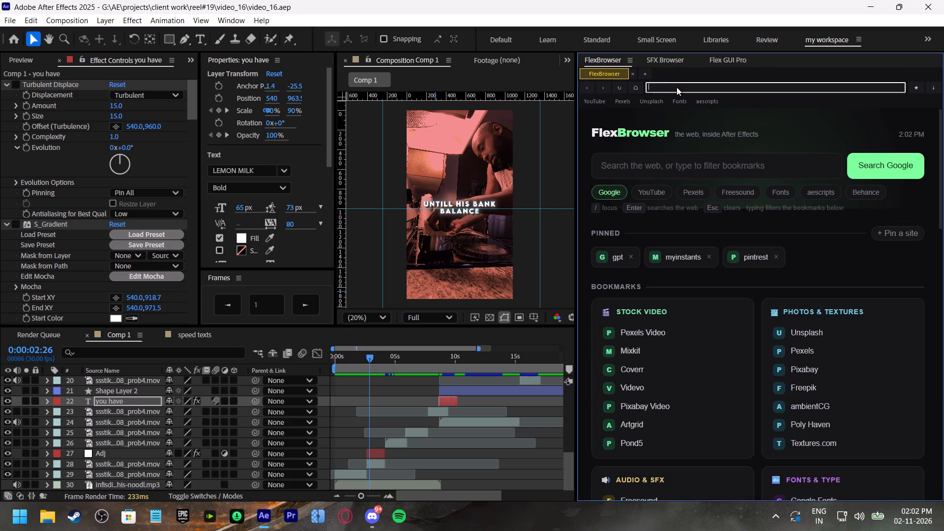
pyautogui.write('untill')
pyautogui.press('Return')
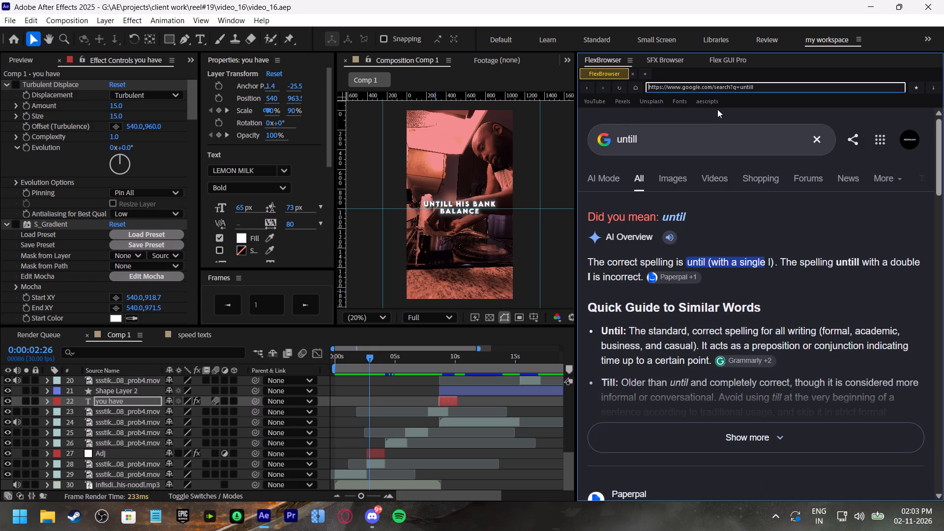
# Correct "untill" to "until" in the "untill his bank balance" caption.
pyautogui.doubleClick(377, 452)
pyautogui.scroll(1, 393, 404)
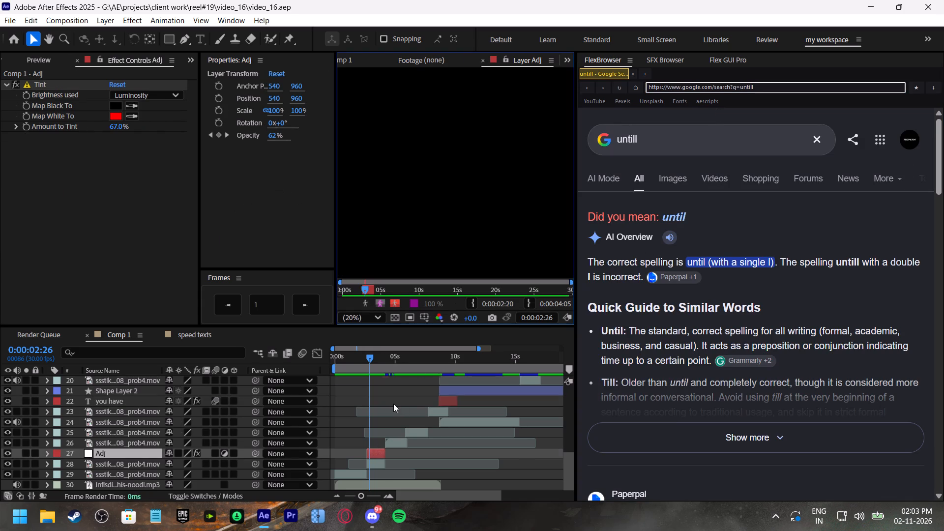
pyautogui.scroll(1, 393, 404)
pyautogui.scroll(5, 408, 63)
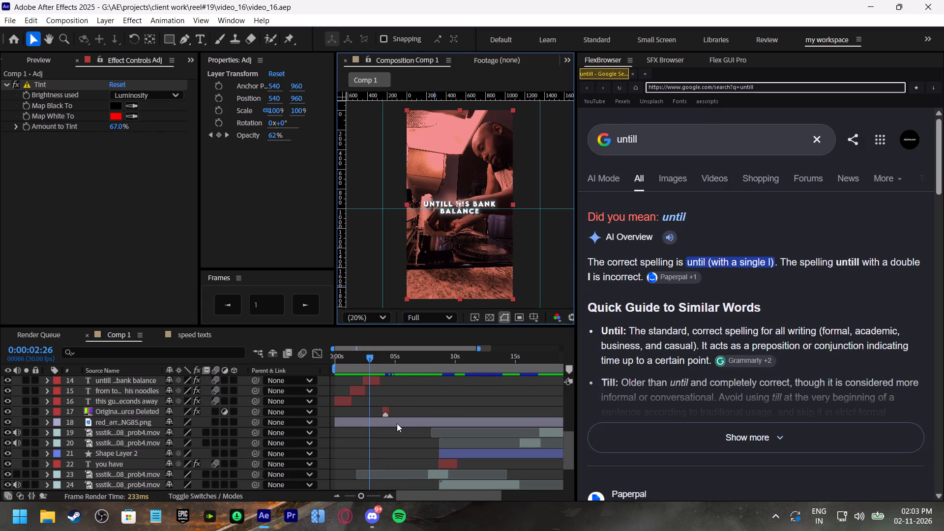
pyautogui.scroll(2, 397, 423)
pyautogui.doubleClick(376, 442)
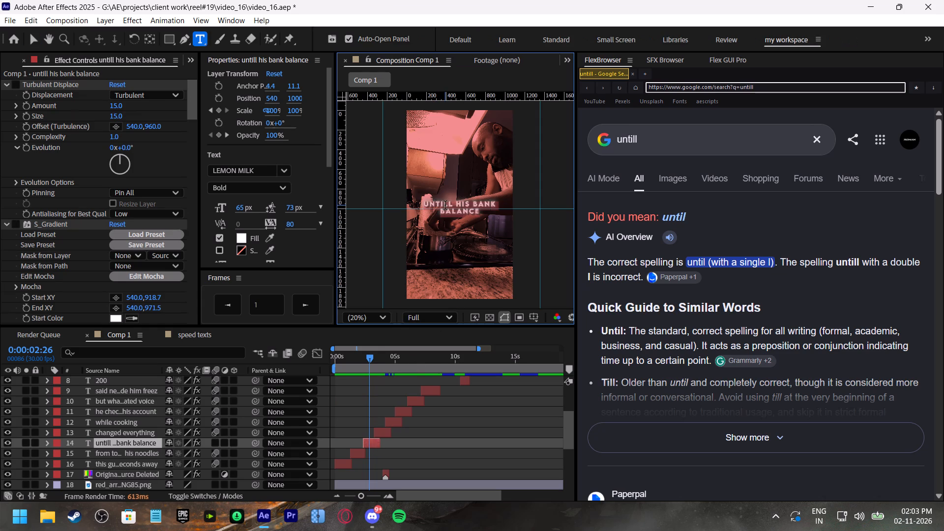
pyautogui.click(445, 205)
pyautogui.click(450, 205)
pyautogui.press('BackSpace')
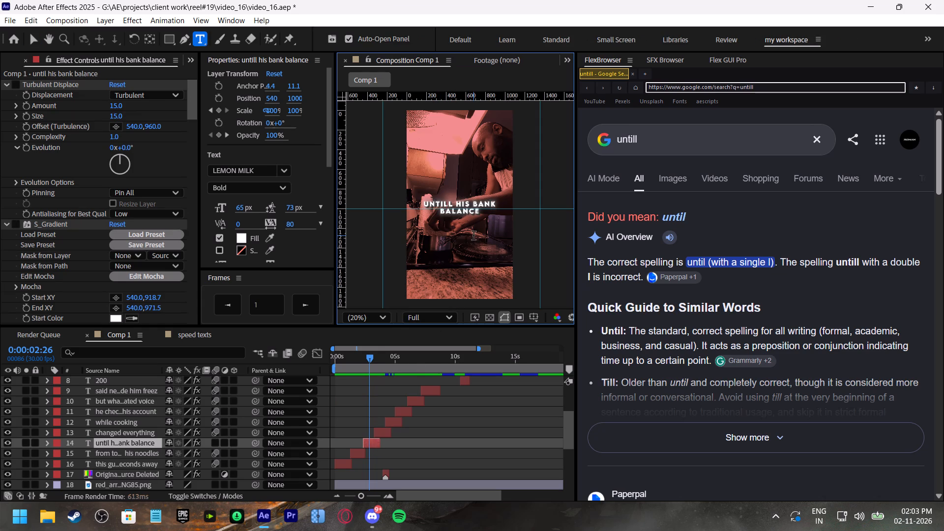
# Search the web for "balance" to check the spelling in the bank balance caption.
pyautogui.click(376, 357)
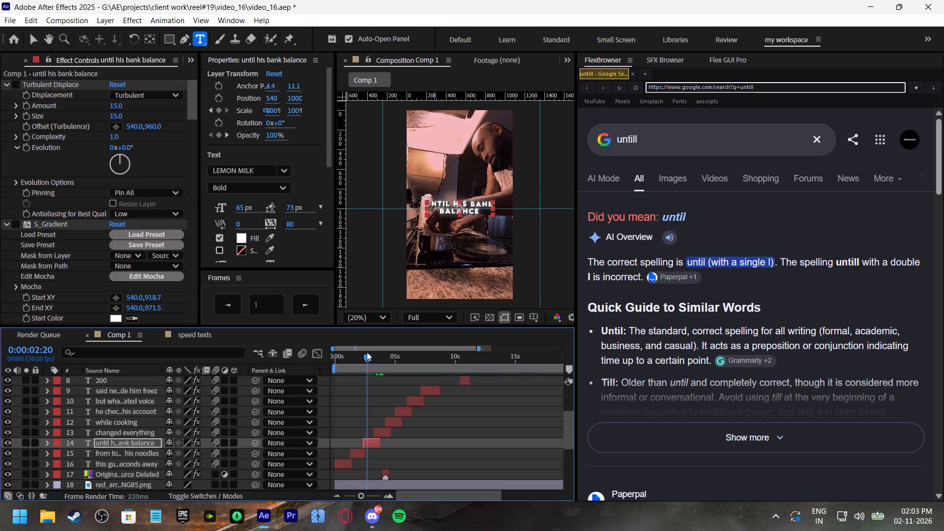
pyautogui.doubleClick(632, 144)
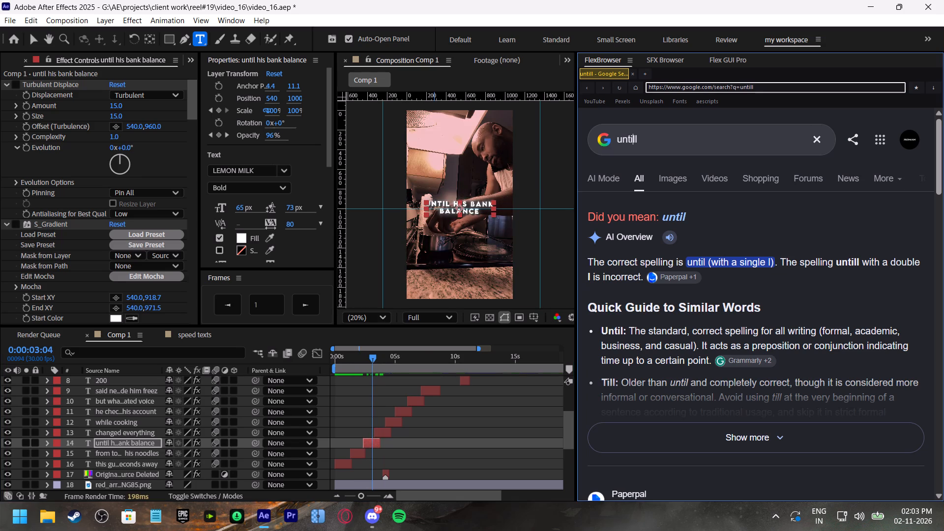
pyautogui.press('b')
pyautogui.write('alance')
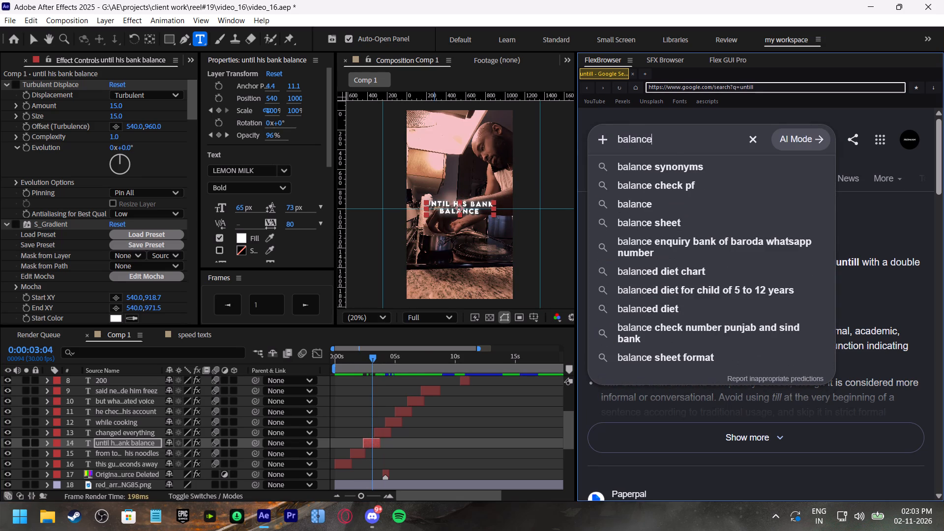
pyautogui.press('Return')
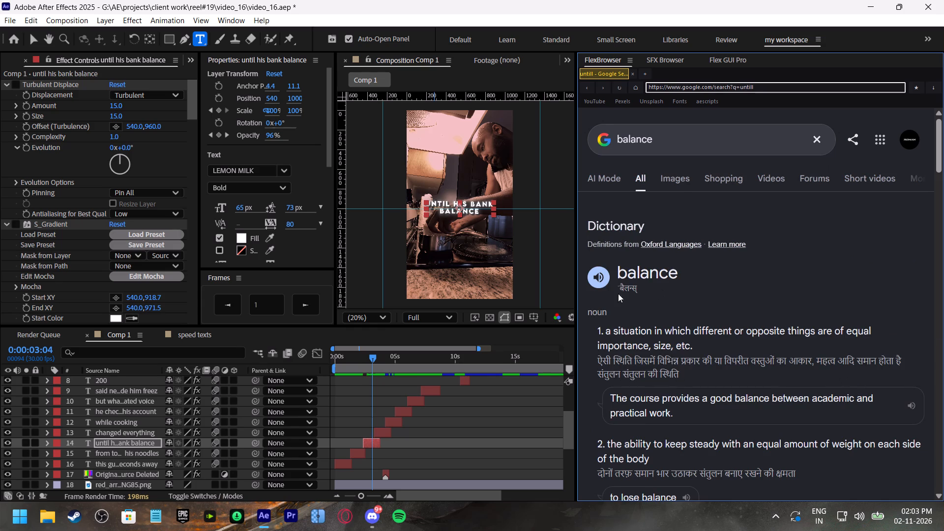
# Check the captions up to "said next made him freez" at 0:00:08:13, and search the web for "freaz".
pyautogui.moveTo(382, 360); pyautogui.dragTo(392, 365)
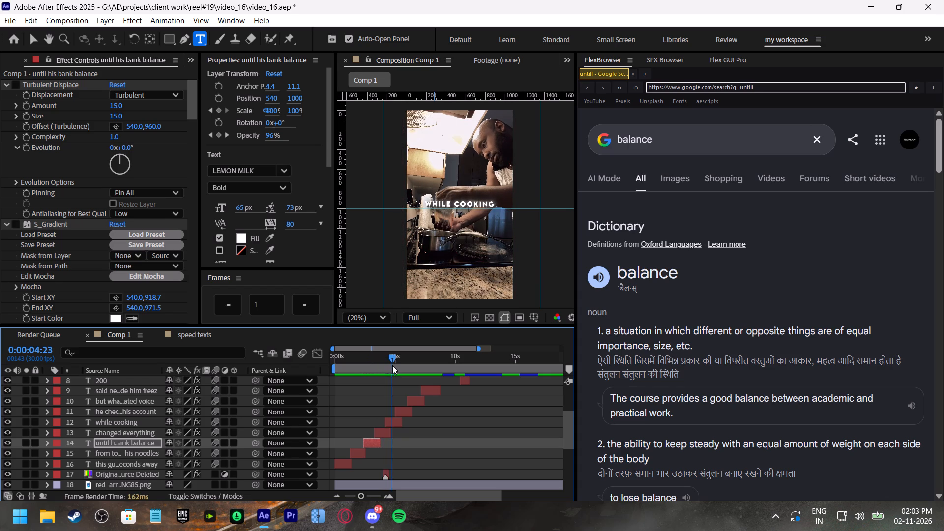
pyautogui.moveTo(392, 365); pyautogui.dragTo(412, 383)
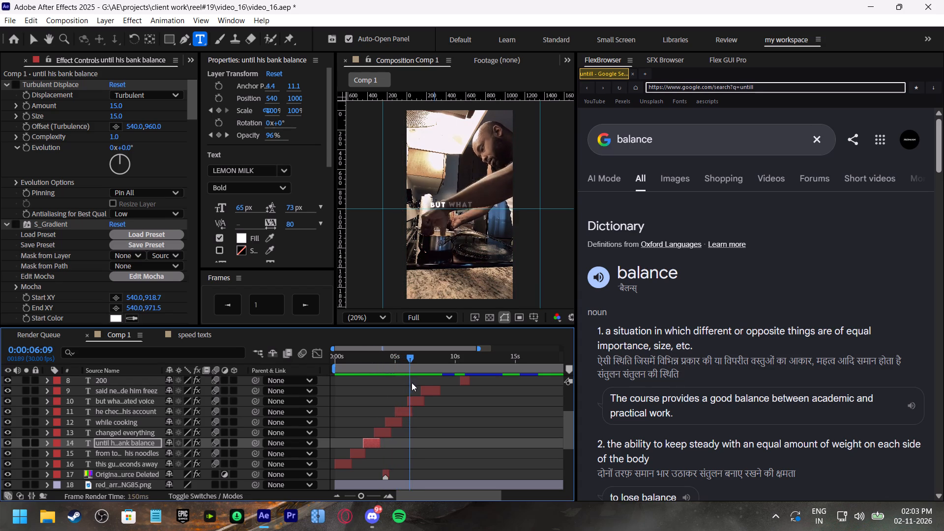
pyautogui.moveTo(412, 383); pyautogui.dragTo(419, 391)
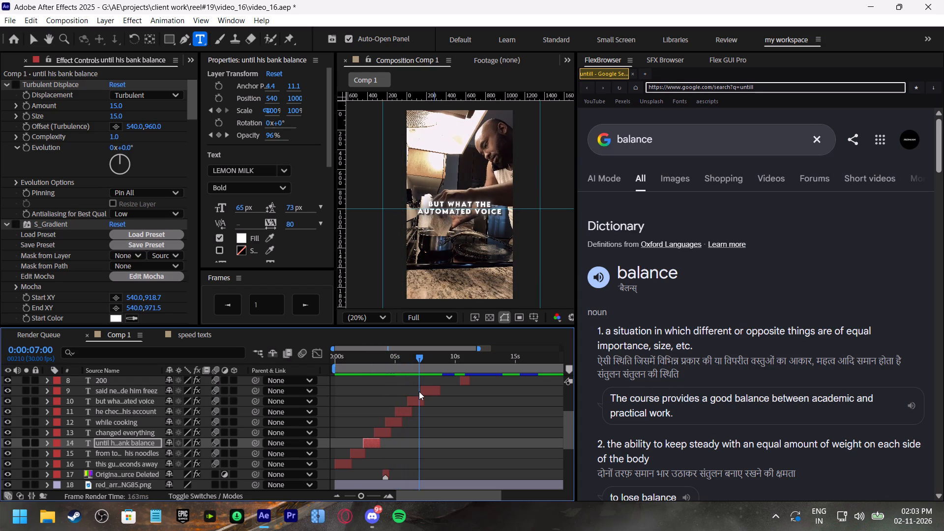
pyautogui.moveTo(419, 391); pyautogui.dragTo(431, 398)
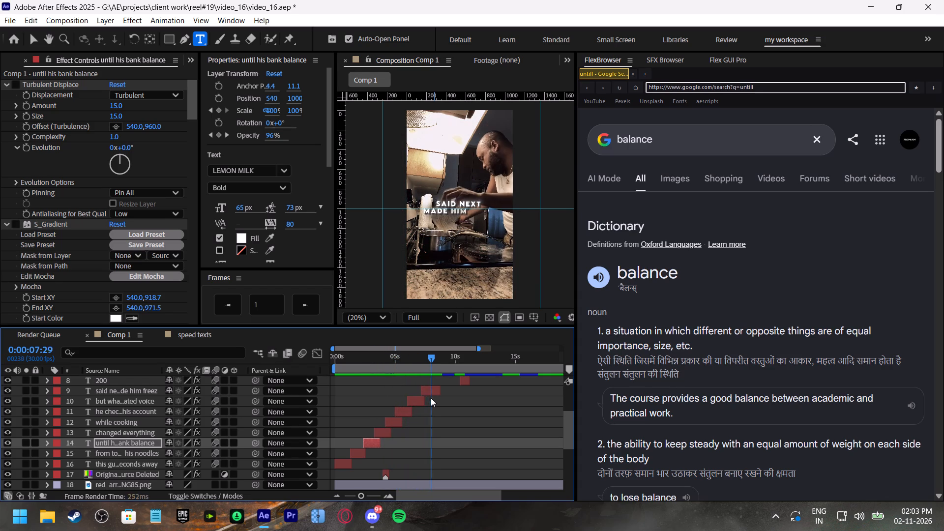
pyautogui.moveTo(431, 398); pyautogui.dragTo(436, 397)
pyautogui.doubleClick(637, 141)
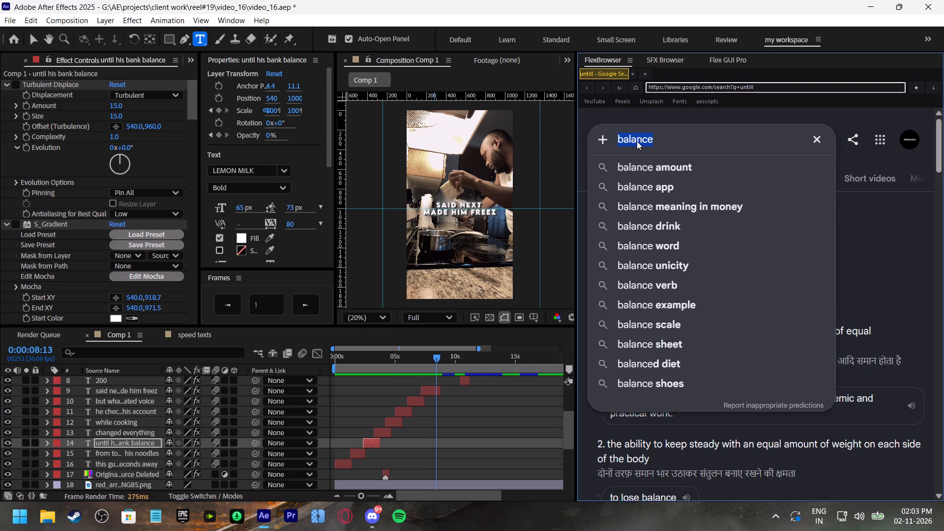
pyautogui.write('freaz')
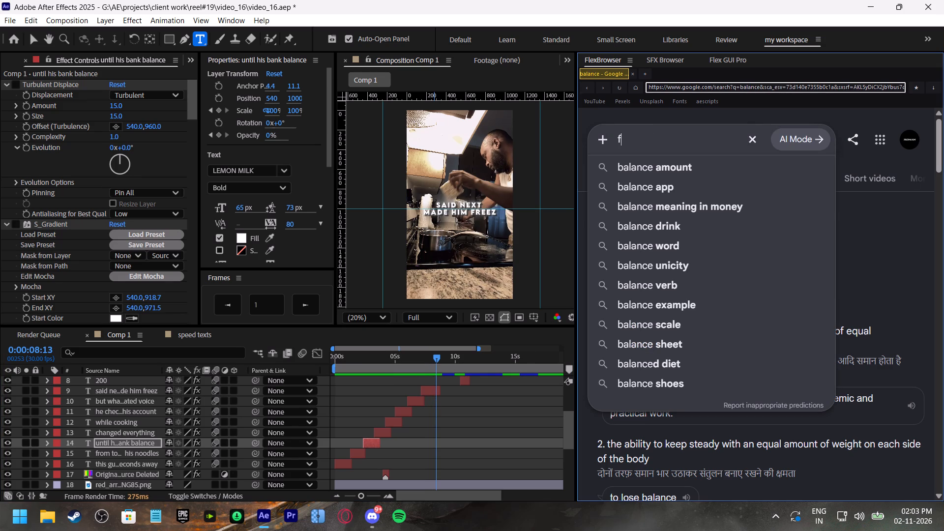
pyautogui.press('Return')
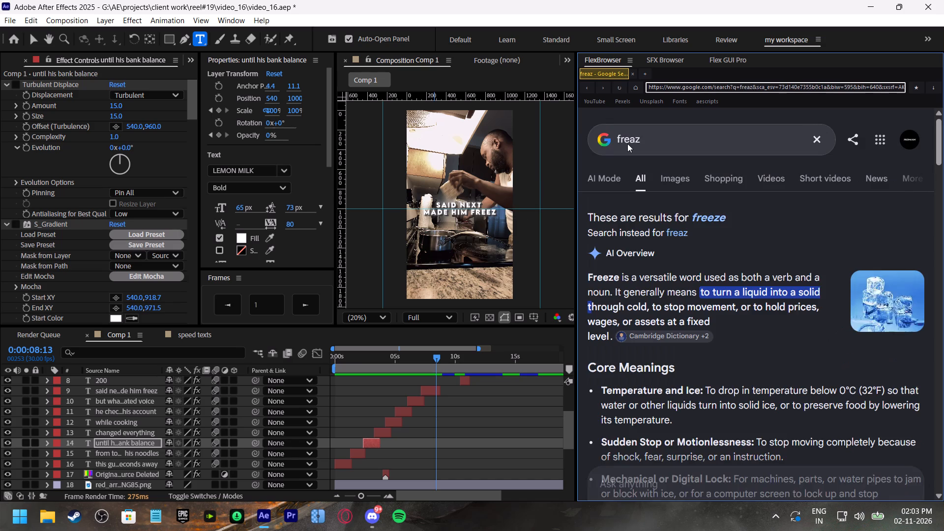
# Correct "freez" to "freeze" in the "said next made him freez" caption.
pyautogui.click(496, 213)
pyautogui.press('e')
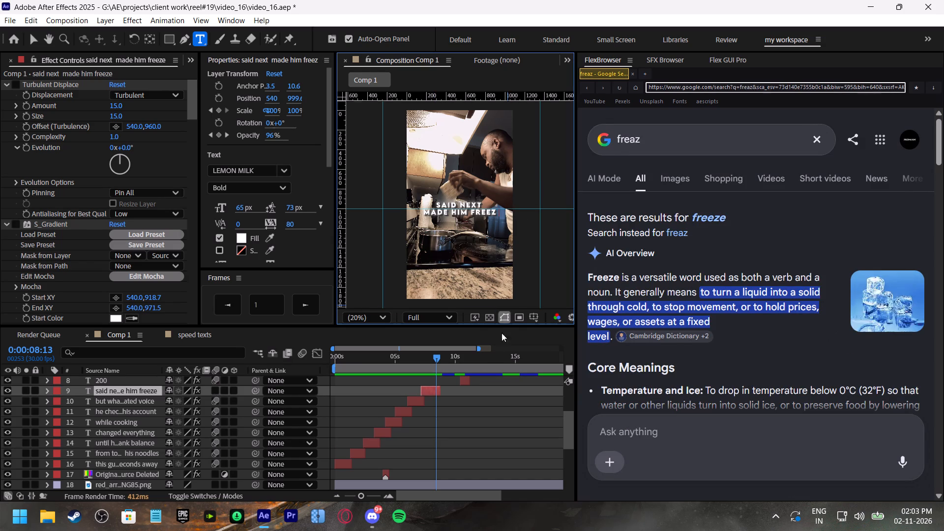
# Check the following captions up to "244 dollors" at 0:00:12:00, and search the web for "dollors".
pyautogui.moveTo(442, 357); pyautogui.dragTo(458, 369)
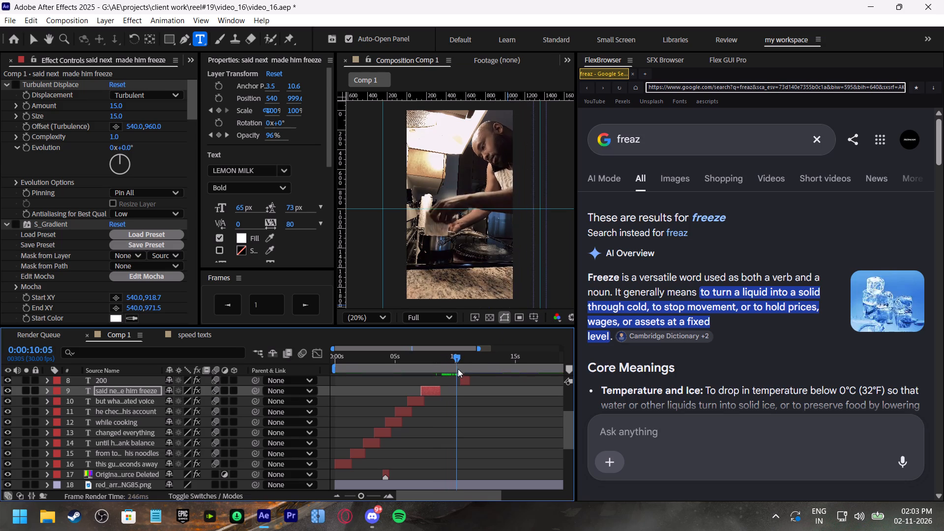
pyautogui.moveTo(458, 369); pyautogui.dragTo(485, 397)
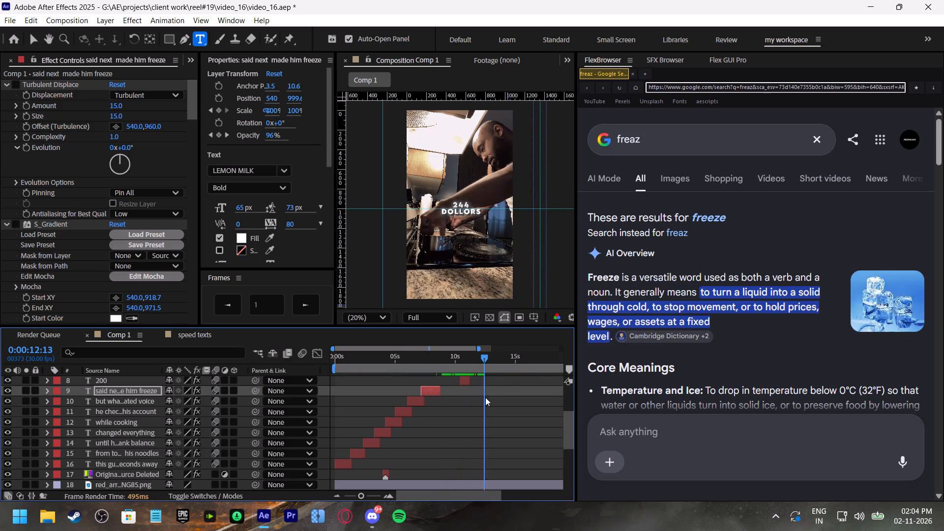
pyautogui.moveTo(485, 397); pyautogui.dragTo(479, 394)
pyautogui.doubleClick(621, 142)
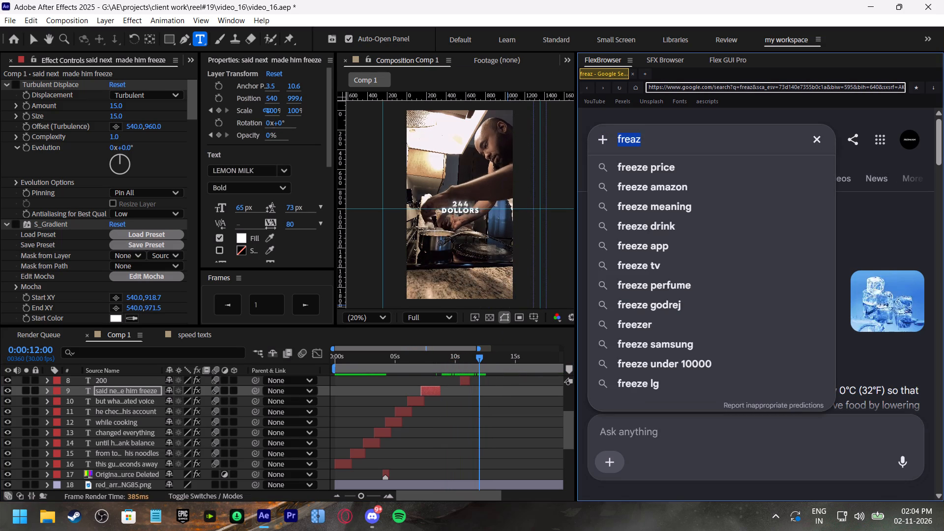
pyautogui.write('dollors')
pyautogui.press('Return')
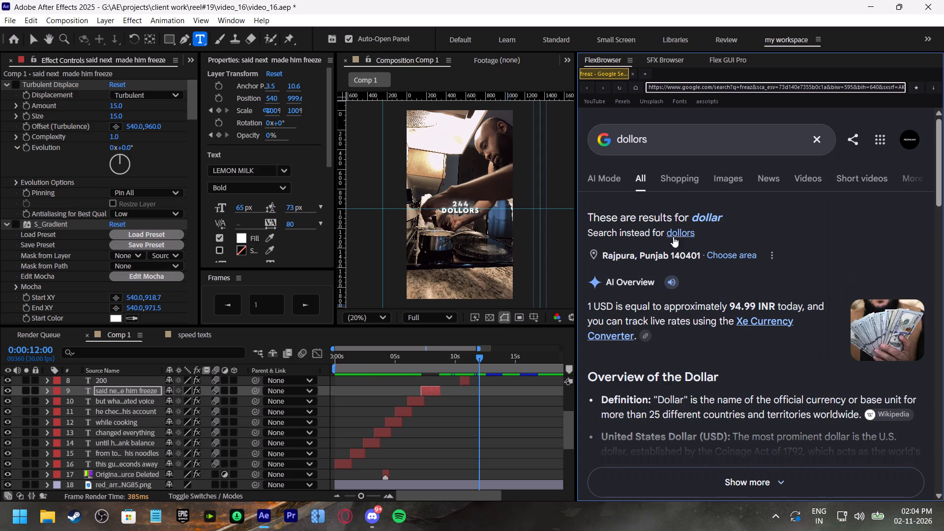
# Correct the "dollors" caption below "244" to "dollars".
pyautogui.scroll(1, 495, 394)
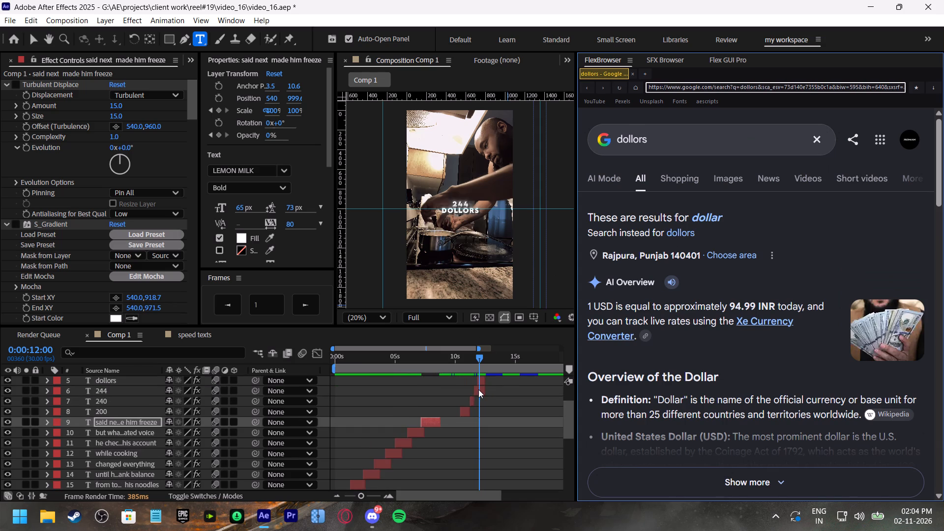
pyautogui.doubleClick(480, 389)
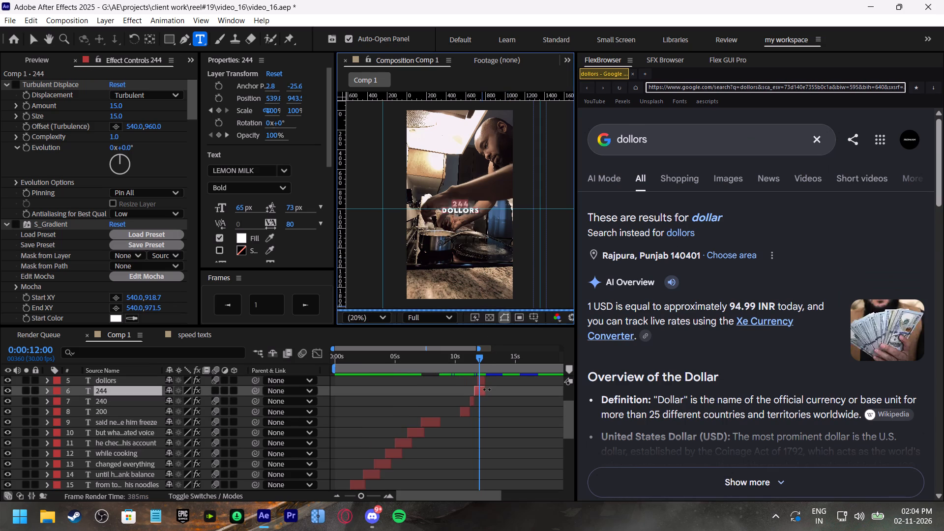
pyautogui.doubleClick(482, 382)
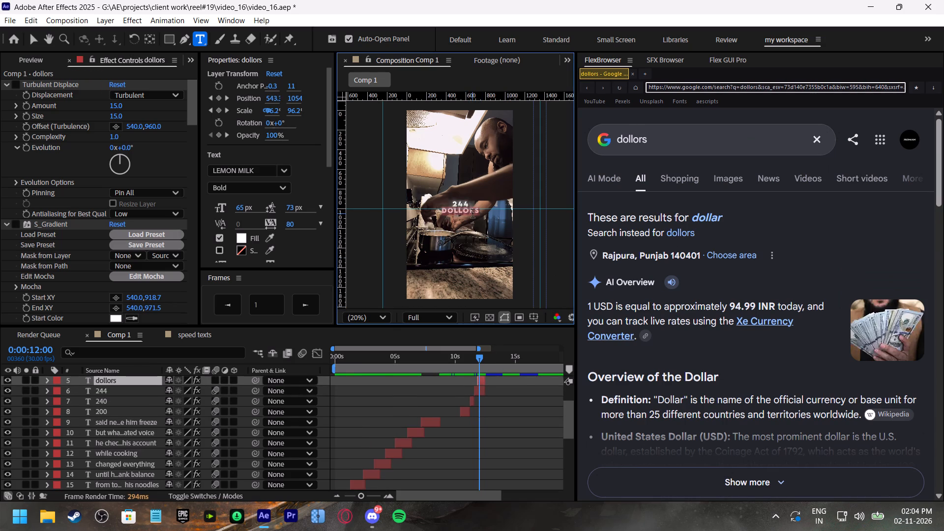
pyautogui.click(468, 211)
pyautogui.press('BackSpace')
pyautogui.press('a')
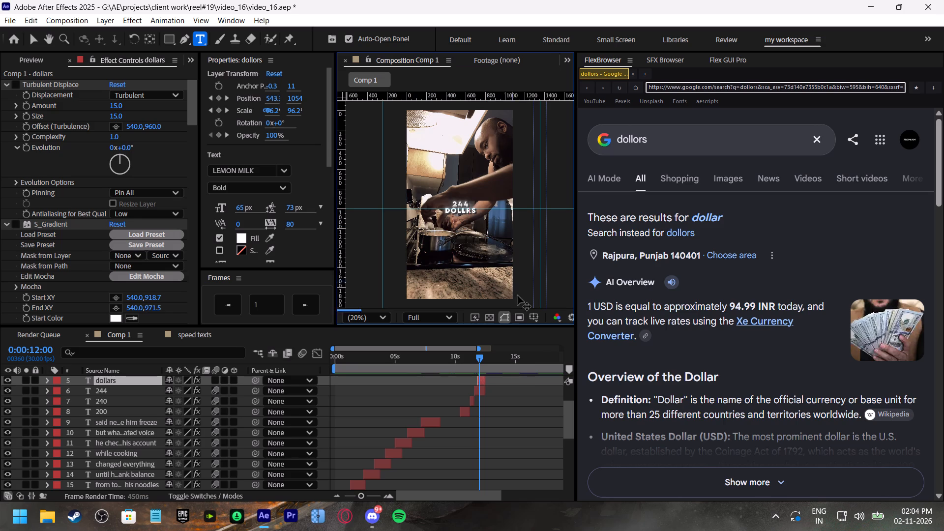
pyautogui.click(512, 434)
# Check the remaining captions after "244 dollars" through to "now go ahead and cook that" at 0:00:20:07 for spelling.
pyautogui.scroll(3, 501, 402)
pyautogui.moveTo(485, 354); pyautogui.dragTo(487, 355)
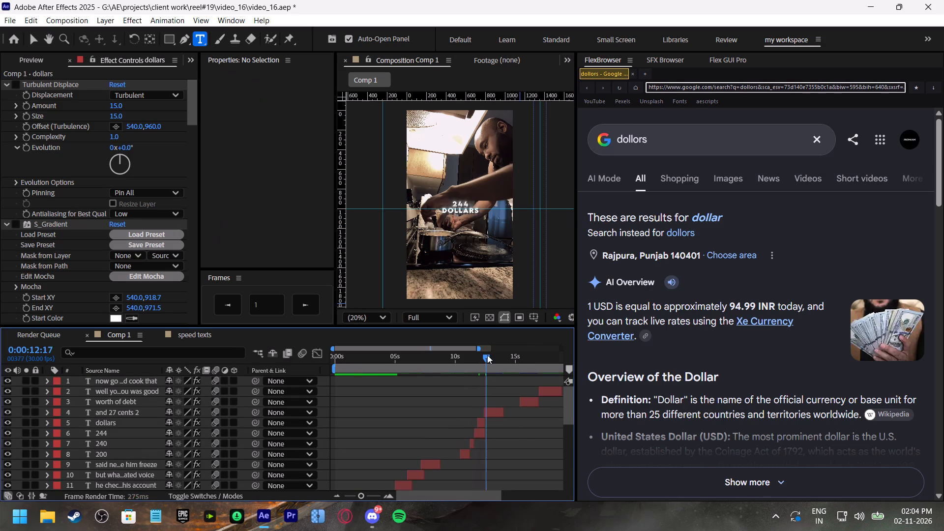
pyautogui.moveTo(487, 355); pyautogui.dragTo(504, 369)
pyautogui.scroll(-3, 516, 437)
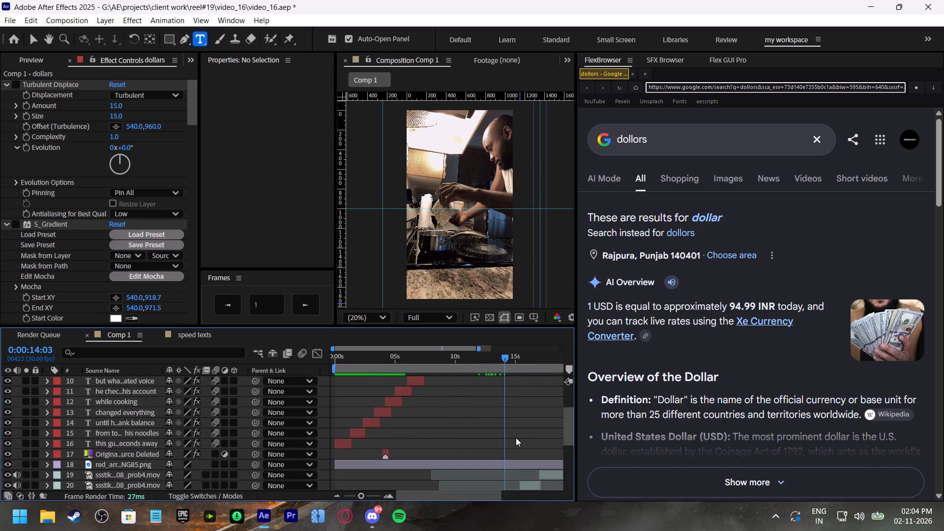
pyautogui.scroll(3, 516, 435)
pyautogui.keyDown('shift'); pyautogui.scroll(-4, 516, 435); pyautogui.keyUp('shift')
pyautogui.moveTo(431, 358); pyautogui.dragTo(431, 357)
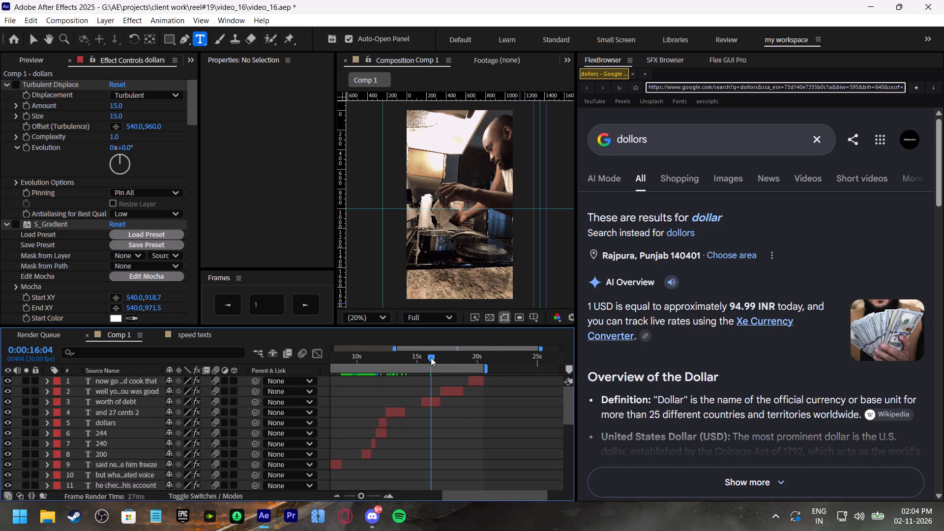
pyautogui.moveTo(431, 357); pyautogui.dragTo(451, 376)
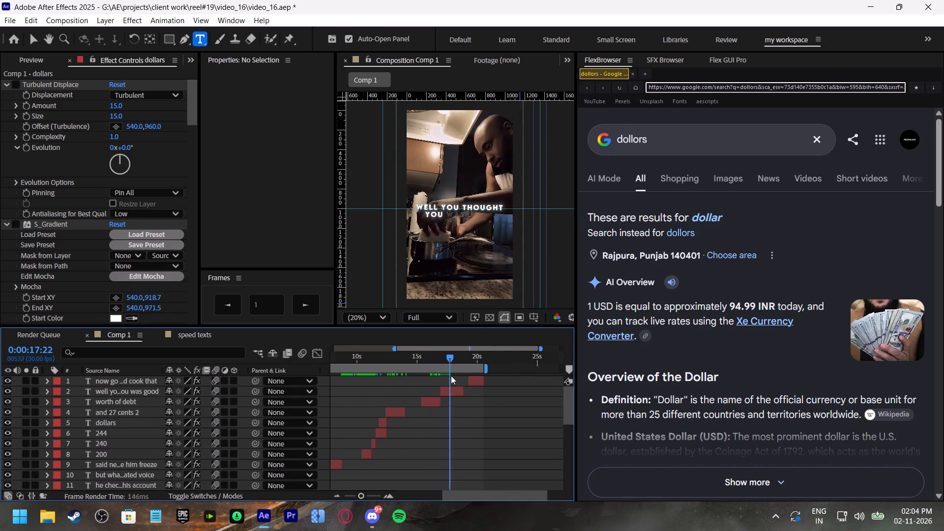
pyautogui.moveTo(451, 376); pyautogui.dragTo(453, 378)
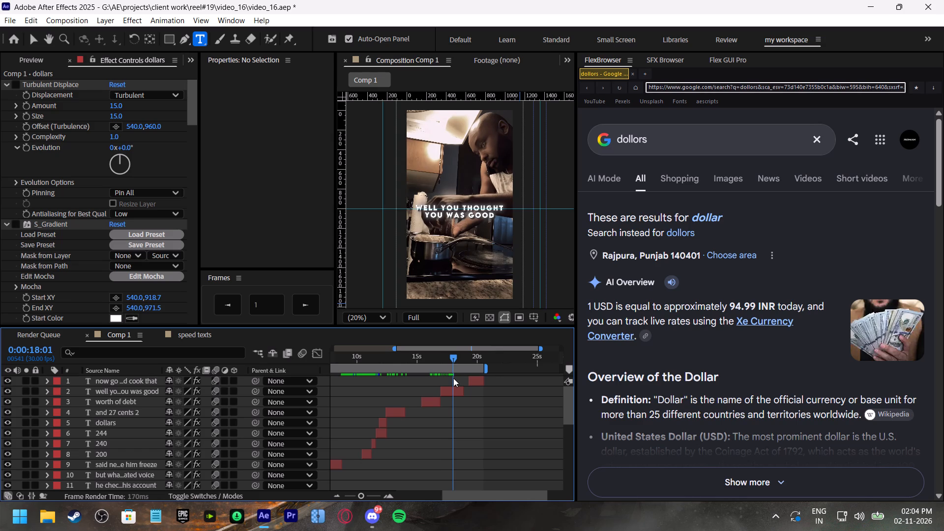
pyautogui.moveTo(453, 378); pyautogui.dragTo(467, 392)
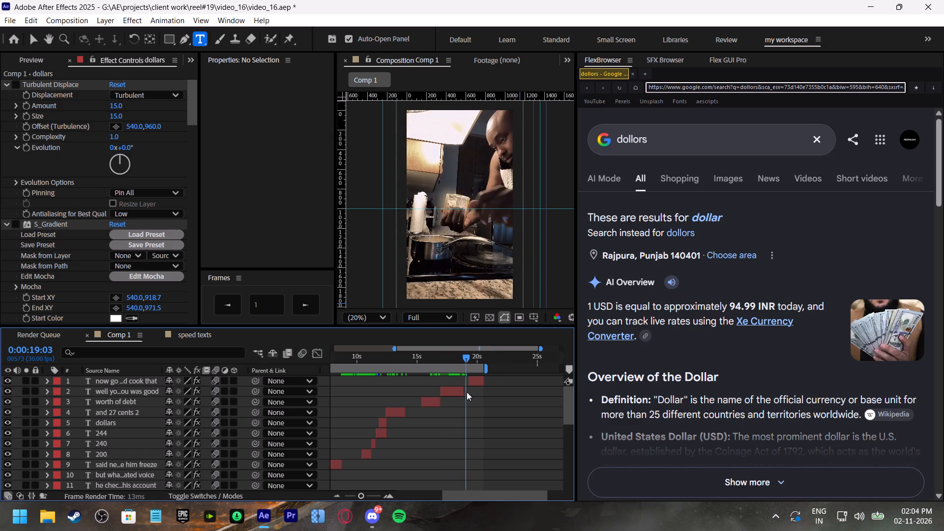
pyautogui.moveTo(467, 392); pyautogui.dragTo(480, 402)
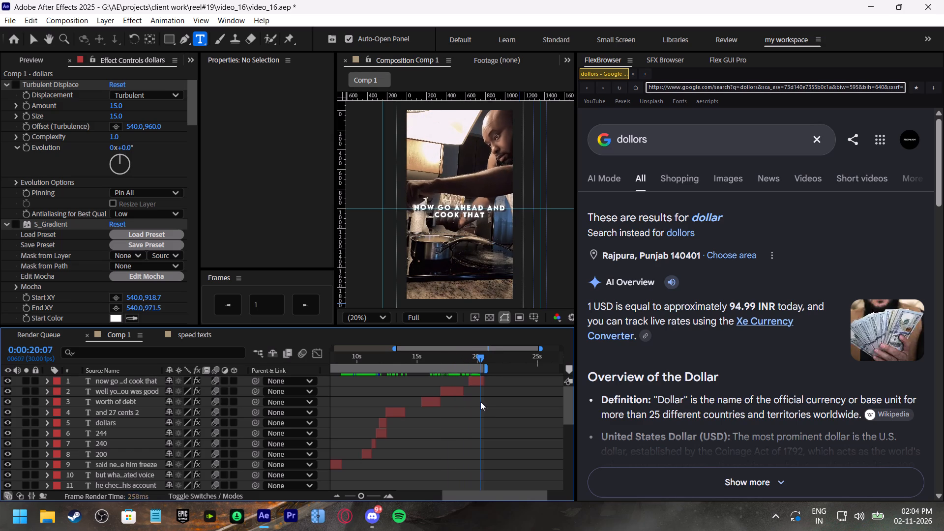
pyautogui.moveTo(480, 402); pyautogui.dragTo(450, 393)
# Save the project.
pyautogui.hotkey('ctrl', 's')
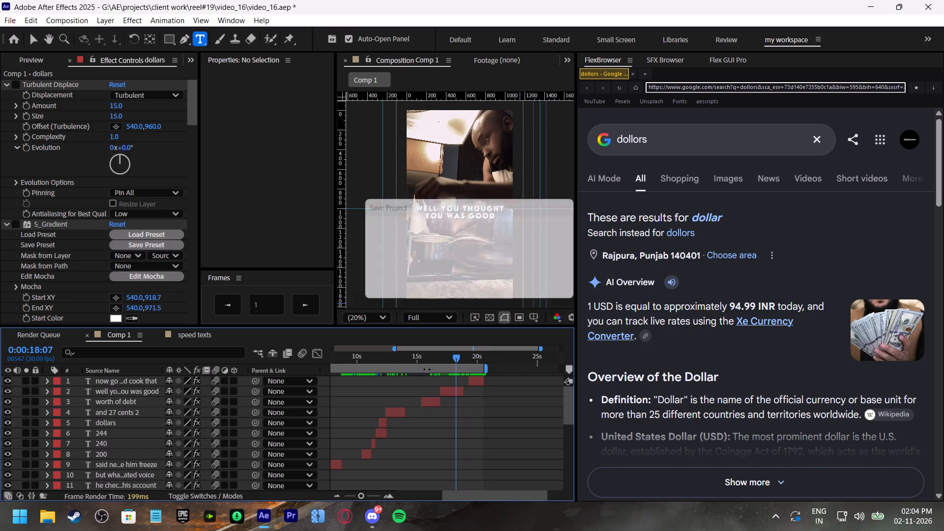
# Return to the start of Comp 1 and preview the opening of the reel.
pyautogui.moveTo(416, 356); pyautogui.dragTo(264, 375)
pyautogui.scroll(-3, 357, 402)
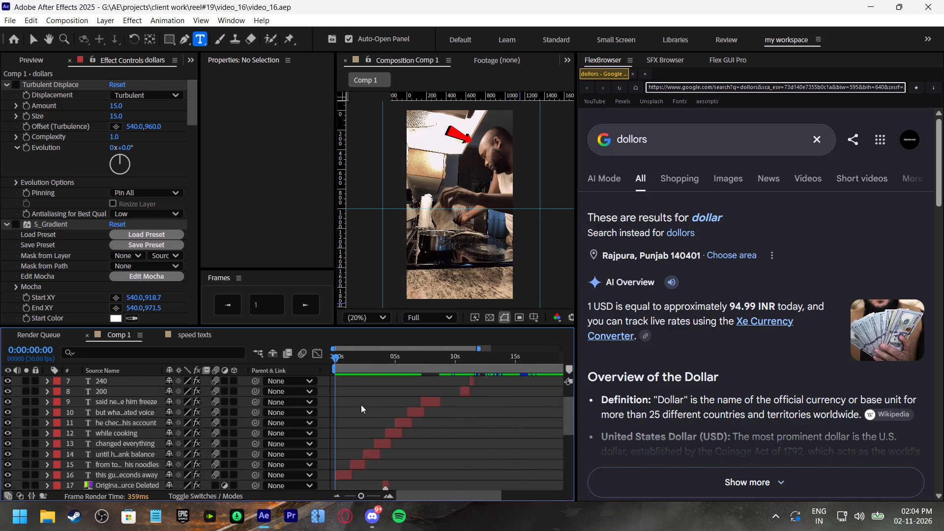
pyautogui.scroll(-3, 361, 405)
pyautogui.press('space')
pyautogui.moveTo(346, 356); pyautogui.dragTo(318, 361)
pyautogui.press('space')
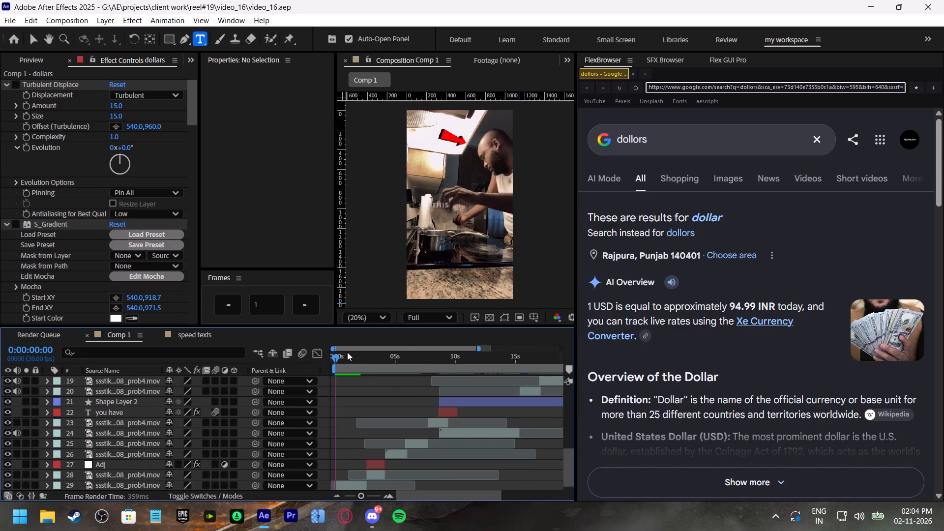
pyautogui.moveTo(346, 354); pyautogui.dragTo(309, 378)
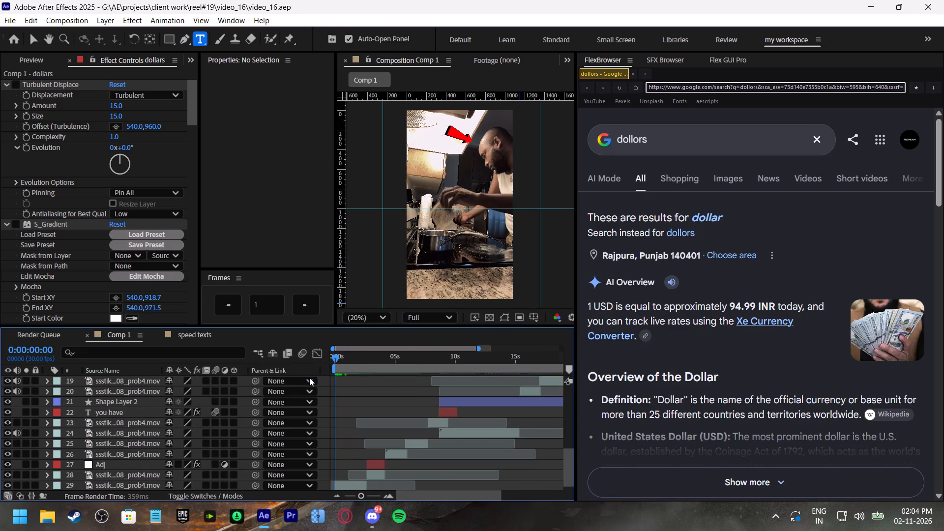
# Colour the words "seconds away" in the "this guy was seconds away" caption yellow, FFE300.
pyautogui.moveTo(309, 378); pyautogui.dragTo(348, 429)
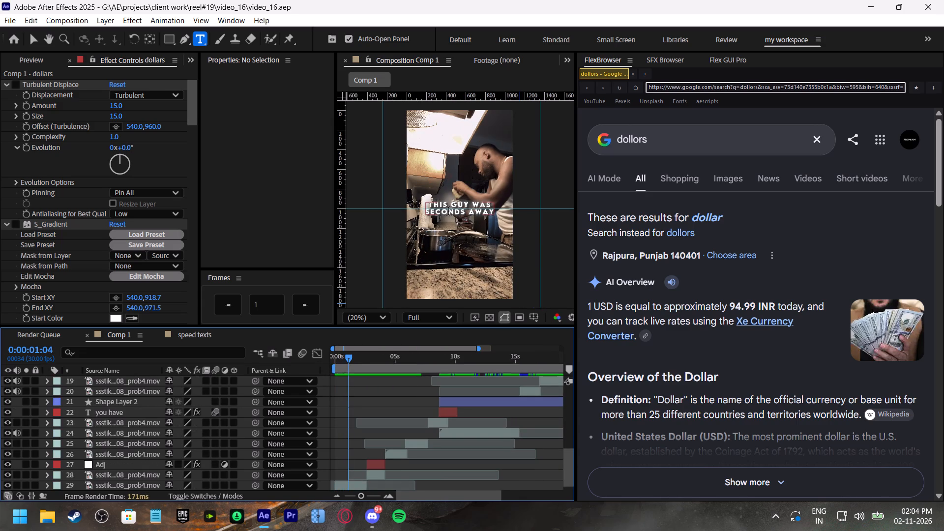
pyautogui.tripleClick(448, 211)
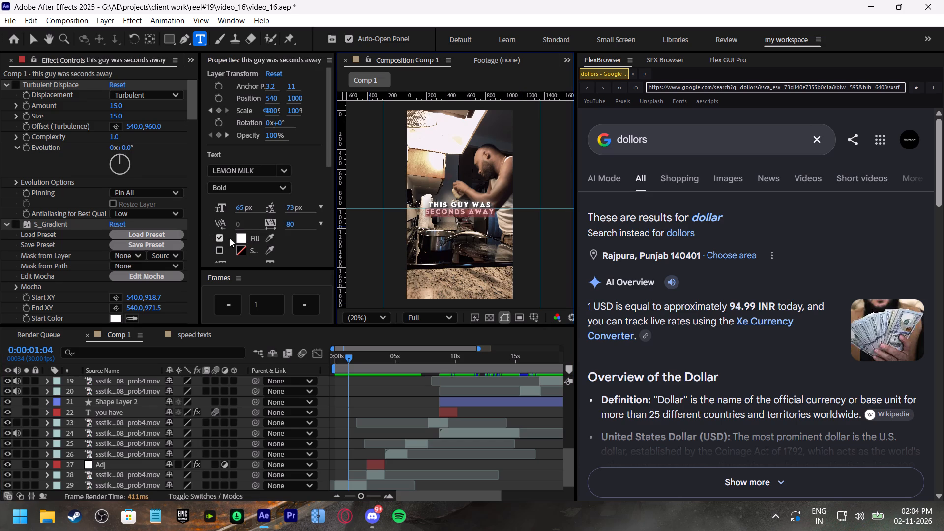
pyautogui.click(246, 238)
pyautogui.click(239, 241)
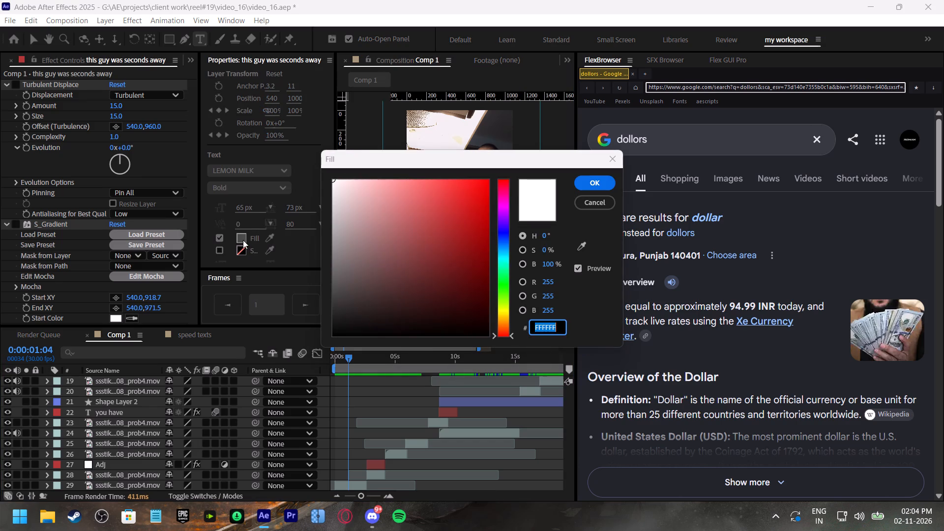
pyautogui.moveTo(452, 214); pyautogui.dragTo(534, 146)
pyautogui.moveTo(496, 162); pyautogui.dragTo(693, 149)
pyautogui.moveTo(699, 257); pyautogui.dragTo(702, 284)
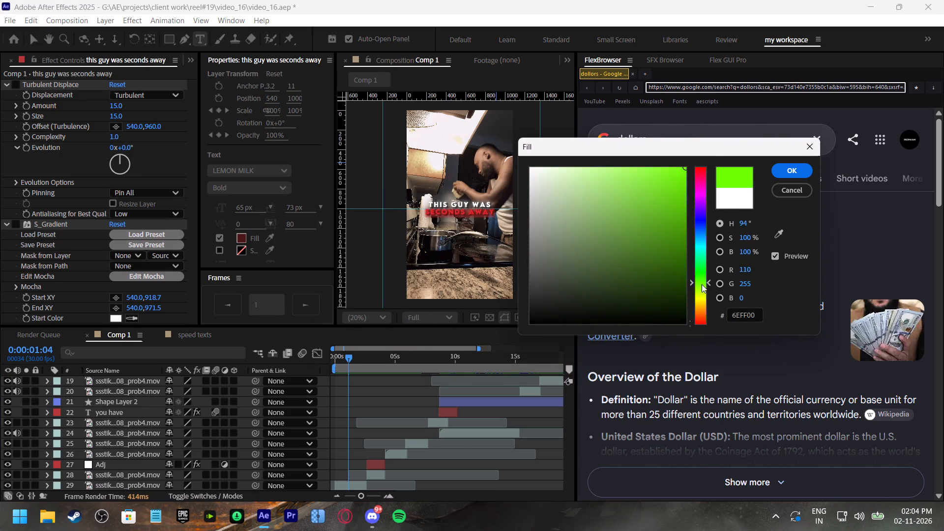
pyautogui.moveTo(702, 284); pyautogui.dragTo(699, 300)
pyautogui.click(784, 171)
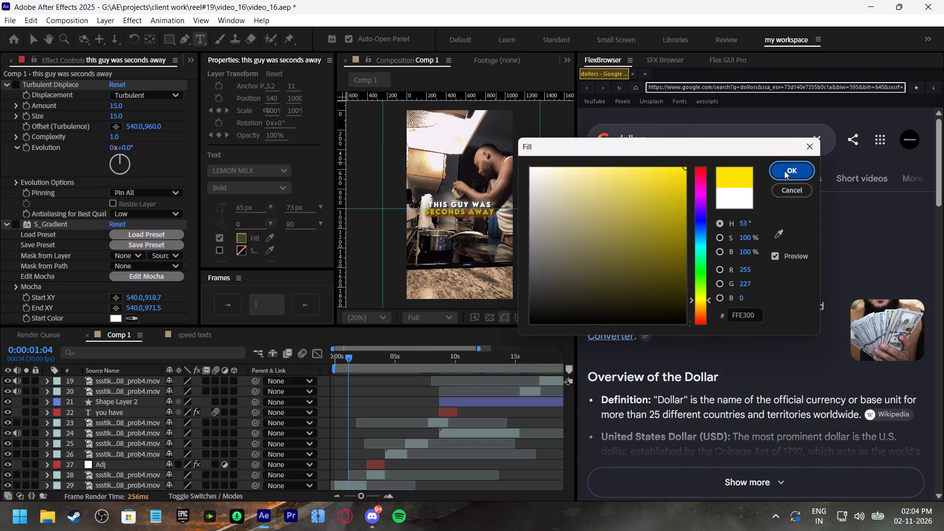
# Colour the word "tossing" in the "from tossing his noodles" caption fully saturated red.
pyautogui.click(373, 356)
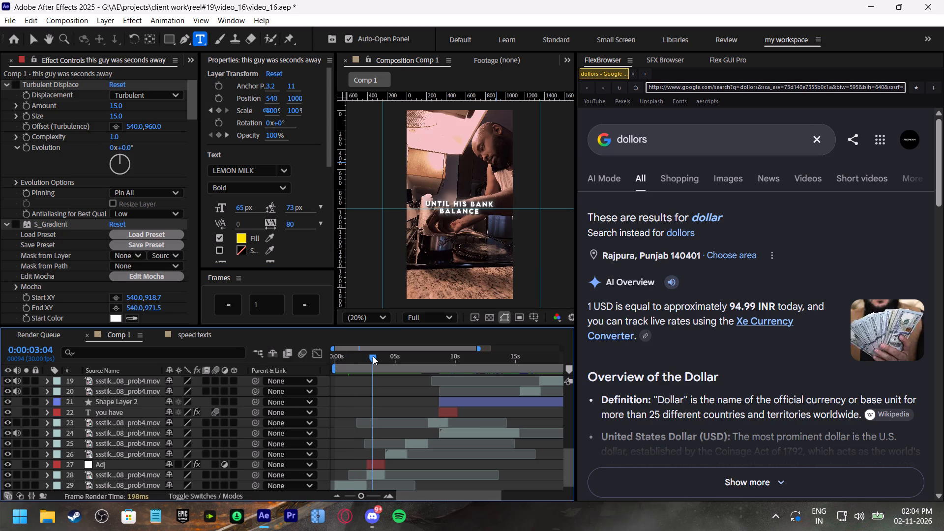
pyautogui.scroll(2, 412, 408)
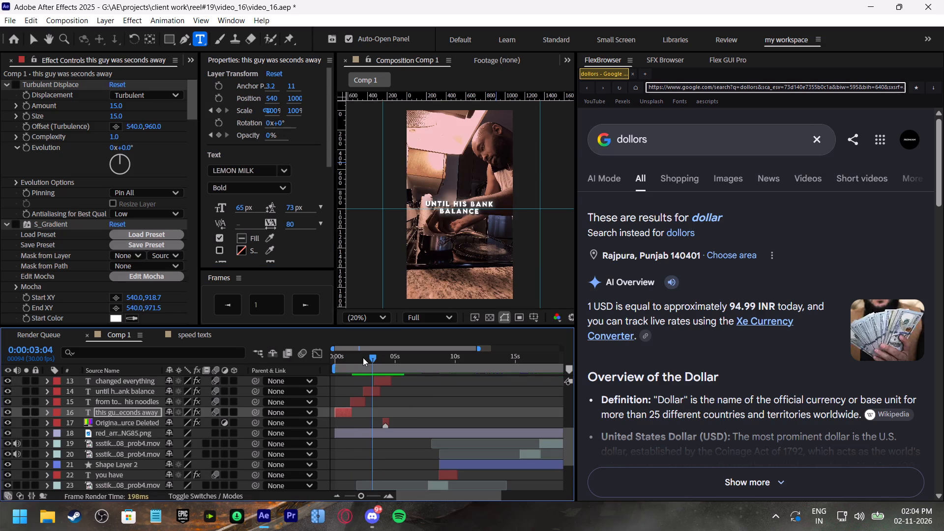
pyautogui.click(362, 357)
pyautogui.doubleClick(467, 203)
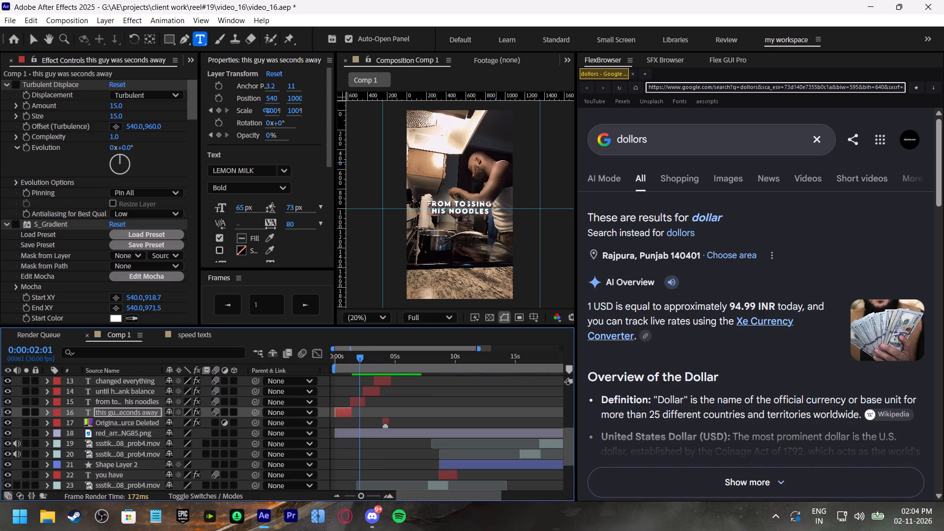
pyautogui.click(239, 239)
pyautogui.moveTo(423, 235); pyautogui.dragTo(521, 180)
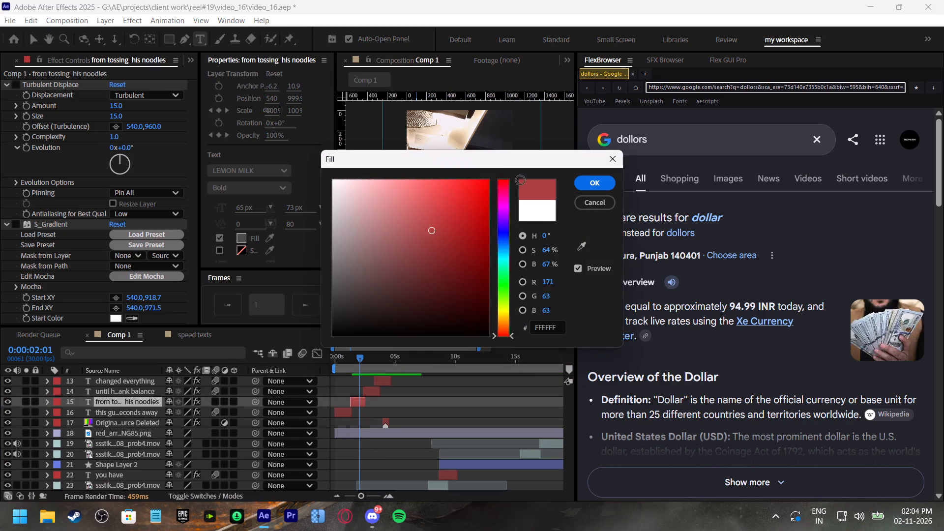
pyautogui.moveTo(521, 180); pyautogui.dragTo(580, 158)
pyautogui.click(593, 185)
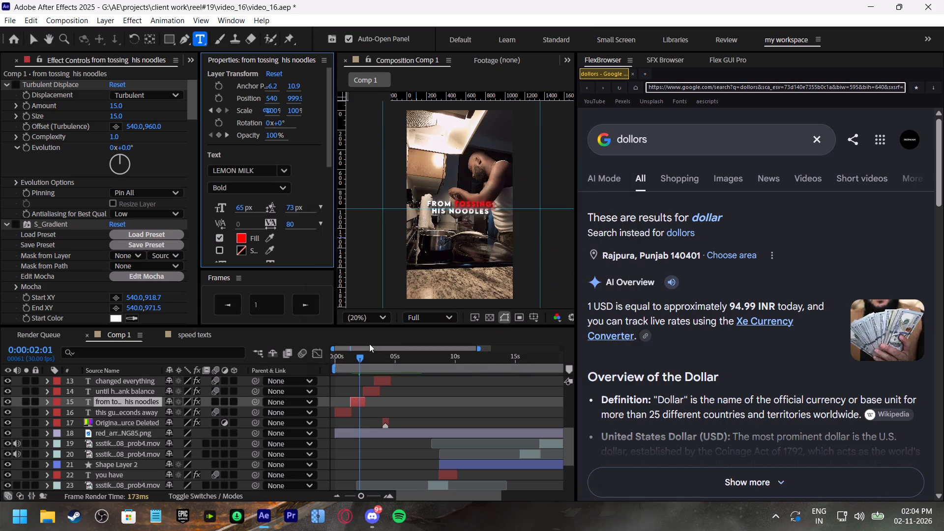
# Colour the words "bank balance" in the "until his bank balance" caption bright green with a hue of 125°.
pyautogui.click(372, 355)
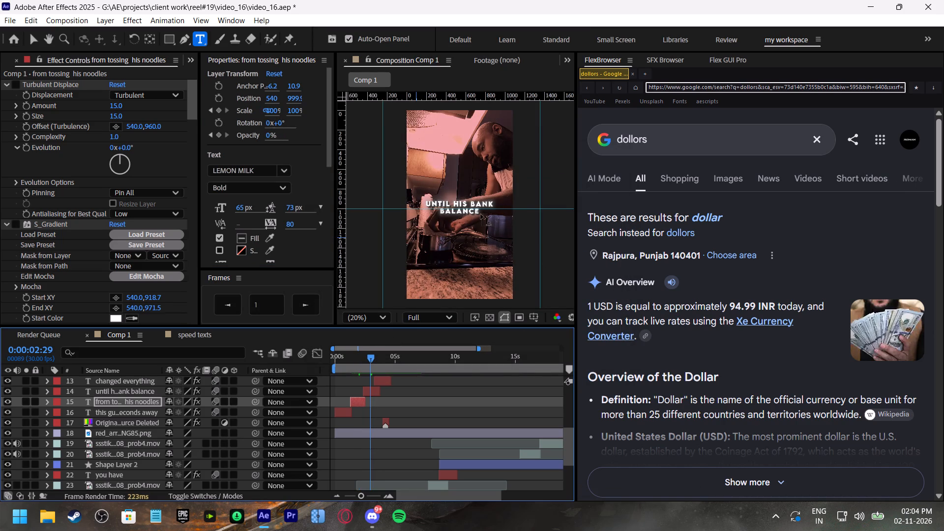
pyautogui.moveTo(470, 205); pyautogui.dragTo(481, 211)
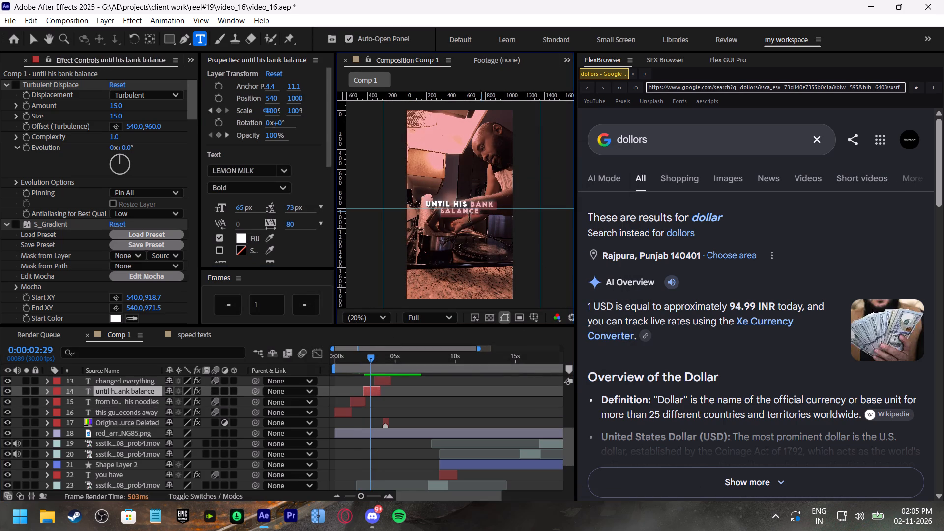
pyautogui.click(239, 237)
pyautogui.moveTo(436, 235); pyautogui.dragTo(526, 162)
pyautogui.click(502, 281)
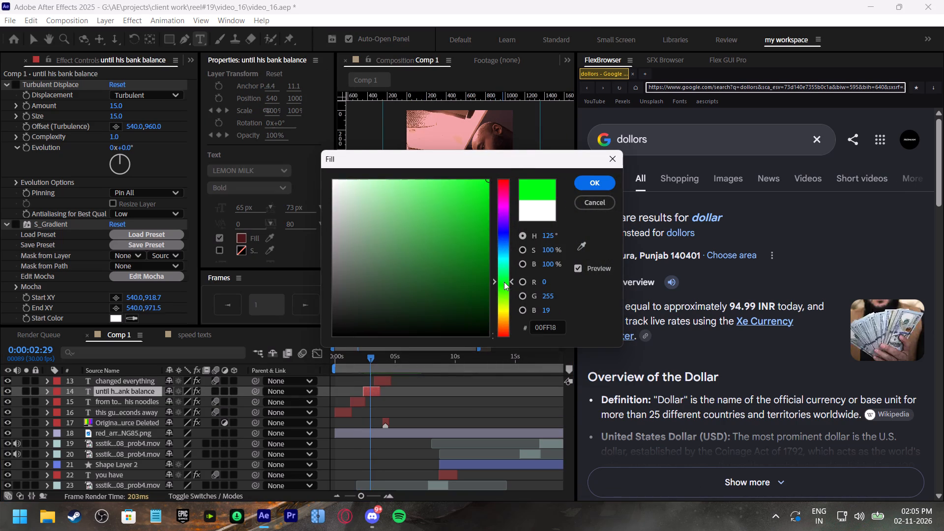
pyautogui.click(608, 183)
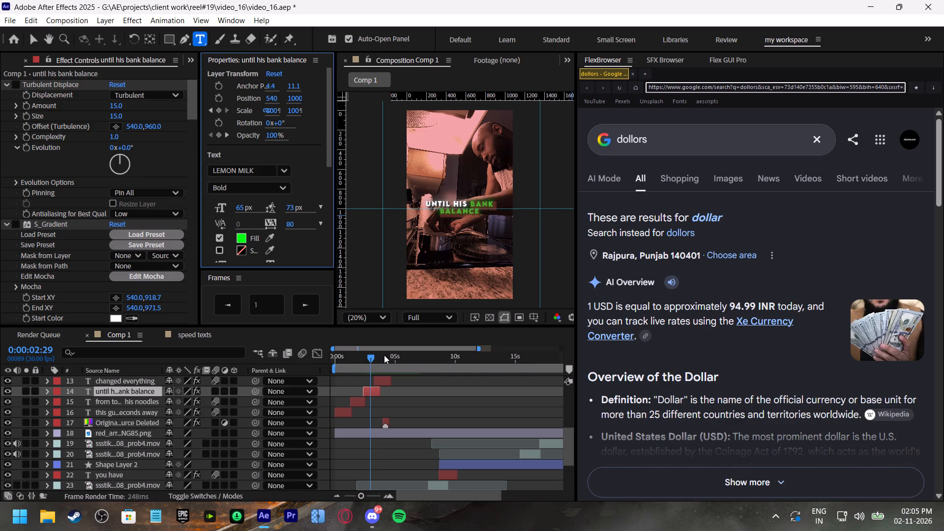
# Colour the word "everything" in the "changed everything" caption light blue, 00B8FF.
pyautogui.click(384, 355)
pyautogui.scroll(1, 428, 384)
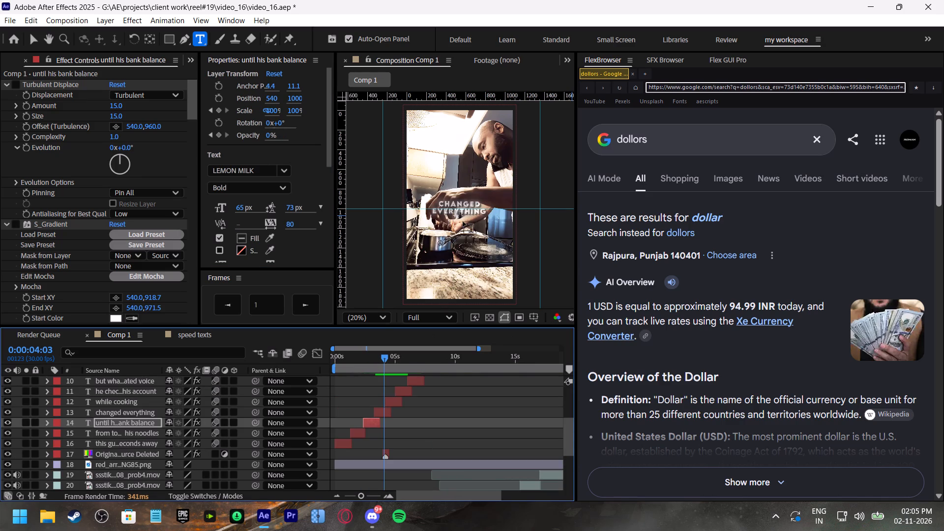
pyautogui.doubleClick(463, 212)
pyautogui.click(239, 240)
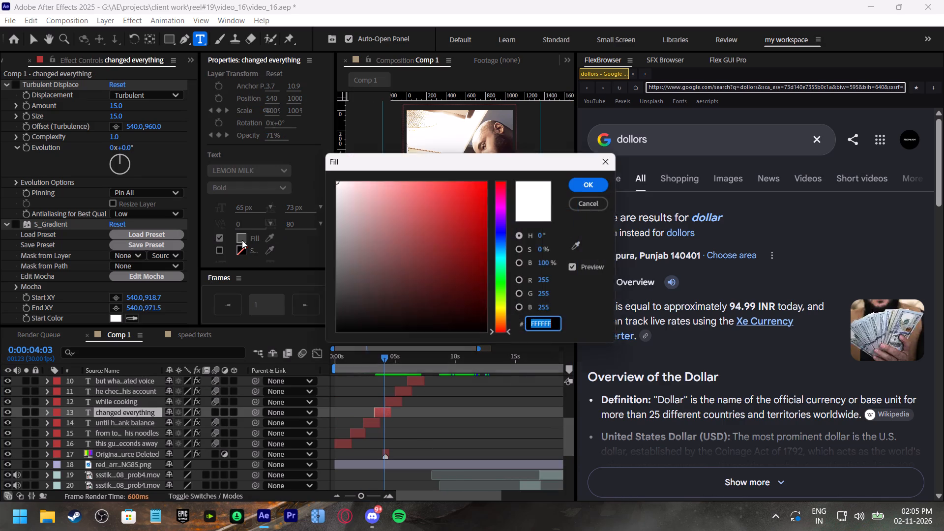
pyautogui.moveTo(405, 234); pyautogui.dragTo(528, 155)
pyautogui.moveTo(500, 265); pyautogui.dragTo(503, 250)
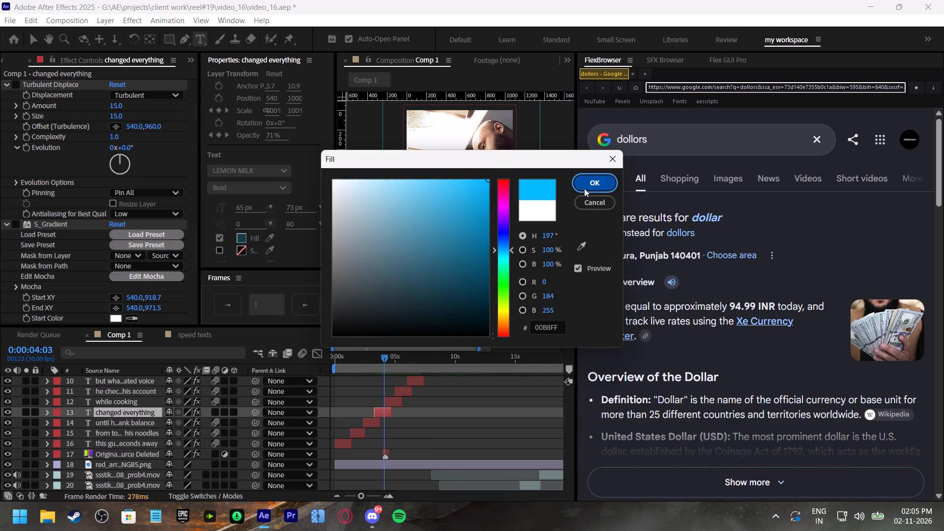
pyautogui.click(584, 188)
# Colour the word "account" in the "he checked his account" caption bright green, 00FF2B.
pyautogui.scroll(1, 408, 408)
pyautogui.moveTo(391, 351); pyautogui.dragTo(394, 354)
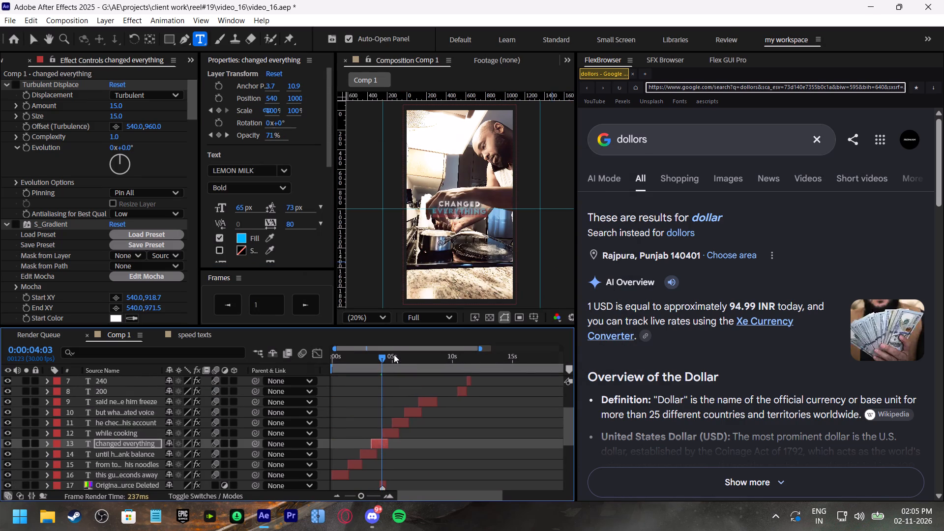
pyautogui.moveTo(394, 354); pyautogui.dragTo(395, 355)
pyautogui.click(388, 357)
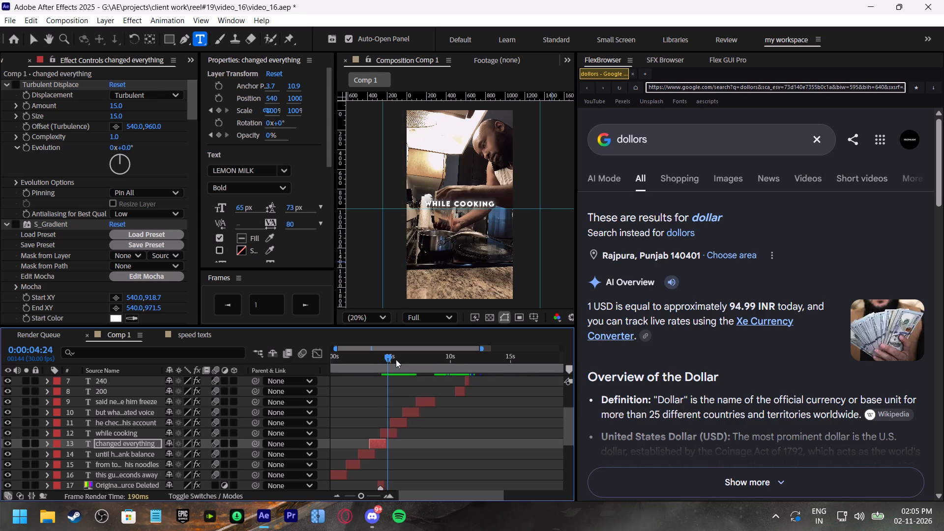
pyautogui.click(397, 355)
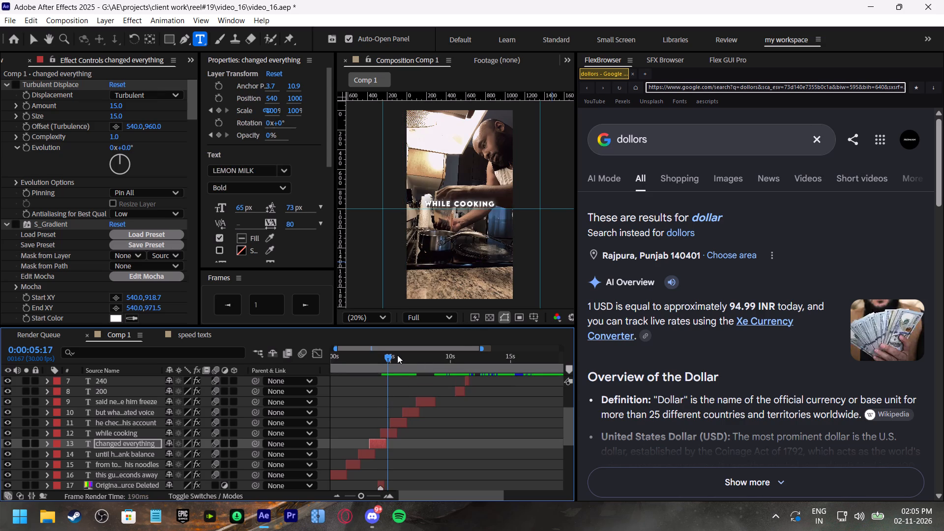
pyautogui.doubleClick(457, 211)
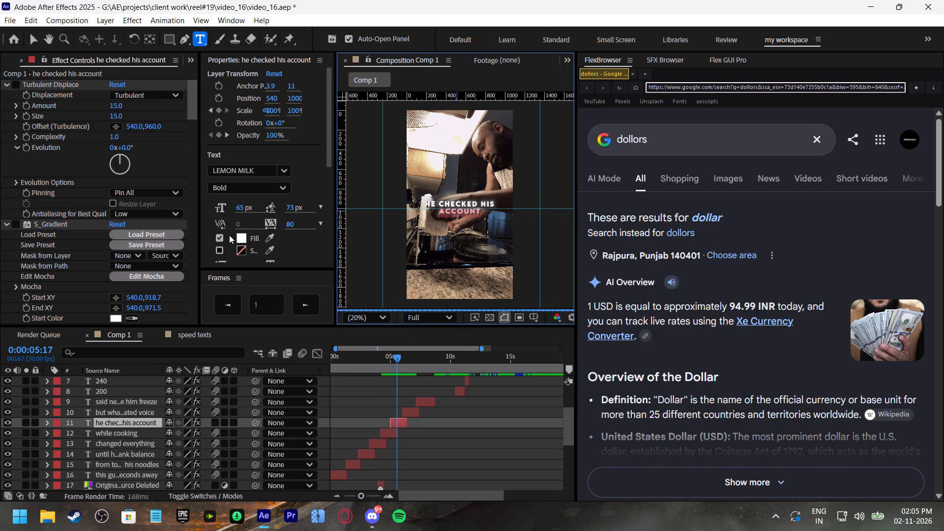
pyautogui.click(242, 233)
pyautogui.click(242, 243)
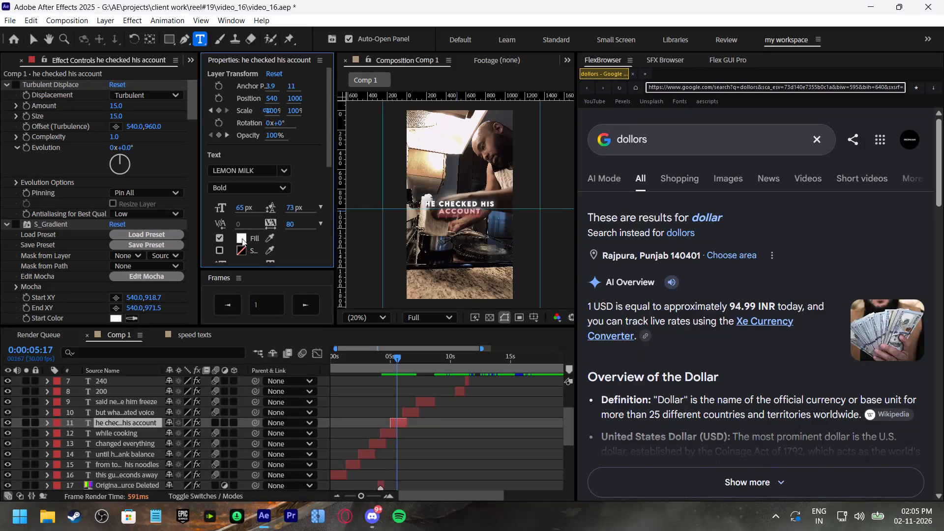
pyautogui.click(242, 238)
pyautogui.moveTo(423, 230); pyautogui.dragTo(545, 165)
pyautogui.click(506, 281)
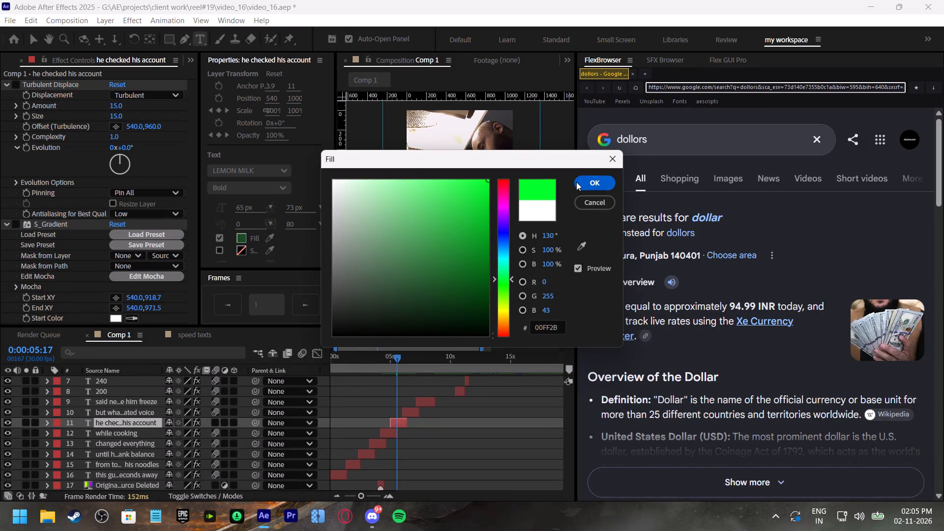
pyautogui.click(576, 182)
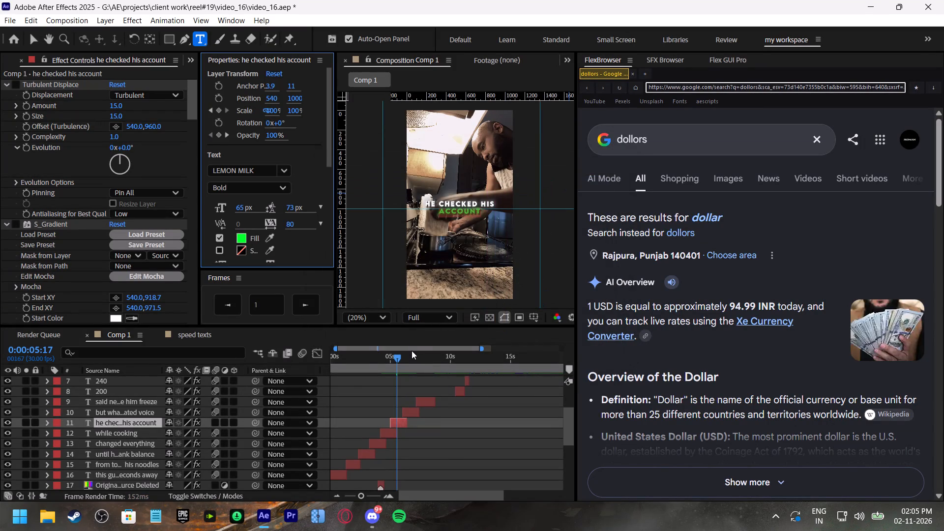
# Colour the words "automated voice" in the "but what the automated voice" caption light blue.
pyautogui.click(412, 355)
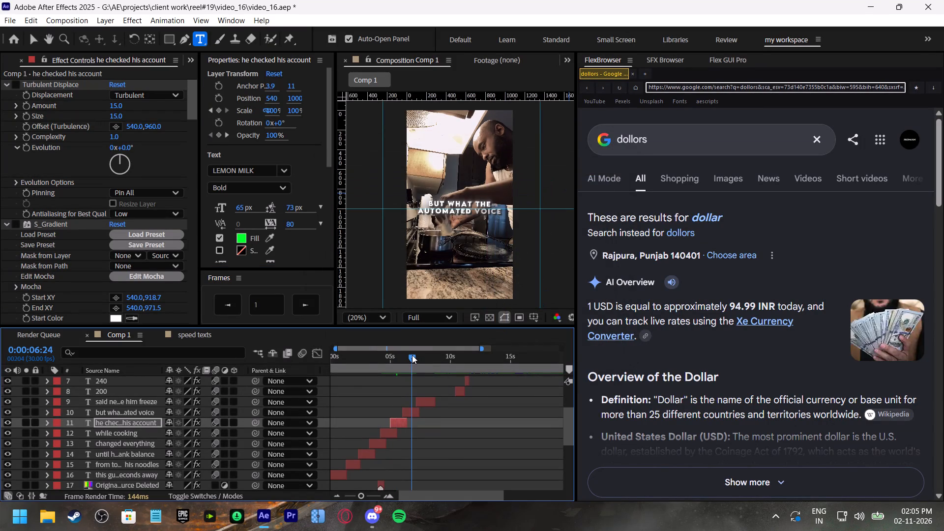
pyautogui.tripleClick(456, 214)
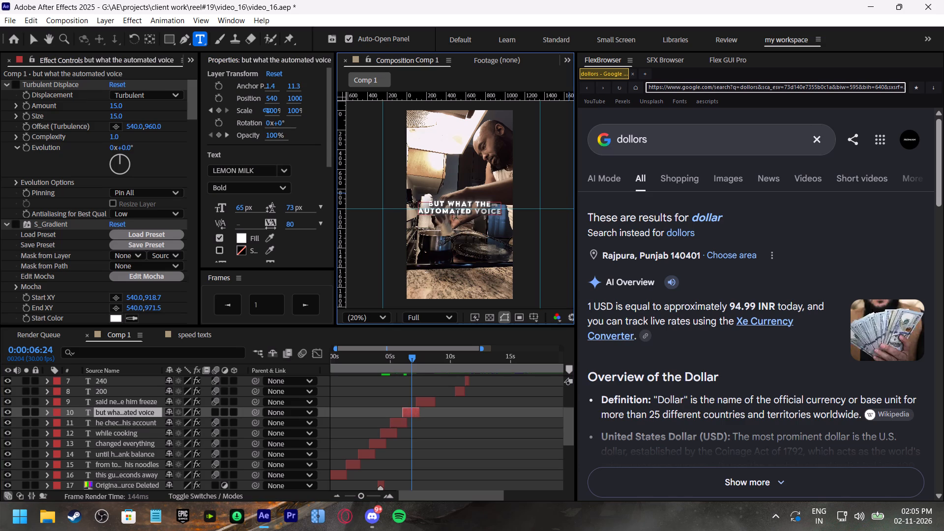
pyautogui.click(239, 236)
pyautogui.moveTo(362, 207); pyautogui.dragTo(548, 155)
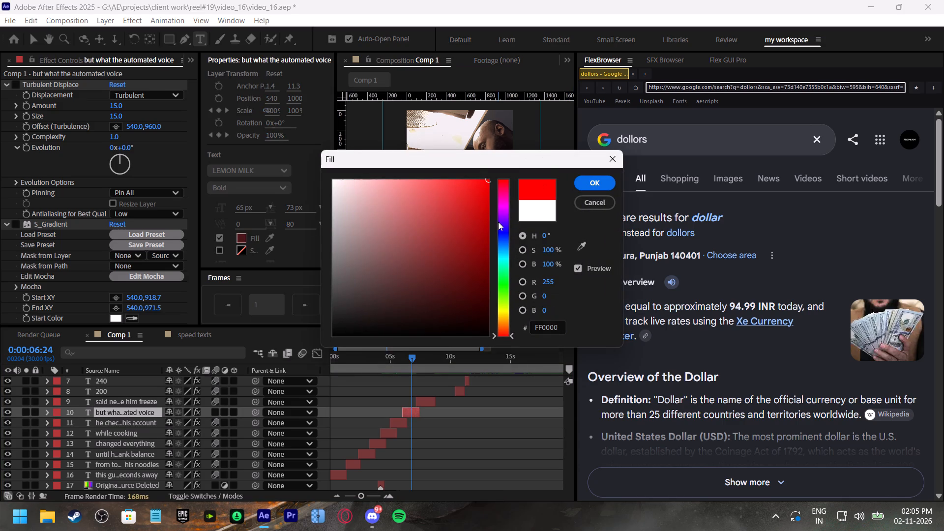
pyautogui.moveTo(503, 228); pyautogui.dragTo(509, 253)
pyautogui.click(596, 189)
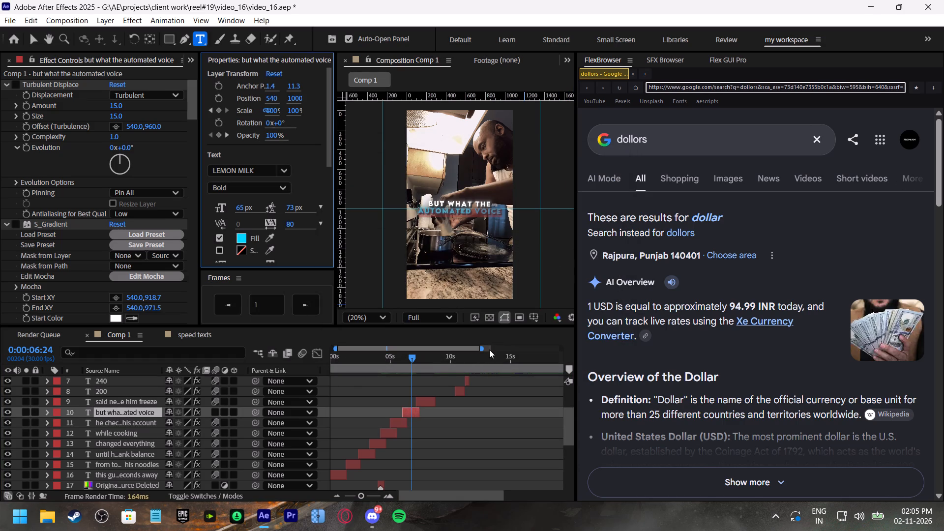
# Colour the line "made him freeze" in the "said next made him freeze" caption red, FF0000.
pyautogui.click(428, 353)
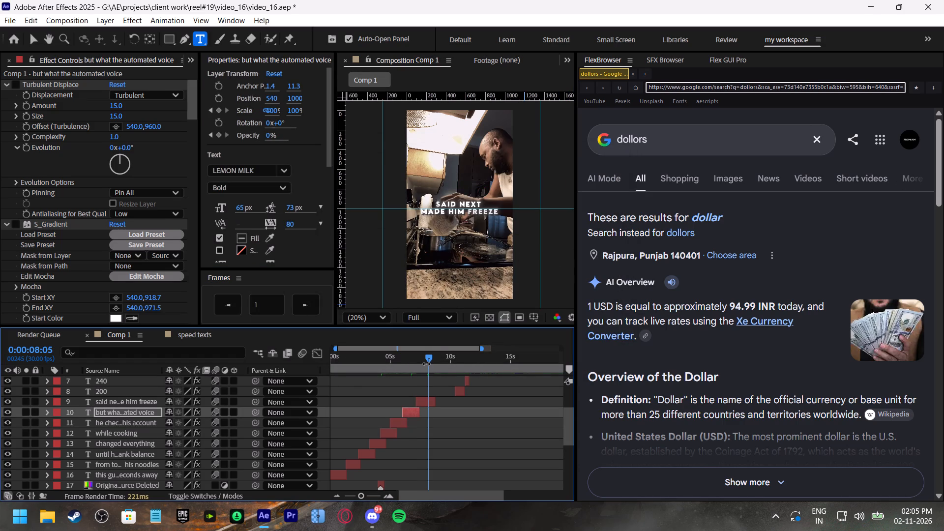
pyautogui.tripleClick(477, 212)
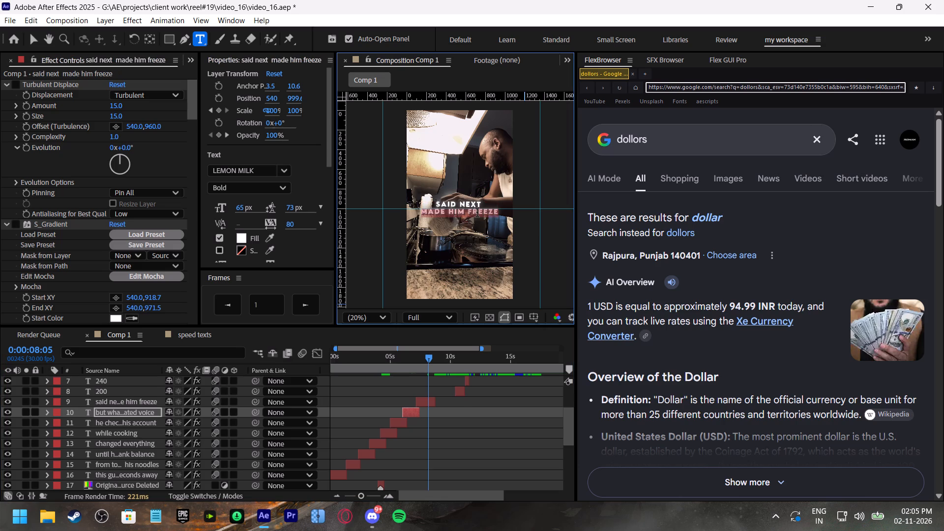
pyautogui.click(239, 236)
pyautogui.moveTo(366, 208); pyautogui.dragTo(580, 140)
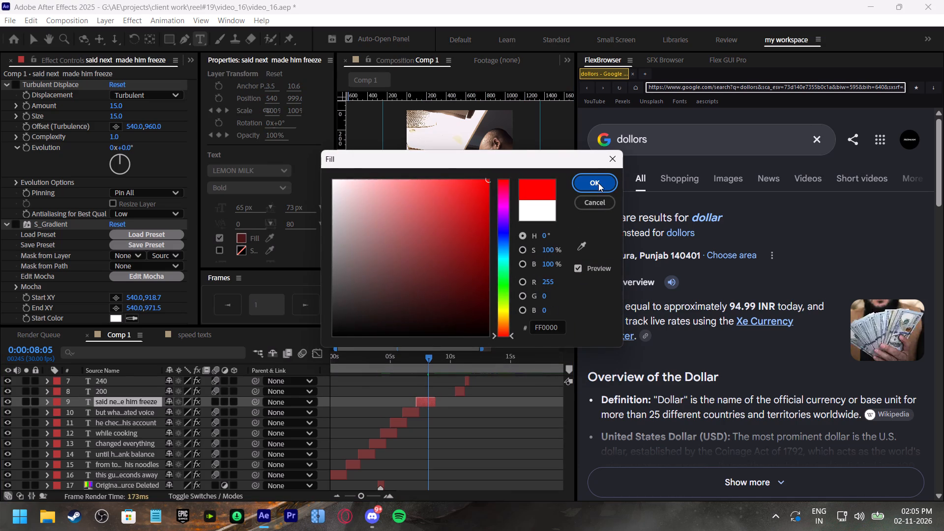
pyautogui.click(598, 183)
# Colour the "200" caption bright green.
pyautogui.keyDown('shift'); pyautogui.scroll(-3, 444, 417); pyautogui.keyUp('shift')
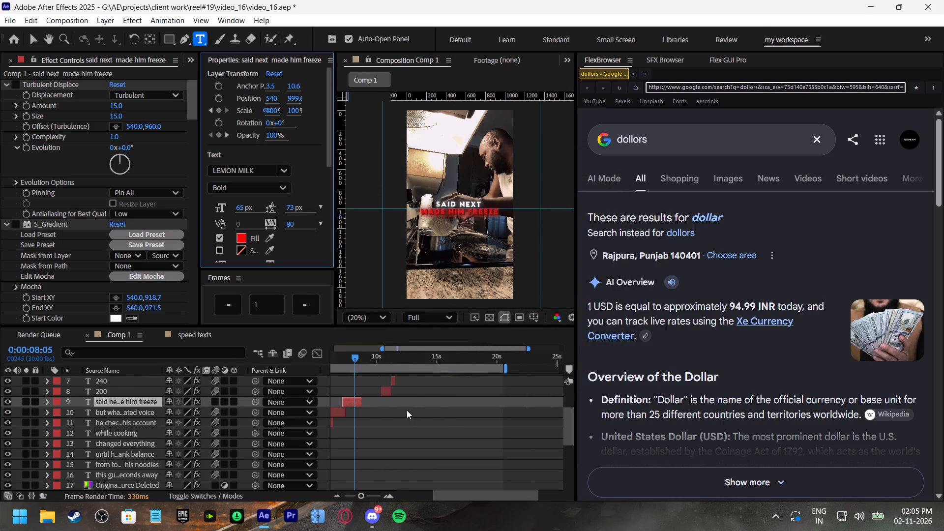
pyautogui.scroll(1, 407, 410)
pyautogui.click(386, 359)
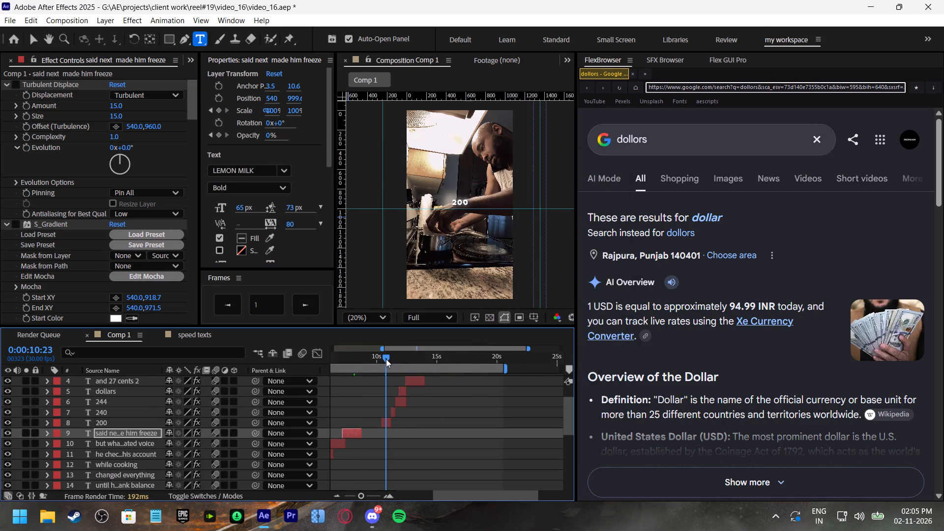
pyautogui.doubleClick(457, 203)
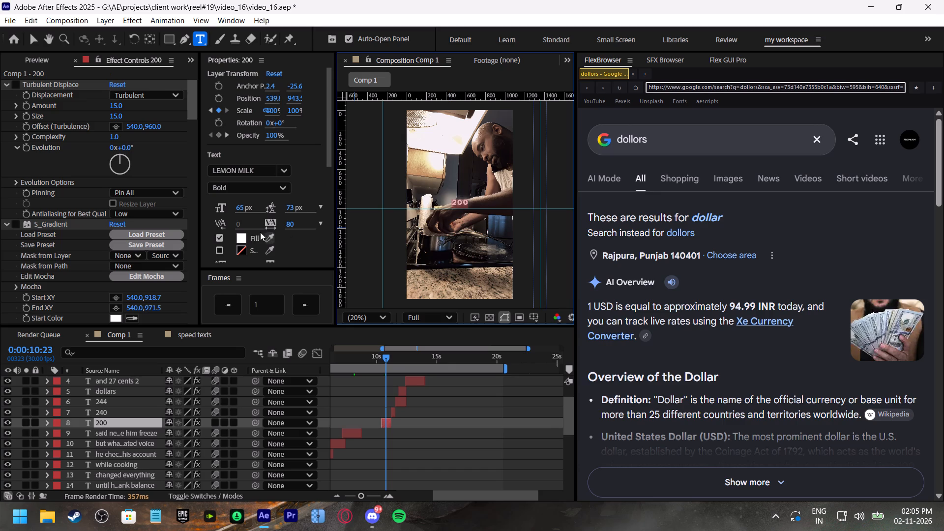
pyautogui.click(245, 236)
pyautogui.moveTo(381, 244); pyautogui.dragTo(574, 126)
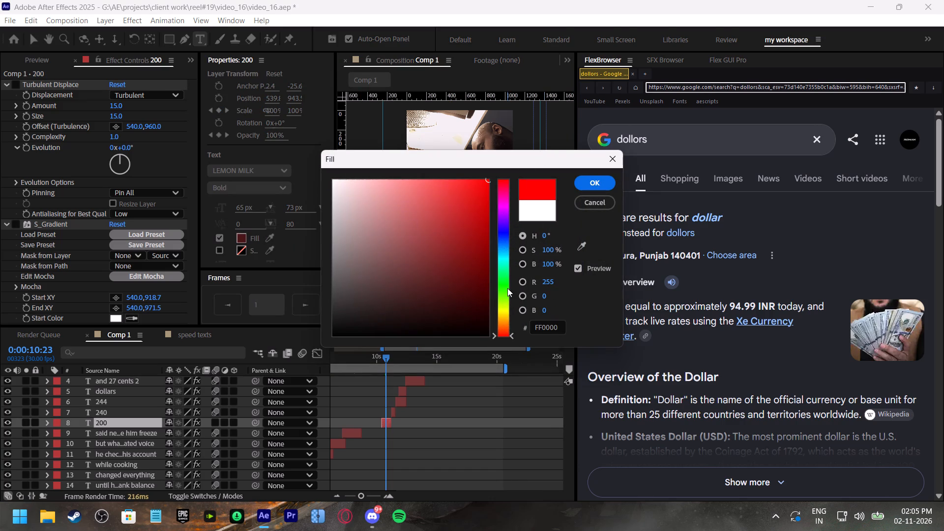
pyautogui.moveTo(507, 288); pyautogui.dragTo(505, 284)
pyautogui.click(599, 181)
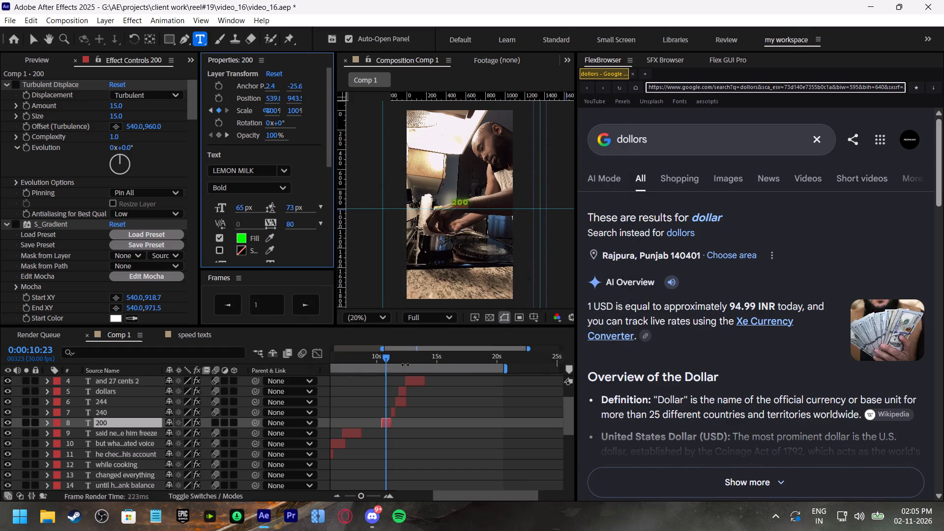
# Colour the "240" caption bright green.
pyautogui.click(394, 353)
pyautogui.doubleClick(392, 411)
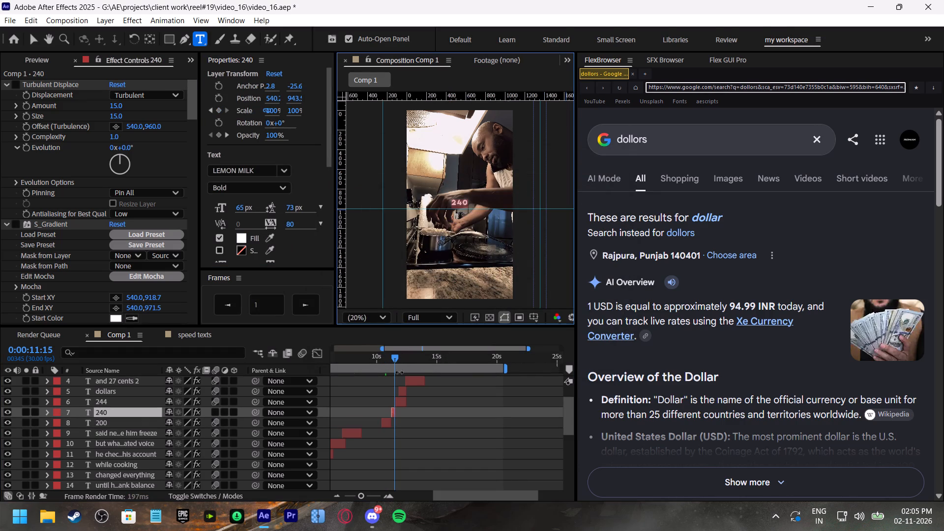
pyautogui.click(242, 237)
pyautogui.moveTo(462, 213); pyautogui.dragTo(539, 132)
pyautogui.moveTo(503, 282); pyautogui.dragTo(504, 282)
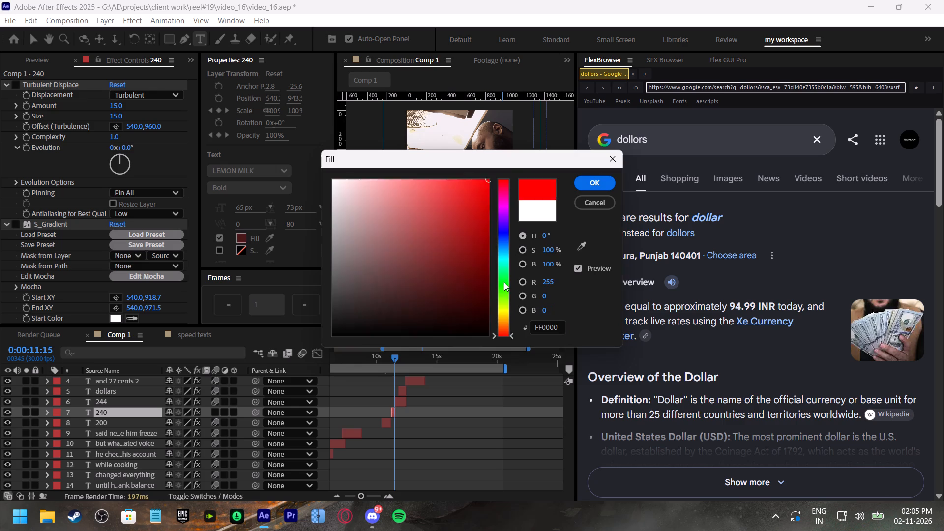
pyautogui.moveTo(504, 282); pyautogui.dragTo(506, 288)
pyautogui.click(581, 179)
# Colour the "dollars" caption bright green.
pyautogui.click(402, 354)
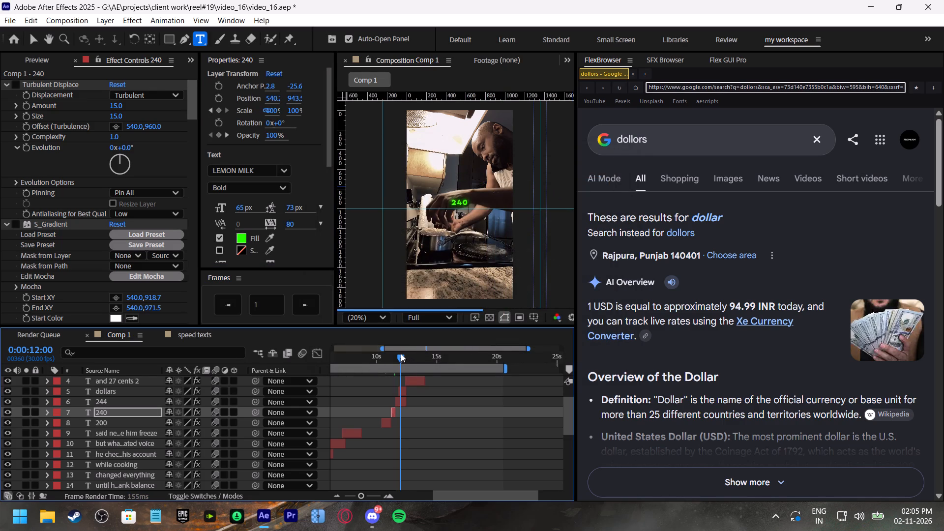
pyautogui.click(405, 393)
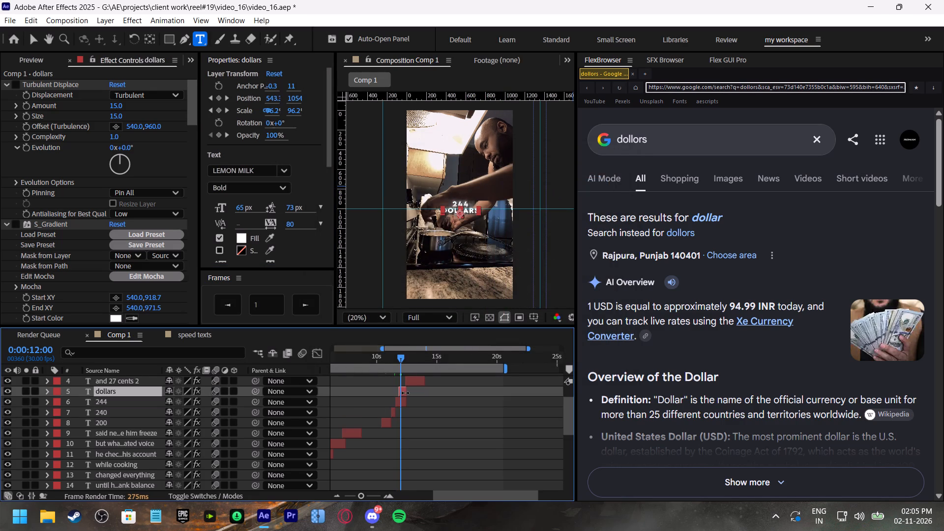
pyautogui.click(241, 241)
pyautogui.moveTo(384, 264); pyautogui.dragTo(545, 143)
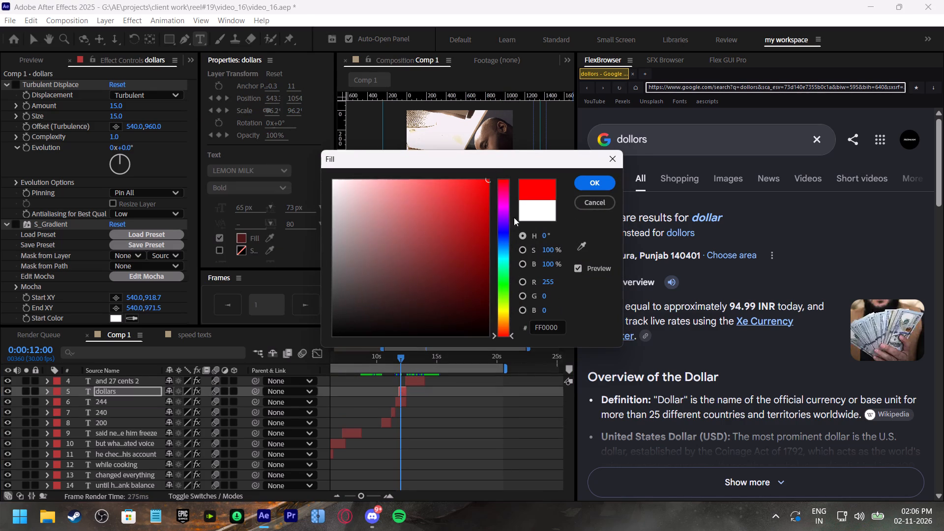
pyautogui.moveTo(500, 275); pyautogui.dragTo(505, 286)
pyautogui.click(592, 185)
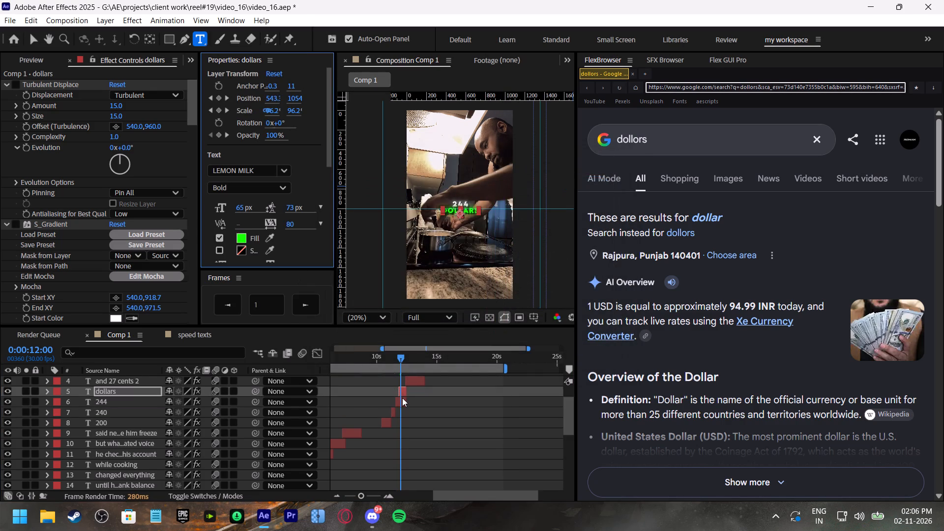
# Colour the "244" caption above "dollars" bright green.
pyautogui.click(402, 398)
pyautogui.click(242, 240)
pyautogui.moveTo(368, 254); pyautogui.dragTo(567, 133)
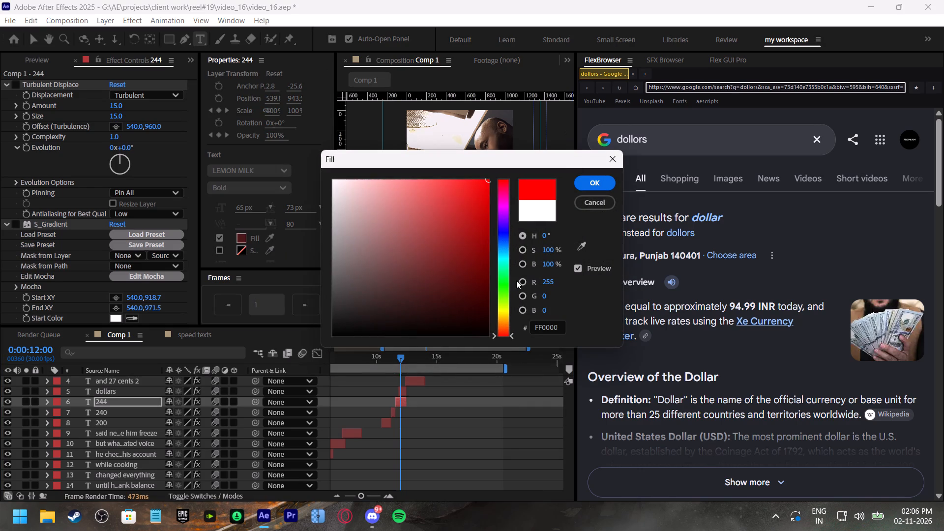
pyautogui.click(505, 283)
pyautogui.click(598, 179)
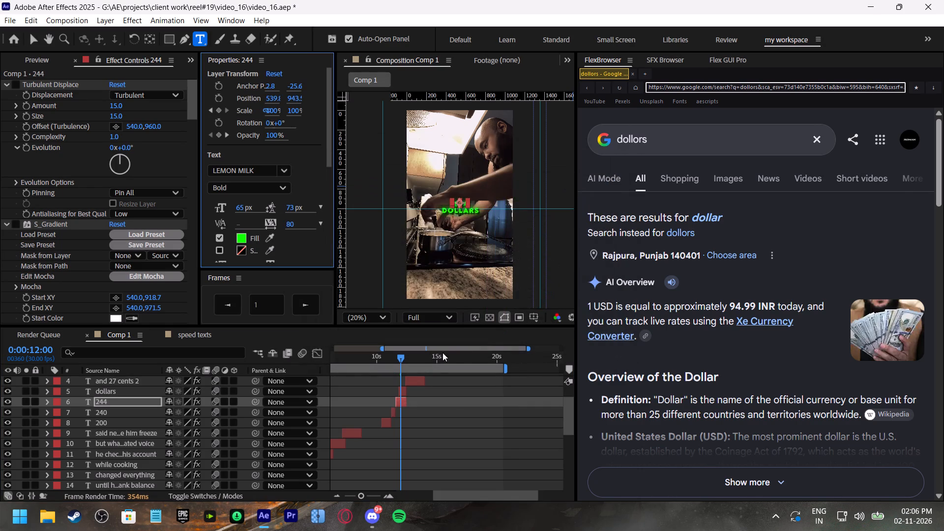
# Colour the word "cents" in the "and 27 cents" caption bright yellow.
pyautogui.moveTo(411, 356); pyautogui.dragTo(416, 359)
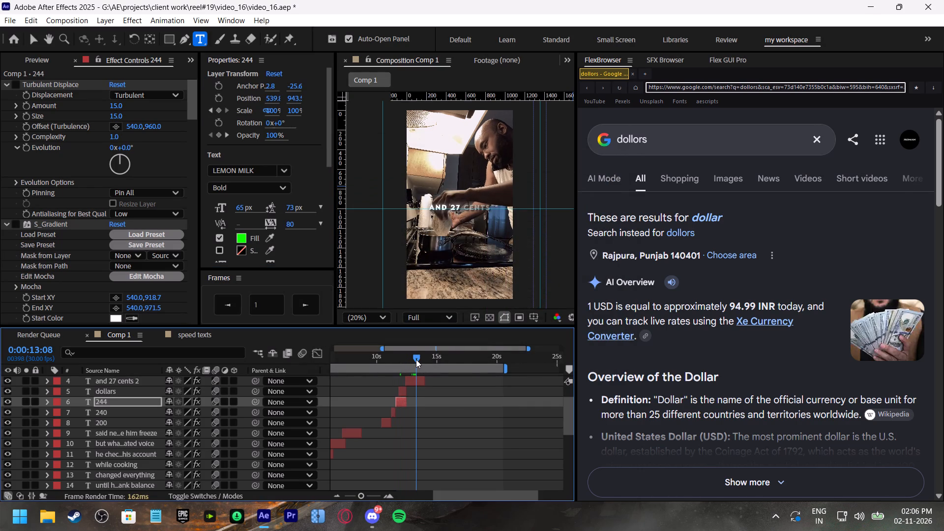
pyautogui.moveTo(416, 359); pyautogui.dragTo(419, 361)
pyautogui.doubleClick(482, 209)
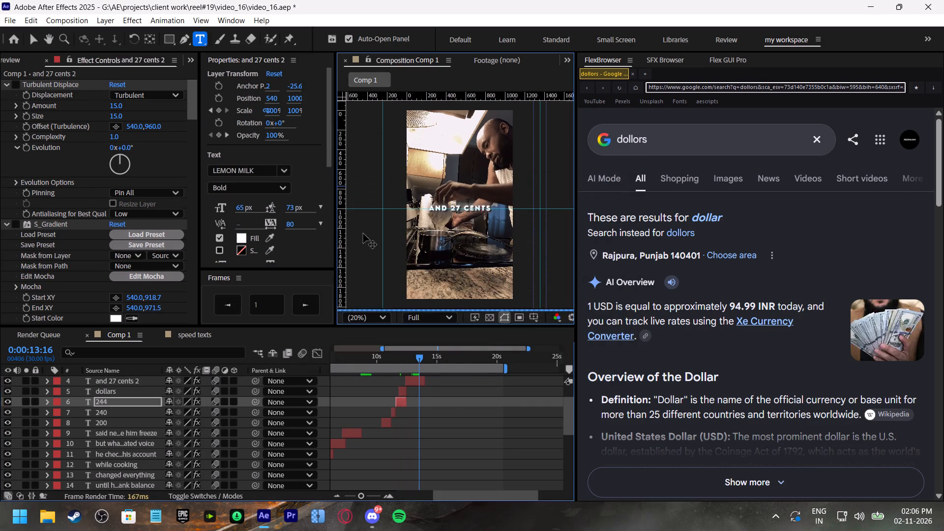
pyautogui.click(241, 239)
pyautogui.moveTo(456, 283); pyautogui.dragTo(550, 159)
pyautogui.click(506, 302)
pyautogui.click(584, 185)
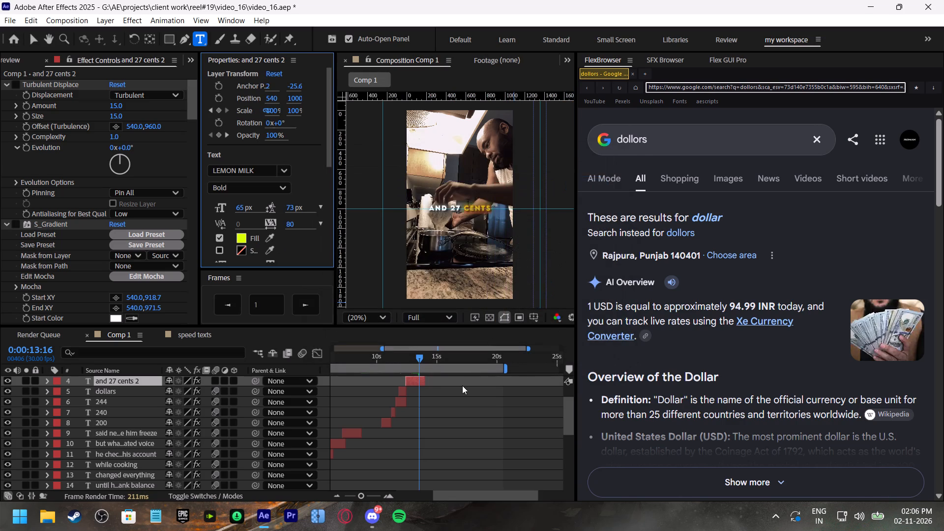
# Colour the word "debt" in the "worth of debt" caption fully saturated red.
pyautogui.scroll(1, 462, 385)
pyautogui.click(451, 358)
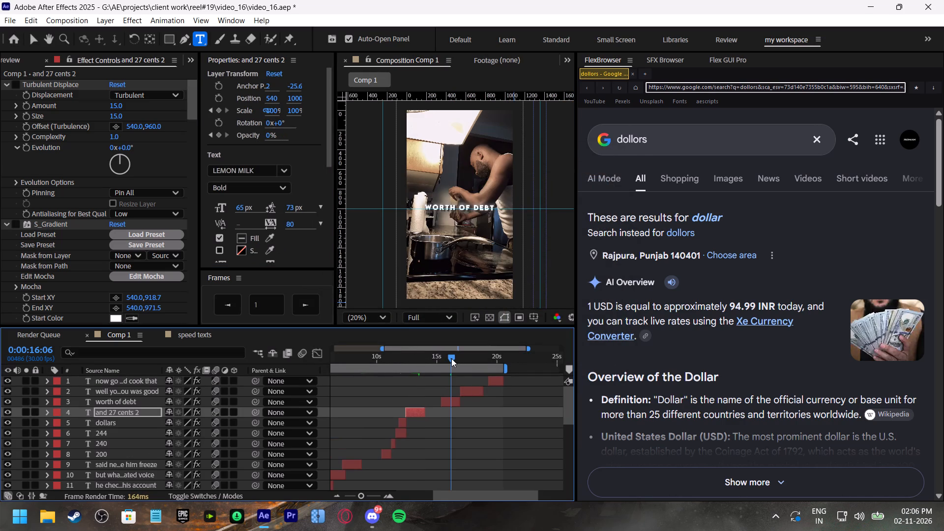
pyautogui.doubleClick(482, 209)
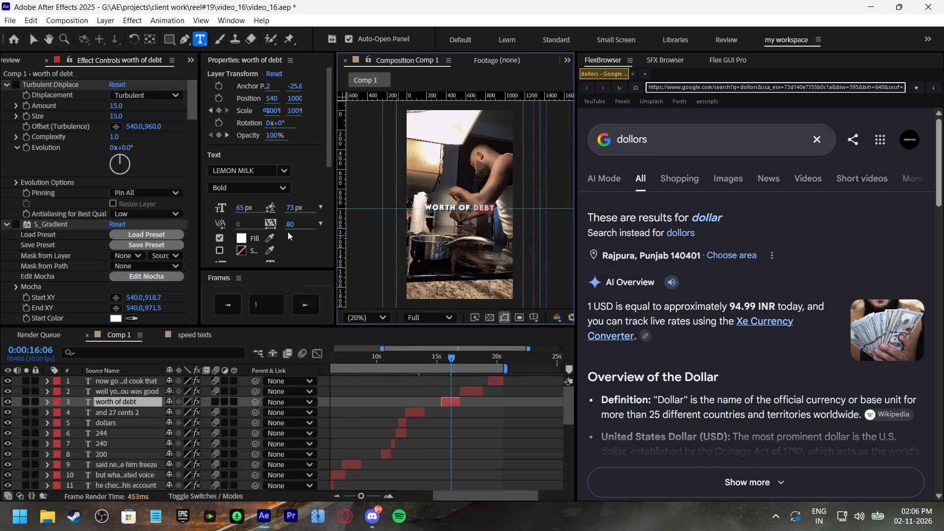
pyautogui.click(242, 237)
pyautogui.moveTo(373, 235); pyautogui.dragTo(607, 136)
pyautogui.click(594, 189)
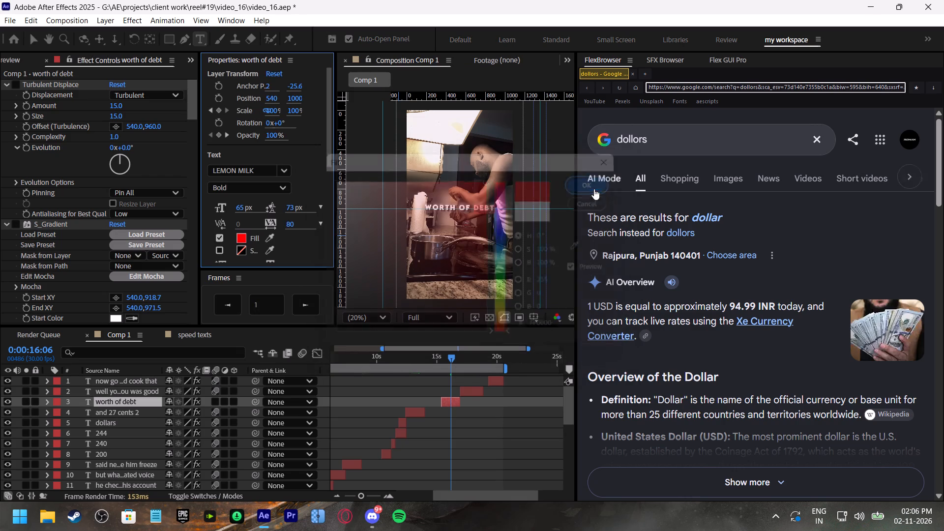
# Colour the line "you was good" in the "well you thought you was good" caption turquoise green.
pyautogui.click(471, 357)
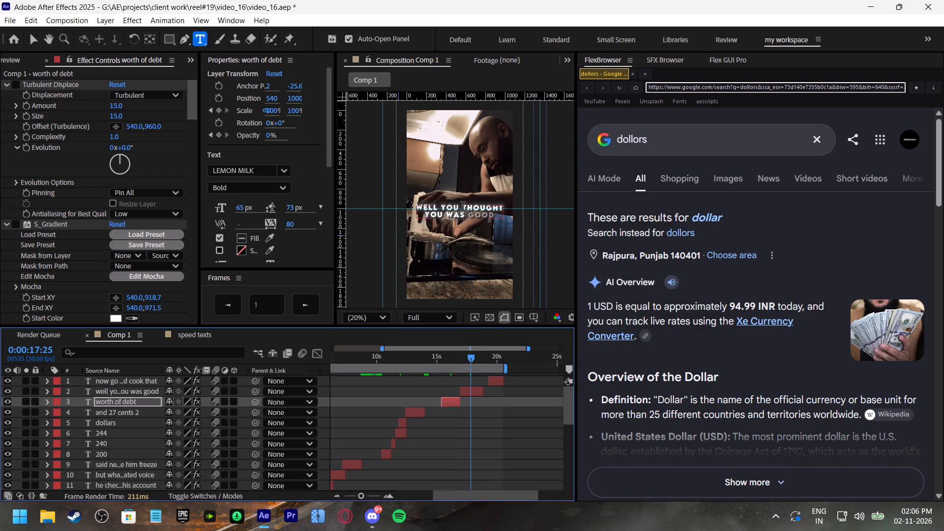
pyautogui.tripleClick(454, 216)
pyautogui.click(242, 236)
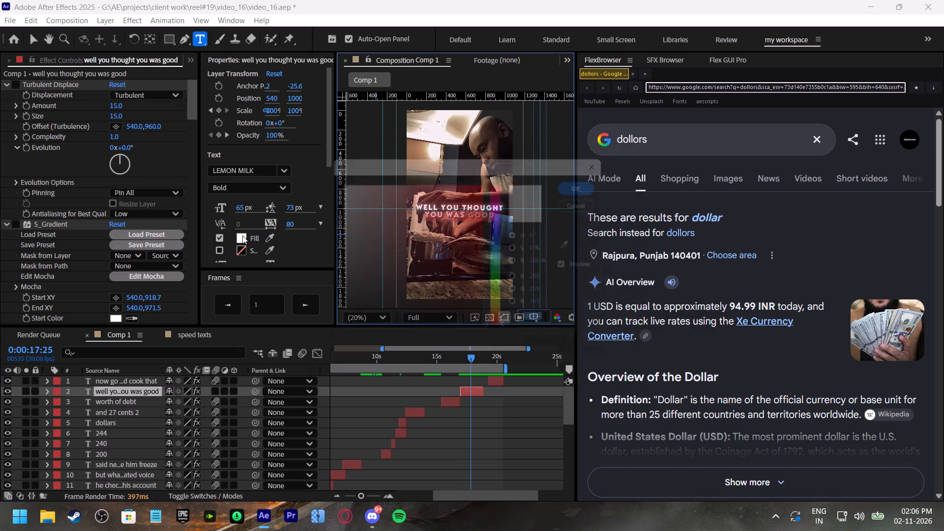
pyautogui.moveTo(360, 225); pyautogui.dragTo(552, 154)
pyautogui.moveTo(507, 238); pyautogui.dragTo(511, 286)
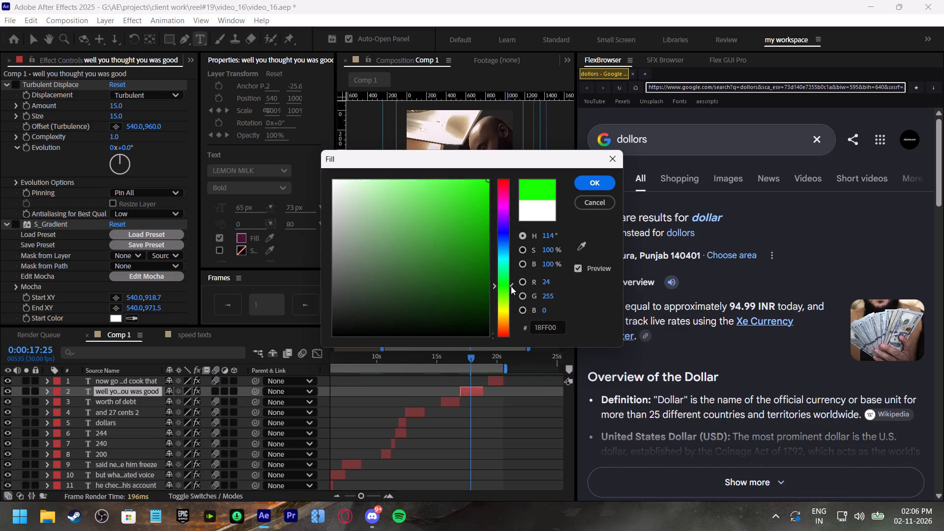
pyautogui.moveTo(511, 286); pyautogui.dragTo(521, 266)
pyautogui.click(585, 190)
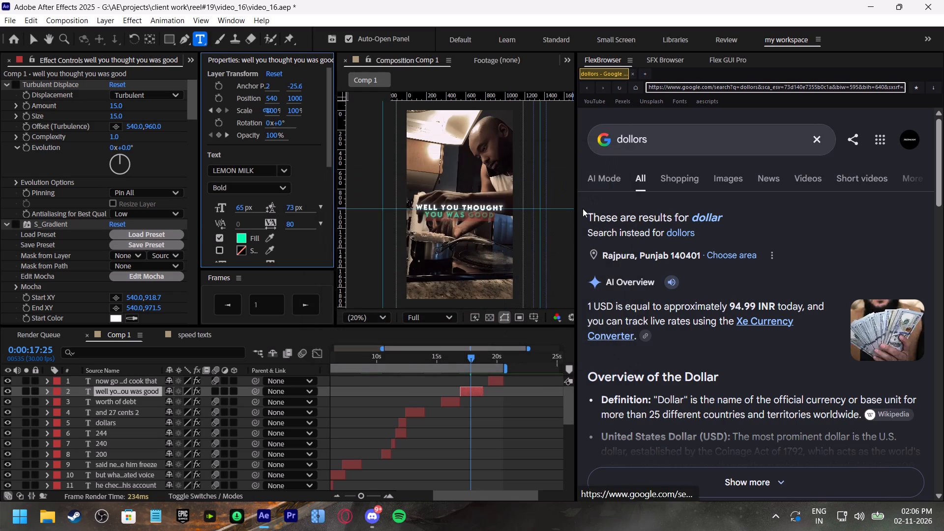
# Colour the words "cook that" in the "now go ahead and cook that" caption yellow, FFF600.
pyautogui.keyDown('shift'); pyautogui.scroll(-1, 494, 398); pyautogui.keyUp('shift')
pyautogui.click(473, 359)
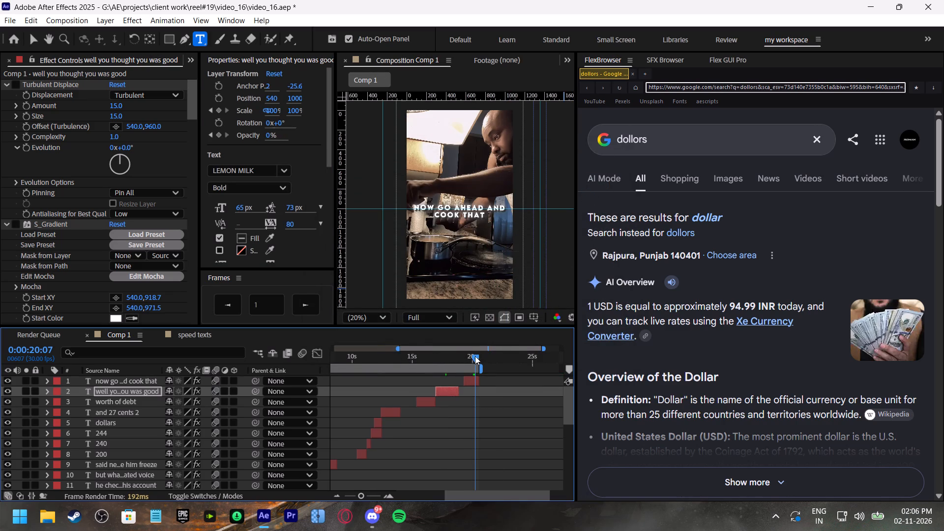
pyautogui.tripleClick(445, 216)
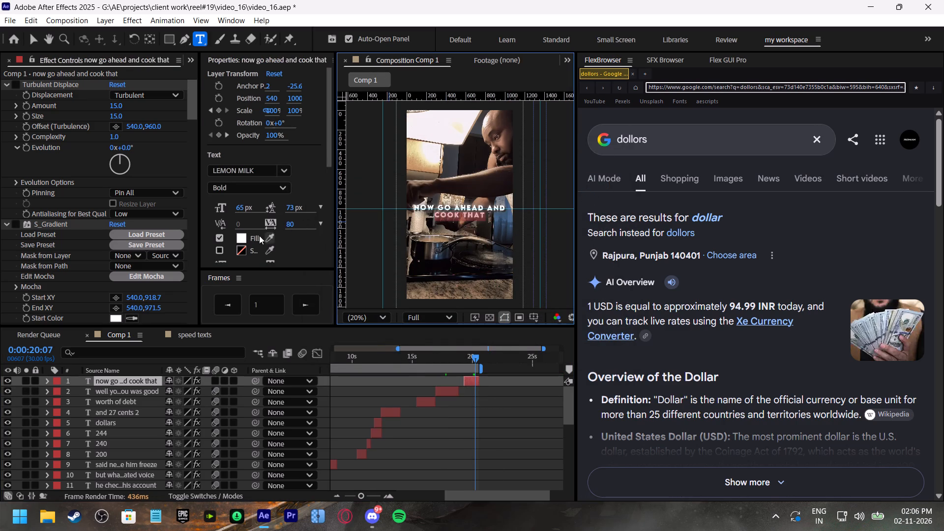
pyautogui.click(244, 237)
pyautogui.moveTo(413, 232); pyautogui.dragTo(600, 130)
pyautogui.moveTo(510, 297); pyautogui.dragTo(507, 311)
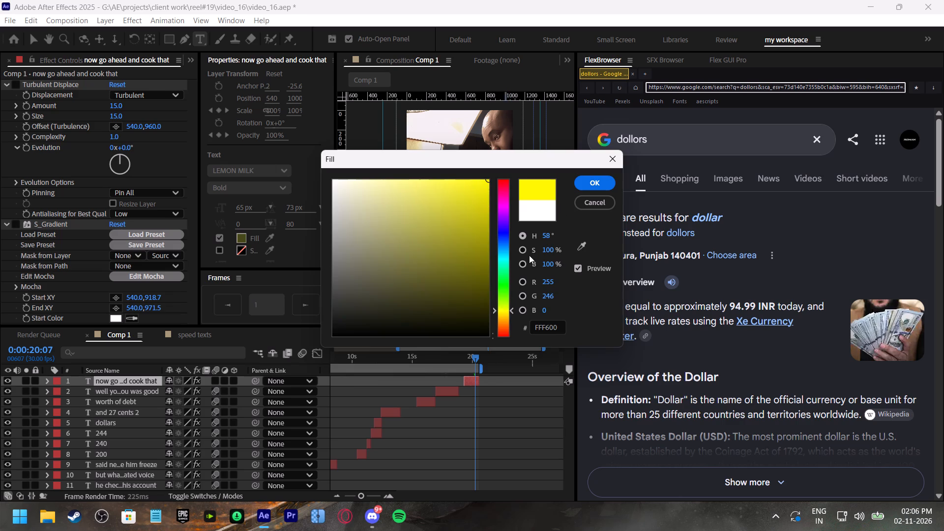
pyautogui.click(589, 178)
# Save the project.
pyautogui.hotkey('ctrl', 's')
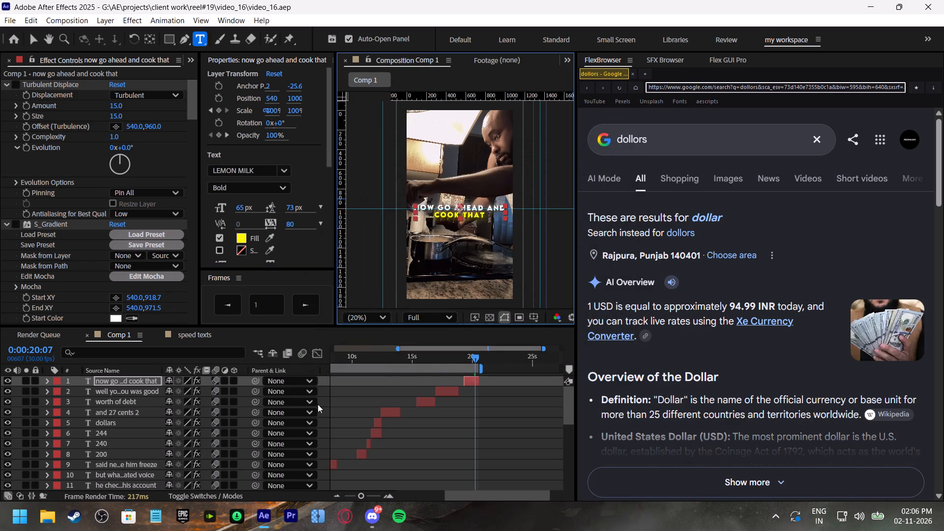
# Pre-compose all layers of Comp 1 into Pre-comp 1, moving all attributes into the new composition.
pyautogui.moveTo(355, 356); pyautogui.dragTo(261, 364)
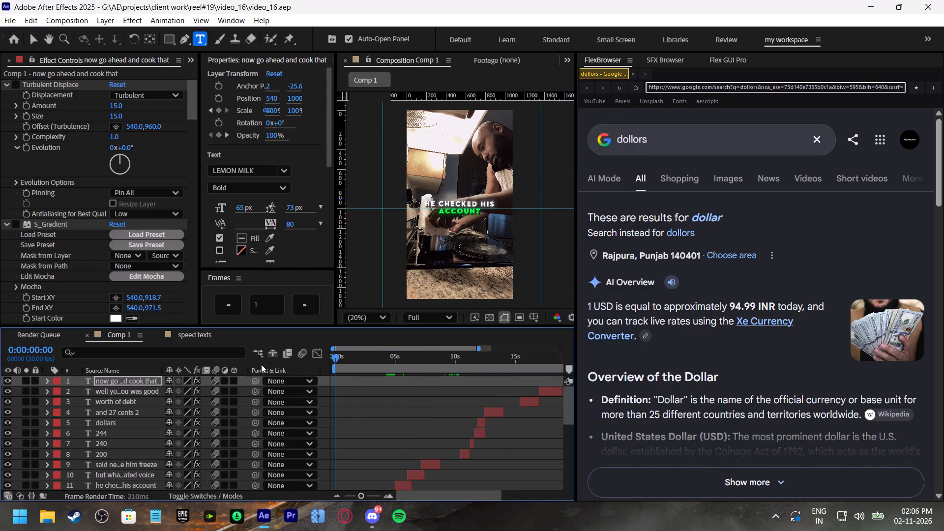
pyautogui.moveTo(261, 364); pyautogui.dragTo(252, 364)
pyautogui.scroll(-5, 350, 435)
pyautogui.click(350, 437)
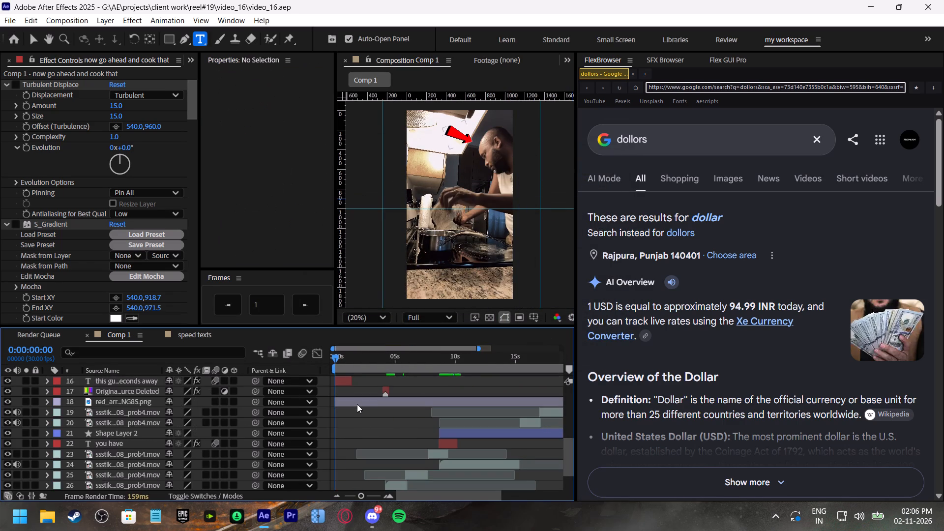
pyautogui.hotkey('ctrl', 'a')
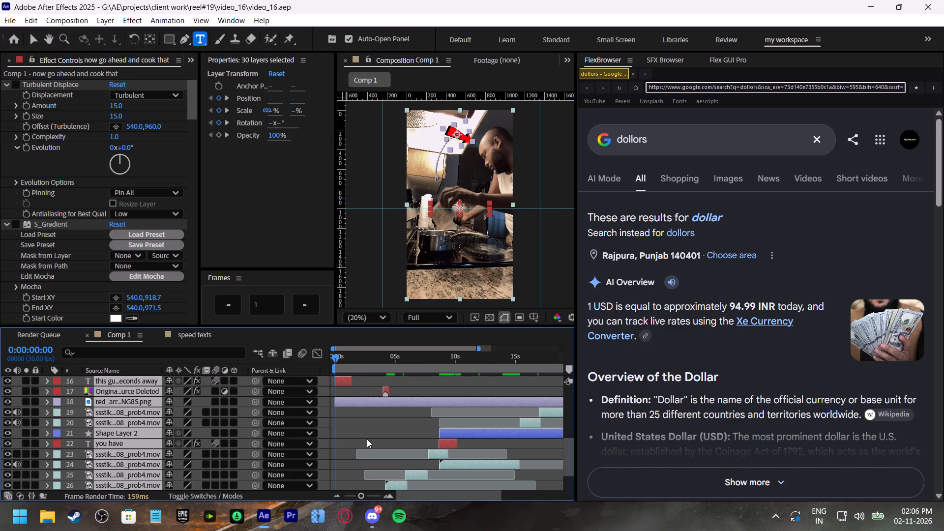
pyautogui.click(373, 405)
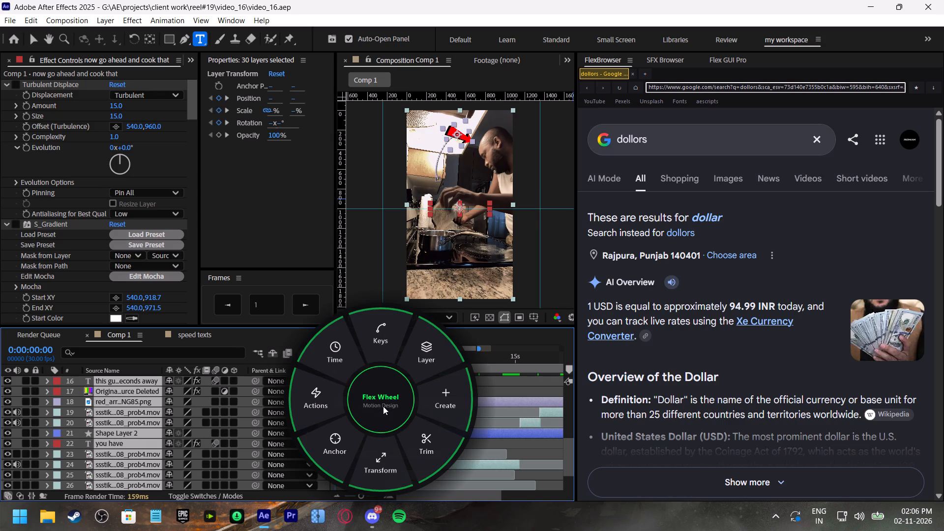
pyautogui.click(383, 406)
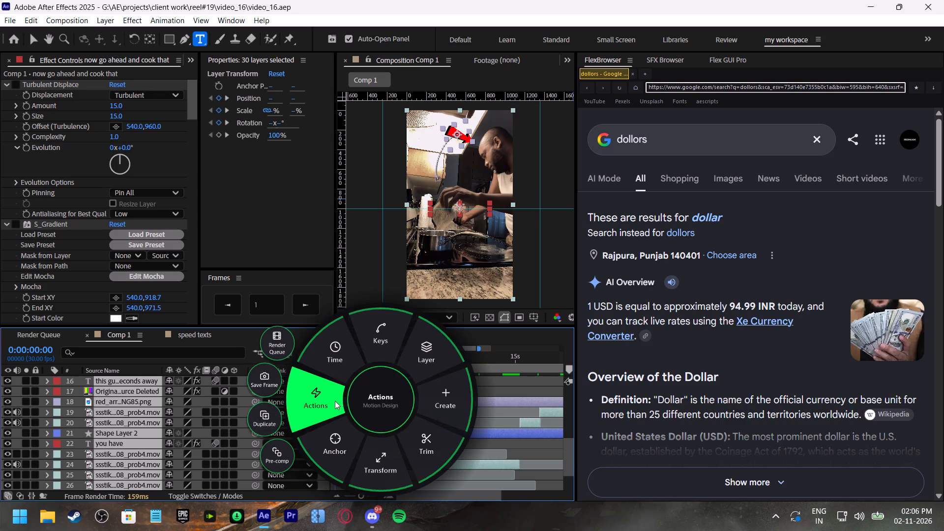
pyautogui.click(277, 456)
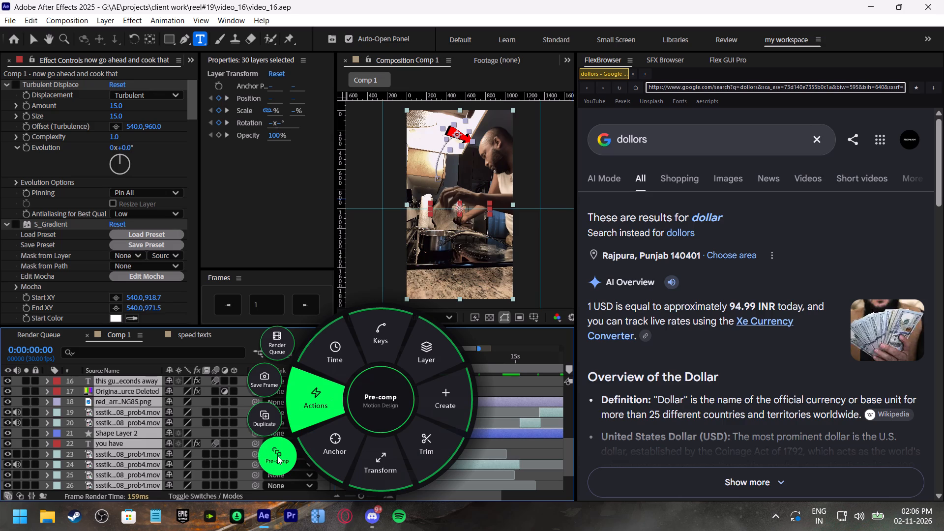
pyautogui.click(276, 456)
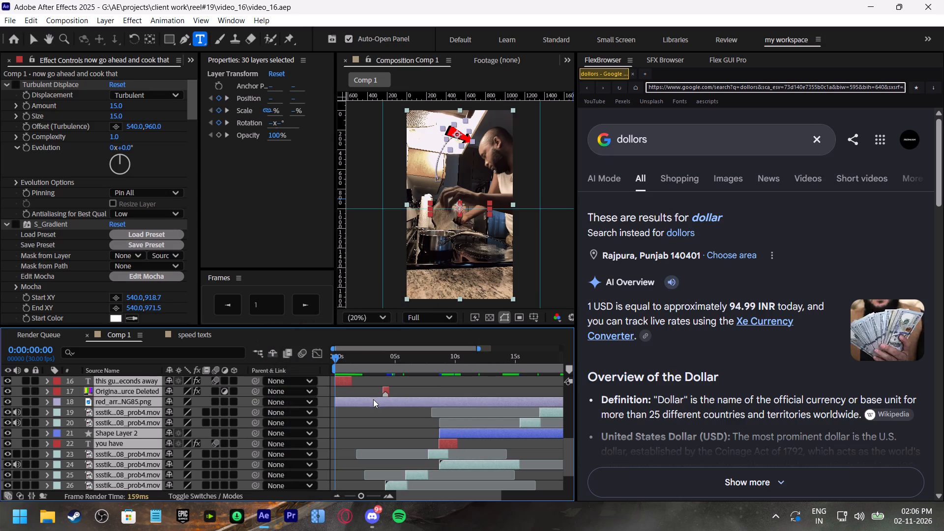
pyautogui.rightClick(367, 404)
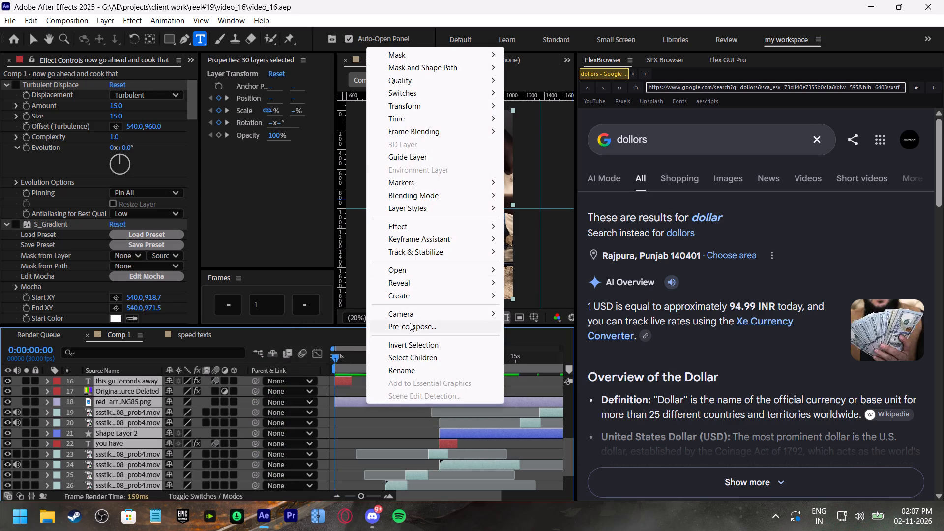
pyautogui.click(410, 323)
pyautogui.click(401, 270)
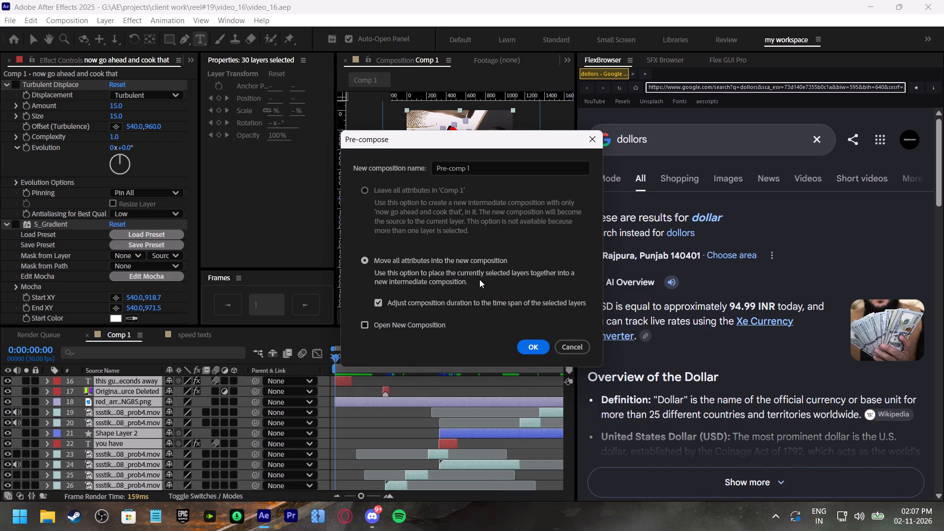
pyautogui.moveTo(479, 279); pyautogui.dragTo(474, 271)
pyautogui.click(470, 259)
pyautogui.click(541, 347)
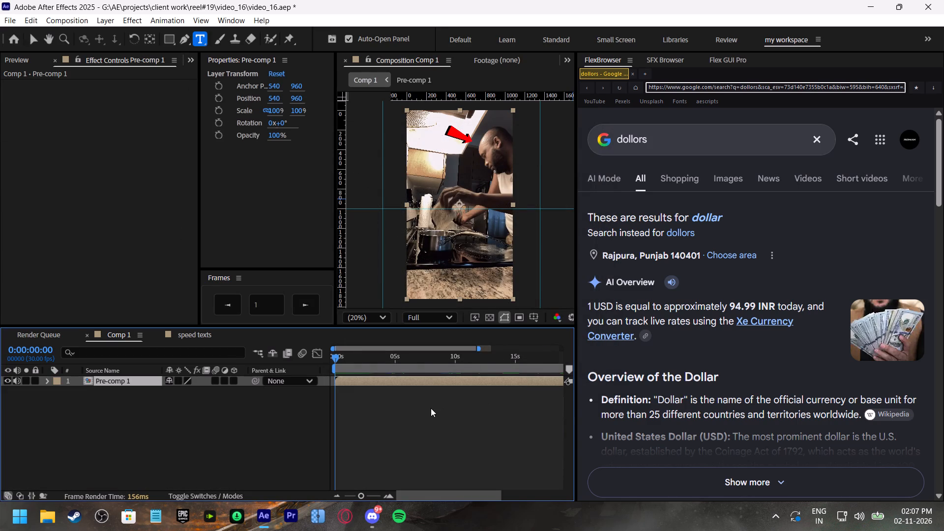
# Play back the opening seconds of Comp 1 to review the pre-composed edit and return to the start.
pyautogui.click(374, 404)
pyautogui.click(354, 383)
pyautogui.moveTo(352, 361); pyautogui.dragTo(352, 361)
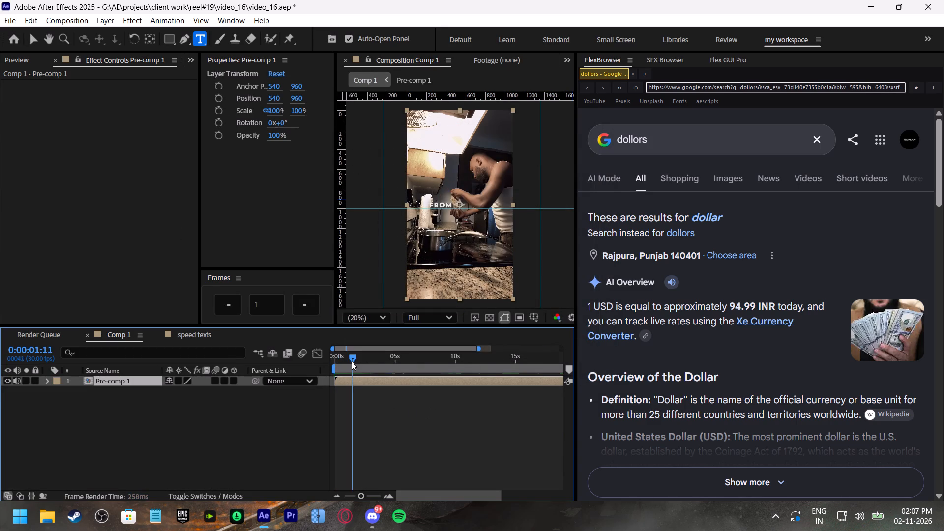
pyautogui.moveTo(352, 361); pyautogui.dragTo(310, 371)
pyautogui.press('space')
pyautogui.moveTo(345, 361); pyautogui.dragTo(318, 368)
pyautogui.press('space')
pyautogui.moveTo(343, 359); pyautogui.dragTo(327, 364)
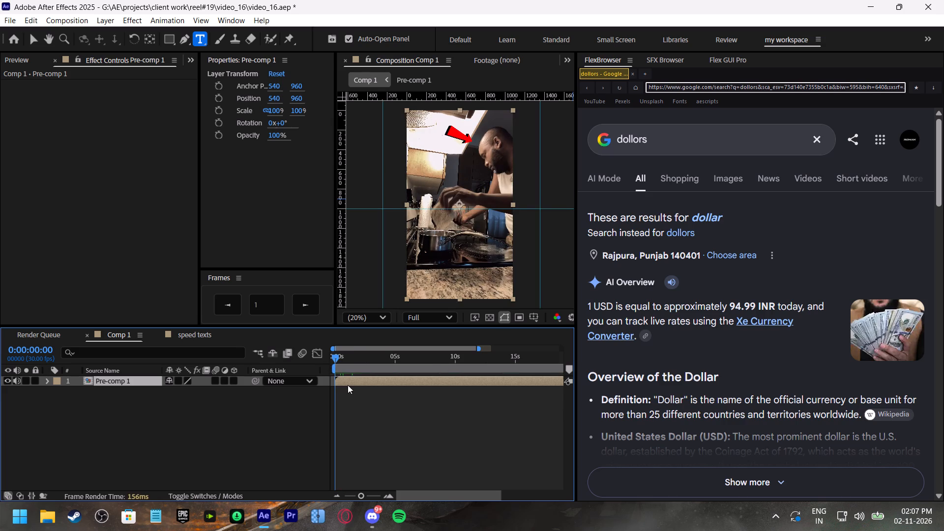
pyautogui.click(352, 394)
pyautogui.moveTo(350, 359); pyautogui.dragTo(322, 362)
pyautogui.click(386, 407)
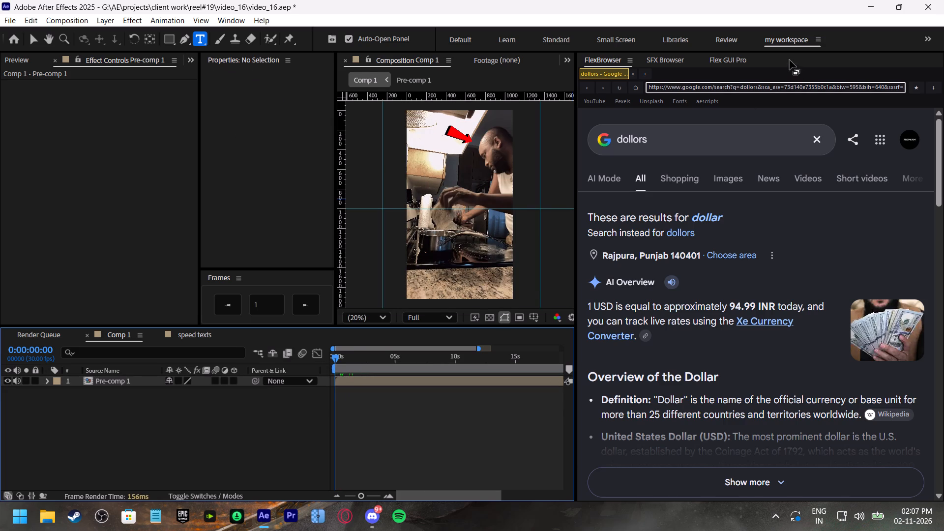
# Search the sound effects library's Speed folder for "ting" and preview ting.mp3.
pyautogui.click(735, 59)
pyautogui.click(668, 59)
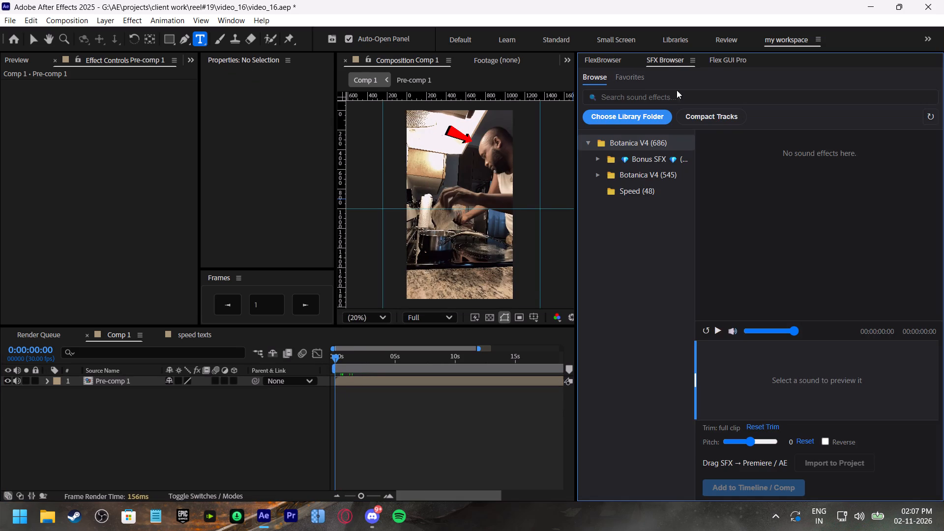
pyautogui.click(648, 193)
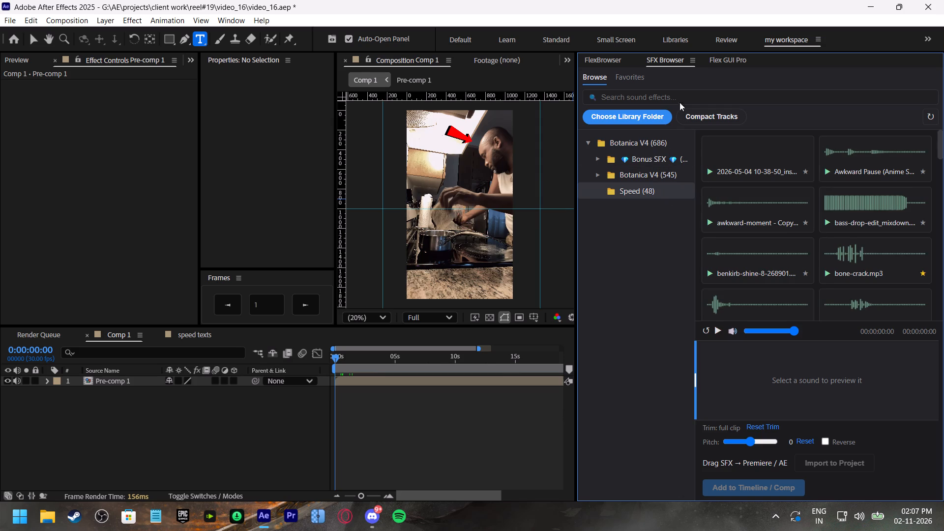
pyautogui.click(677, 99)
pyautogui.write('ting')
pyautogui.click(751, 208)
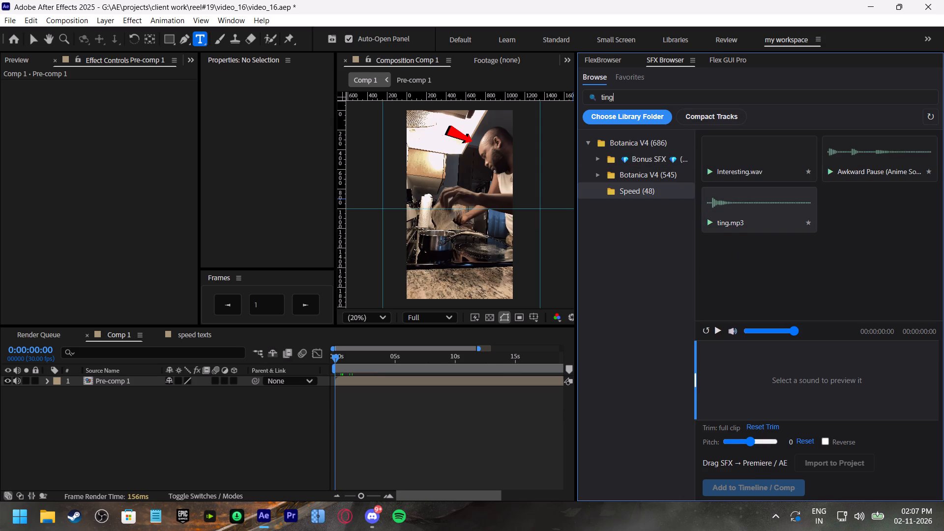
pyautogui.click(756, 217)
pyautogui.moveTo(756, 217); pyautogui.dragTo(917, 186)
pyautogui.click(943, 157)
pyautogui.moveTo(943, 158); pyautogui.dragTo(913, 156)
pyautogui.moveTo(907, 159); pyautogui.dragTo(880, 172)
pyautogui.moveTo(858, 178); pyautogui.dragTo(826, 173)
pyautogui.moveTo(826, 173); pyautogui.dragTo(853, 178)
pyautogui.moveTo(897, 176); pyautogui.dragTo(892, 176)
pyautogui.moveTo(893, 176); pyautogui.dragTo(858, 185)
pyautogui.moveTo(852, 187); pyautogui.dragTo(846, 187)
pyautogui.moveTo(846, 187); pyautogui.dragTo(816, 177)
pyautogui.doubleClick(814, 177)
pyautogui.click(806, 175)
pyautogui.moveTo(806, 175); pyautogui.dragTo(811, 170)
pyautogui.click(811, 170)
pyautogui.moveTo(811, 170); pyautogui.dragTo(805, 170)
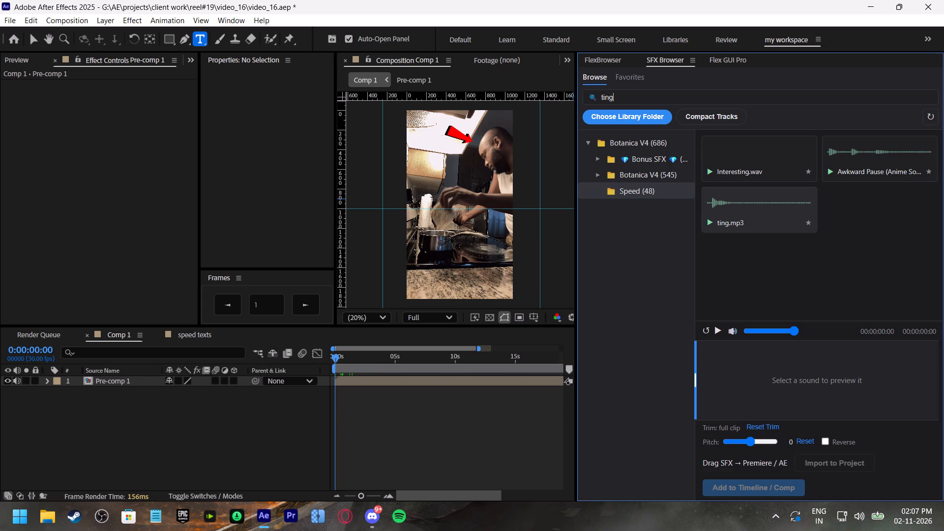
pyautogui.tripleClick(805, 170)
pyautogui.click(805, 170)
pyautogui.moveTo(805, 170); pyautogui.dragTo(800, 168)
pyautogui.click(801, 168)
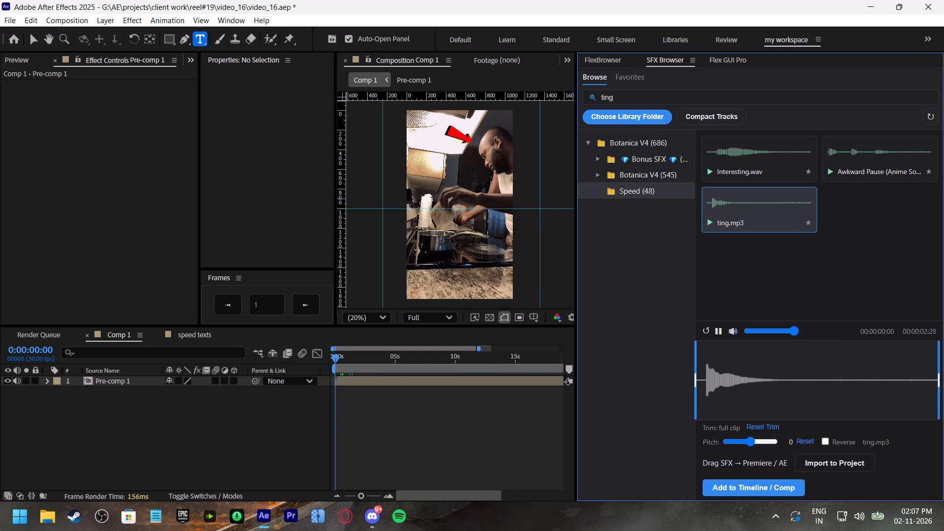
# Audition the other "ting" search results, then add ting.mp3 to Comp 1 at 0:00:00:00 and check it in playback.
pyautogui.click(868, 210)
pyautogui.click(778, 156)
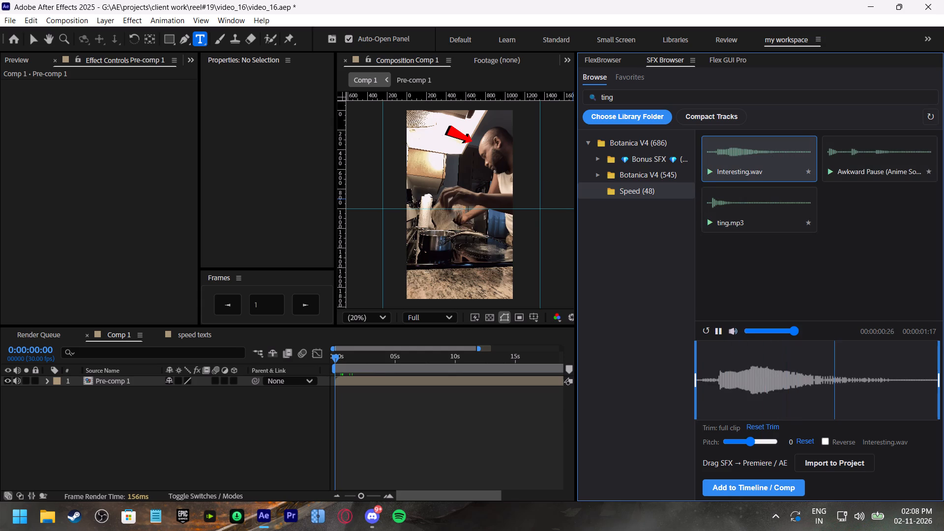
pyautogui.click(853, 163)
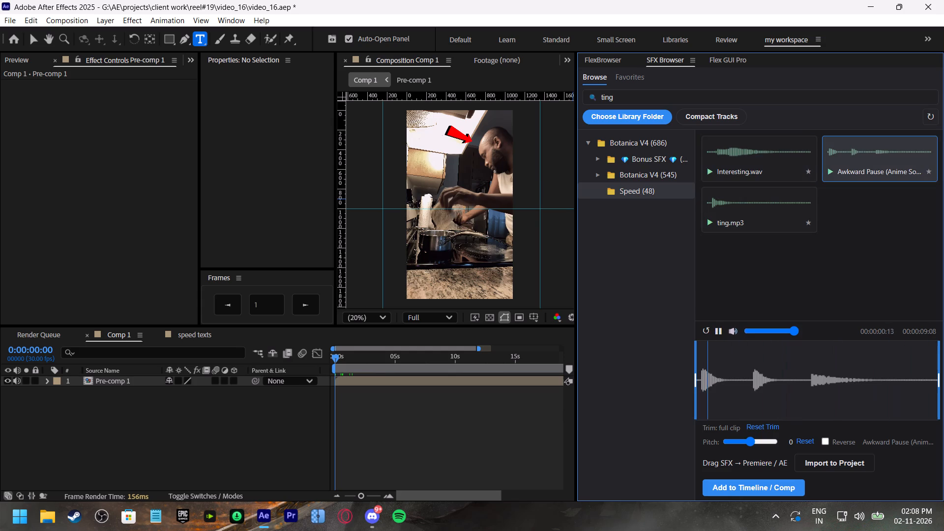
pyautogui.click(769, 212)
pyautogui.click(744, 488)
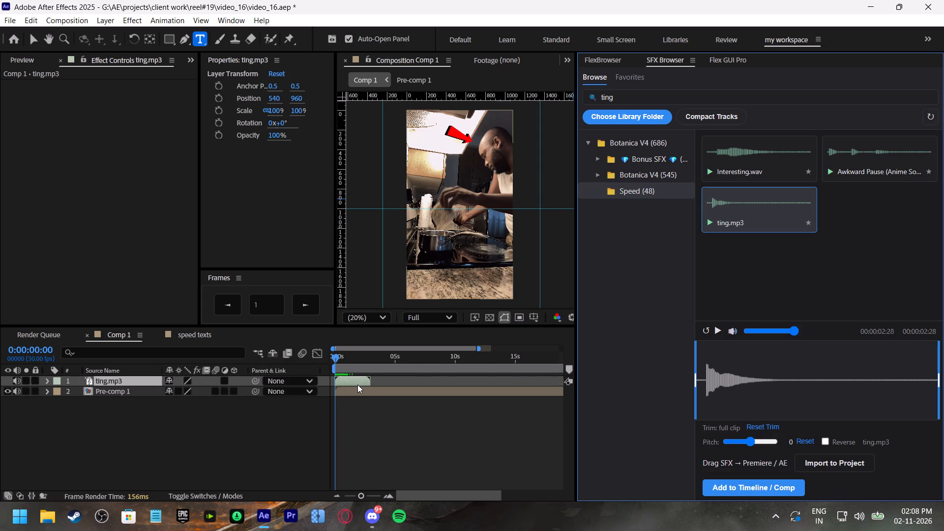
pyautogui.moveTo(343, 359); pyautogui.dragTo(311, 367)
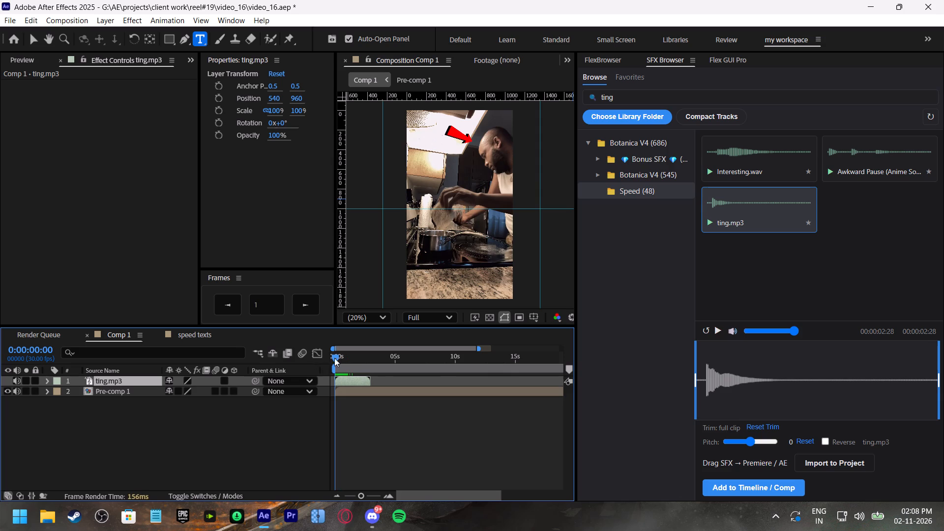
pyautogui.press('space')
pyautogui.moveTo(339, 356); pyautogui.dragTo(318, 364)
pyautogui.press('space')
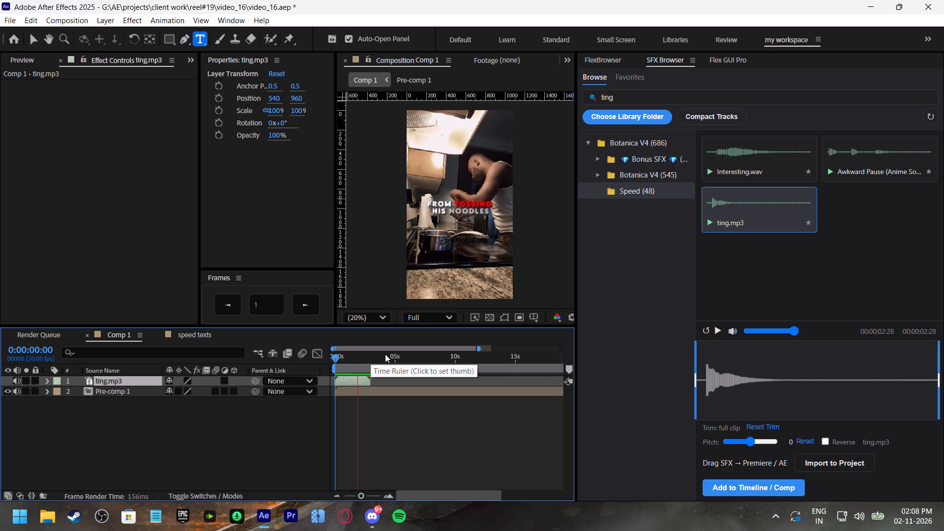
# Search the sound effects for "hit" and add Hit Impact (No FX) (2).wav to Comp 1 at 0:00:02:20, where the red flash occurs.
pyautogui.moveTo(376, 360); pyautogui.dragTo(371, 360)
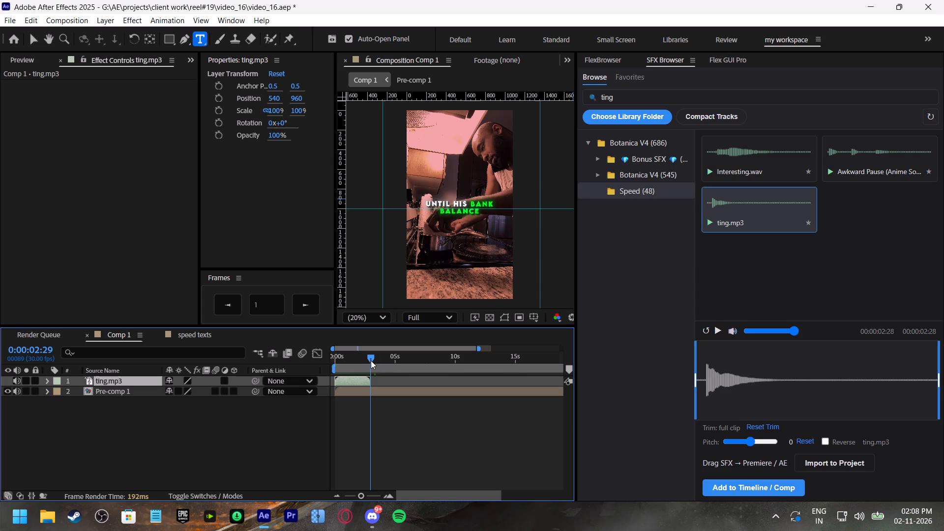
pyautogui.moveTo(371, 360); pyautogui.dragTo(366, 359)
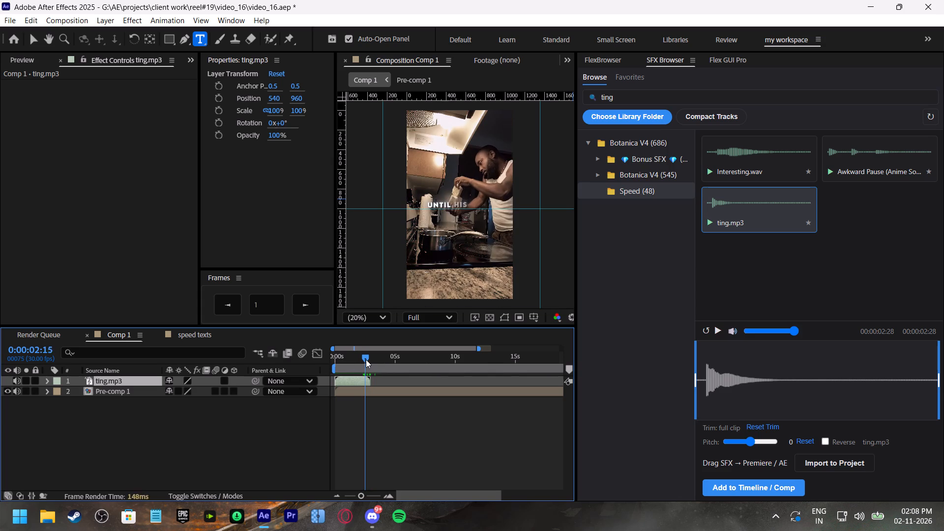
pyautogui.moveTo(366, 359); pyautogui.dragTo(367, 360)
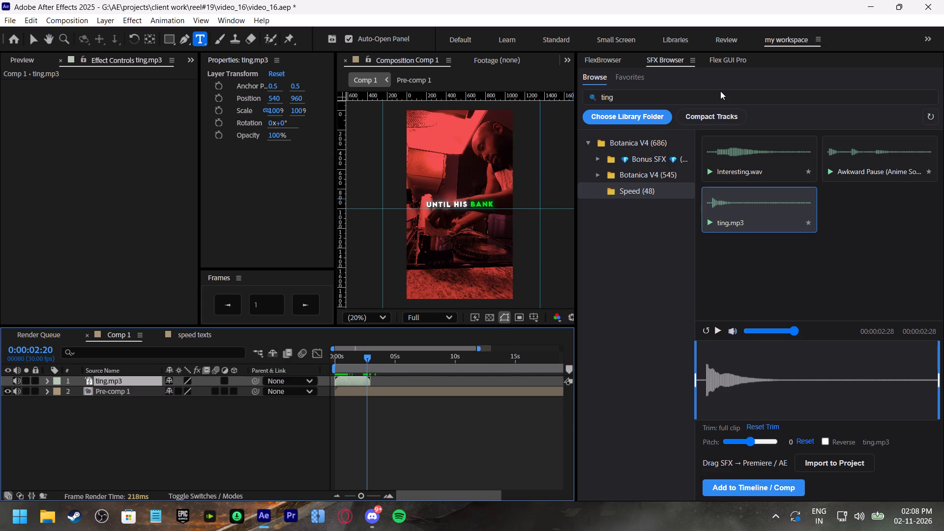
pyautogui.tripleClick(709, 98)
pyautogui.write('hit')
pyautogui.click(855, 165)
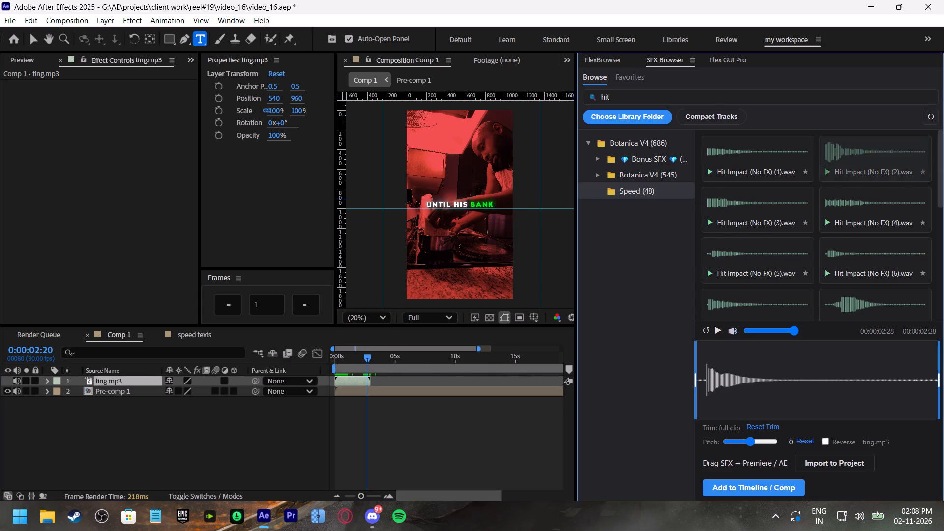
pyautogui.click(747, 486)
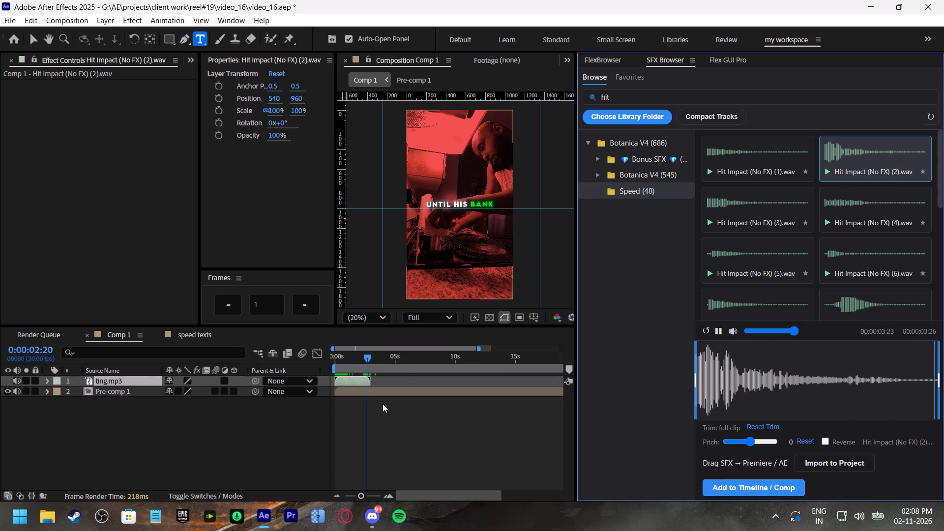
# Set the Audio Levels of the Hit Impact (No FX) (2).wav layer to -10 dB.
pyautogui.click(377, 382)
pyautogui.press('l')
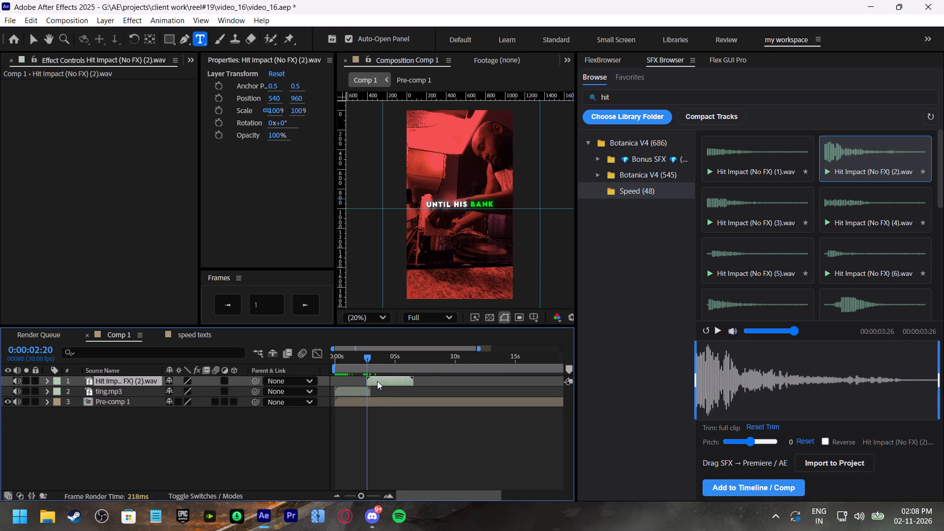
pyautogui.click(177, 389)
pyautogui.write('-10')
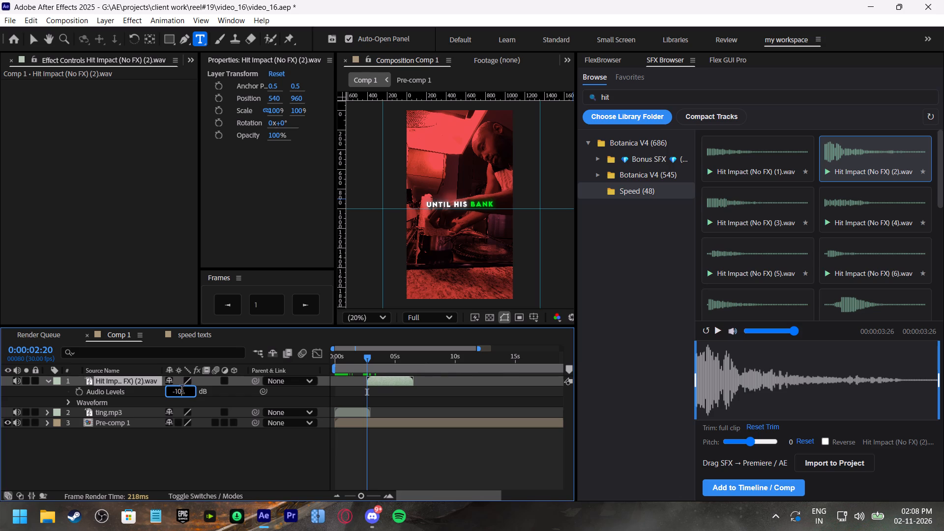
pyautogui.click(238, 394)
# Play back Comp 1 from the start to review the timing and loudness of the added sound effects.
pyautogui.moveTo(364, 356); pyautogui.dragTo(318, 368)
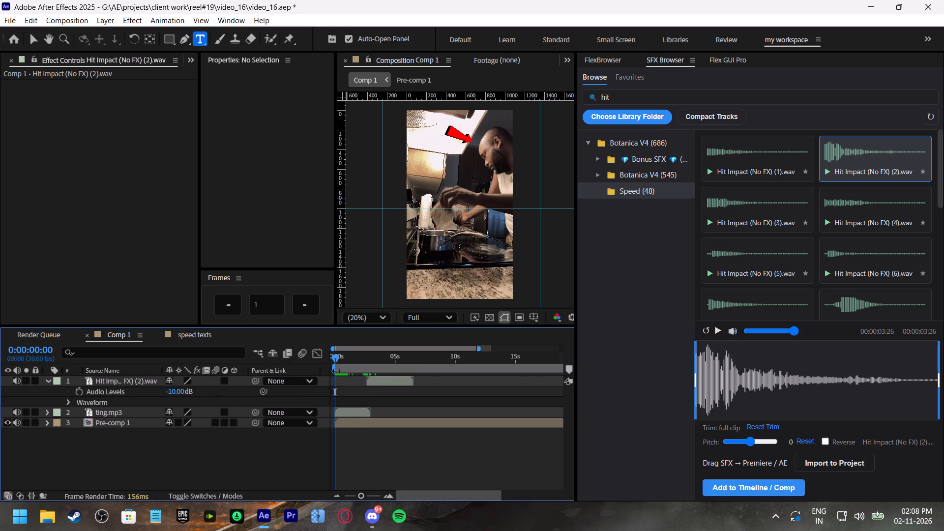
pyautogui.press('space')
pyautogui.click(354, 358)
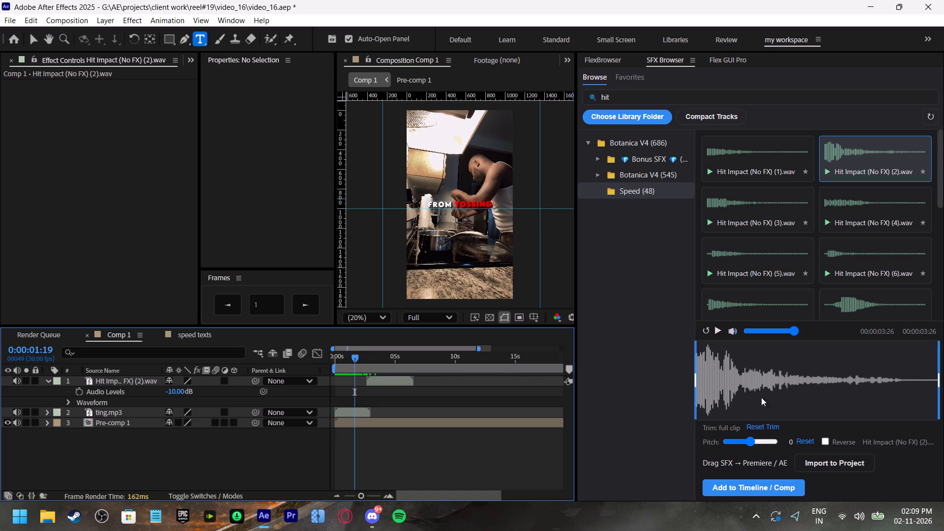
pyautogui.click(363, 357)
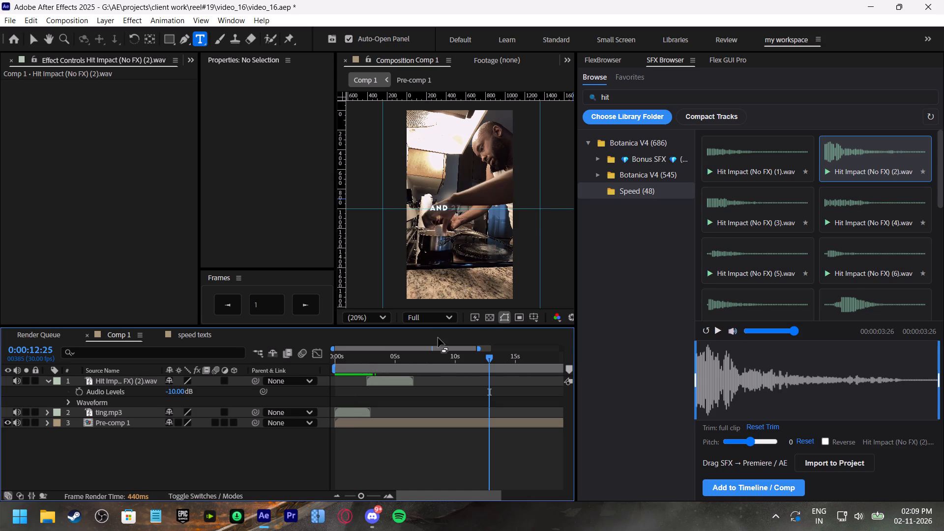
# Replay the opening of Comp 1 and set the Audio Levels of the ting.mp3 layer to -5 dB.
pyautogui.click(415, 360)
pyautogui.moveTo(364, 359); pyautogui.dragTo(321, 364)
pyautogui.press('space')
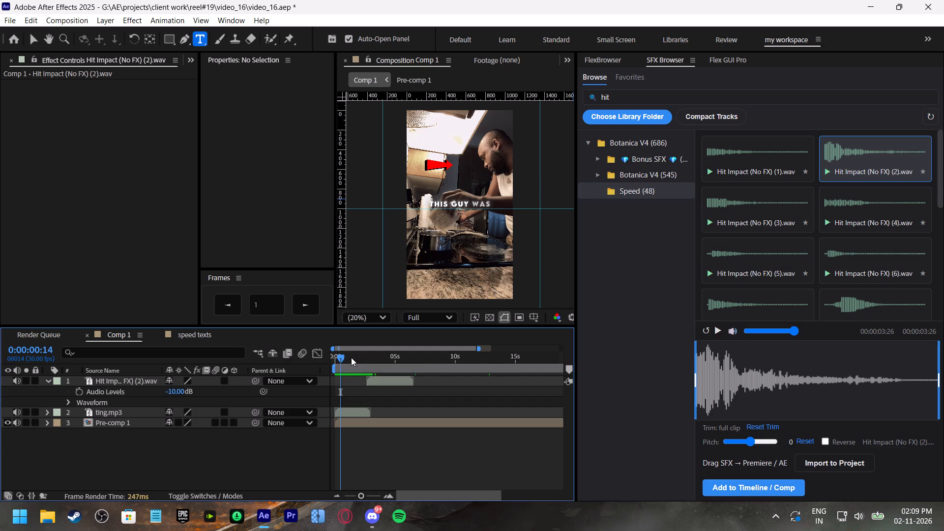
pyautogui.click(352, 357)
pyautogui.moveTo(352, 357); pyautogui.dragTo(309, 368)
pyautogui.press('space')
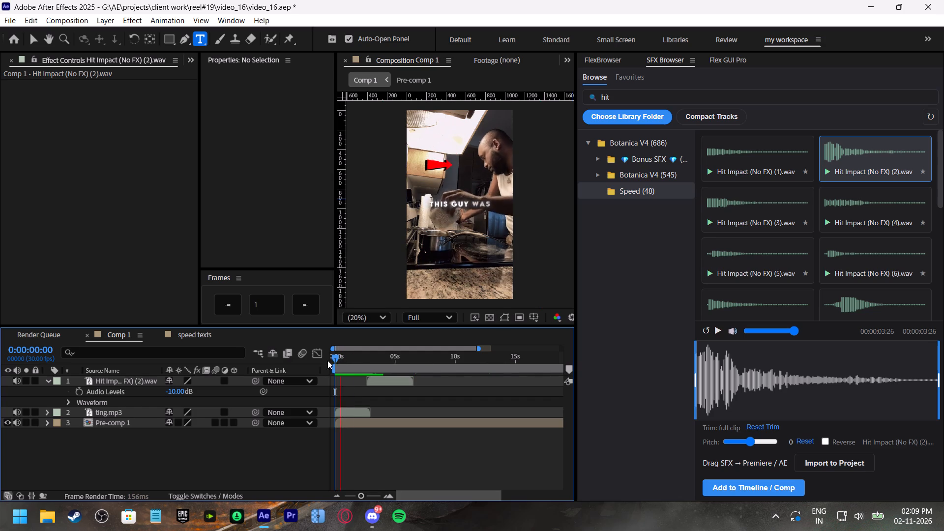
pyautogui.moveTo(338, 354); pyautogui.dragTo(324, 362)
pyautogui.click(342, 412)
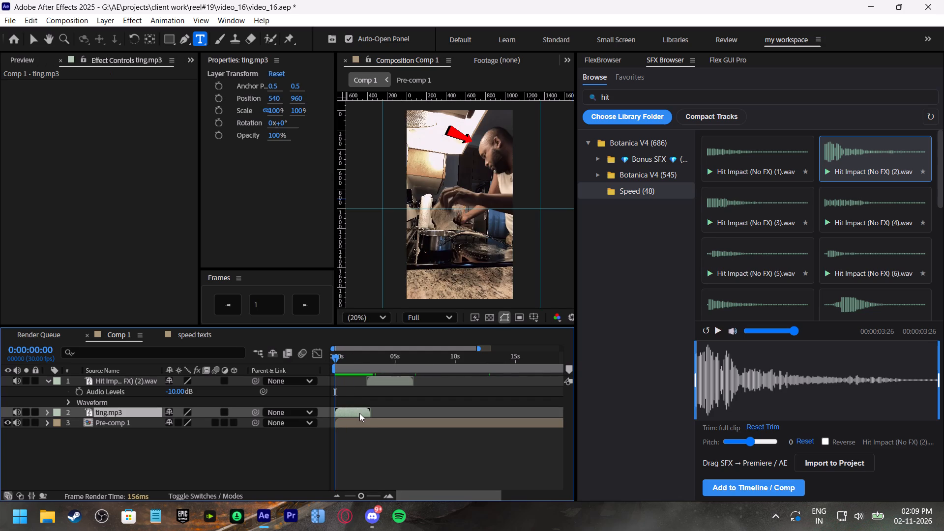
pyautogui.press('l')
pyautogui.click(173, 419)
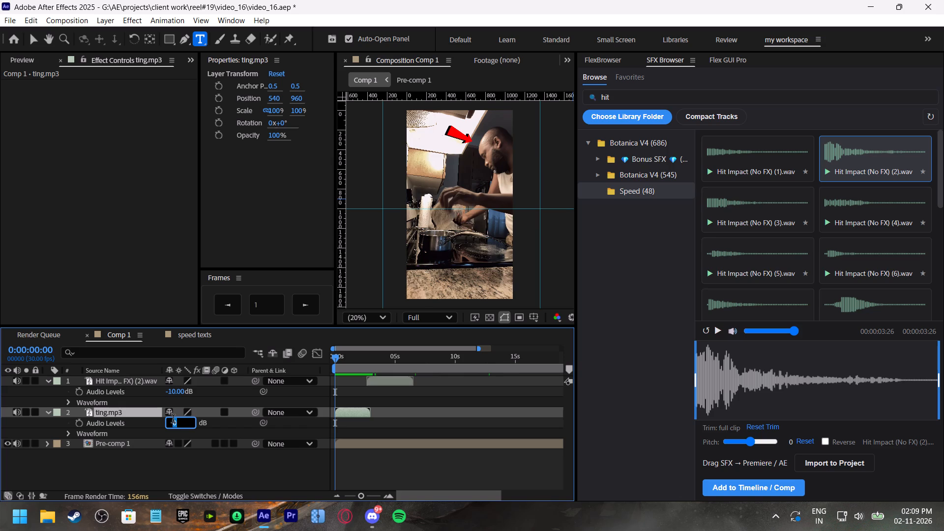
pyautogui.press('-')
pyautogui.press('5')
pyautogui.click(200, 436)
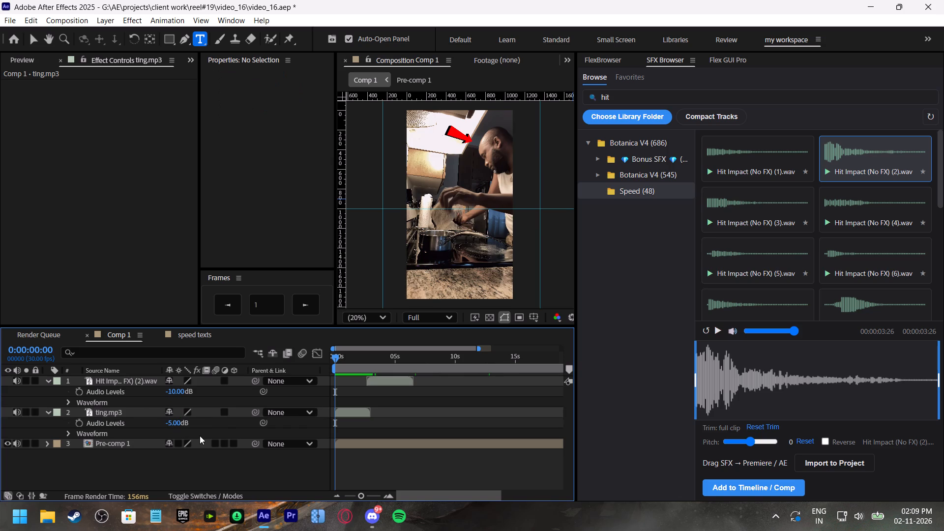
# Collapse both sound-effect layers and play back Comp 1 from the start to check the effects' loudness.
pyautogui.click(346, 366)
pyautogui.moveTo(348, 356); pyautogui.dragTo(321, 368)
pyautogui.press('space')
pyautogui.click(51, 381)
pyautogui.click(46, 393)
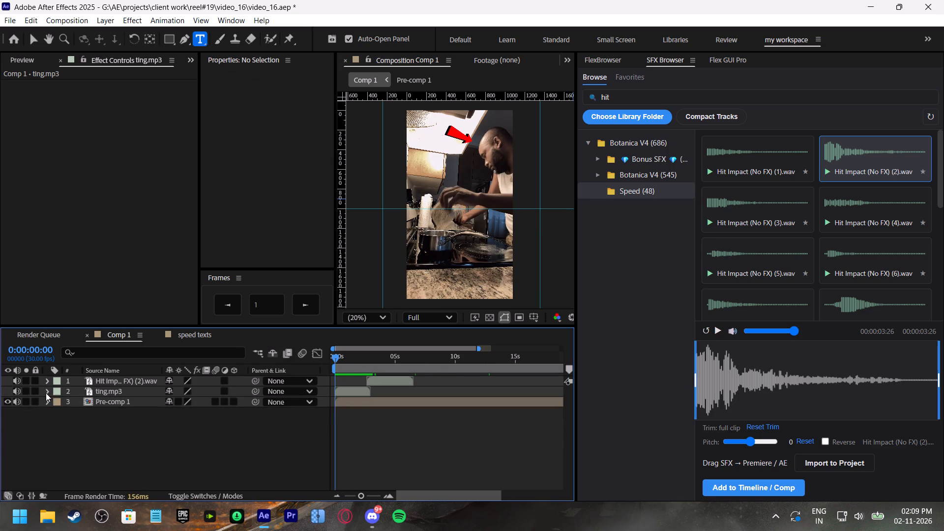
pyautogui.moveTo(347, 357); pyautogui.dragTo(296, 366)
pyautogui.press('space')
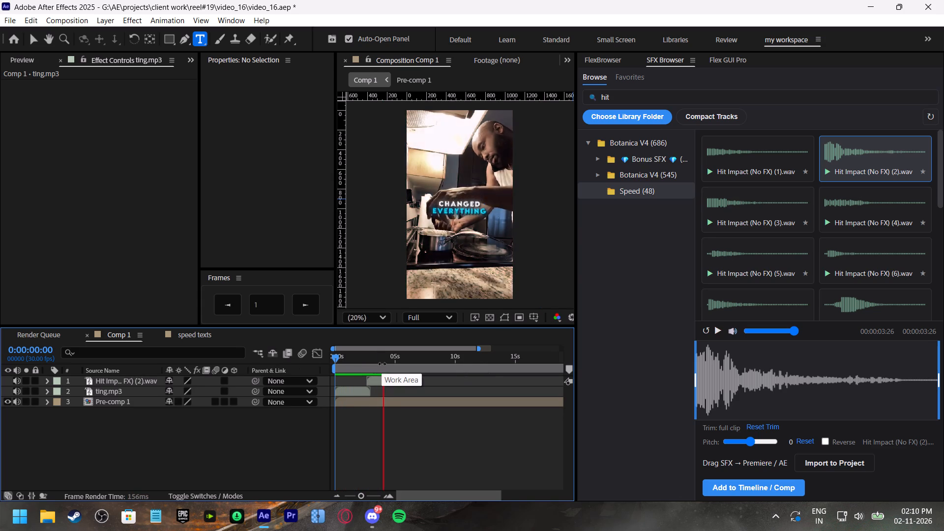
pyautogui.click(366, 362)
pyautogui.press('space')
# Set the Audio Levels of the Hit Impact (No FX) (2).wav layer to -15 dB and replay it from 0:00:02:00.
pyautogui.click(369, 360)
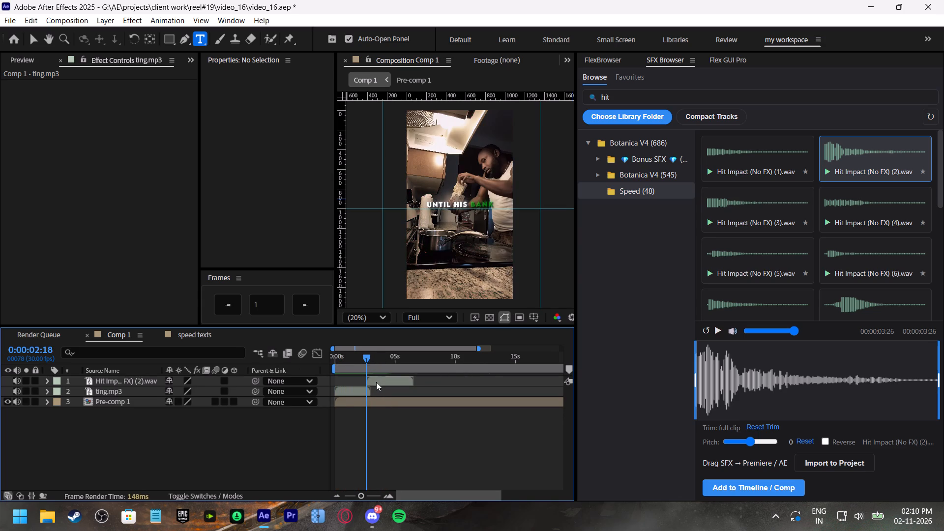
pyautogui.click(376, 382)
pyautogui.press('l')
pyautogui.click(182, 394)
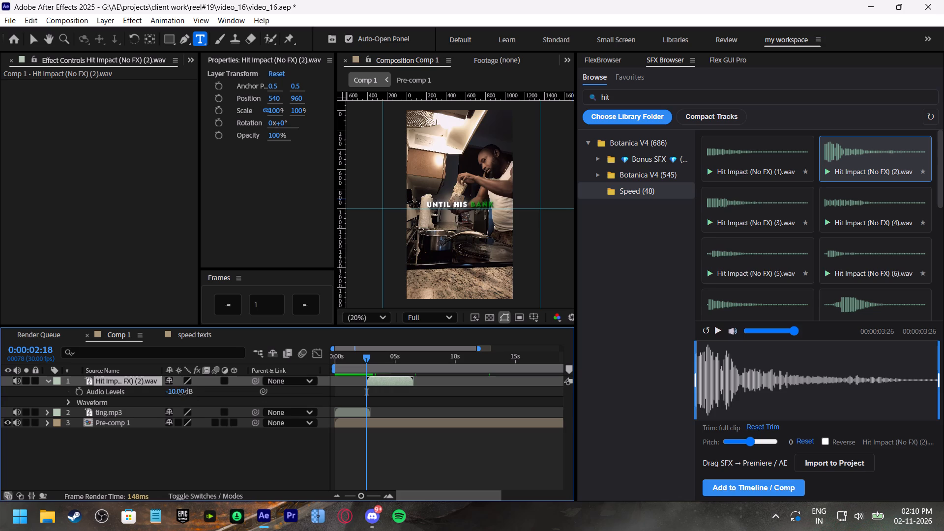
pyautogui.write('-15')
pyautogui.click(202, 401)
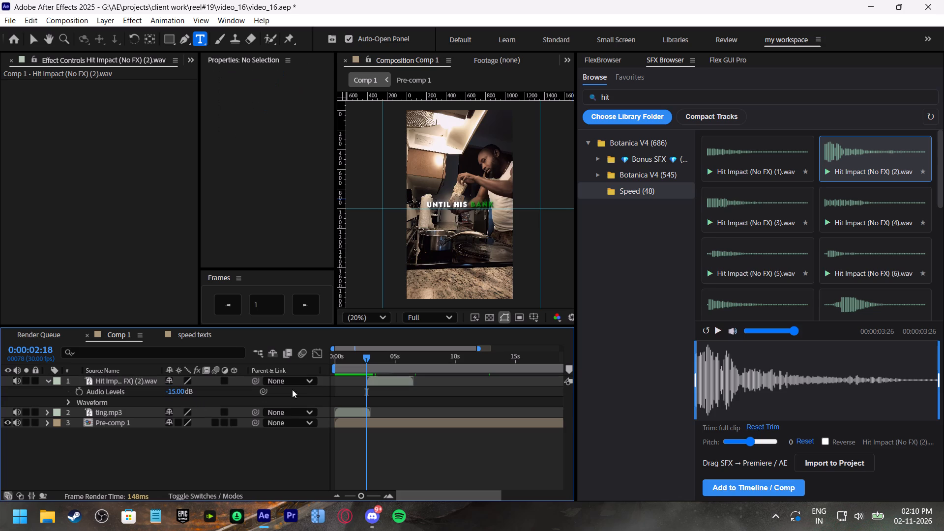
pyautogui.click(359, 353)
pyautogui.press('space')
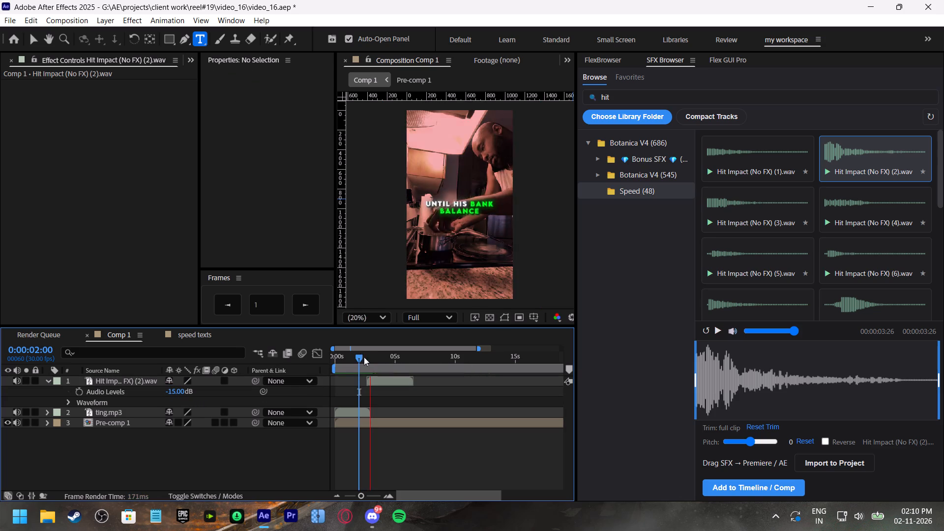
pyautogui.click(384, 360)
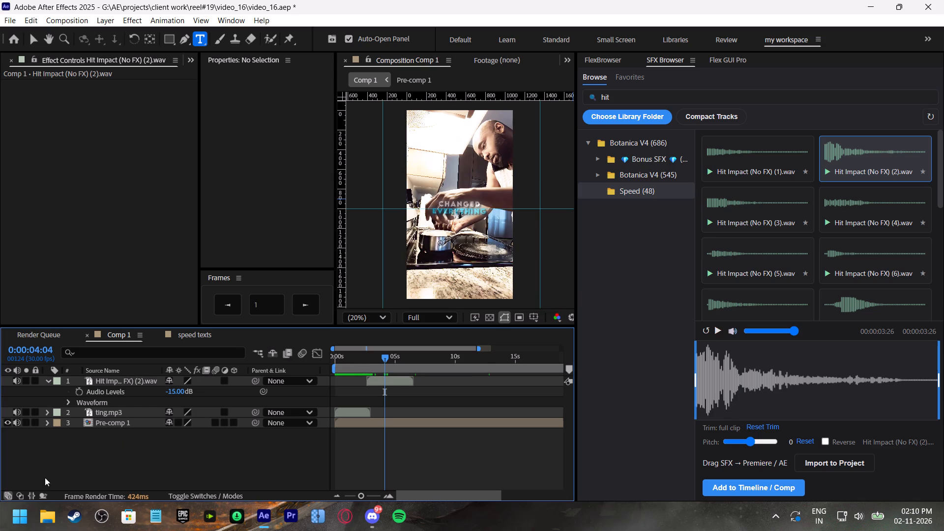
# Switch to File Explorer and audition dragon-studio-epic-whoosh-478371.mp3 and dragon-studio-simple-whoosh-382724.mp3 in the Downloads folder.
pyautogui.click(45, 515)
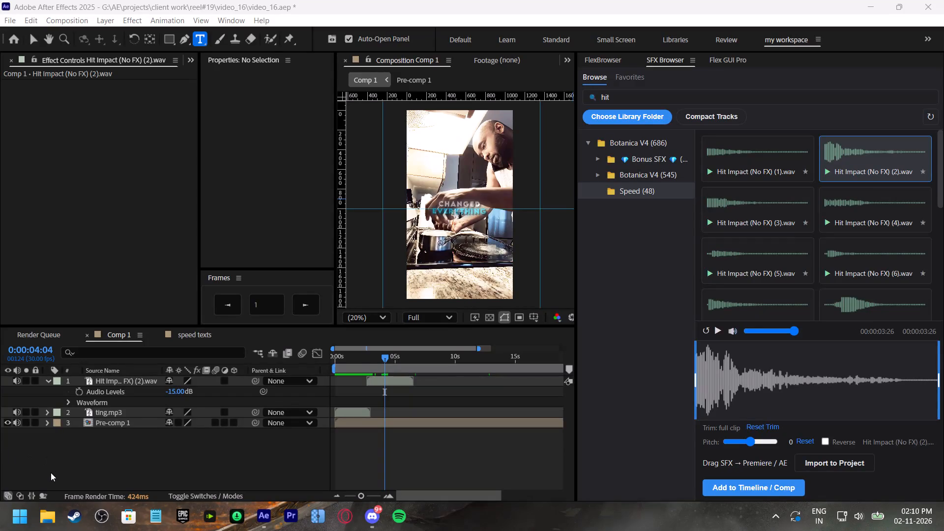
pyautogui.click(46, 515)
pyautogui.click(46, 515)
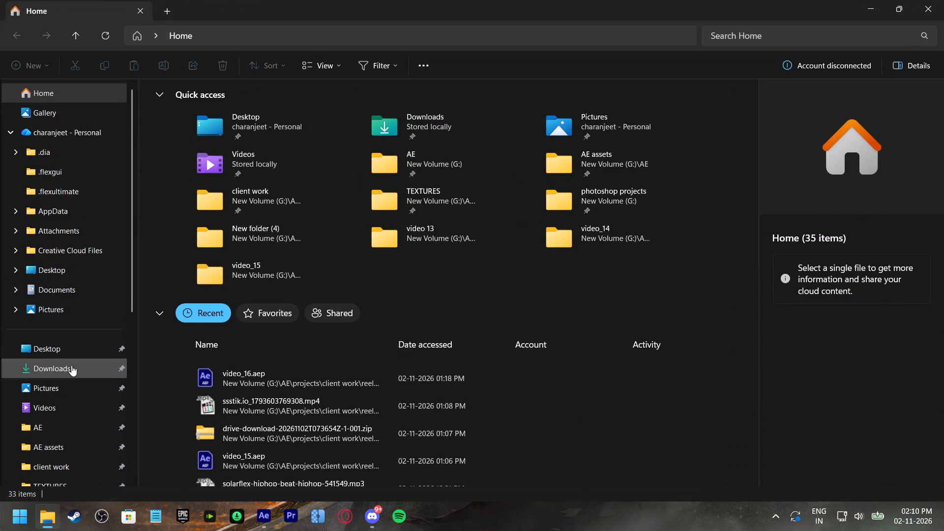
pyautogui.click(61, 369)
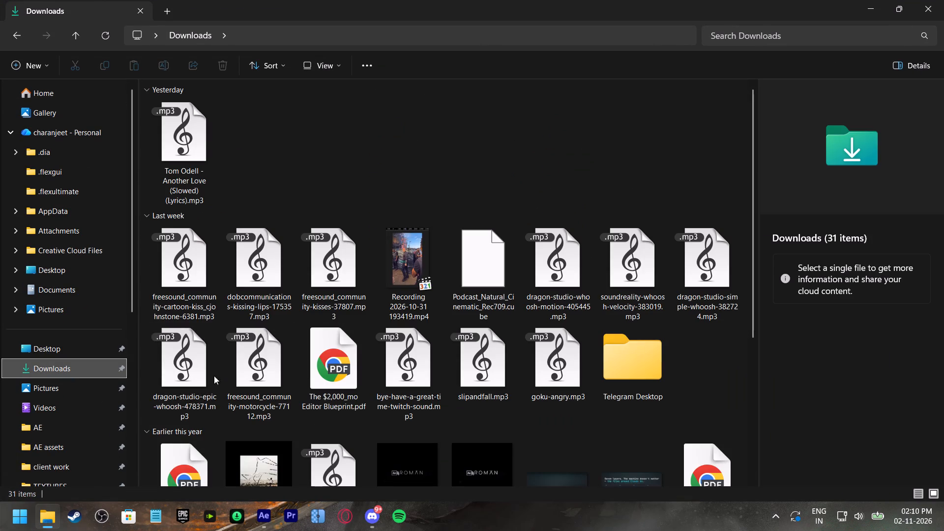
pyautogui.doubleClick(183, 373)
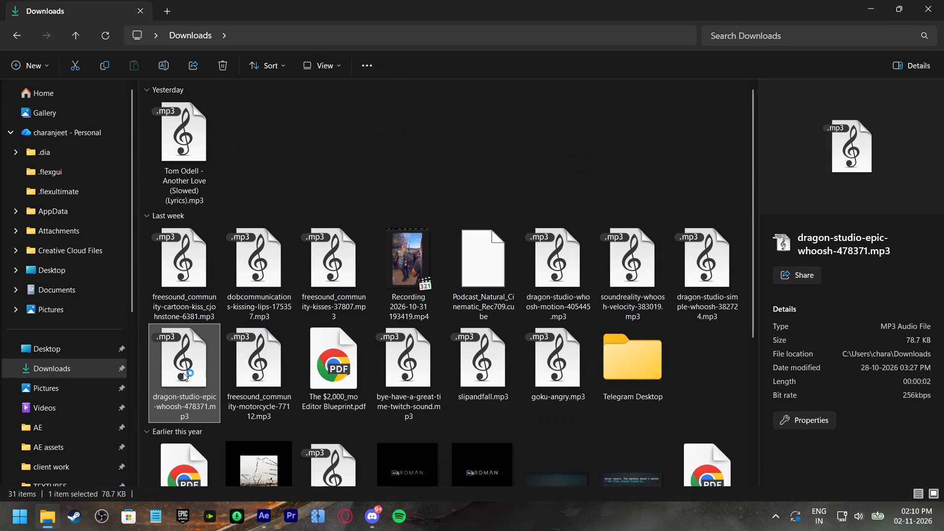
pyautogui.click(561, 174)
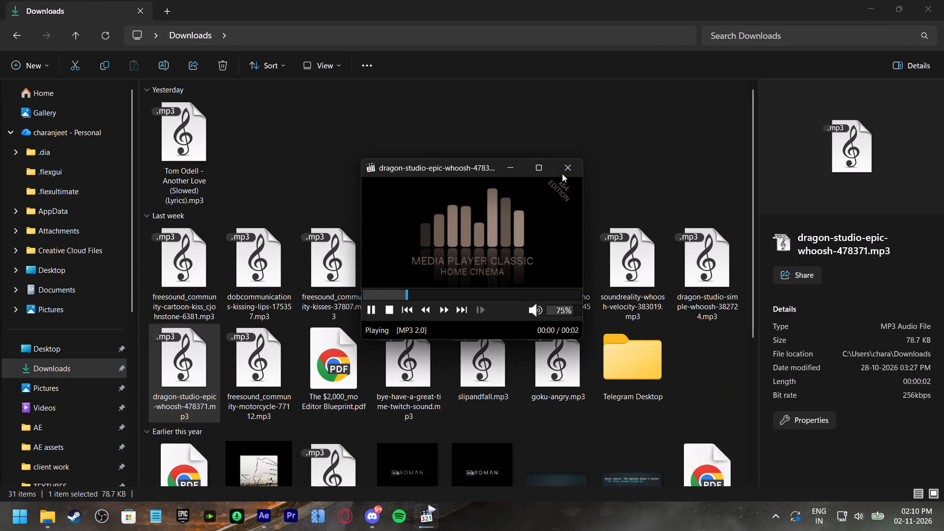
pyautogui.doubleClick(682, 268)
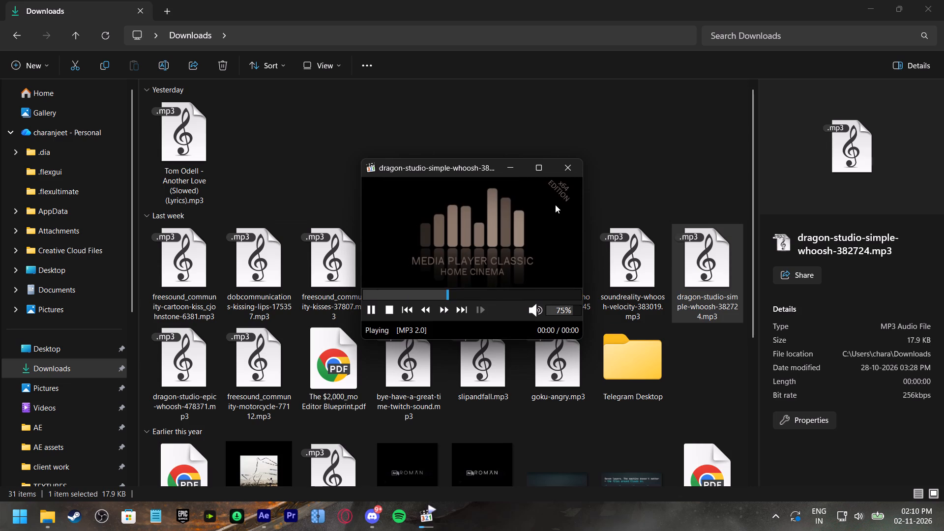
pyautogui.click(568, 171)
# Add dragon-studio-simple-whoosh-382724.mp3 from Downloads to Comp 1 in After Effects, place it at about 0:00:03:28, and check it in playback.
pyautogui.moveTo(696, 280); pyautogui.dragTo(254, 511)
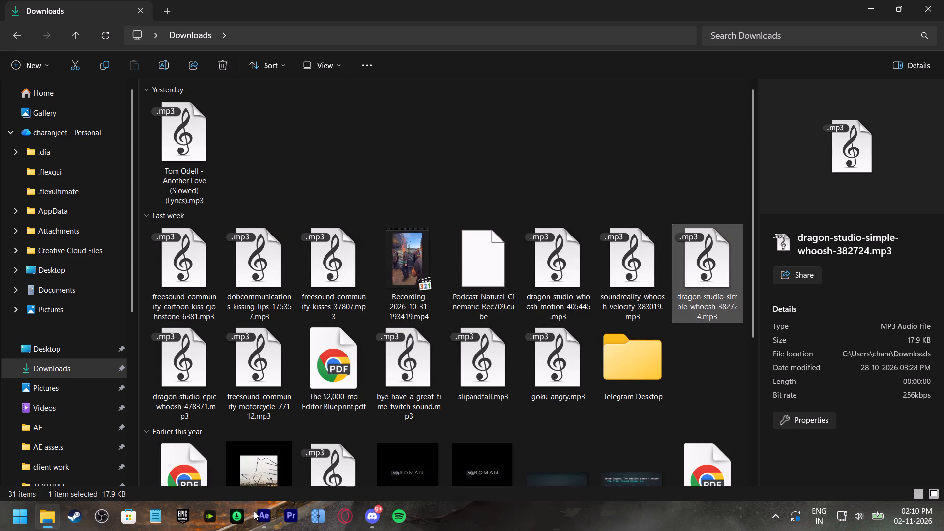
pyautogui.moveTo(254, 511); pyautogui.dragTo(397, 396)
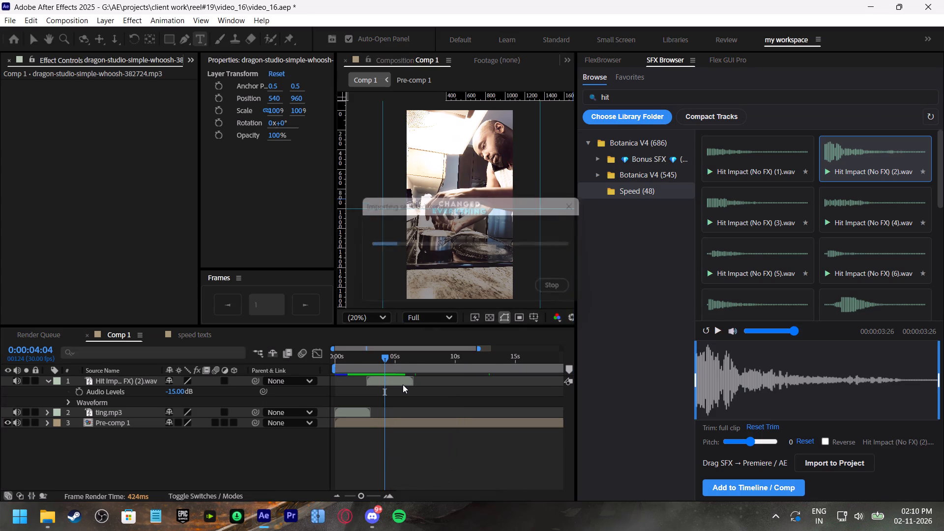
pyautogui.moveTo(338, 382); pyautogui.dragTo(377, 386)
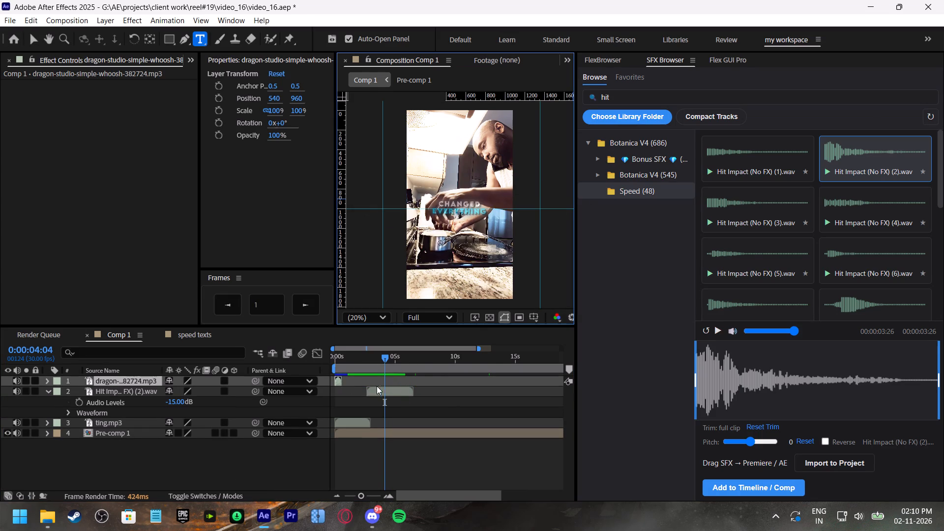
pyautogui.moveTo(377, 386); pyautogui.dragTo(385, 386)
pyautogui.doubleClick(379, 356)
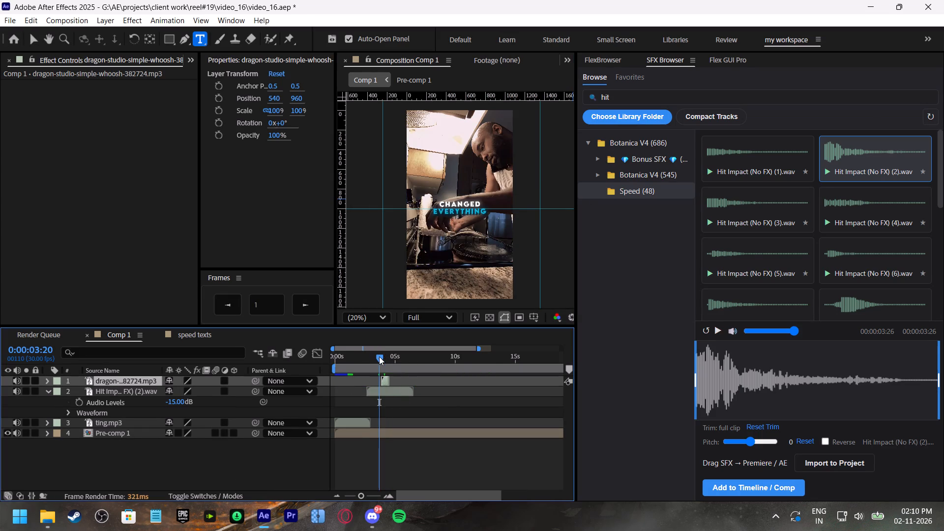
pyautogui.press('space')
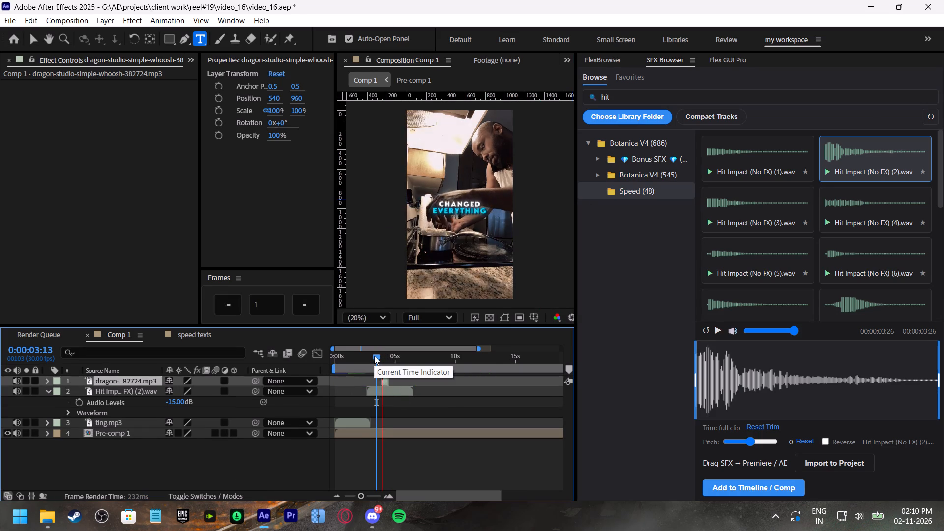
pyautogui.click(374, 356)
pyautogui.press('space')
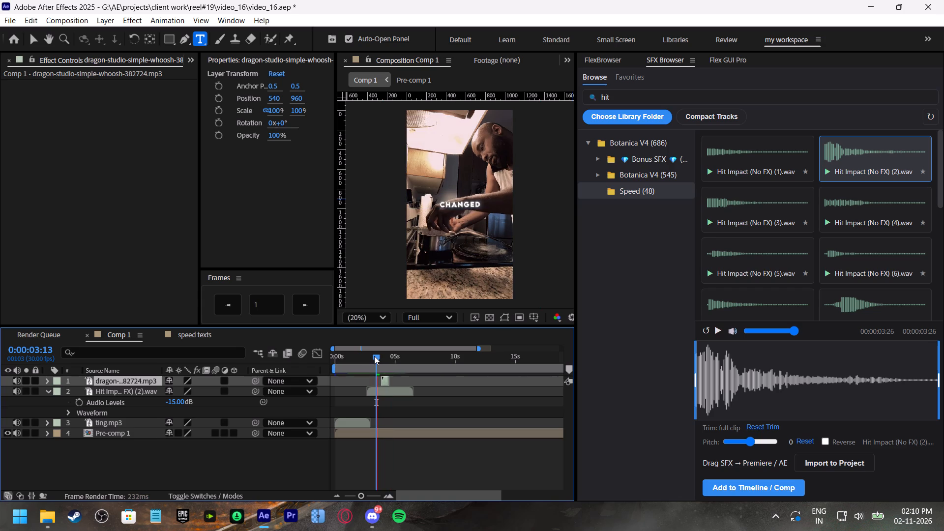
pyautogui.click(374, 356)
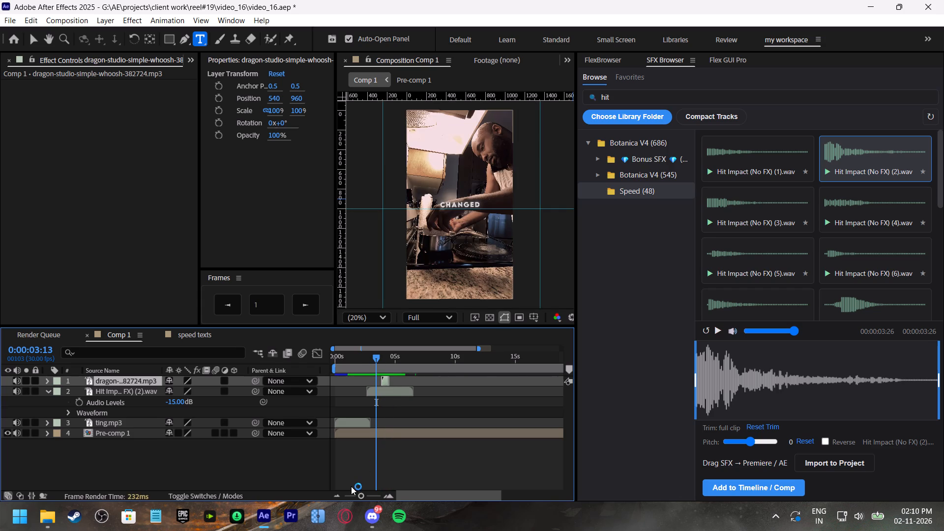
# Fine-tune the whoosh layer's timing against the white flash so that it starts at about 0:00:04:00.
pyautogui.moveTo(362, 492); pyautogui.dragTo(371, 497)
pyautogui.press('space')
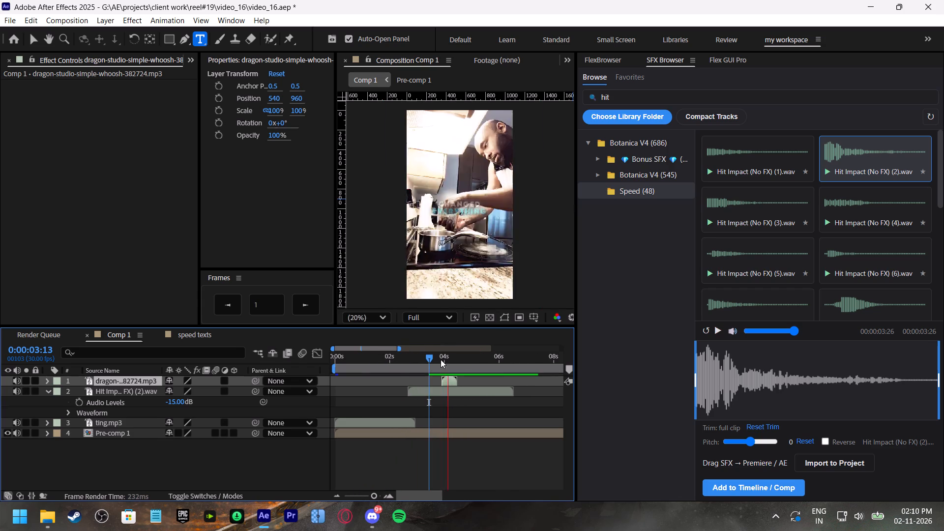
pyautogui.click(441, 359)
pyautogui.click(449, 383)
pyautogui.click(434, 361)
pyautogui.press('space')
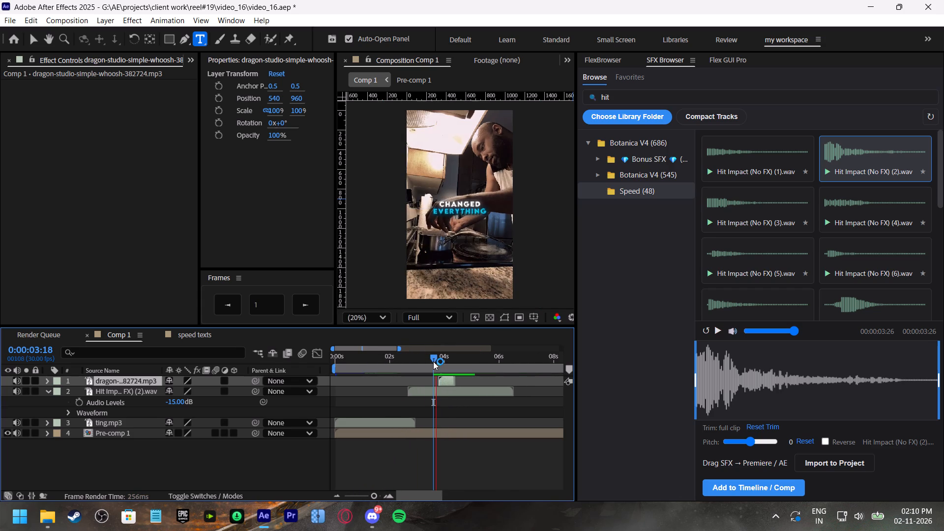
pyautogui.click(433, 361)
pyautogui.moveTo(445, 380); pyautogui.dragTo(452, 383)
pyautogui.press('space')
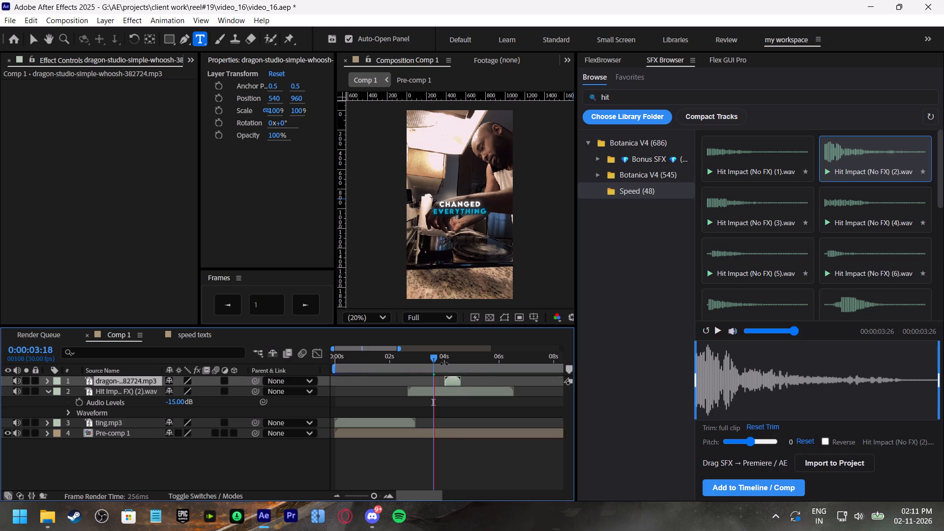
pyautogui.click(443, 359)
# Set the Audio Levels of the dragon-studio-simple-whoosh-382724.mp3 layer to -7 dB.
pyautogui.click(452, 383)
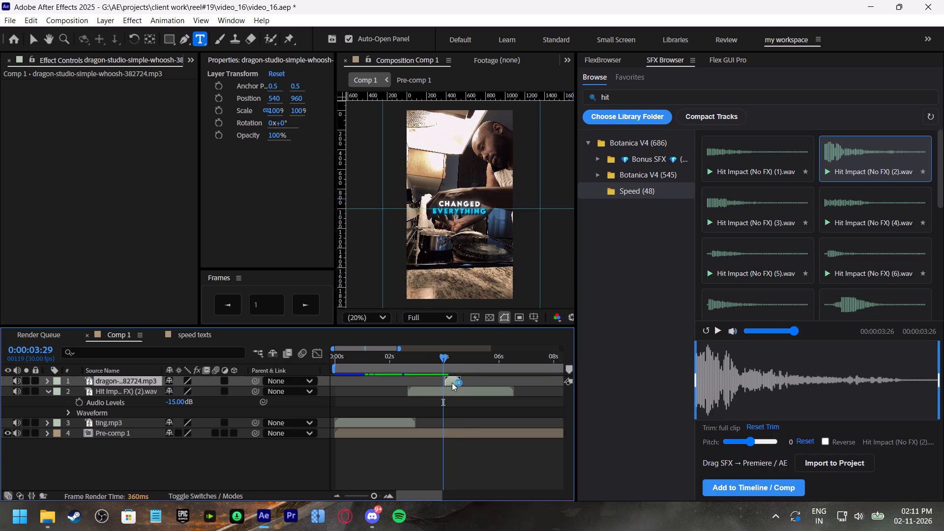
pyautogui.press('l')
pyautogui.click(179, 390)
pyautogui.press('-')
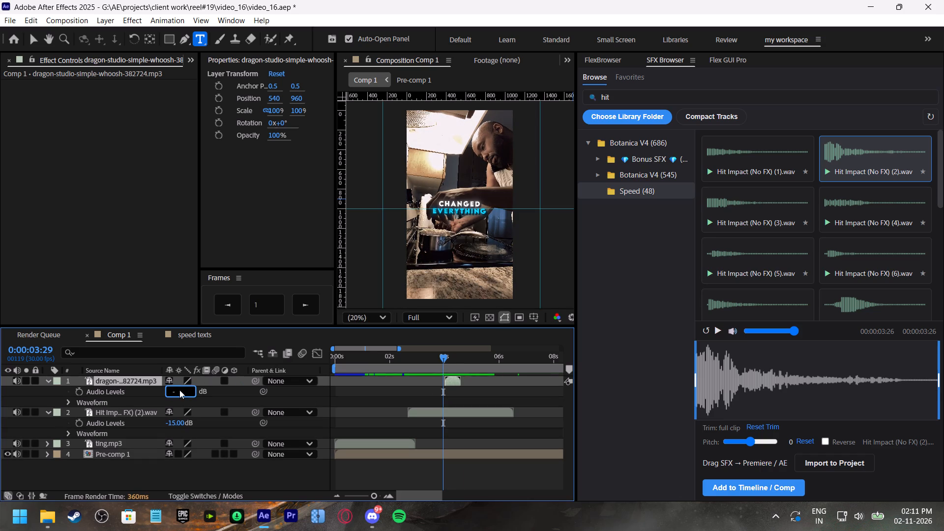
pyautogui.press('7')
pyautogui.click(208, 392)
# Play Comp 1 from about 0:00:02:25 to review the whoosh in context and the following caption and transition moments.
pyautogui.click(413, 356)
pyautogui.press('space')
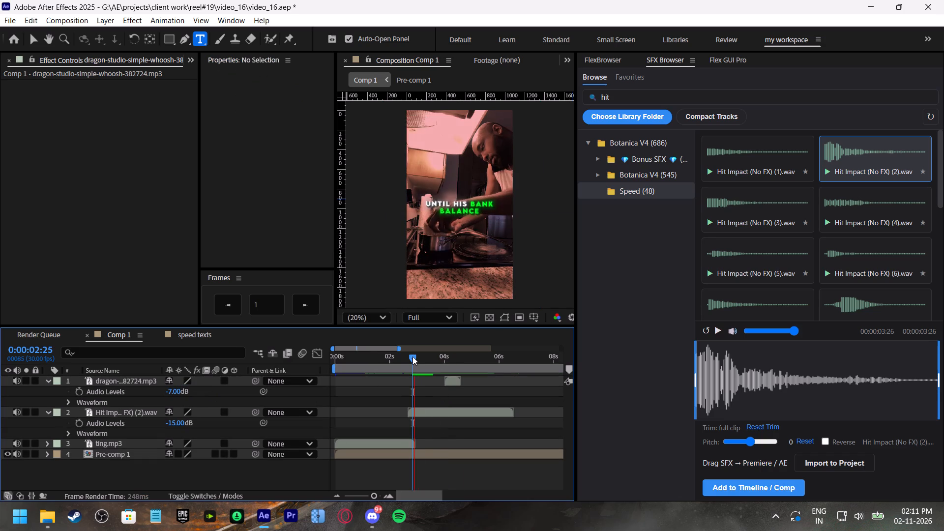
pyautogui.keyDown('shift'); pyautogui.scroll(-1, 433, 416); pyautogui.keyUp('shift')
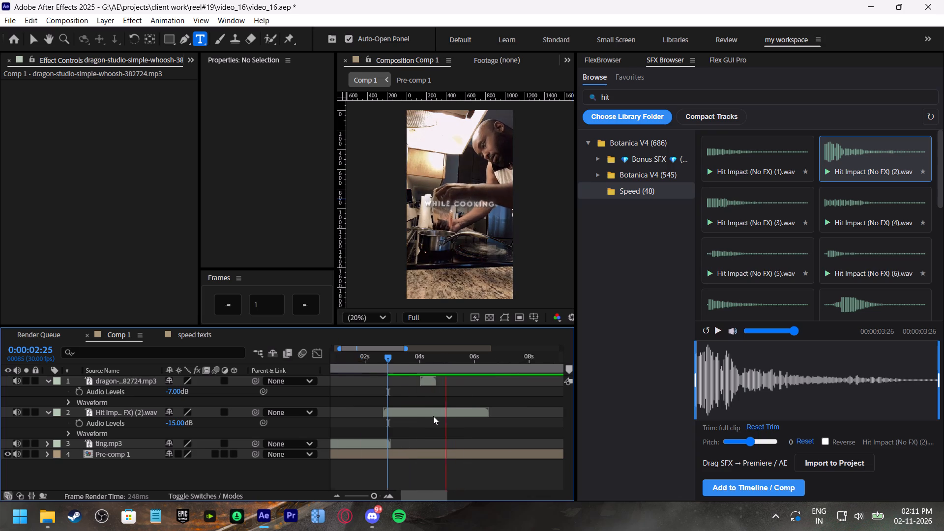
pyautogui.keyDown('shift'); pyautogui.scroll(-1, 433, 416); pyautogui.keyUp('shift')
pyautogui.keyDown('shift'); pyautogui.scroll(2, 433, 416); pyautogui.keyUp('shift')
pyautogui.keyDown('shift'); pyautogui.scroll(-2, 433, 426); pyautogui.keyUp('shift')
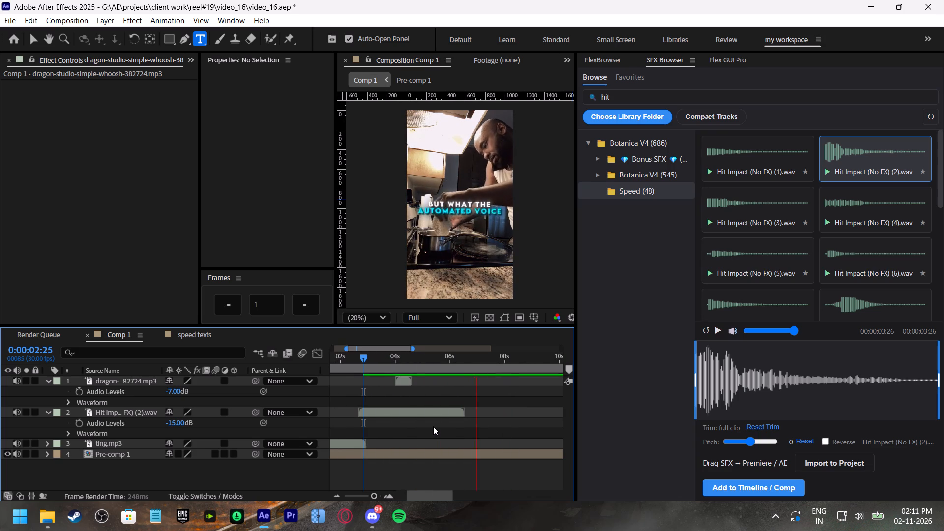
pyautogui.keyDown('shift'); pyautogui.scroll(-3, 433, 426); pyautogui.keyUp('shift')
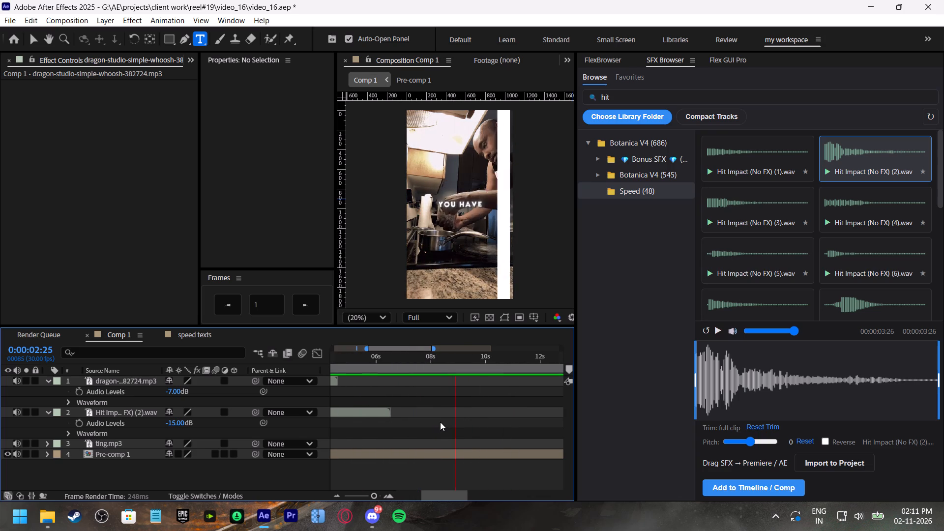
pyautogui.keyDown('shift'); pyautogui.scroll(-2, 449, 410); pyautogui.keyUp('shift')
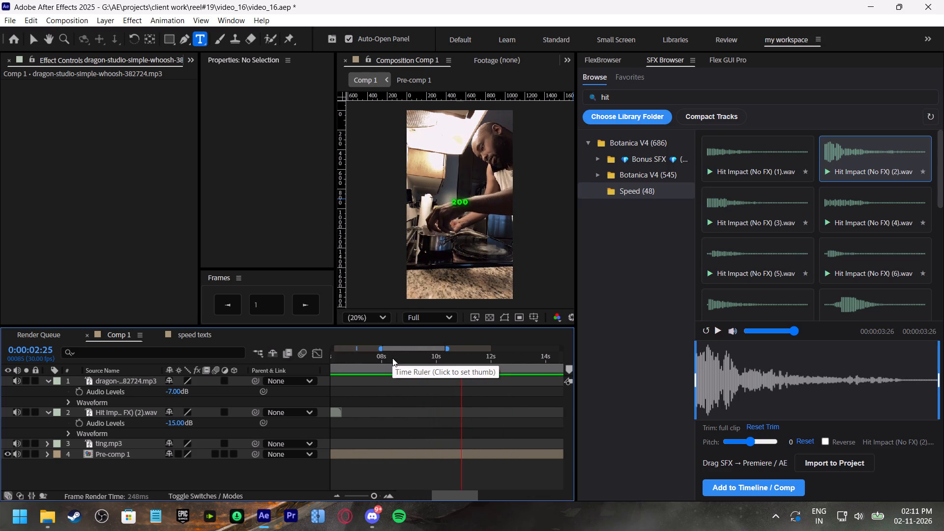
pyautogui.click(394, 361)
pyautogui.click(398, 358)
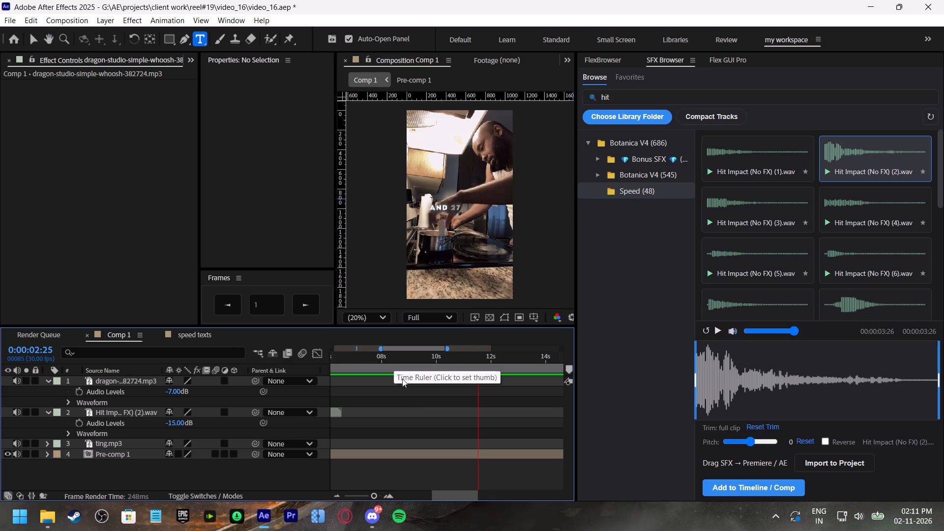
pyautogui.click(378, 358)
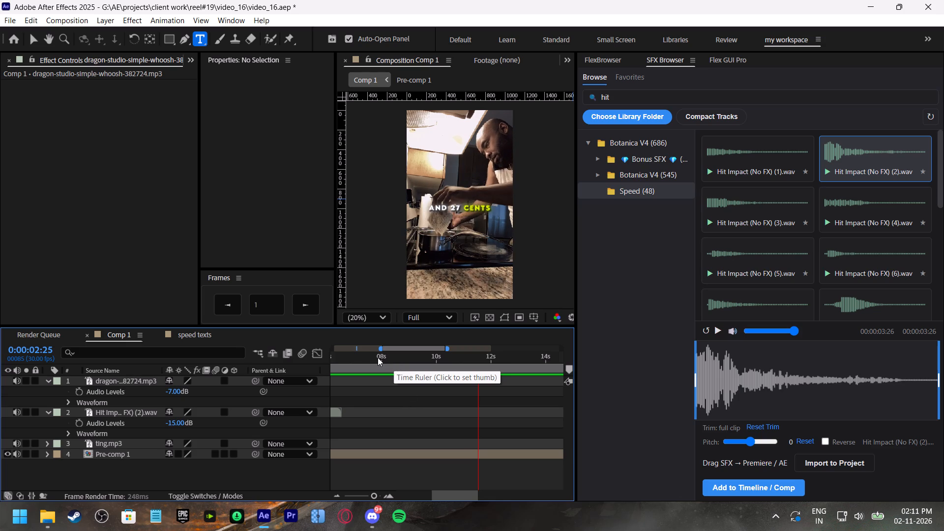
pyautogui.click(378, 357)
pyautogui.click(379, 357)
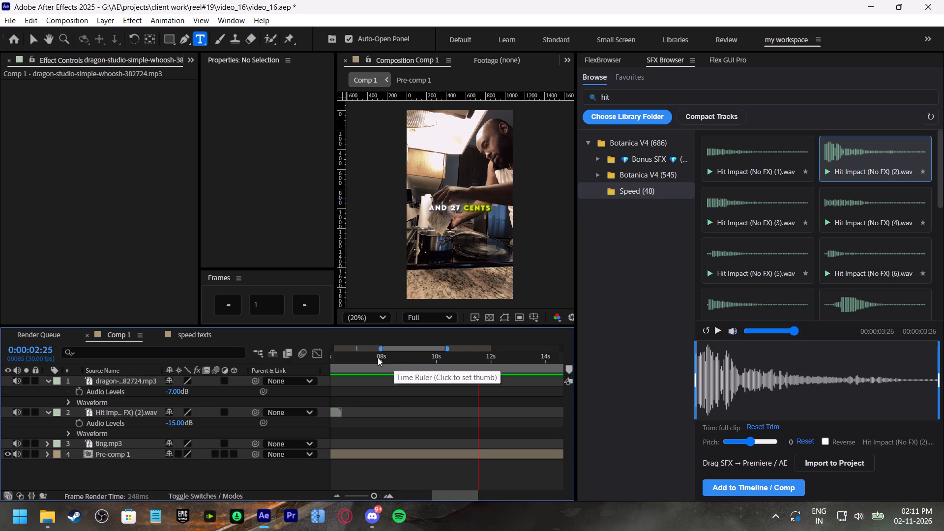
pyautogui.tripleClick(379, 356)
pyautogui.tripleClick(379, 356)
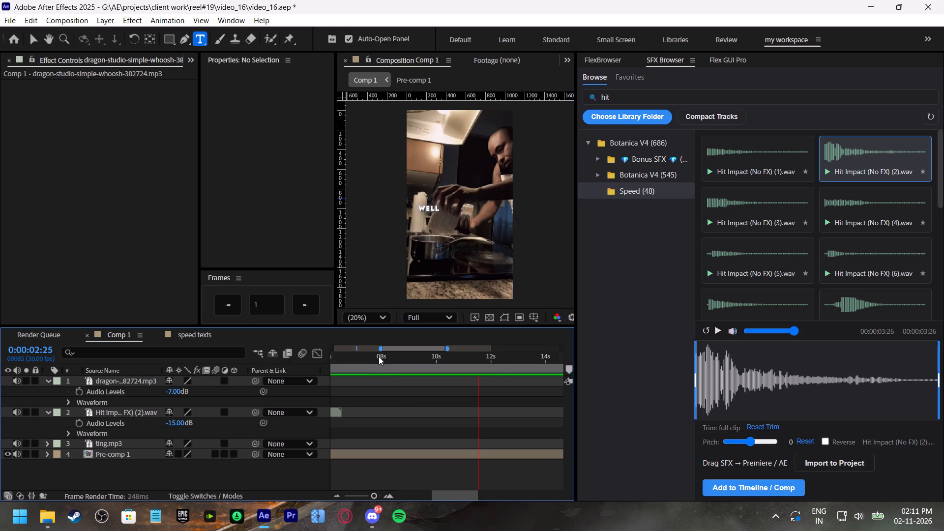
pyautogui.click(379, 356)
# Delete the dragon-studio-simple-whoosh-382724.mp3 layer from Comp 1, leaving the current time at 0:00:04:05.
pyautogui.moveTo(390, 357); pyautogui.dragTo(448, 376)
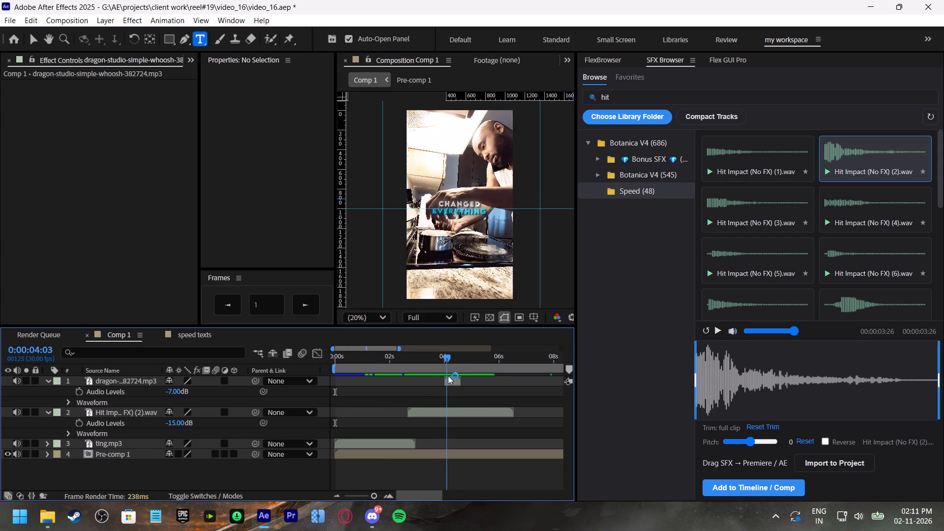
pyautogui.moveTo(448, 376); pyautogui.dragTo(449, 376)
pyautogui.click(454, 379)
pyautogui.press('BackSpace')
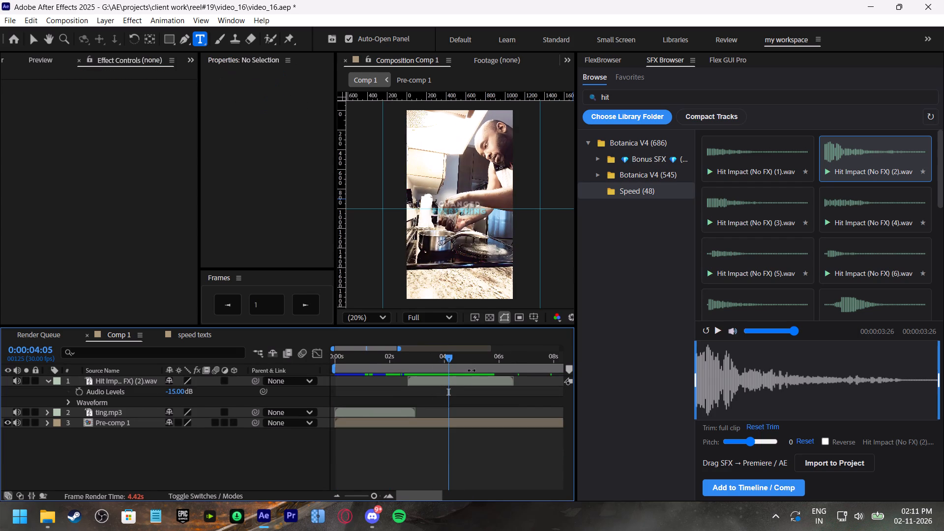
# Search the SFX Browser for shutter and add Camera Shutter Sound Effect.mp3 to Comp 1 at 0:00:04:05.
pyautogui.click(617, 61)
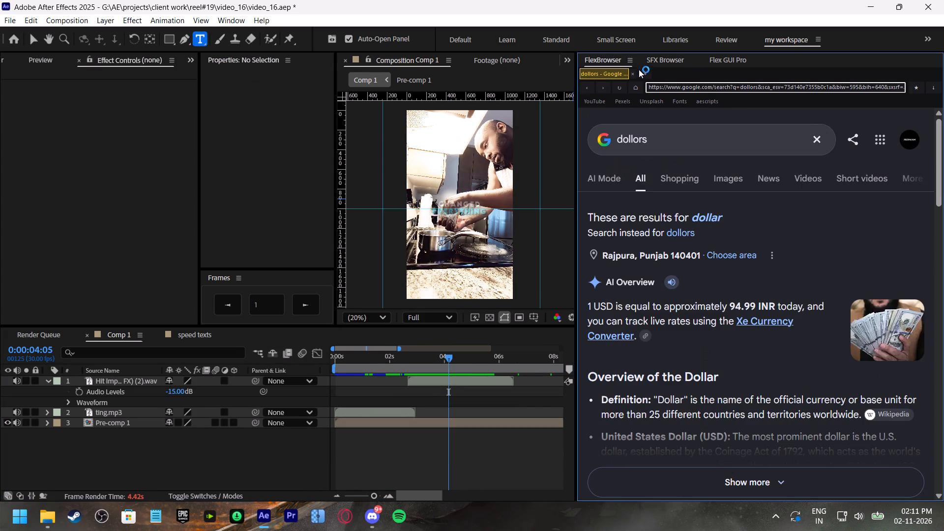
pyautogui.click(632, 72)
pyautogui.click(669, 62)
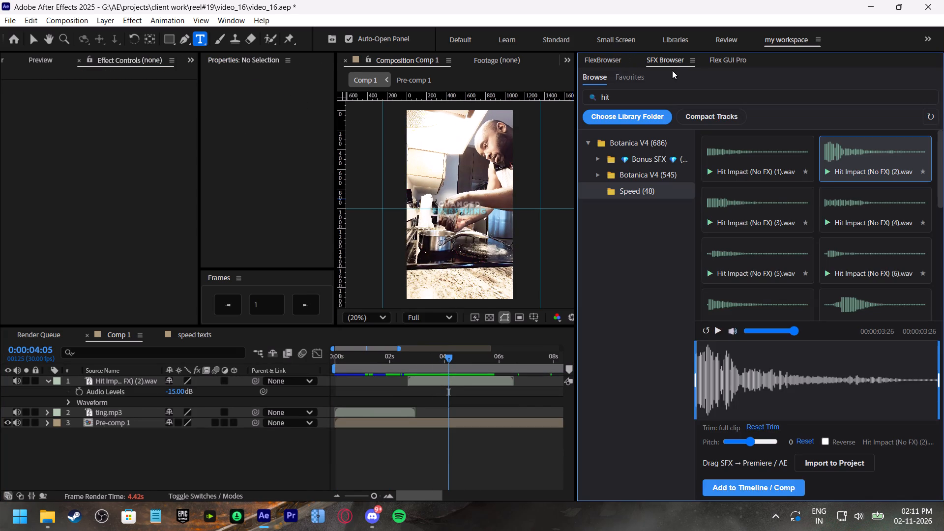
pyautogui.click(707, 96)
pyautogui.moveTo(624, 96); pyautogui.dragTo(563, 103)
pyautogui.press('BackSpace')
pyautogui.write('shutter')
pyautogui.press('Return')
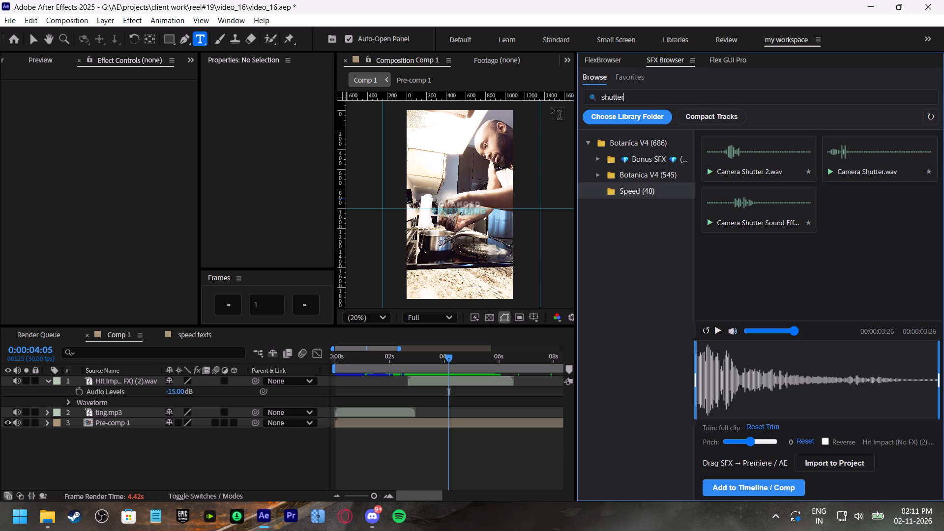
pyautogui.click(772, 207)
pyautogui.click(778, 487)
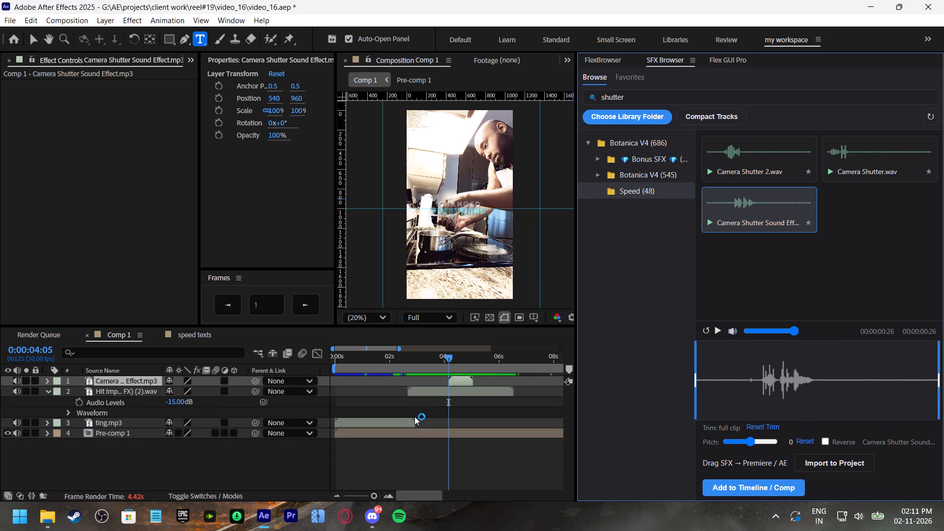
# Move the camera shutter layer slightly earlier to start just before the four-second mark, and check its timing in playback.
pyautogui.moveTo(463, 380); pyautogui.dragTo(456, 379)
pyautogui.click(412, 356)
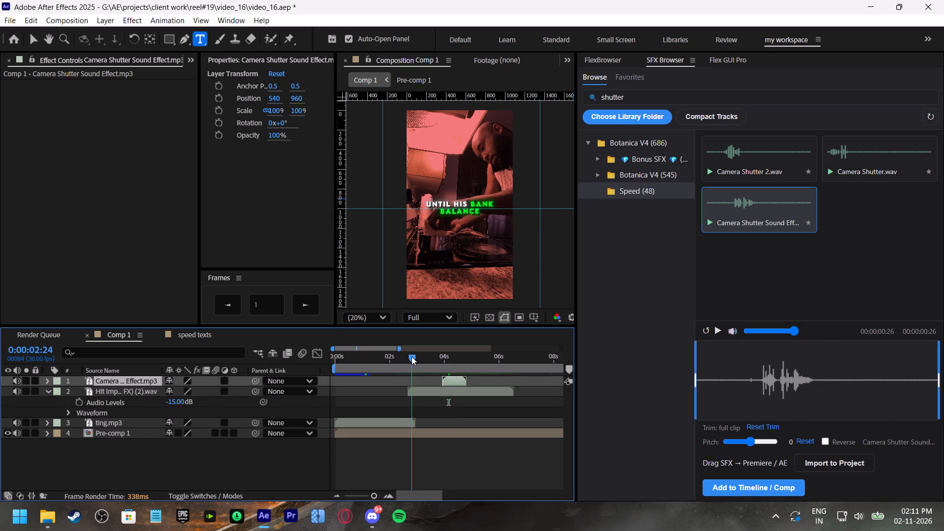
pyautogui.press('space')
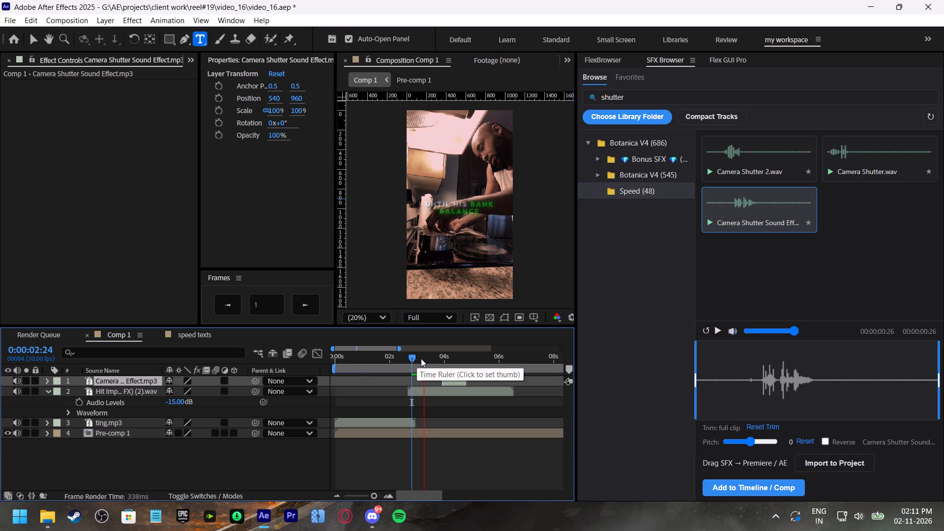
pyautogui.click(421, 358)
pyautogui.press('space')
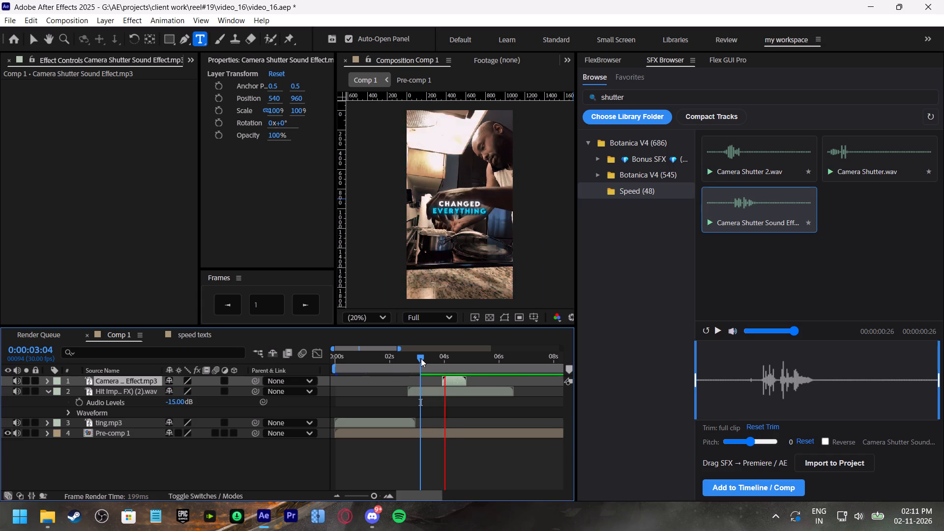
pyautogui.click(421, 358)
pyautogui.press('space')
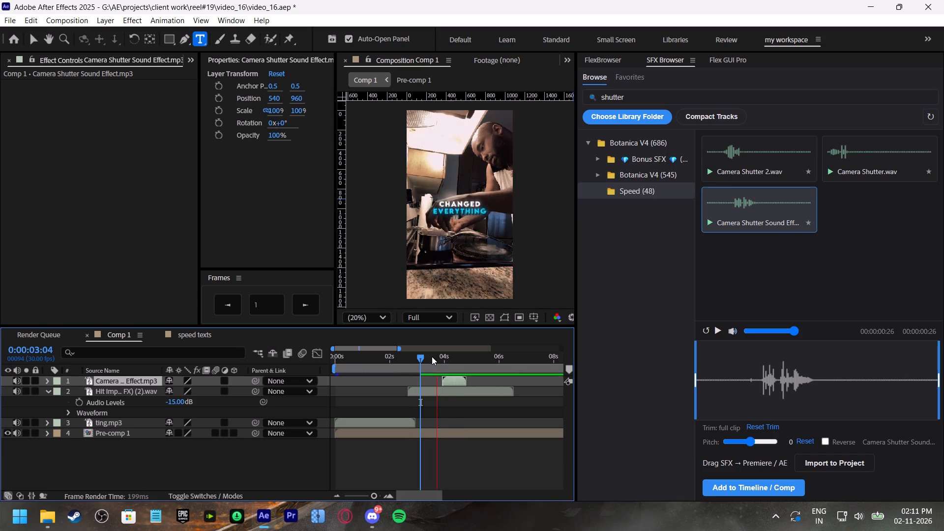
pyautogui.click(432, 356)
# Set the camera shutter layer's Audio Levels to -6 dB and check the balance in playback from 0:00:03:02.
pyautogui.click(446, 377)
pyautogui.press('l')
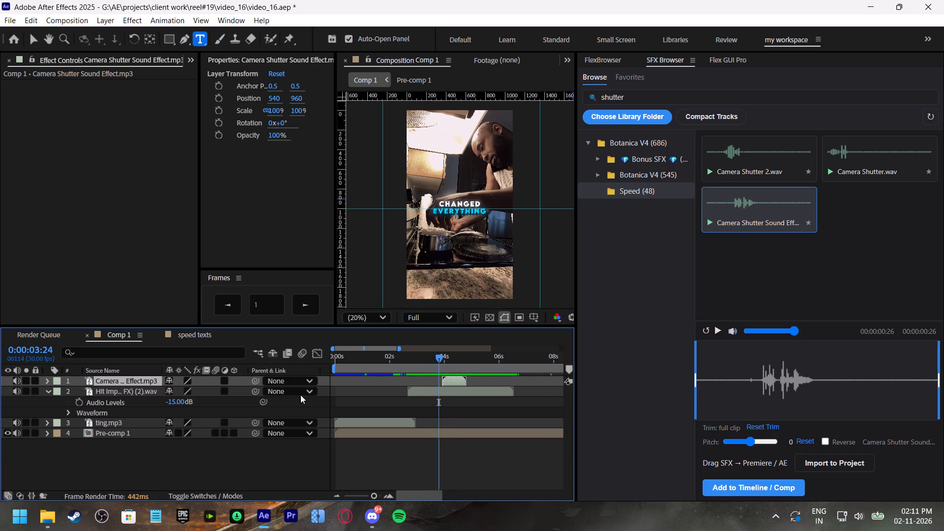
pyautogui.click(184, 392)
pyautogui.click(180, 392)
pyautogui.press('-')
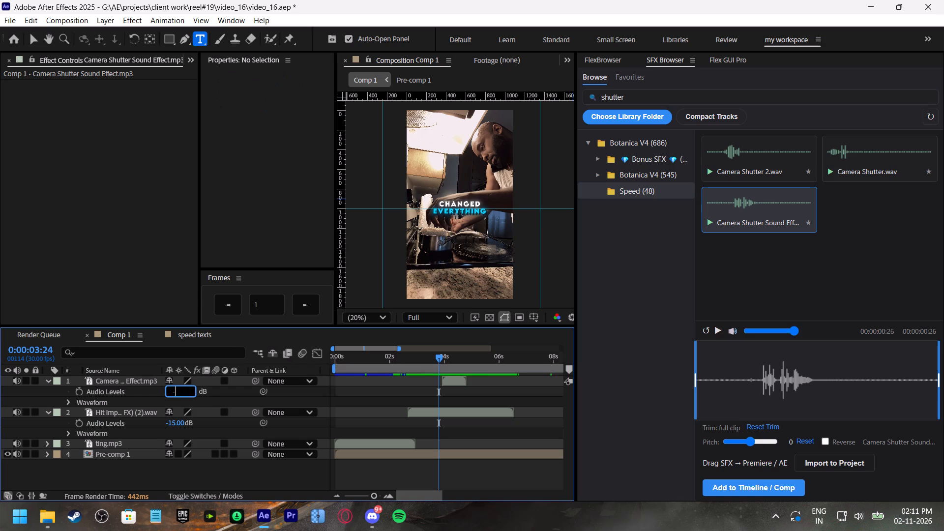
pyautogui.press('6')
pyautogui.click(218, 398)
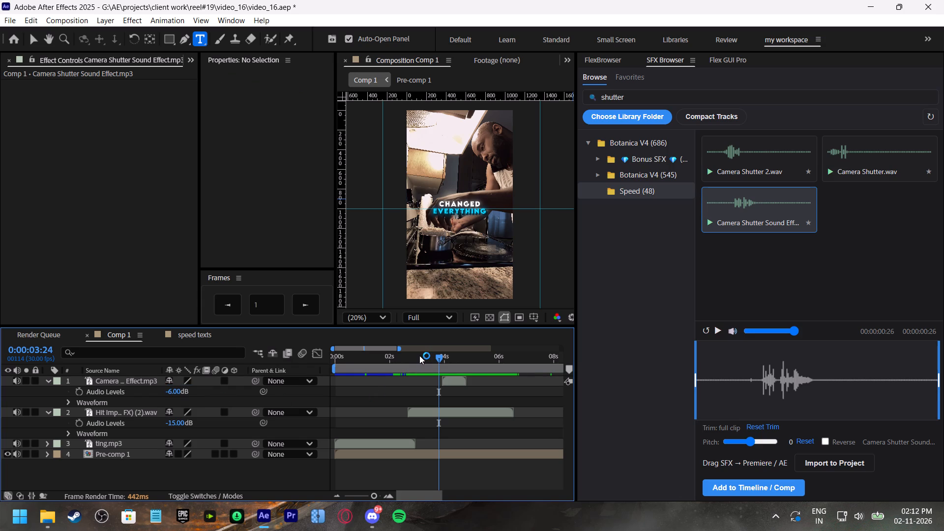
pyautogui.click(419, 355)
pyautogui.press('space')
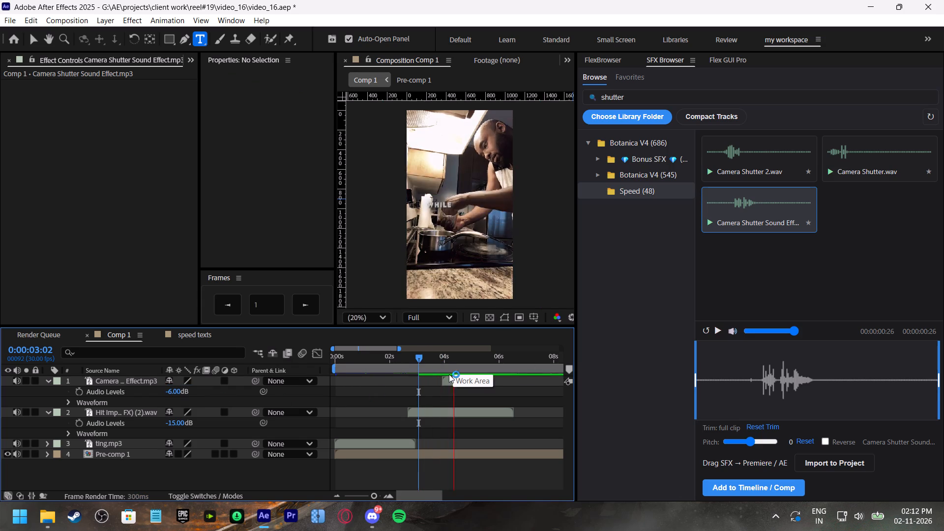
pyautogui.keyDown('shift'); pyautogui.scroll(-2, 439, 388); pyautogui.keyUp('shift')
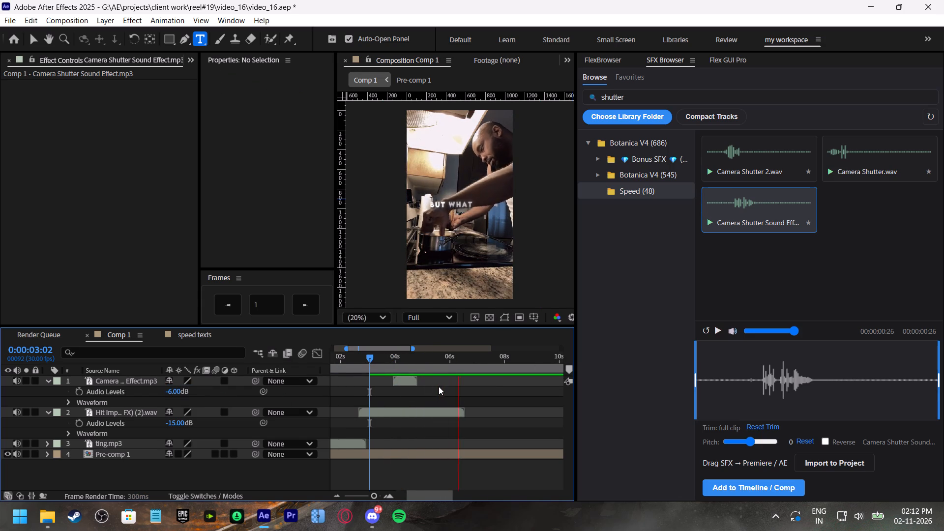
pyautogui.keyDown('shift'); pyautogui.scroll(-2, 481, 376); pyautogui.keyUp('shift')
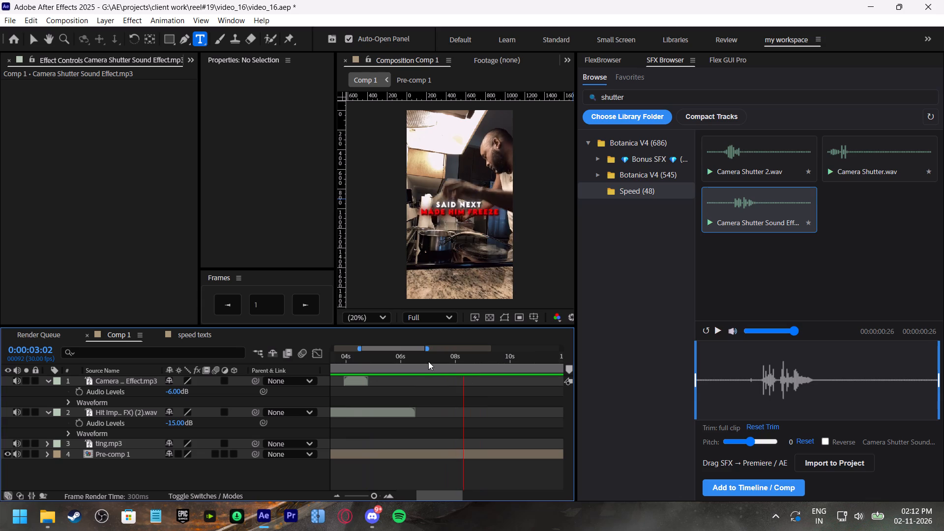
# Go to 0:00:08:22 in Comp 1, and audition the simple-whoosh, epic-whoosh, motorcycle and whoosh-velocity files in File Explorer's Downloads folder.
pyautogui.click(475, 358)
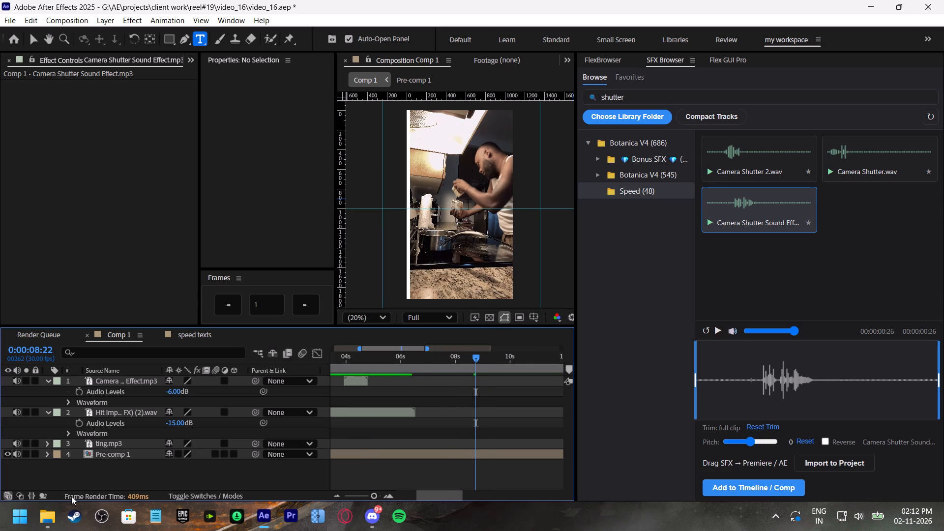
pyautogui.click(52, 514)
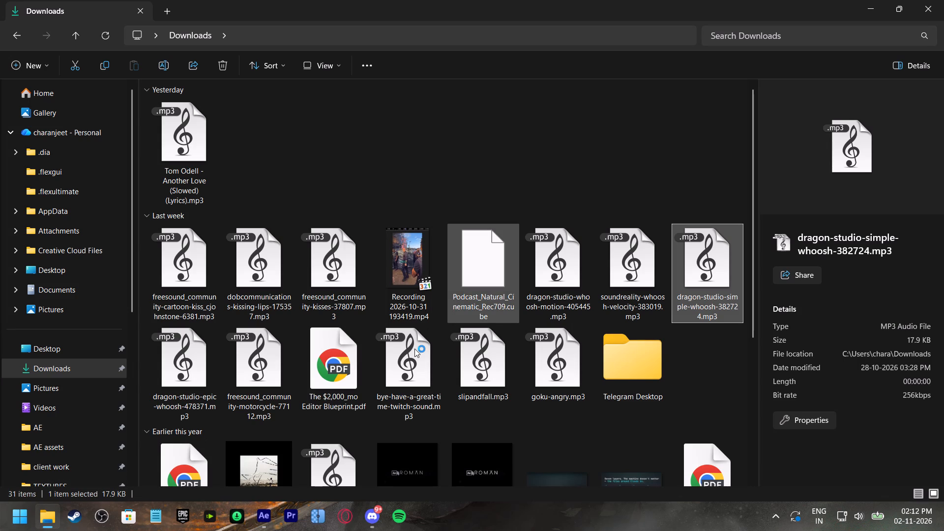
pyautogui.doubleClick(701, 293)
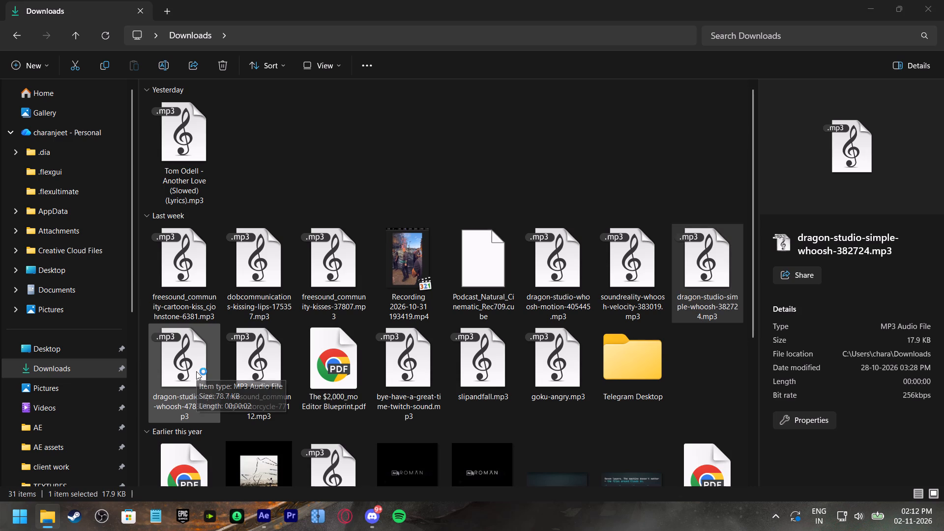
pyautogui.click(580, 168)
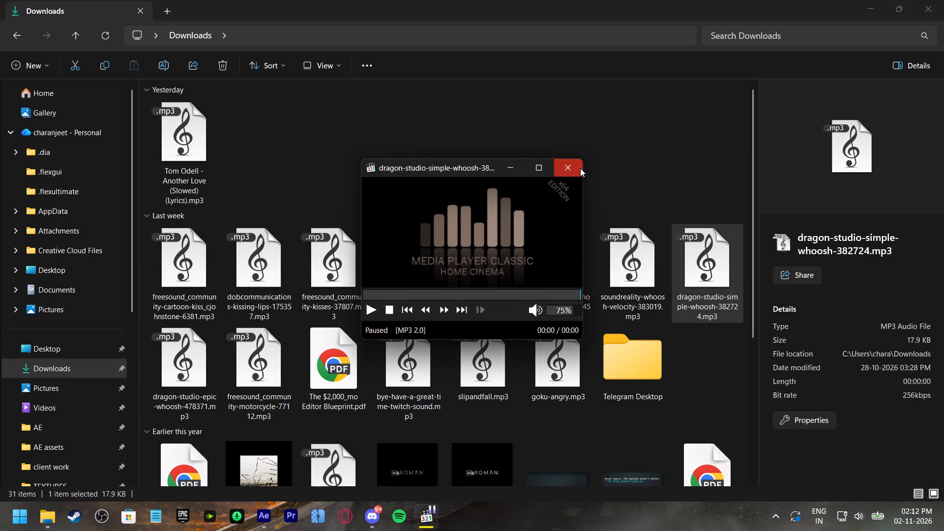
pyautogui.doubleClick(202, 369)
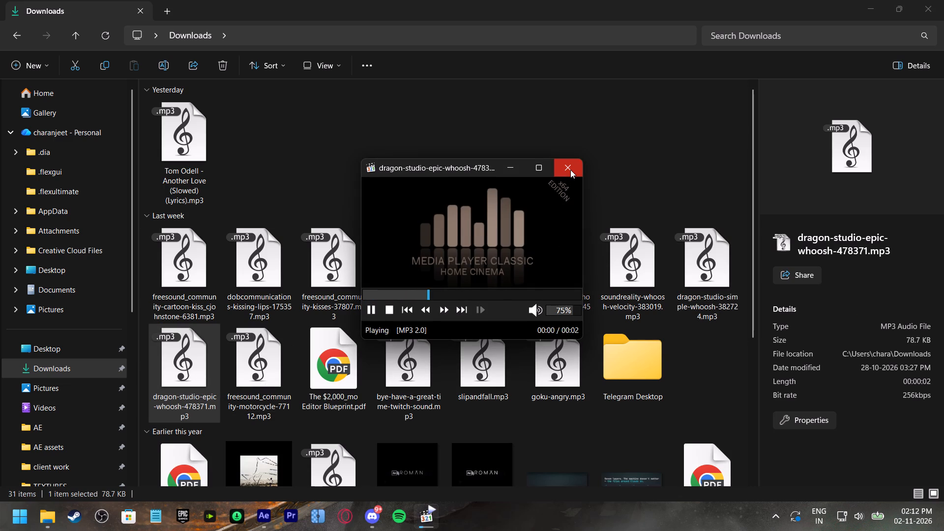
pyautogui.click(570, 170)
pyautogui.doubleClick(251, 372)
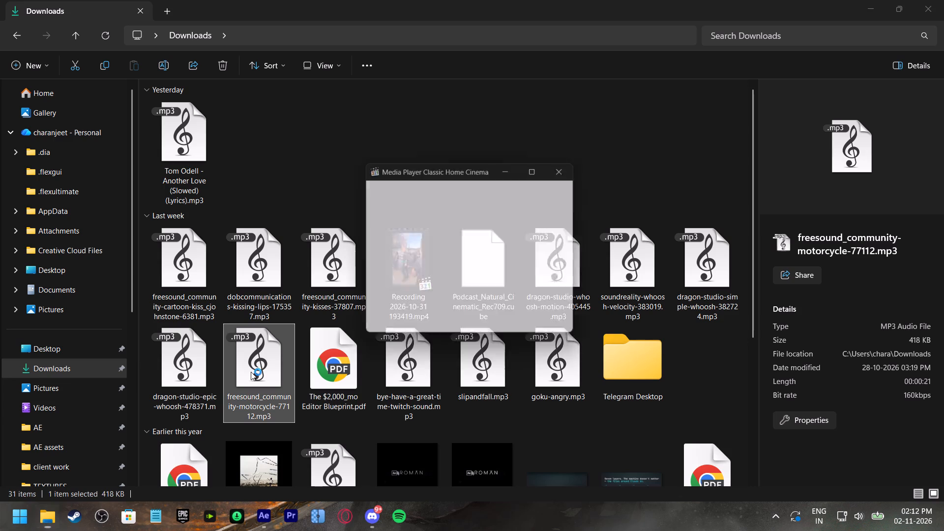
pyautogui.click(568, 167)
pyautogui.doubleClick(640, 272)
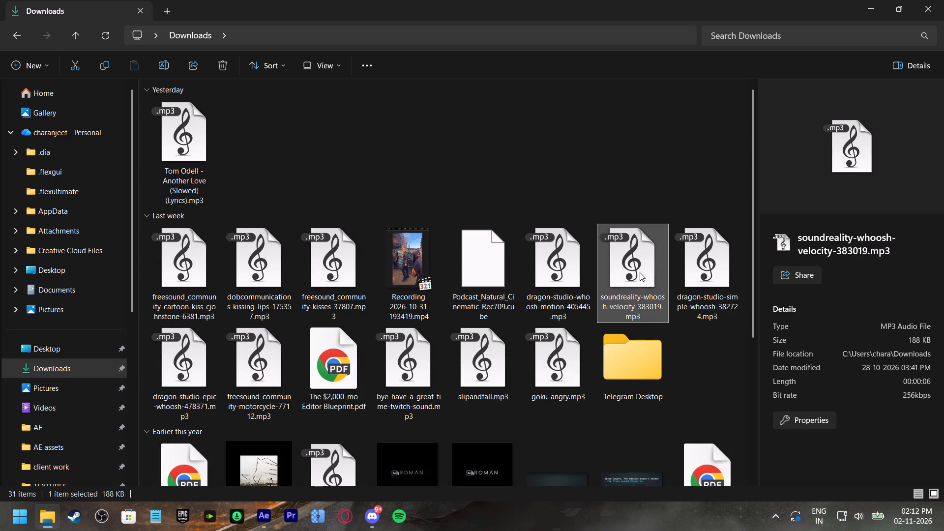
pyautogui.click(567, 173)
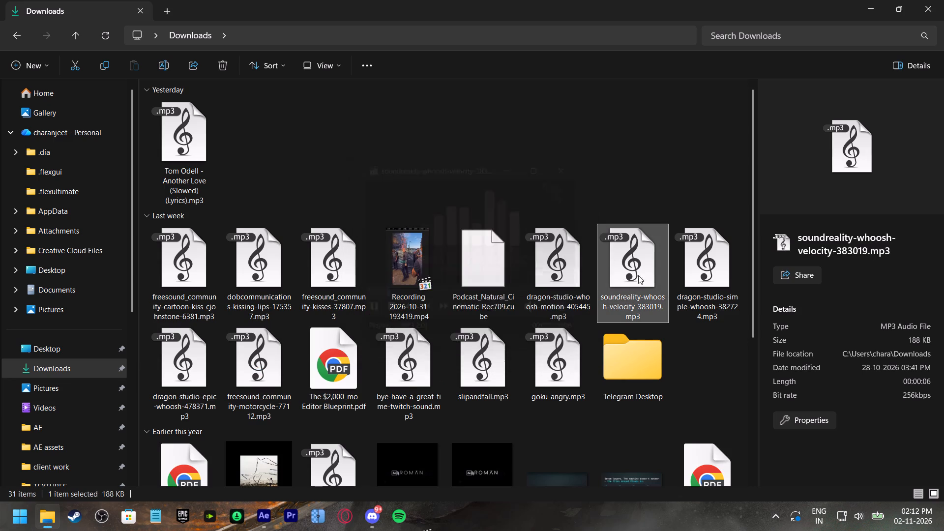
# Import soundreality-whoosh-velocity-383019.mp3 from Downloads into Comp 1 and position its layer to start at about 8.5 seconds.
pyautogui.moveTo(635, 285); pyautogui.dragTo(351, 460)
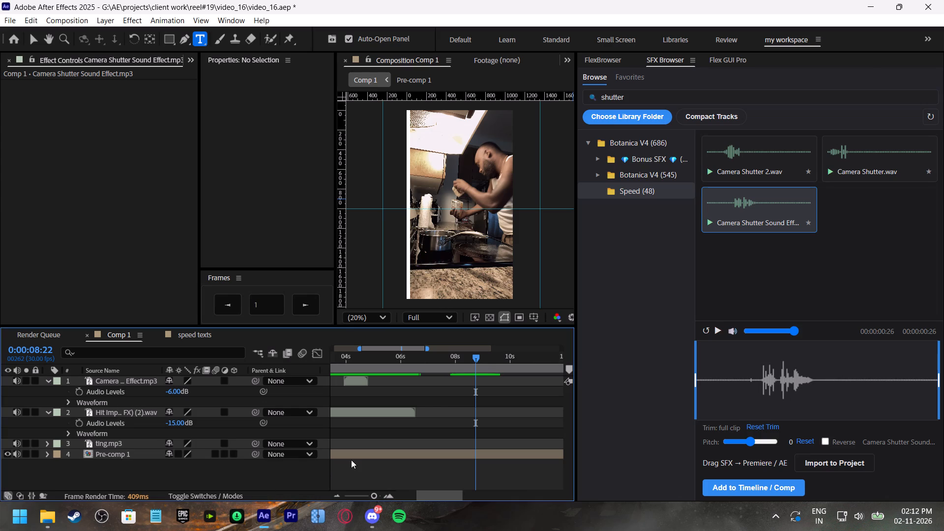
pyautogui.moveTo(351, 460); pyautogui.dragTo(437, 397)
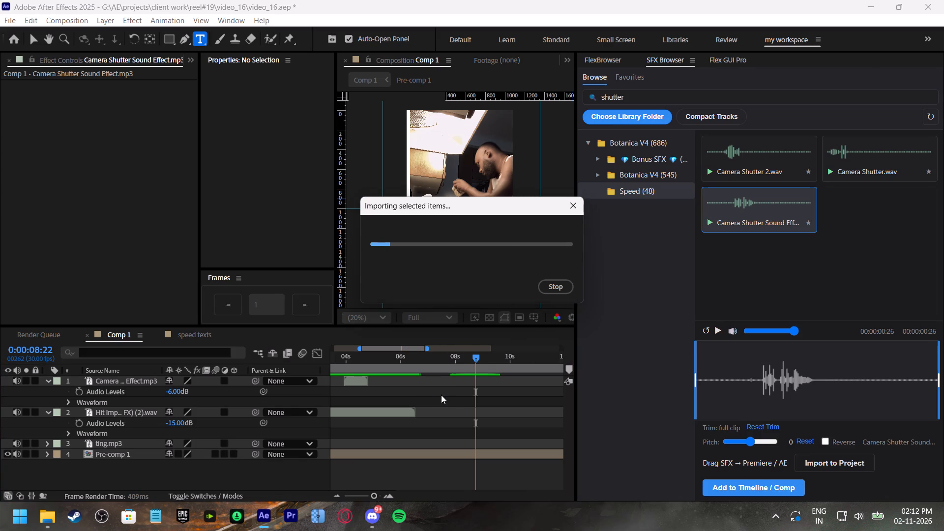
pyautogui.moveTo(371, 381); pyautogui.dragTo(503, 379)
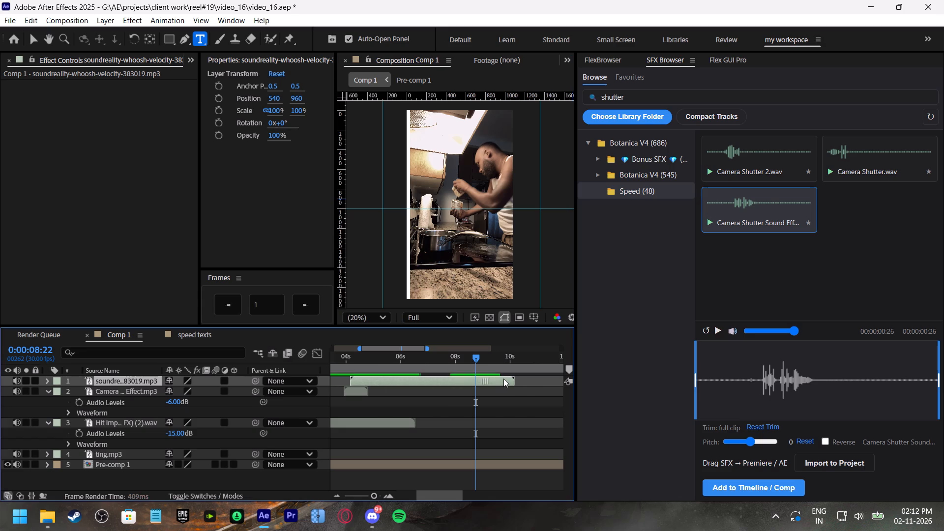
pyautogui.moveTo(503, 379); pyautogui.dragTo(560, 389)
pyautogui.moveTo(450, 379); pyautogui.dragTo(496, 396)
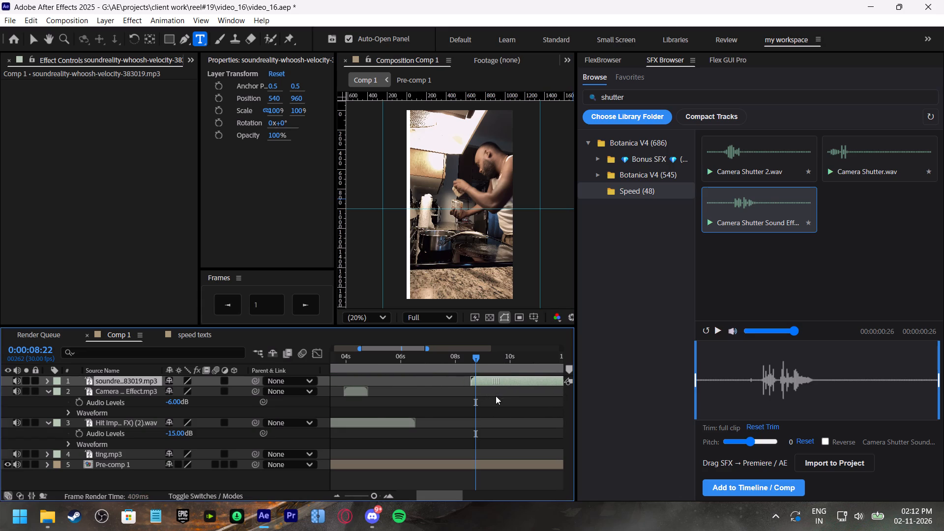
pyautogui.moveTo(496, 396); pyautogui.dragTo(495, 397)
# Check the whoosh timing in playback from 0:00:07:23 and move its layer slightly earlier.
pyautogui.click(449, 355)
pyautogui.press('space')
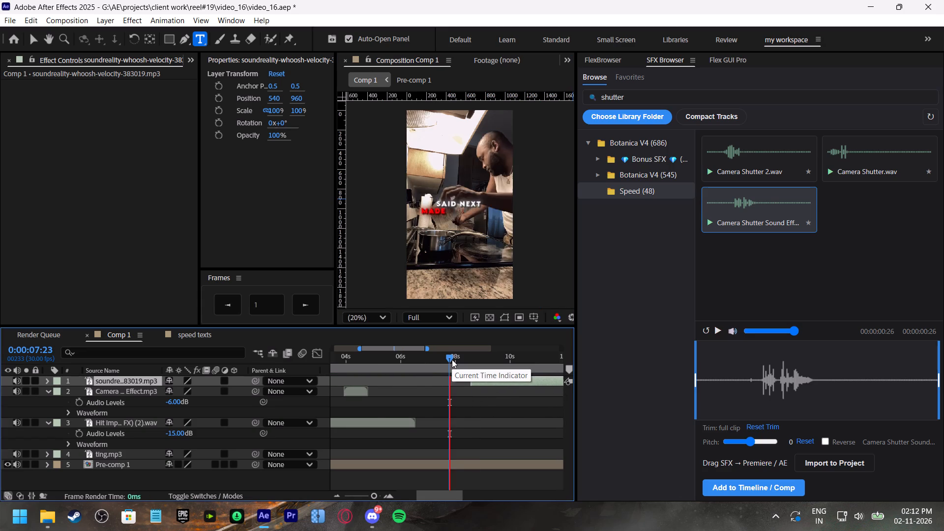
pyautogui.click(452, 359)
pyautogui.press('space')
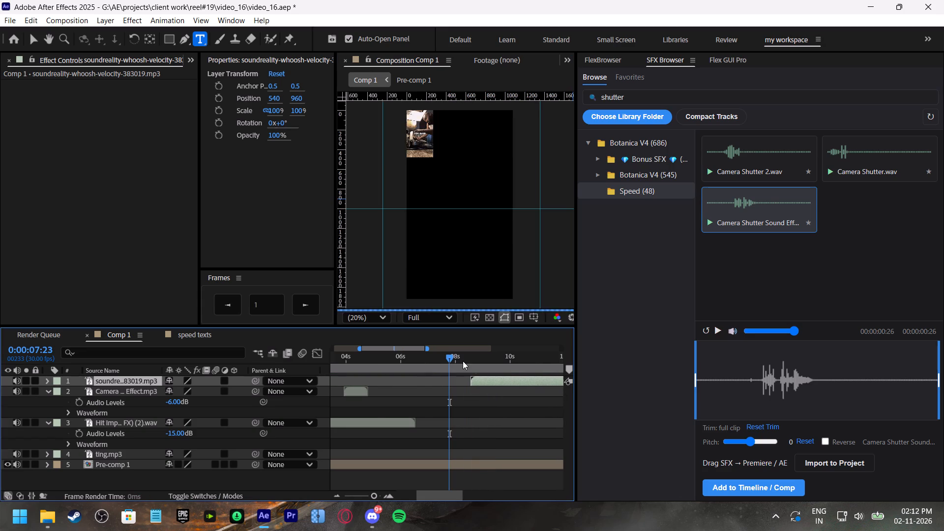
pyautogui.click(466, 360)
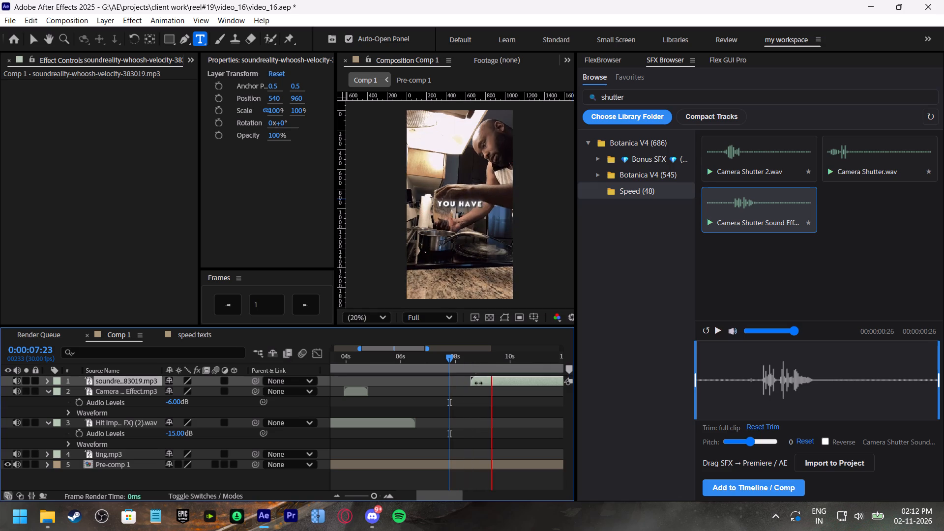
pyautogui.moveTo(478, 383); pyautogui.dragTo(474, 383)
pyautogui.click(474, 383)
# Set the whoosh layer's Audio Levels to -10 dB and check the balance in playback from 0:00:07:23.
pyautogui.press('l')
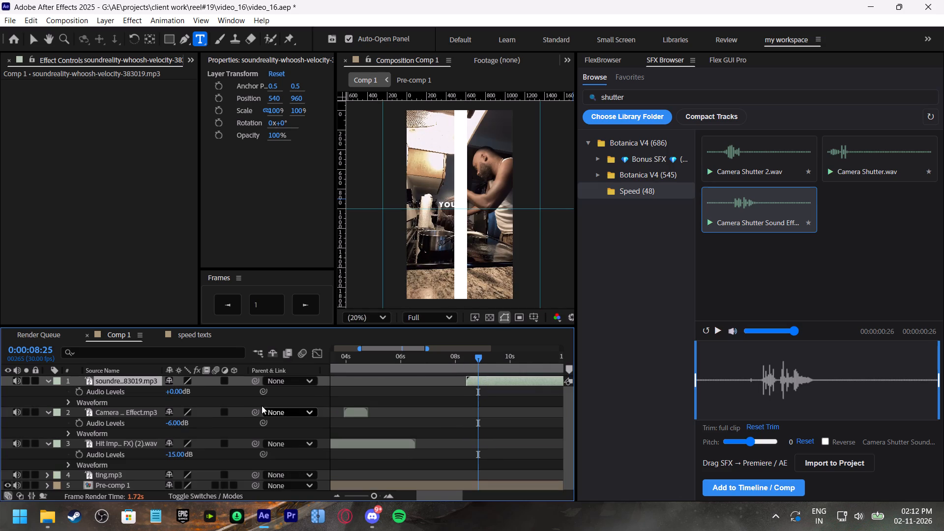
pyautogui.click(177, 391)
pyautogui.write('-10')
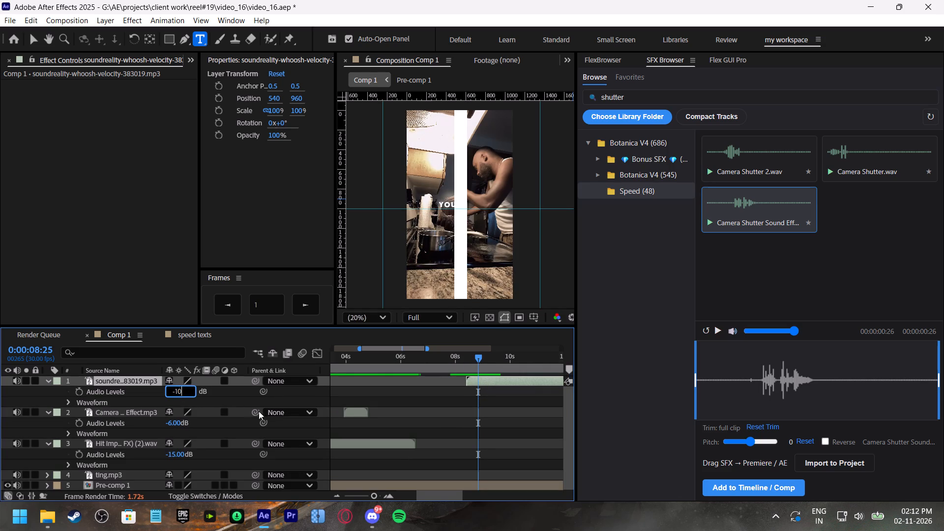
pyautogui.click(263, 398)
pyautogui.click(448, 357)
pyautogui.press('space')
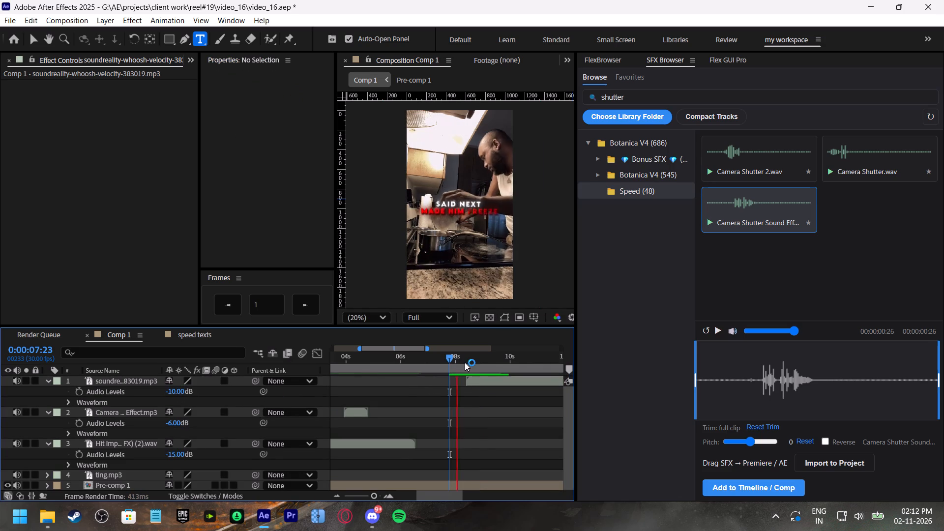
# Split the whoosh layer at 0:00:09:12 and delete the part after the cut.
pyautogui.click(490, 357)
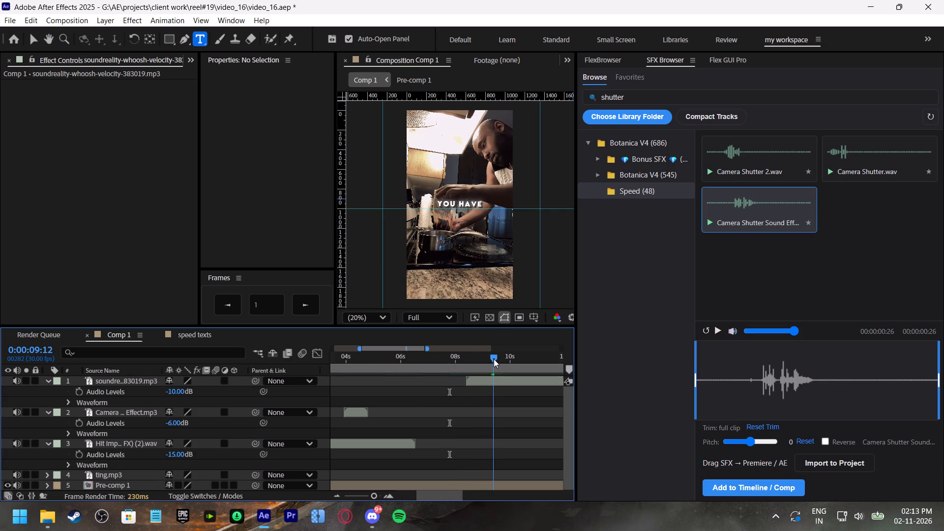
pyautogui.click(499, 378)
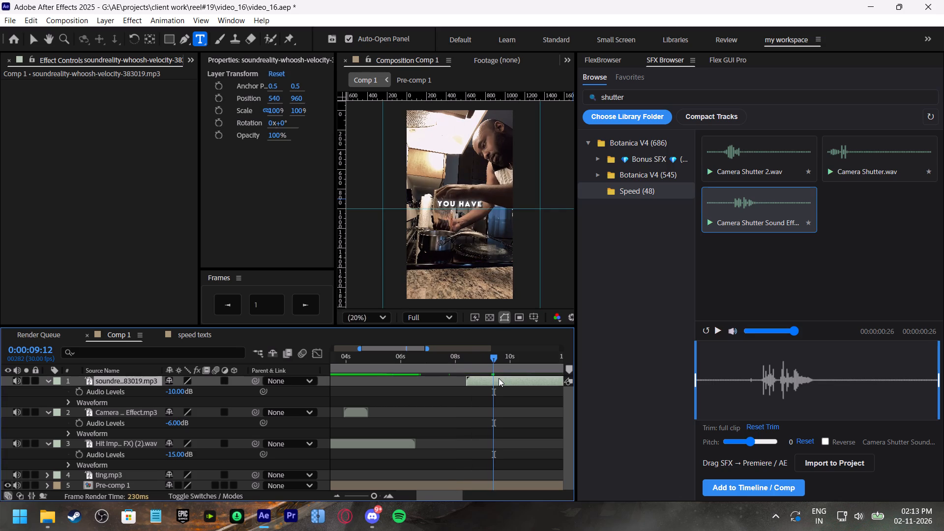
pyautogui.hotkey('ctrl', 'shift', 'd')
pyautogui.press('BackSpace')
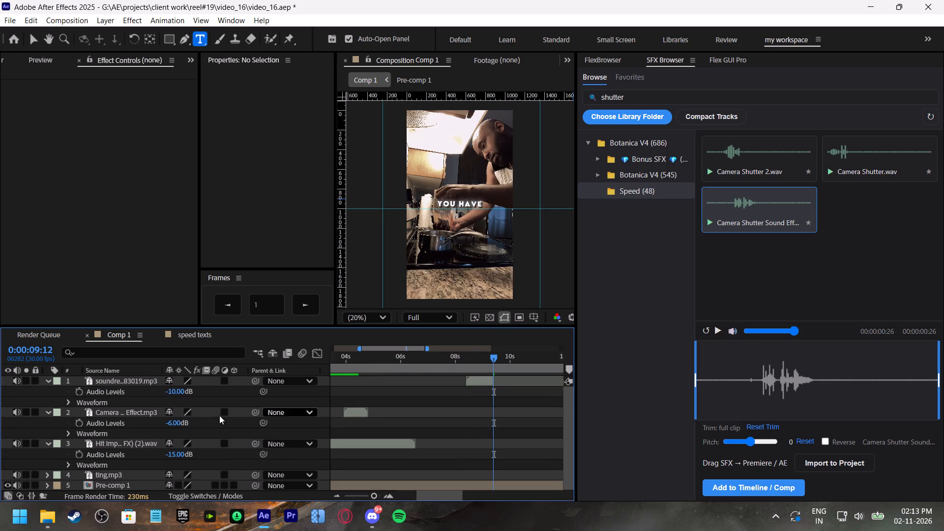
# Collapse the expanded audio properties of the whoosh, camera shutter and hit layers, and save the project.
pyautogui.click(45, 379)
pyautogui.click(49, 391)
pyautogui.click(50, 400)
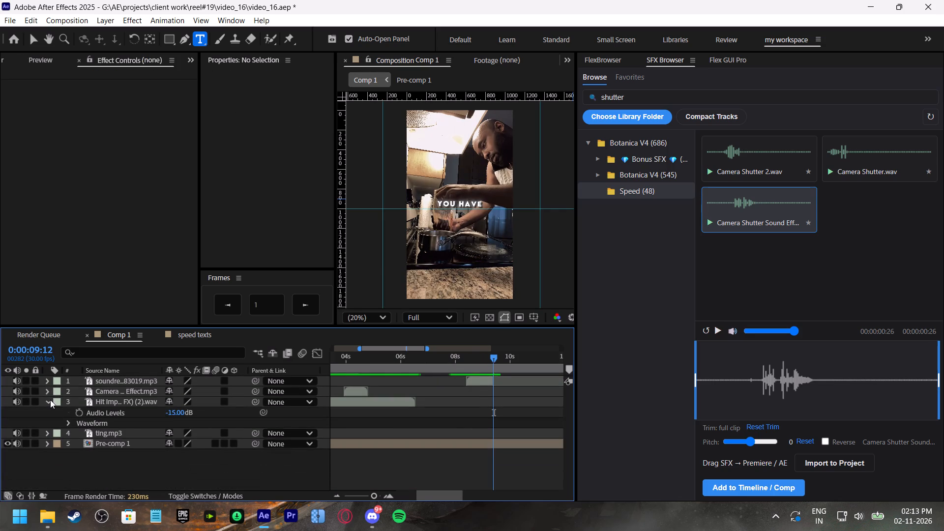
pyautogui.hotkey('ctrl', 's')
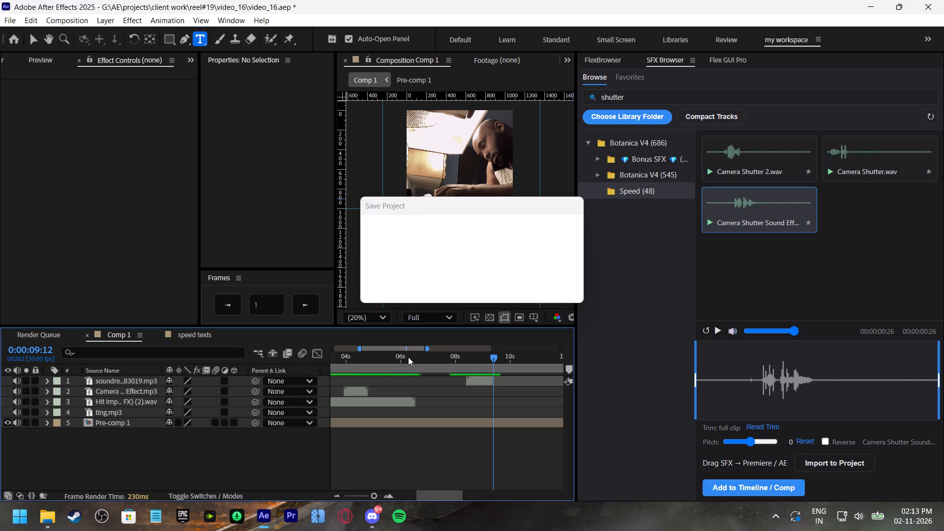
pyautogui.click(408, 357)
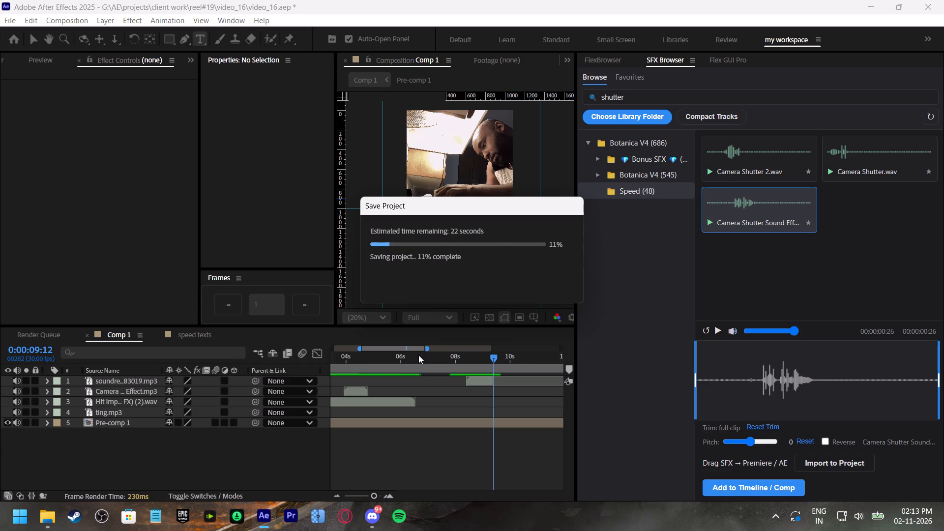
# Play Comp 1 from 0:00:07:27 onward and replay from 0:00:14:15 to review the sound and find the next effect moment.
pyautogui.moveTo(417, 360); pyautogui.dragTo(453, 363)
pyautogui.press('space')
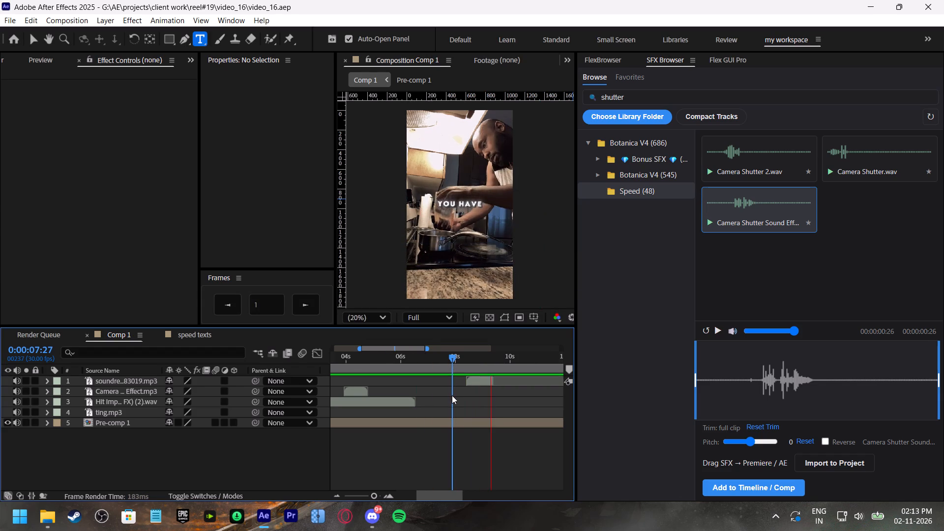
pyautogui.keyDown('shift'); pyautogui.scroll(-2, 452, 395); pyautogui.keyUp('shift')
pyautogui.click(409, 356)
pyautogui.press('space')
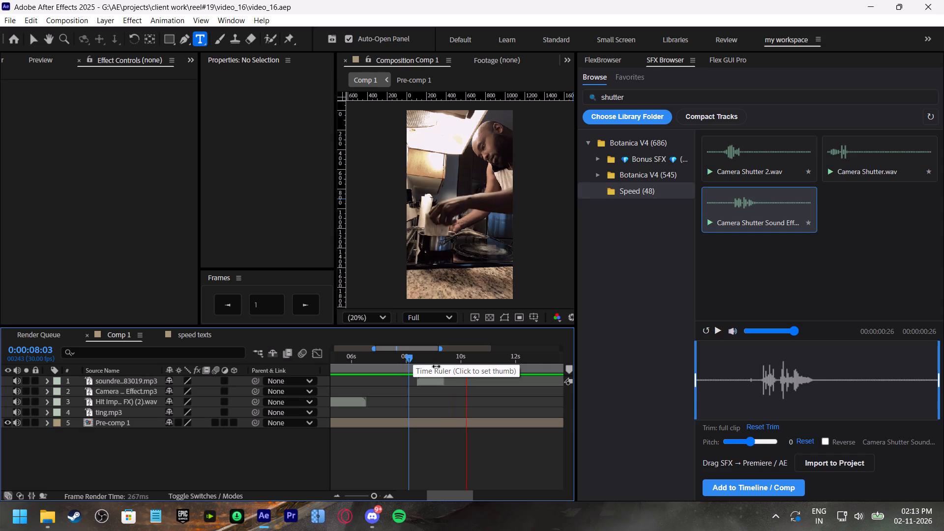
pyautogui.keyDown('shift'); pyautogui.scroll(-4, 439, 385); pyautogui.keyUp('shift')
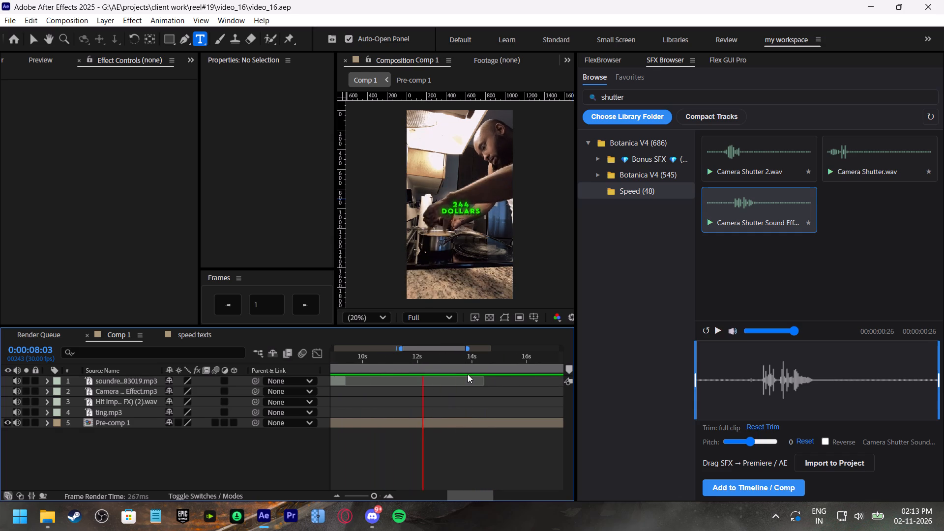
pyautogui.scroll(1, 462, 364)
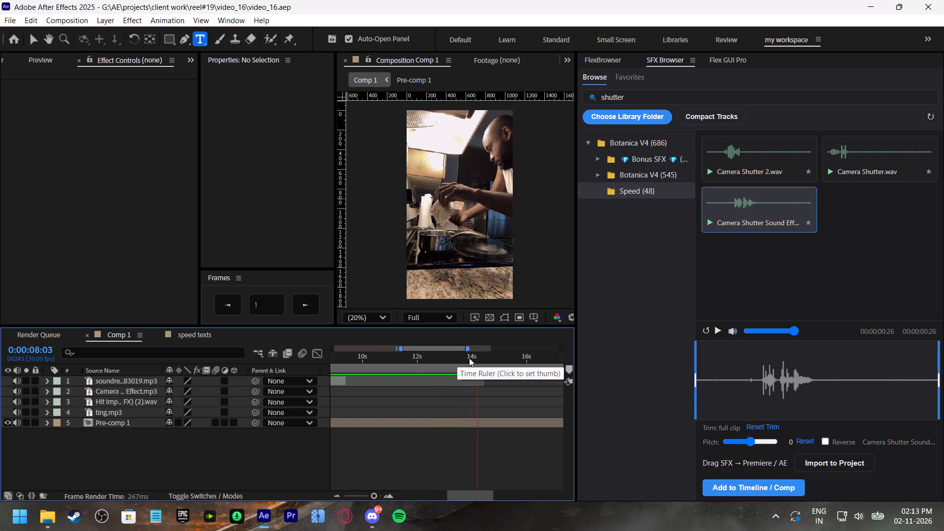
pyautogui.keyDown('shift'); pyautogui.scroll(-1, 509, 389); pyautogui.keyUp('shift')
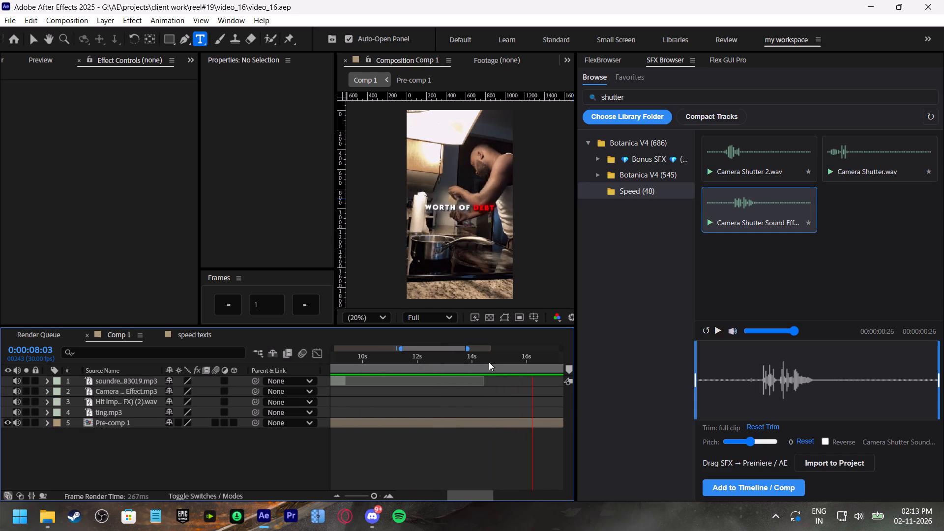
pyautogui.click(485, 357)
pyautogui.keyDown('shift'); pyautogui.scroll(-2, 516, 387); pyautogui.keyUp('shift')
pyautogui.press('space')
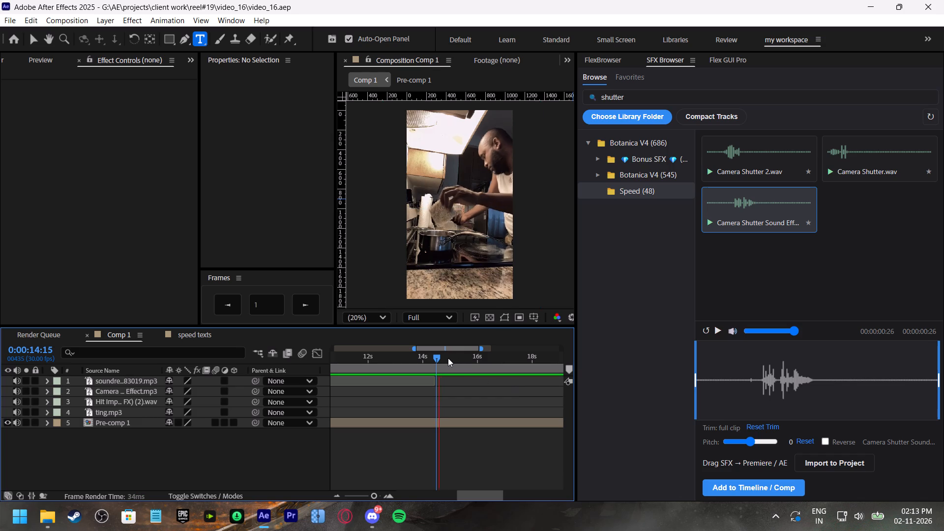
# Go to 0:00:15:11, audition sounds in the SFX Browser's Speed folder, and add the Awkward Pause (Anime Sounds) effect to Comp 1.
pyautogui.moveTo(444, 357); pyautogui.dragTo(454, 363)
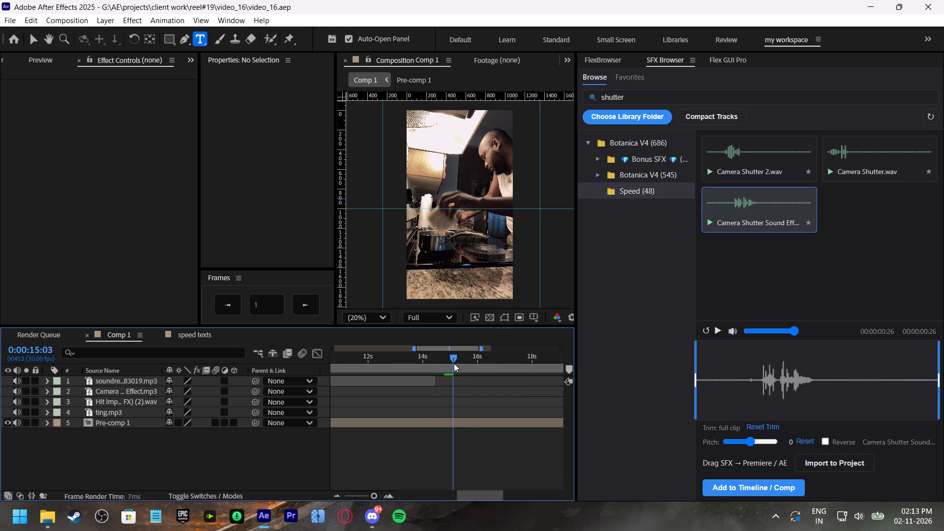
pyautogui.moveTo(454, 363); pyautogui.dragTo(462, 368)
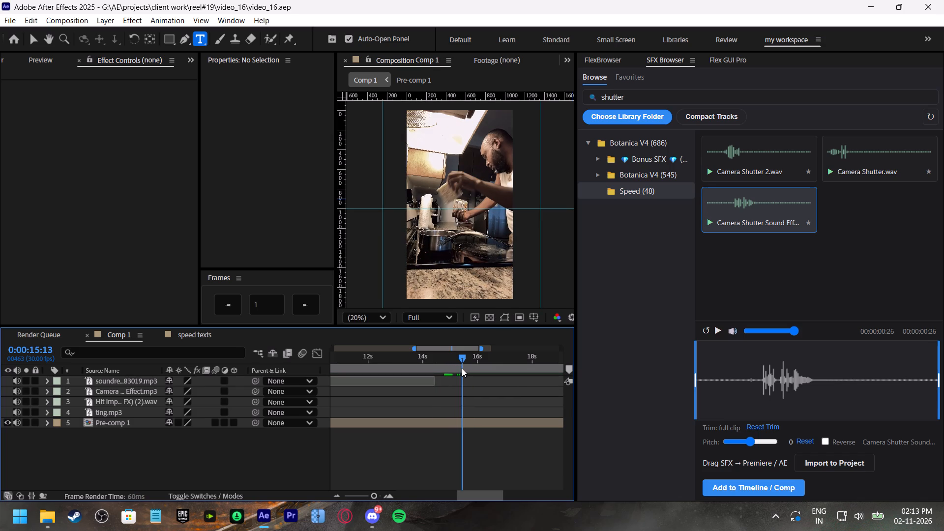
pyautogui.moveTo(462, 368); pyautogui.dragTo(459, 368)
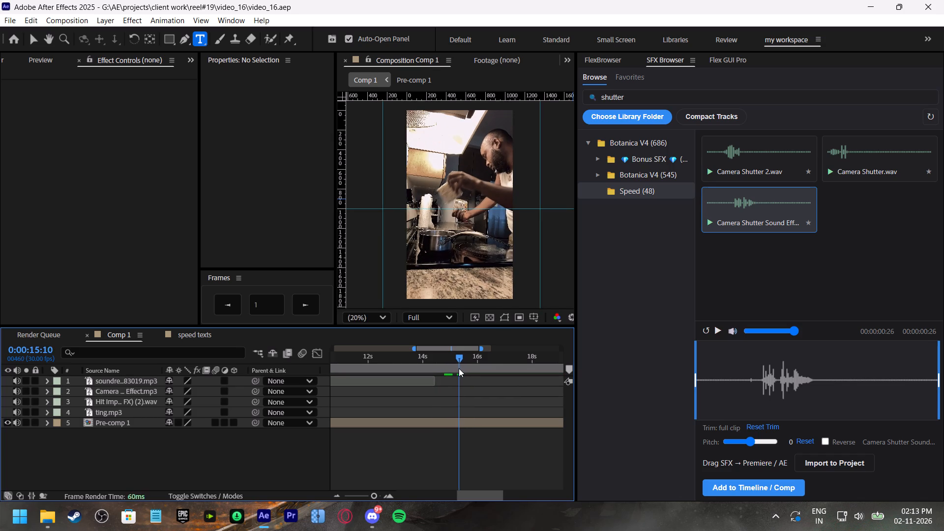
pyautogui.moveTo(459, 368); pyautogui.dragTo(460, 370)
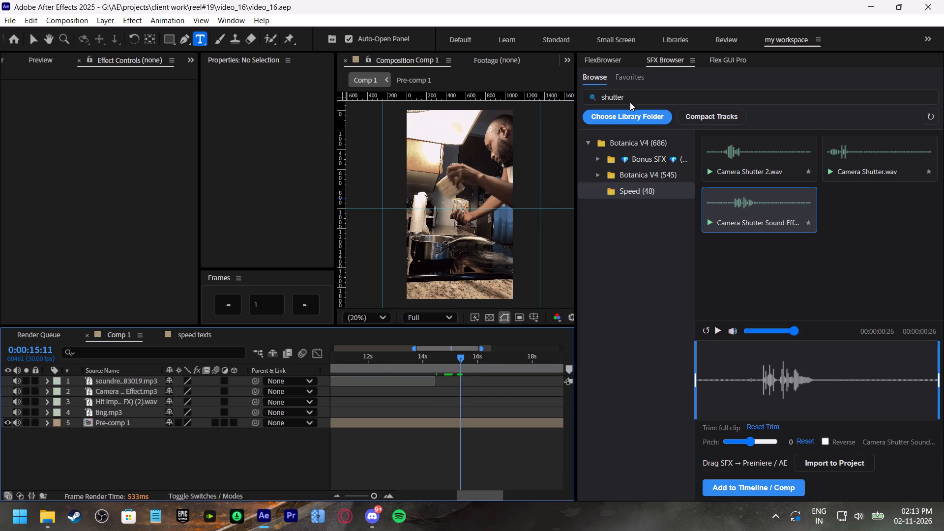
pyautogui.click(632, 191)
pyautogui.scroll(2, 776, 222)
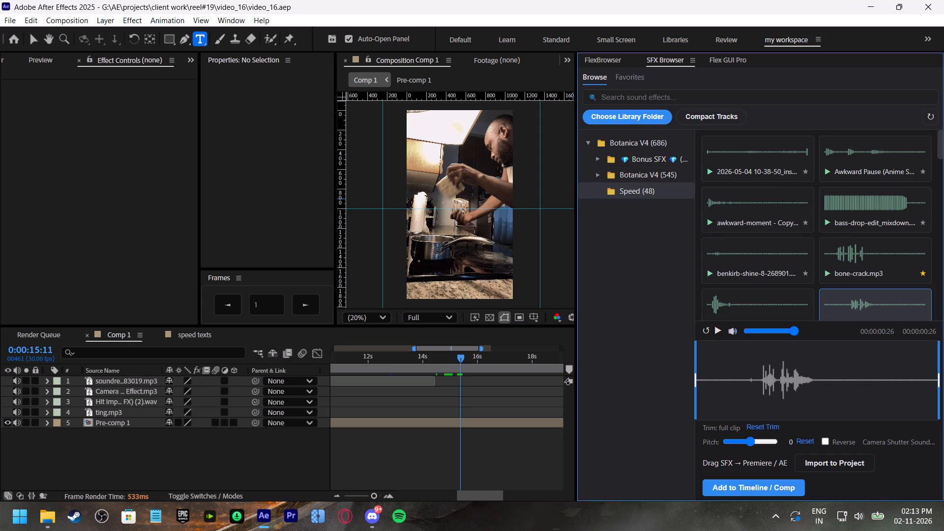
pyautogui.click(770, 169)
pyautogui.click(845, 154)
pyautogui.click(779, 261)
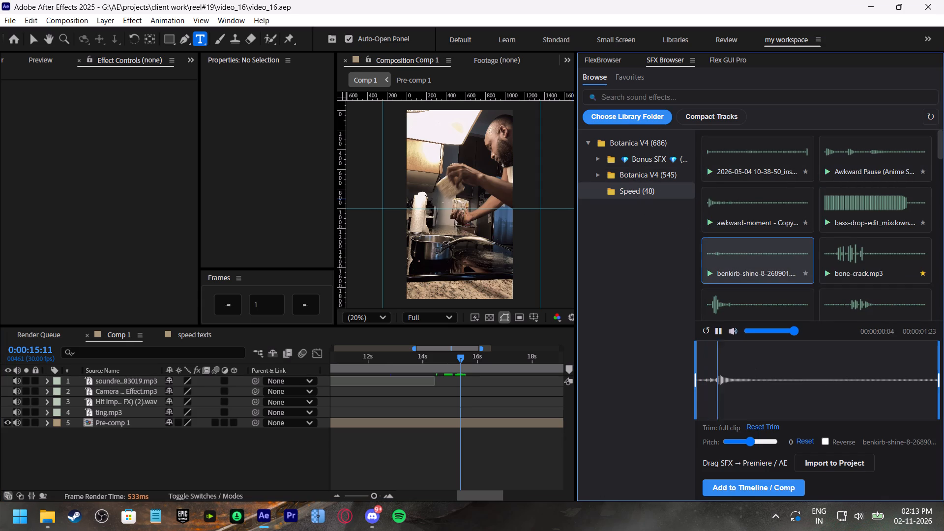
pyautogui.click(857, 168)
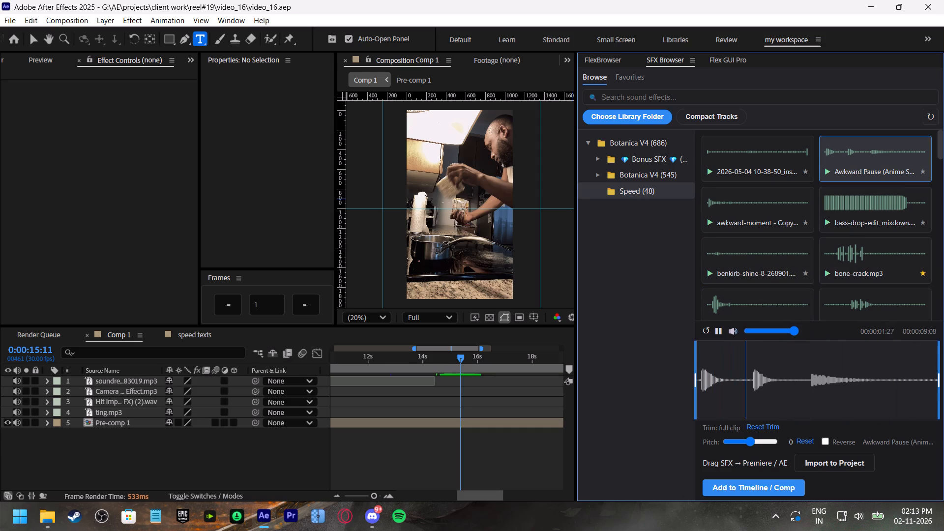
pyautogui.click(742, 486)
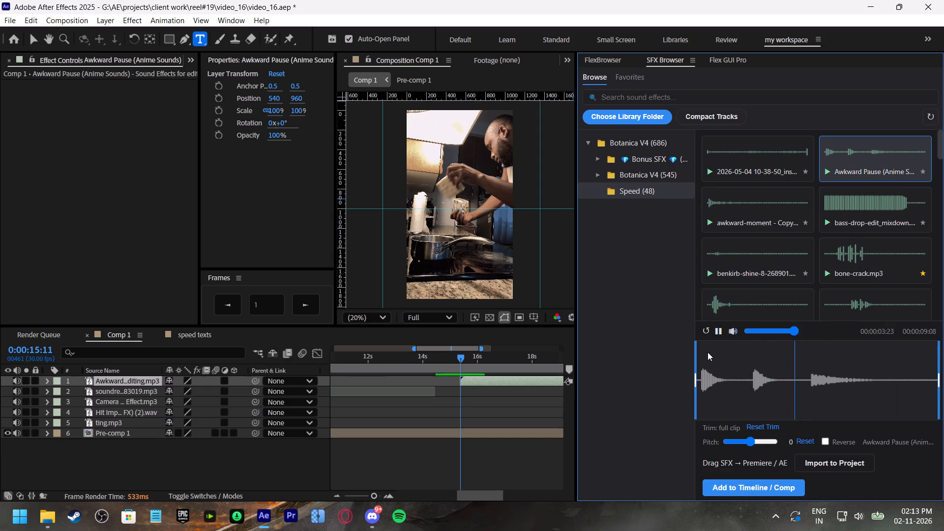
pyautogui.click(717, 331)
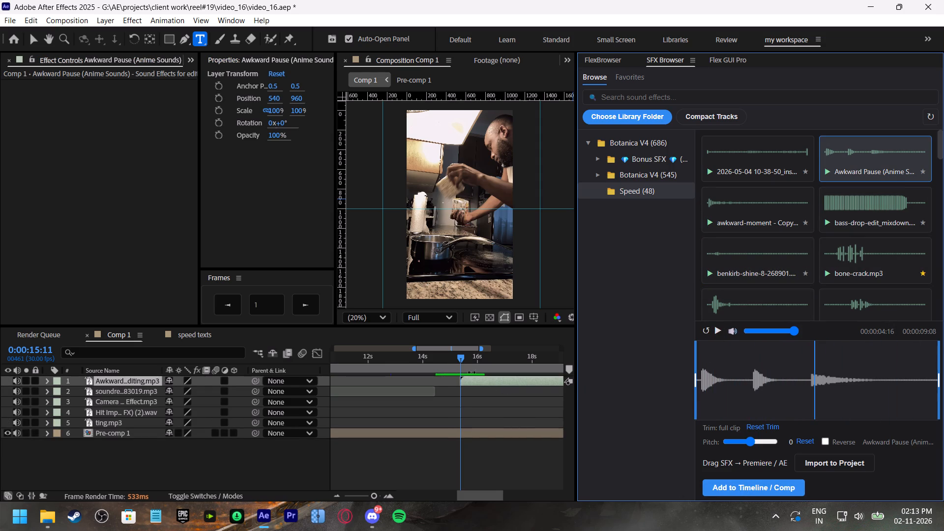
# Check the Awkward Pause timing from 0:00:14:28, move its layer earlier to start at about 13.4 seconds, and play it again.
pyautogui.click(449, 359)
pyautogui.press('space')
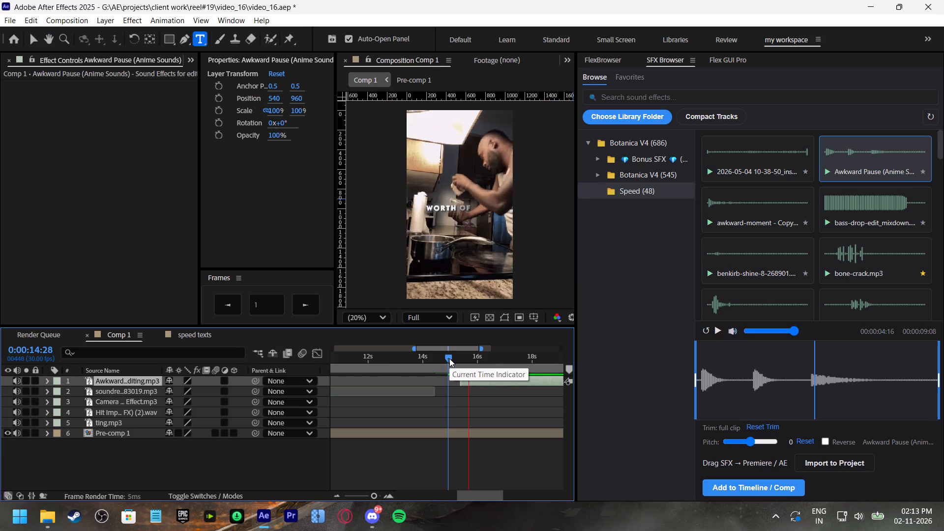
pyautogui.click(449, 358)
pyautogui.moveTo(473, 384); pyautogui.dragTo(436, 383)
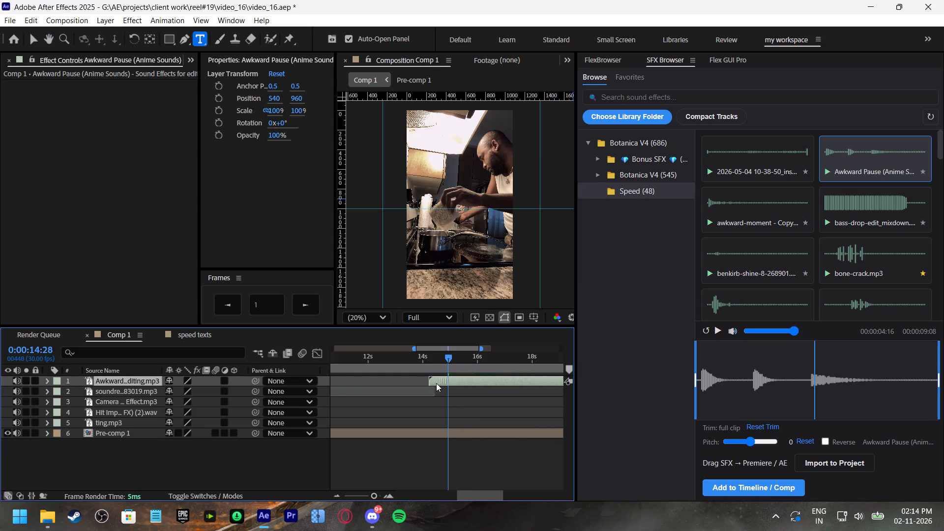
pyautogui.moveTo(436, 383); pyautogui.dragTo(420, 383)
pyautogui.press('space')
pyautogui.click(463, 360)
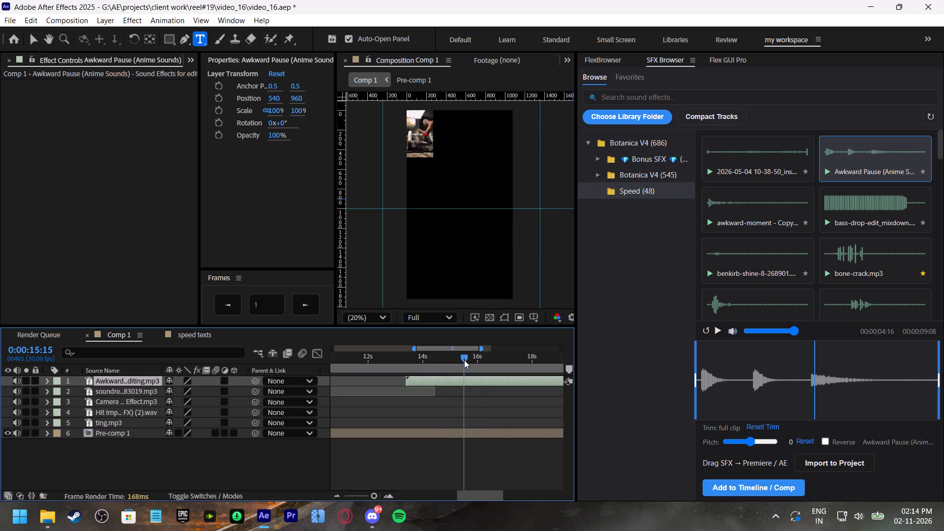
# Trim the start of the Awkward Pause layer to 0:00:15:17, shift it slightly earlier, and preview it from 0:00:15:06.
pyautogui.moveTo(405, 380); pyautogui.dragTo(454, 392)
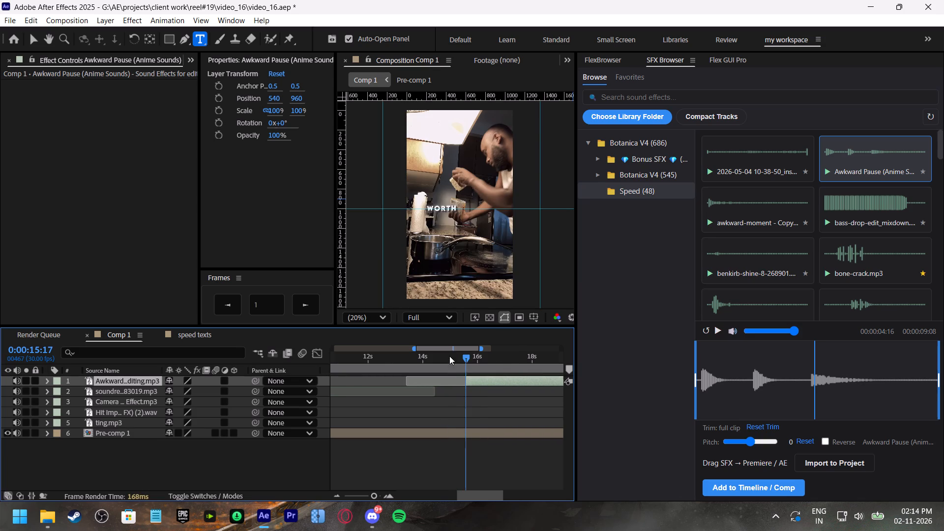
pyautogui.click(449, 356)
pyautogui.press('space')
pyautogui.click(455, 359)
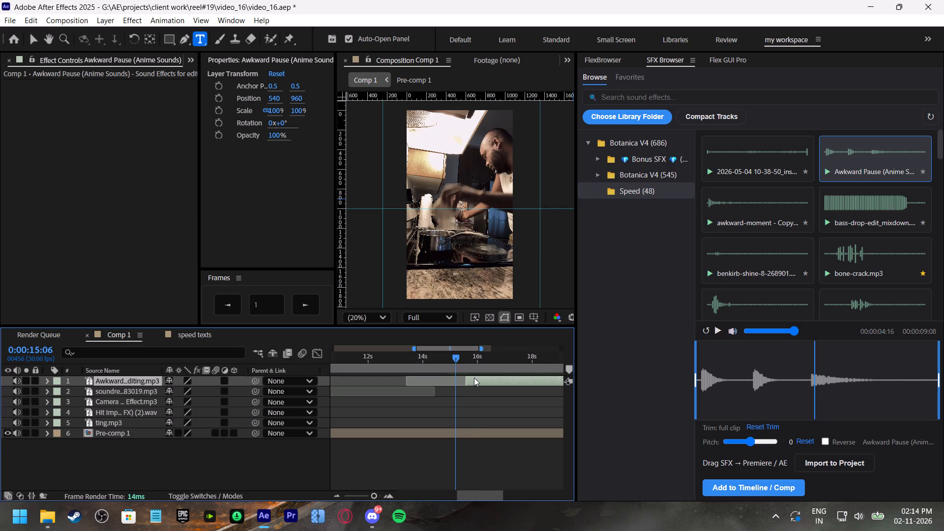
pyautogui.moveTo(476, 380); pyautogui.dragTo(471, 380)
pyautogui.press('space')
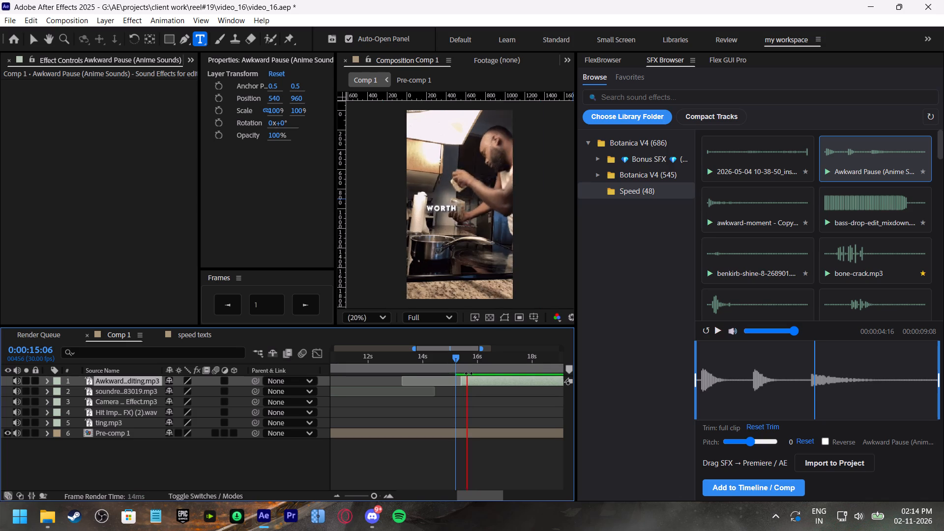
pyautogui.click(458, 359)
# Set the Awkward Pause layer's audio levels to -7 dB.
pyautogui.click(468, 377)
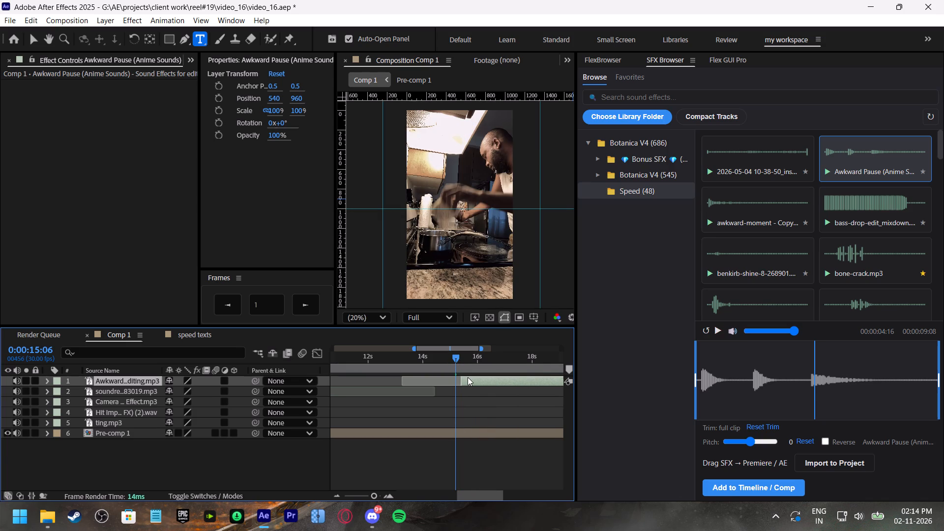
pyautogui.press('l')
pyautogui.click(173, 389)
pyautogui.press('-')
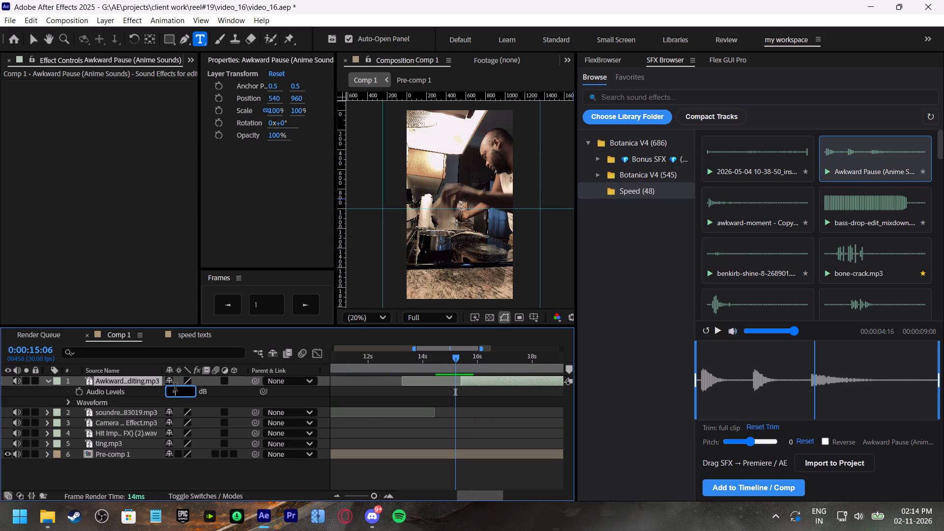
pyautogui.press('7')
pyautogui.click(231, 389)
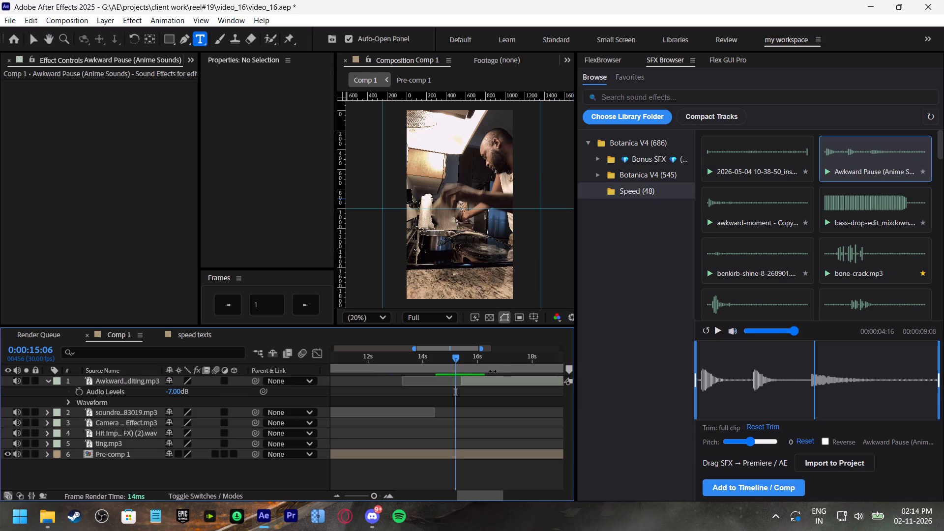
# Split the Awkward Pause layer at 0:00:16:22 and delete the part after the split.
pyautogui.moveTo(481, 360); pyautogui.dragTo(497, 362)
pyautogui.click(507, 383)
pyautogui.hotkey('ctrl', 'shift', 'd')
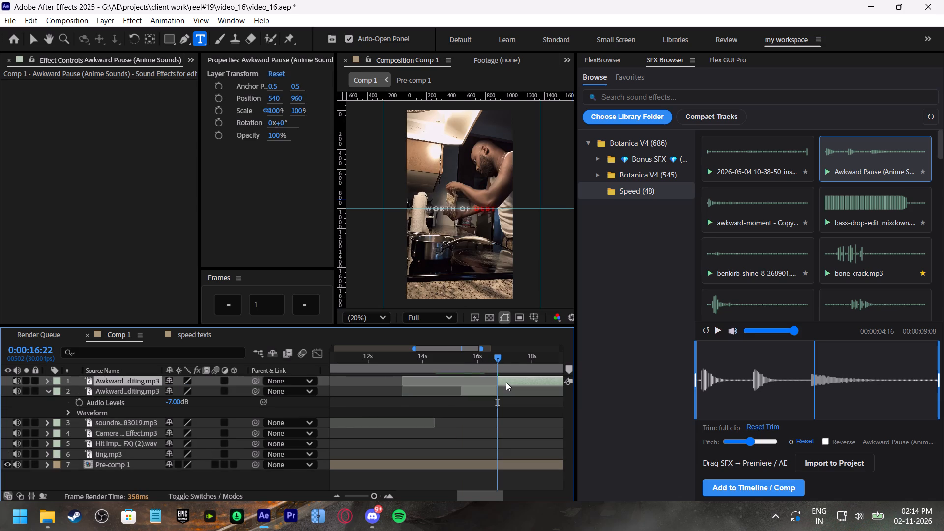
pyautogui.click(506, 382)
pyautogui.press('BackSpace')
# Play Comp 1 from 0:00:14:15, from 0:00:18:27 and from the start to review the sound mix, and collapse the Awkward Pause layer.
pyautogui.click(437, 354)
pyautogui.press('space')
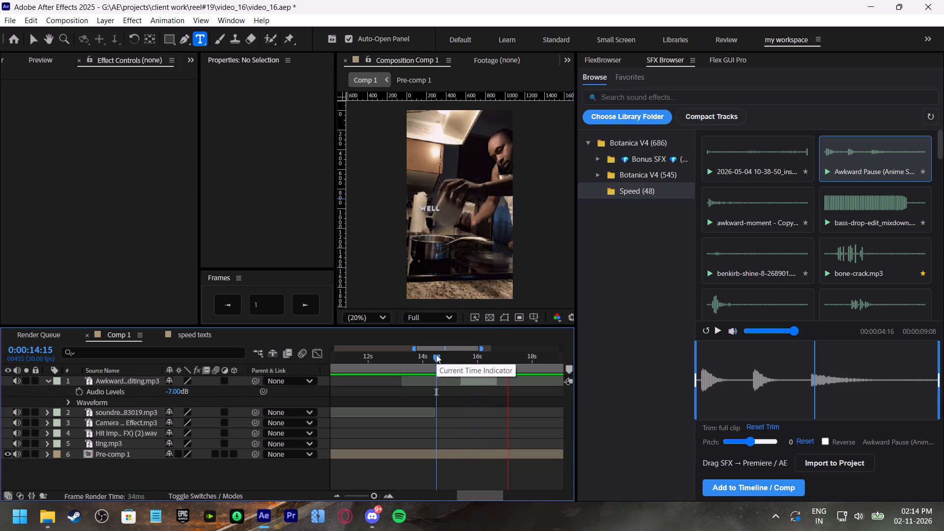
pyautogui.click(436, 354)
pyautogui.press('space')
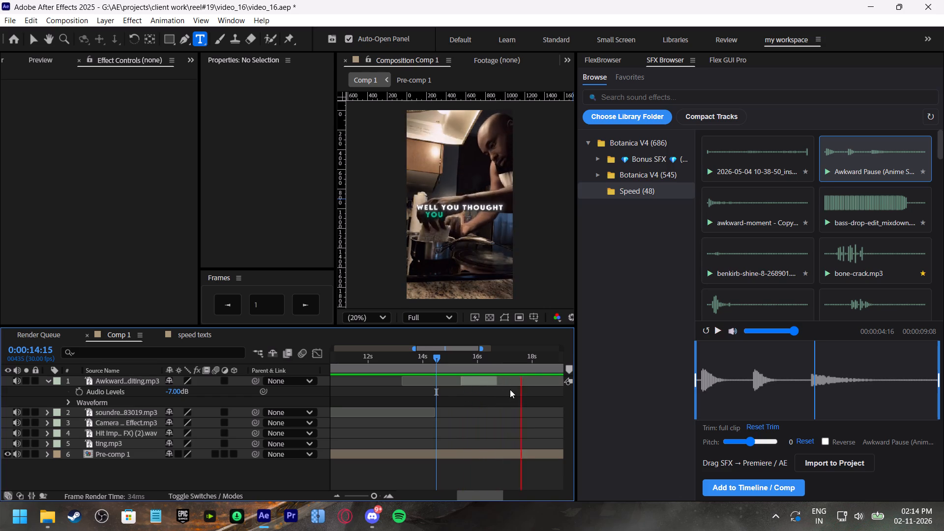
pyautogui.keyDown('shift'); pyautogui.scroll(-2, 510, 390); pyautogui.keyUp('shift')
pyautogui.scroll(-2, 512, 391)
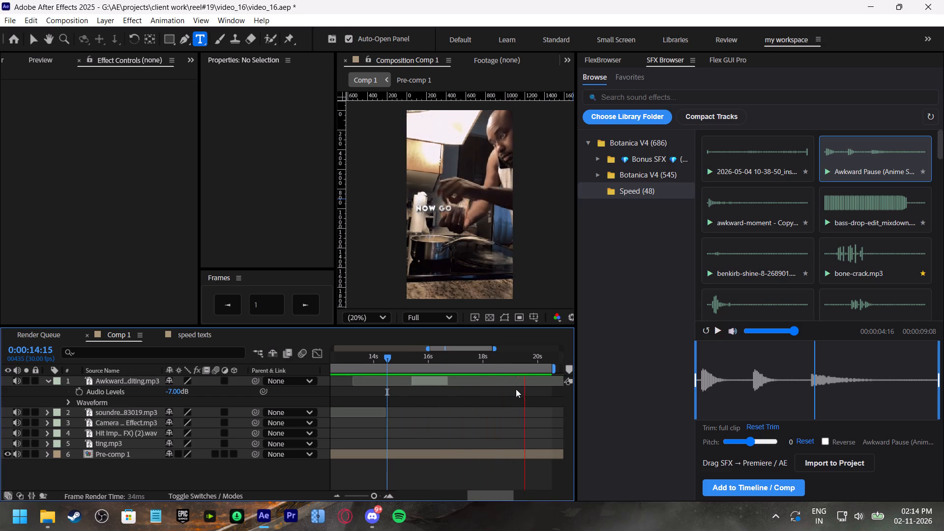
pyautogui.click(508, 355)
pyautogui.press('space')
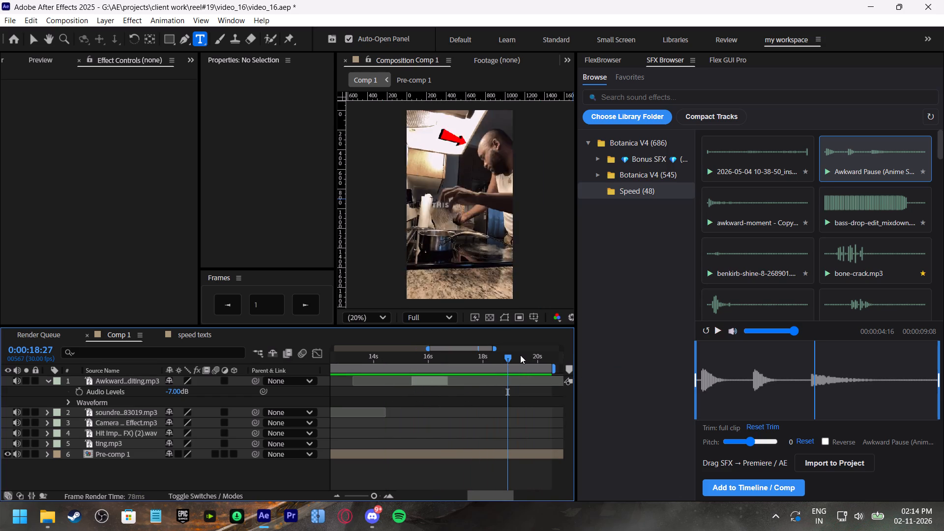
pyautogui.moveTo(520, 355); pyautogui.dragTo(261, 366)
pyautogui.press('space')
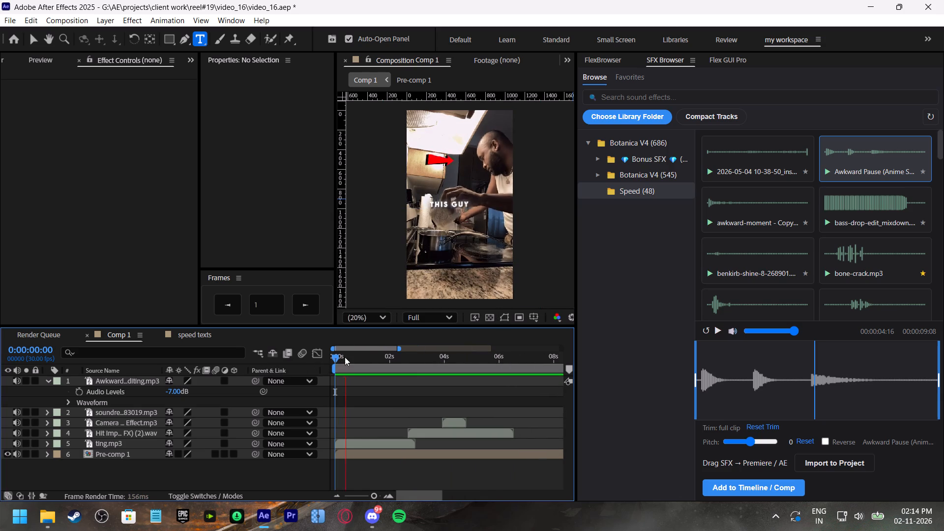
pyautogui.click(46, 382)
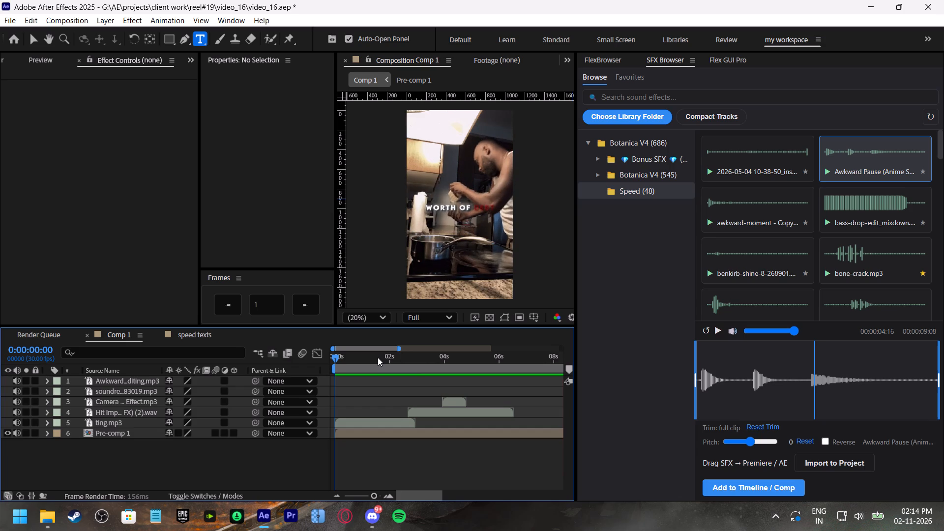
# Scrub the opening of Comp 1 and play it from 0:00:05:25 onward to look for moments that need more additions.
pyautogui.moveTo(378, 357); pyautogui.dragTo(328, 370)
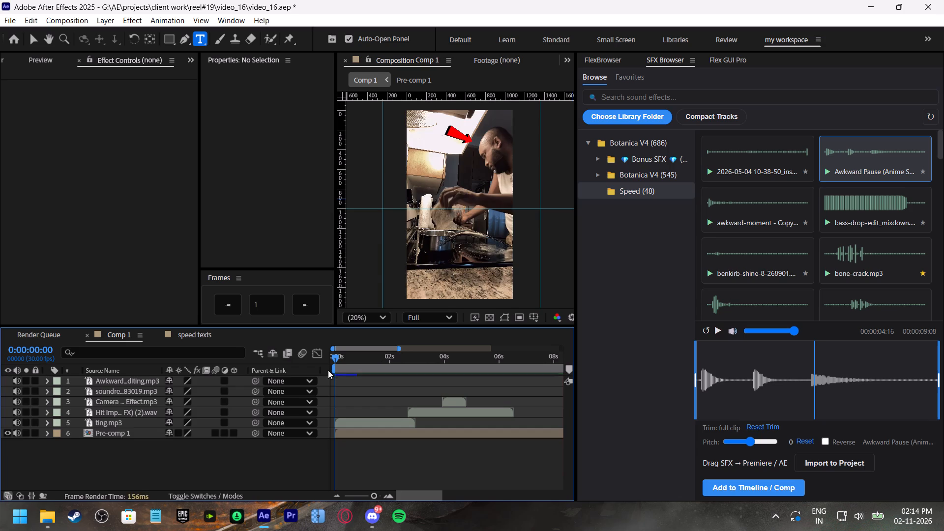
pyautogui.moveTo(328, 370); pyautogui.dragTo(409, 358)
pyautogui.click(372, 359)
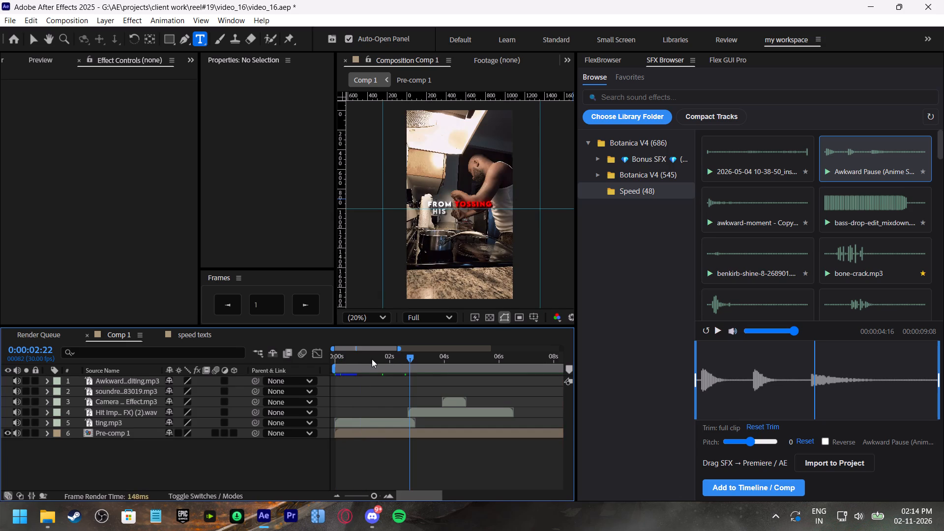
pyautogui.click(501, 357)
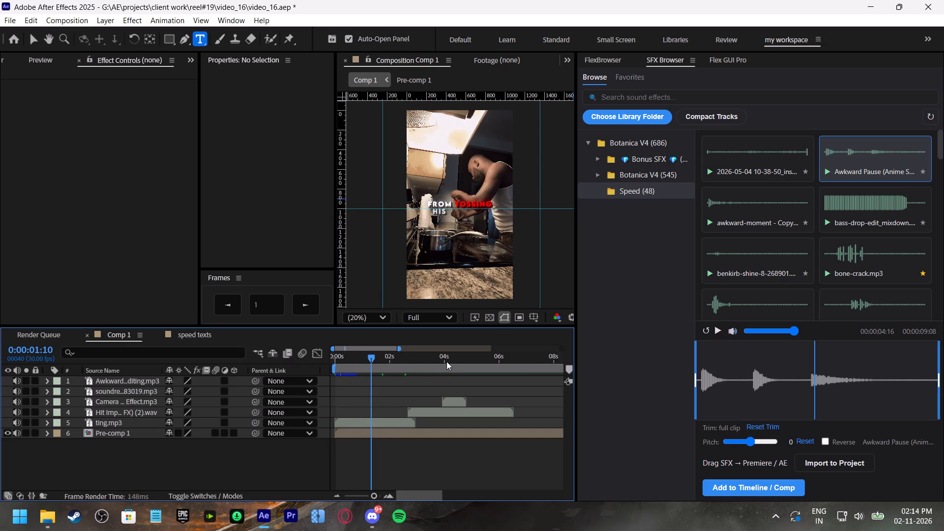
pyautogui.keyDown('shift'); pyautogui.scroll(-4, 468, 409); pyautogui.keyUp('shift')
pyautogui.press('space')
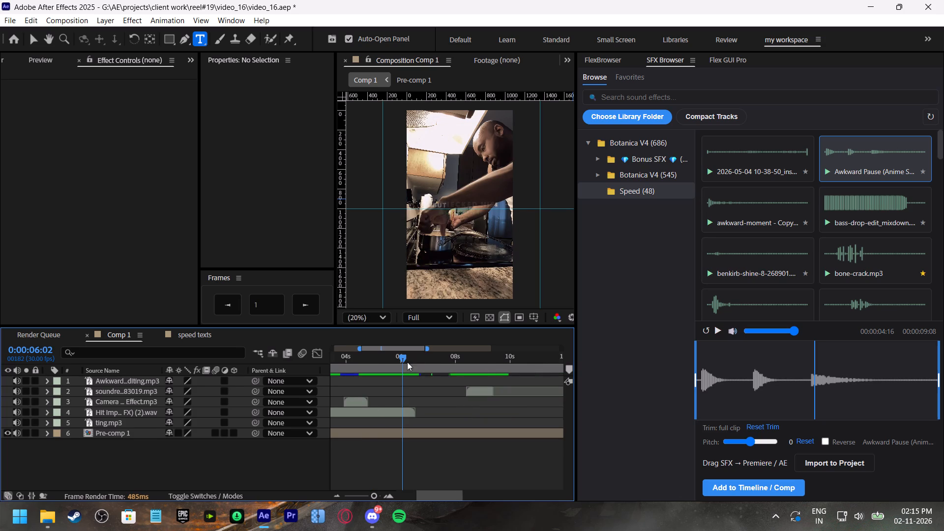
pyautogui.click(396, 354)
pyautogui.press('space')
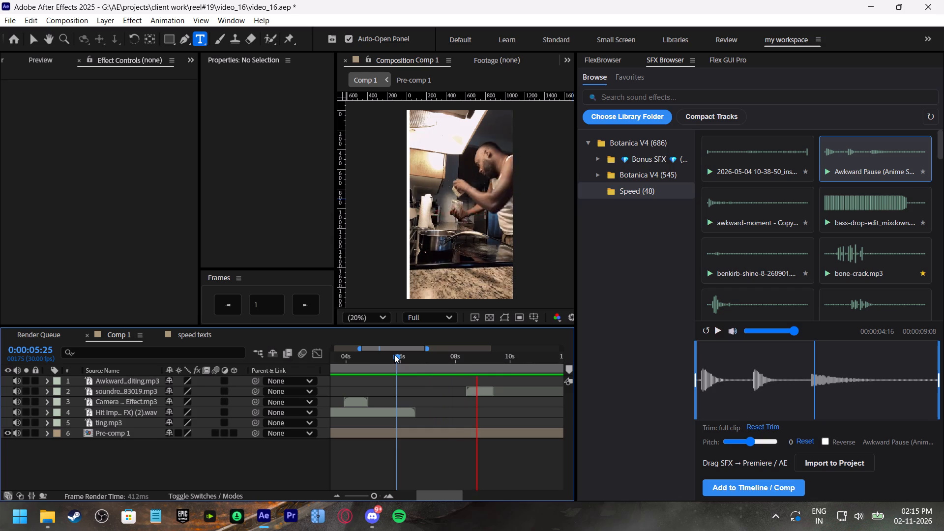
pyautogui.keyDown('shift'); pyautogui.scroll(-5, 462, 419); pyautogui.keyUp('shift')
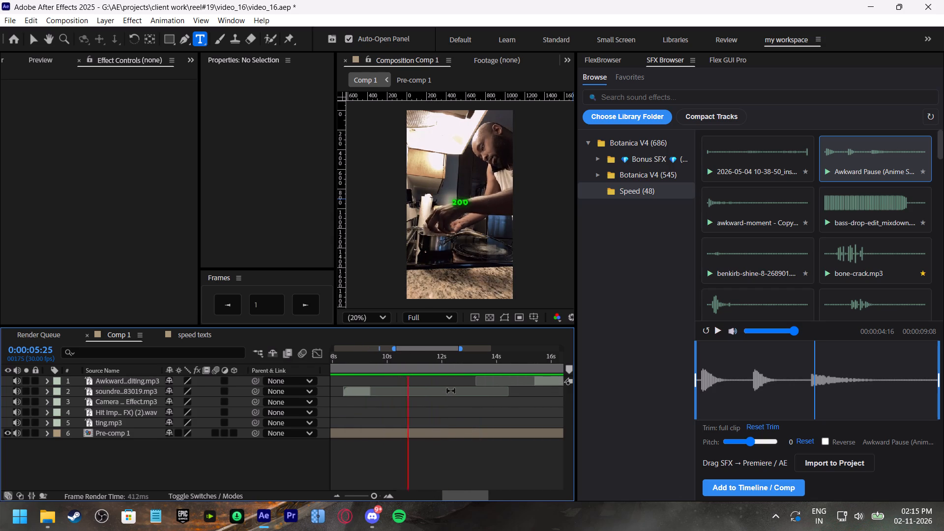
pyautogui.scroll(2, 451, 391)
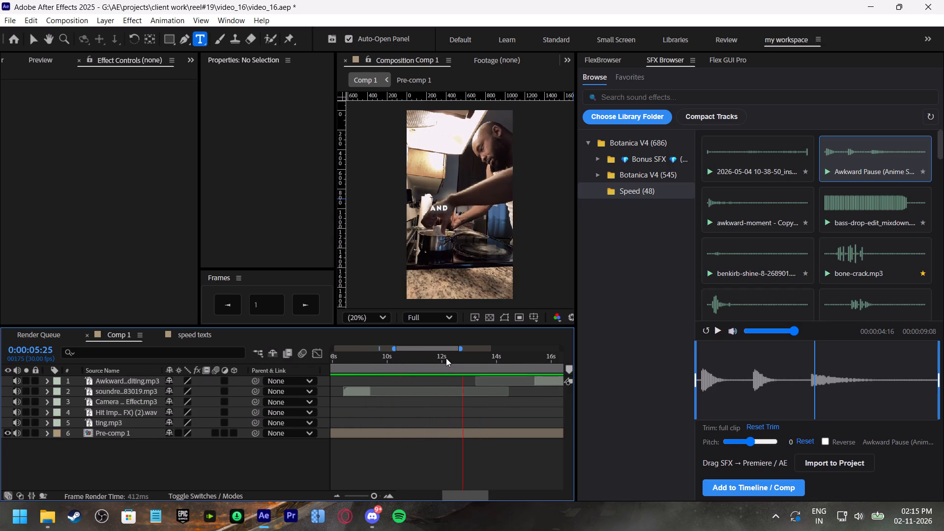
# Replay the section around the "244 dollars" caption from 0:00:12:05 and 0:00:11:05, ending with the time at 0:00:11:23.
pyautogui.click(445, 358)
pyautogui.press('space')
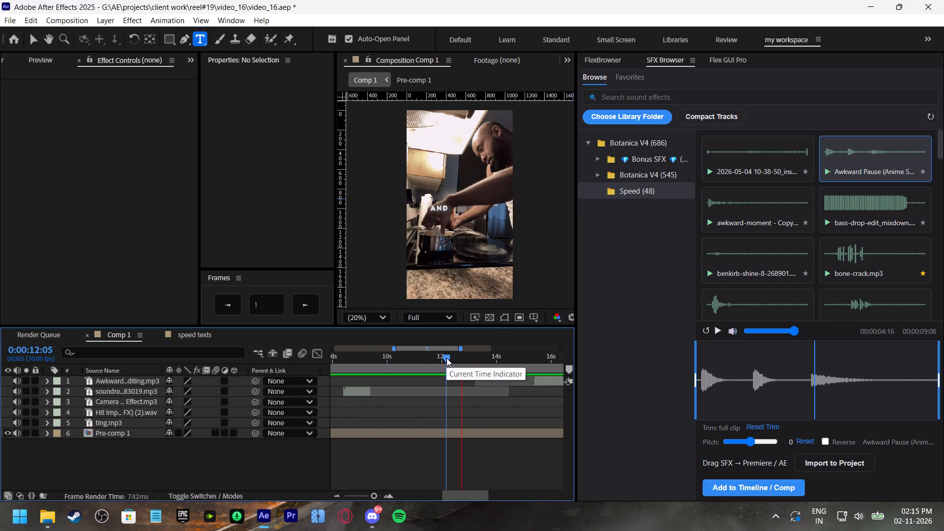
pyautogui.click(446, 358)
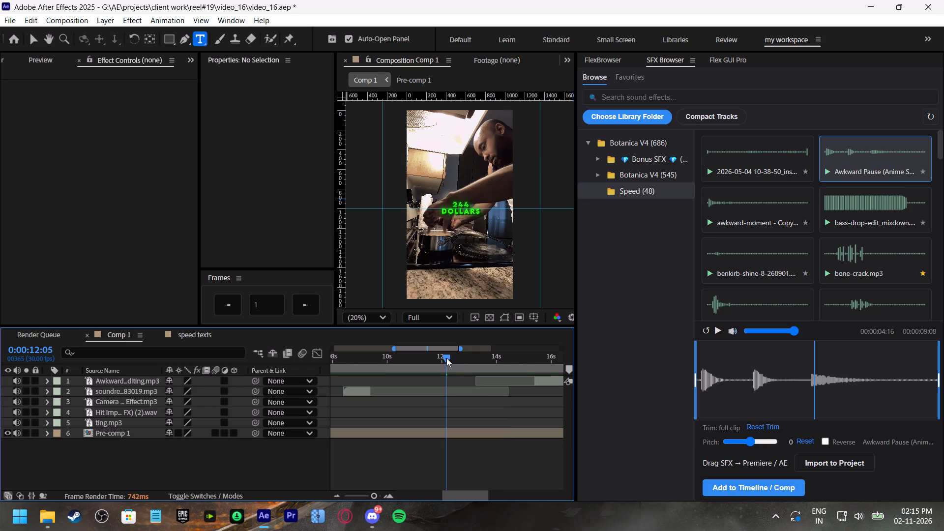
pyautogui.click(419, 358)
pyautogui.press('space')
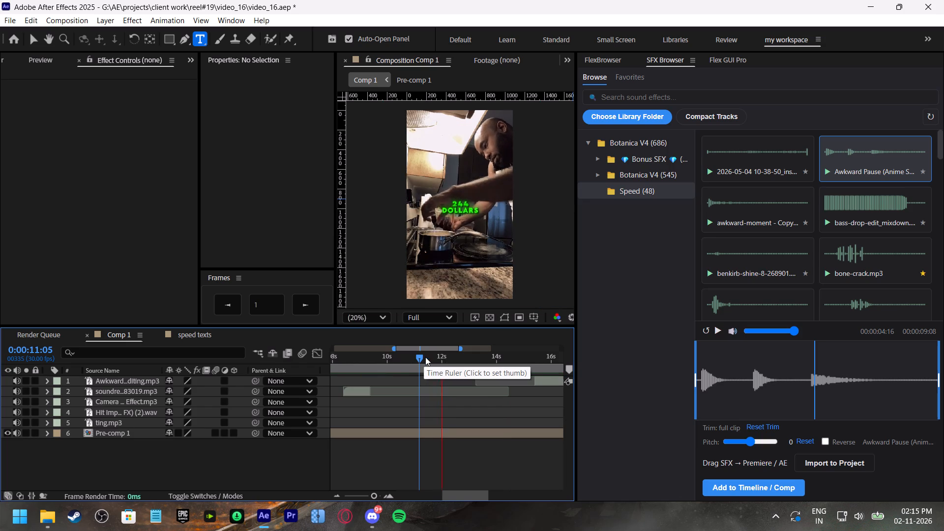
pyautogui.click(438, 357)
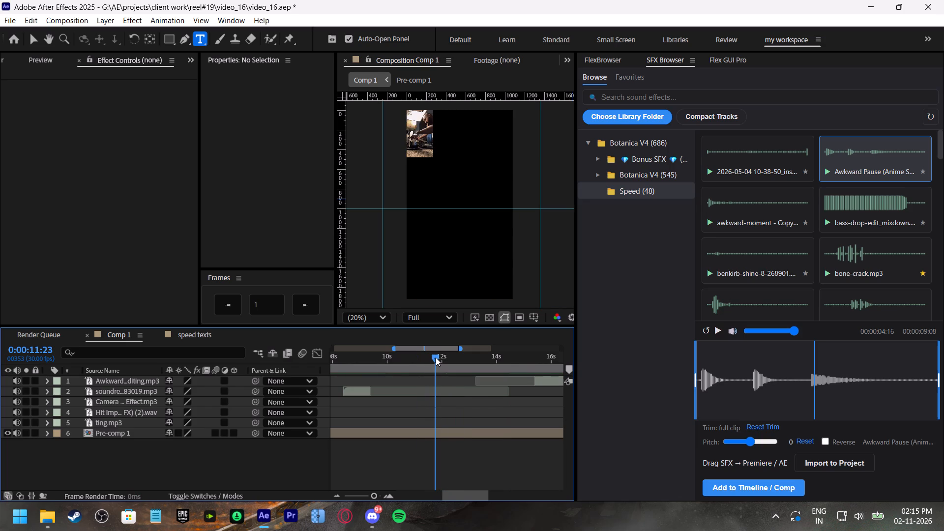
pyautogui.press('space')
pyautogui.click(436, 357)
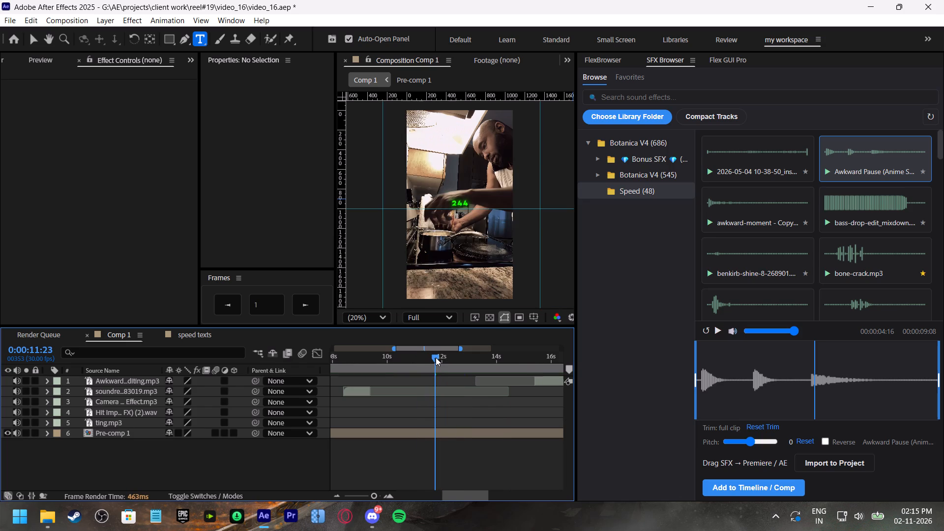
# Copy the "*giving out hugs*" text layer from the speed texts comp into Pre-comp 1 and start it at about 0:00:11:23.
pyautogui.scroll(1, 436, 410)
pyautogui.click(427, 436)
pyautogui.doubleClick(422, 433)
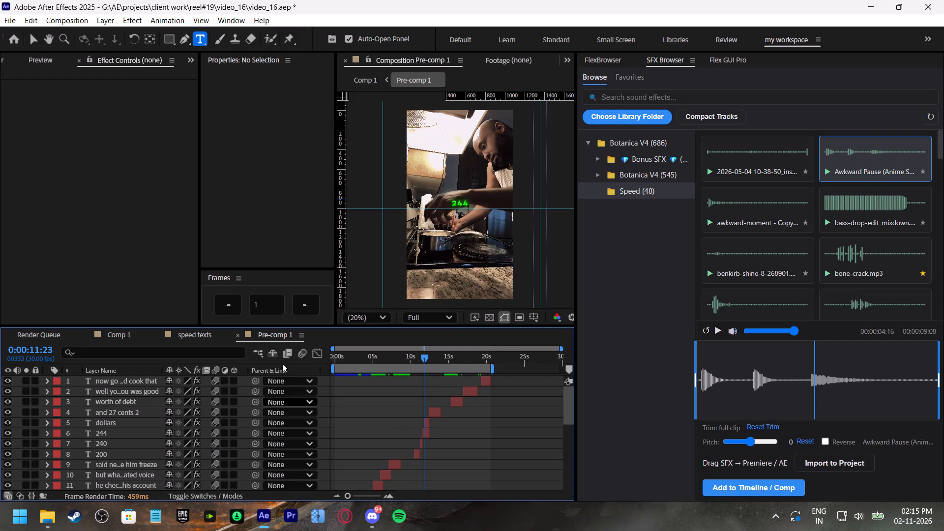
pyautogui.click(198, 336)
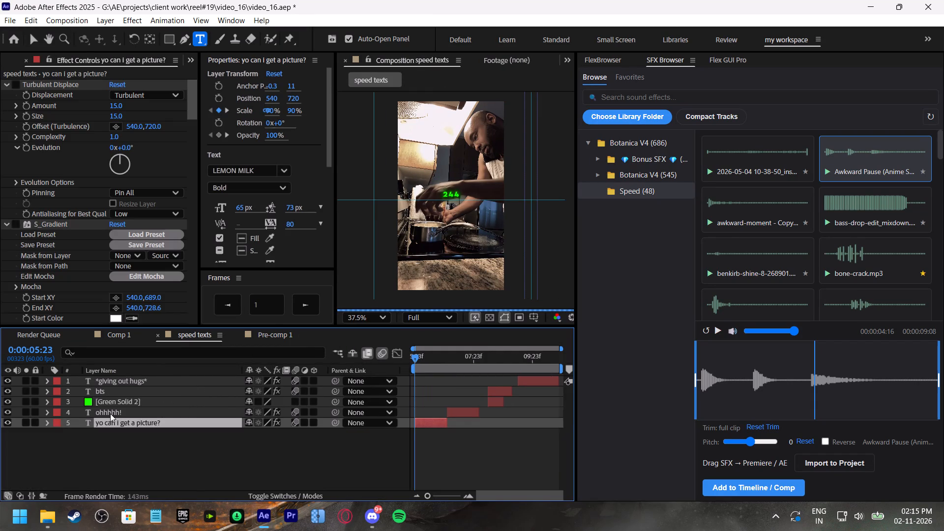
pyautogui.click(133, 381)
pyautogui.hotkey('ctrl', 'c')
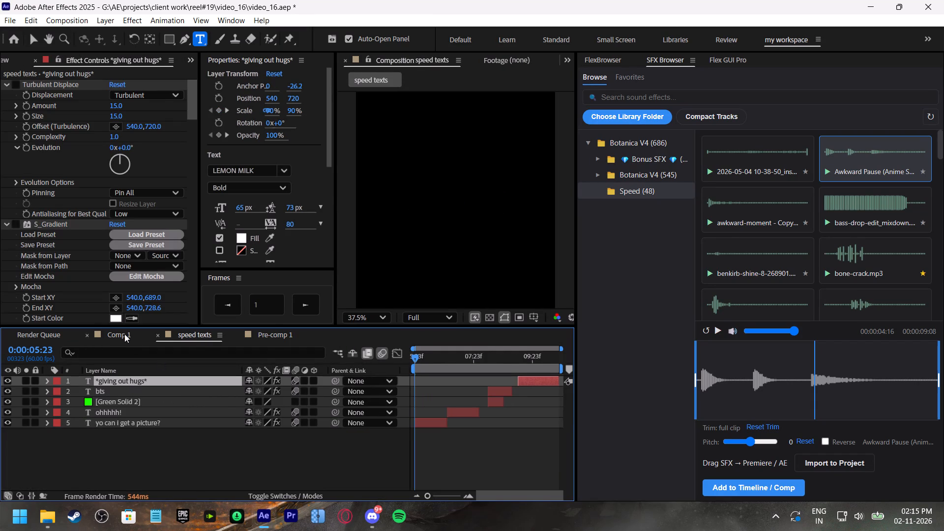
pyautogui.click(266, 337)
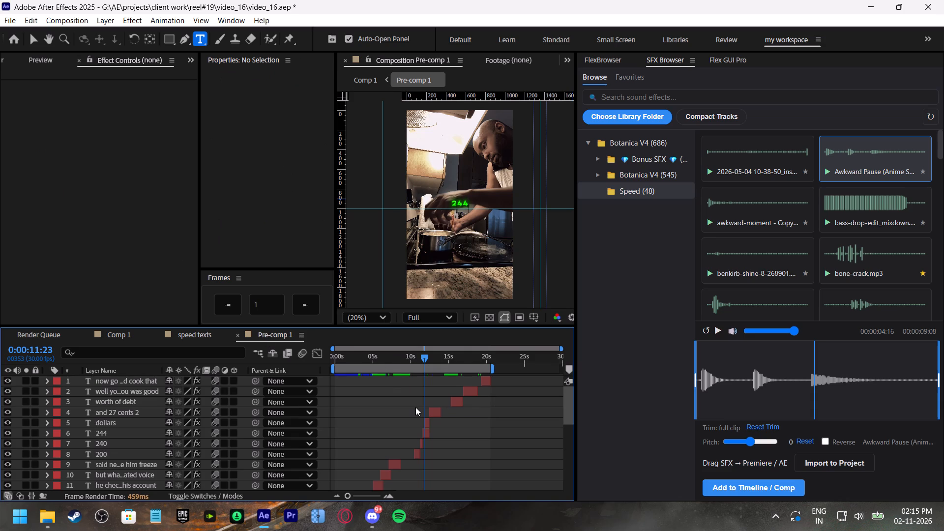
pyautogui.click(415, 407)
pyautogui.hotkey('ctrl', 'v')
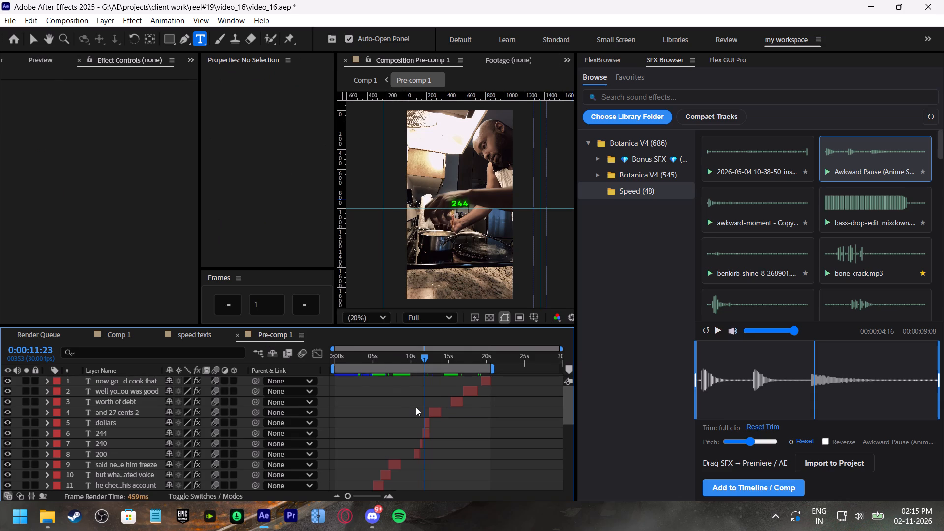
pyautogui.moveTo(365, 380); pyautogui.dragTo(426, 390)
# Change the pasted layer's text to "*starts panicking*".
pyautogui.doubleClick(427, 380)
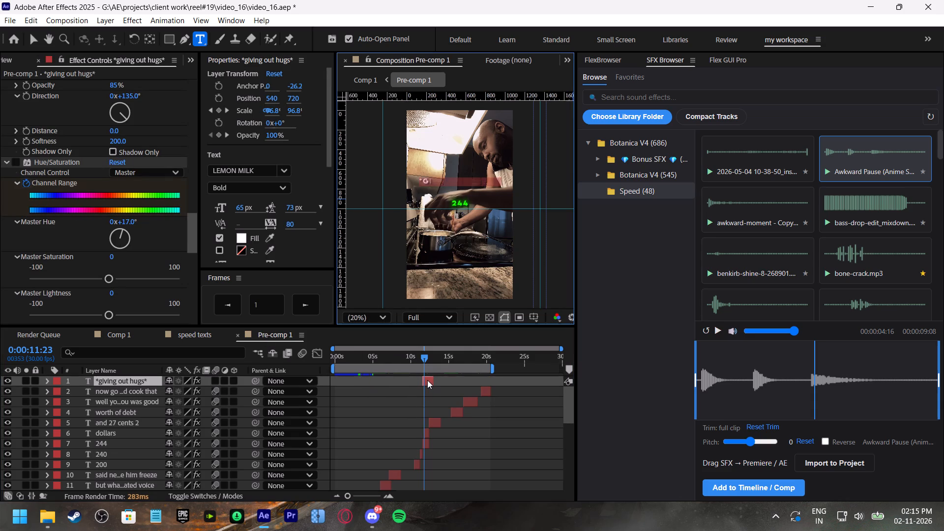
pyautogui.write('*starts panicking*')
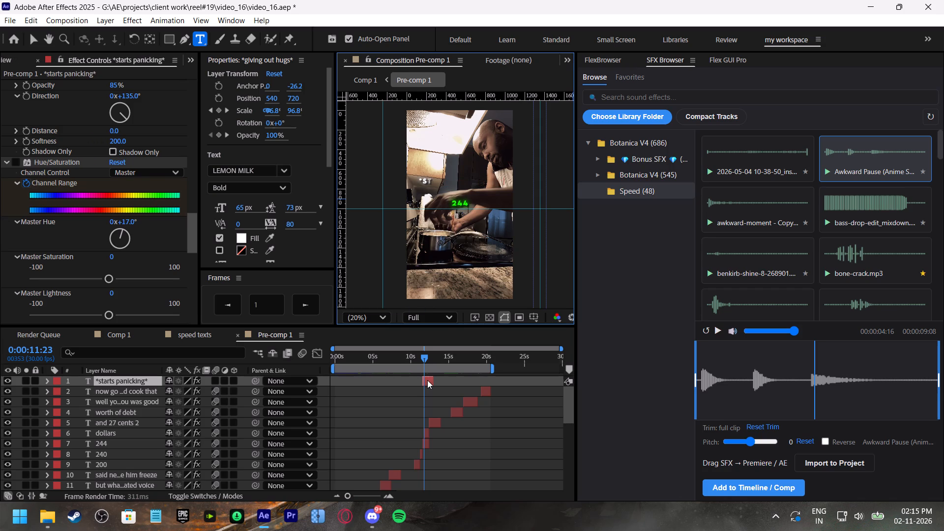
pyautogui.click(426, 391)
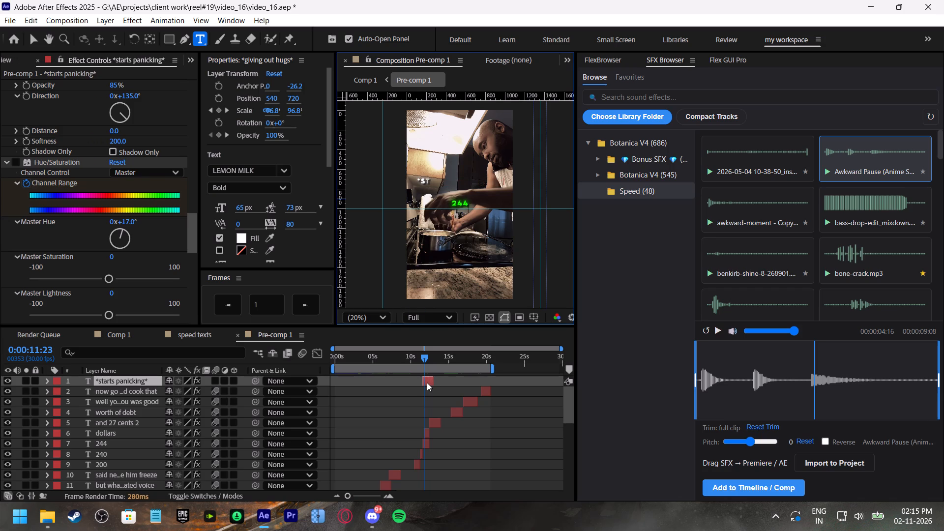
pyautogui.click(427, 383)
# At 0:00:12:12, reduce the "*starts panicking*" text's font size to 44 px.
pyautogui.click(429, 352)
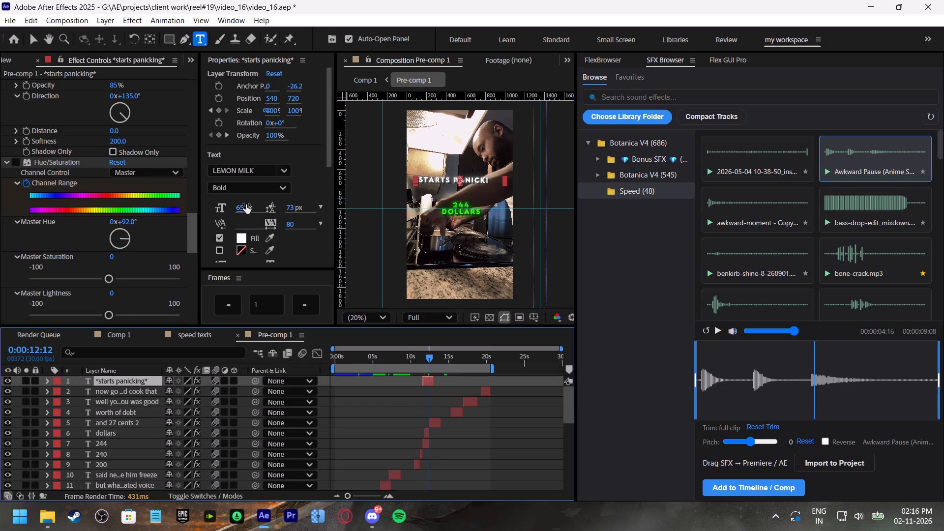
pyautogui.moveTo(242, 205); pyautogui.dragTo(224, 205)
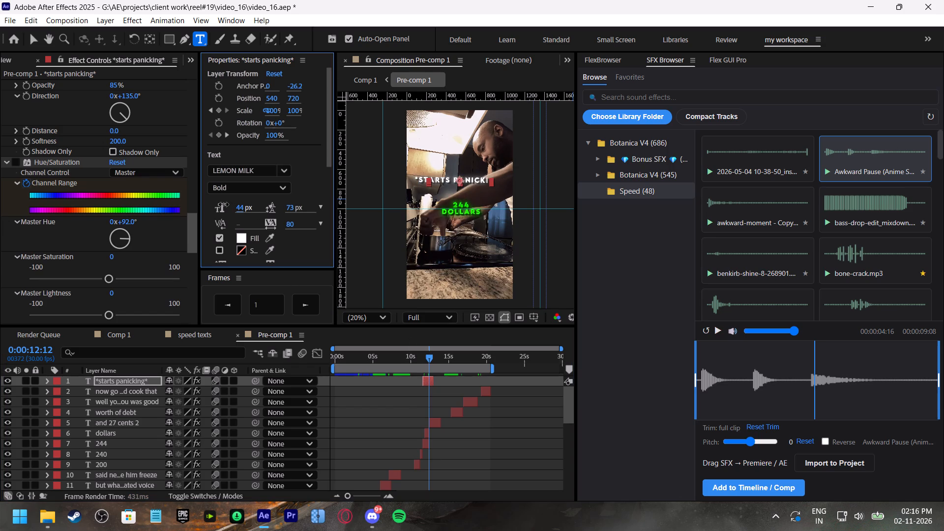
# Reduce the "*starts panicking*" text's font size to 43 px.
pyautogui.moveTo(224, 205); pyautogui.dragTo(222, 204)
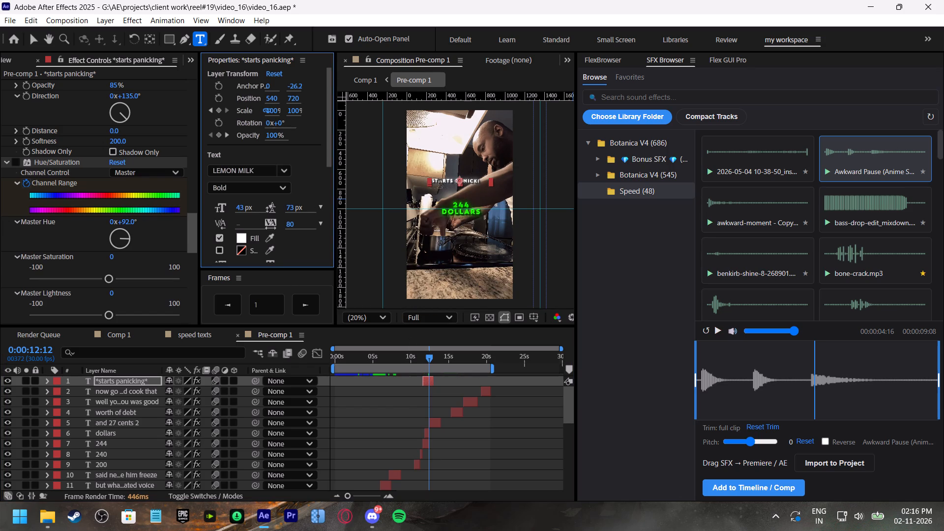
# Select all of the "*starts panicking*" text at 0:00:12:22 and set its fill colour to pure red.
pyautogui.moveTo(432, 180); pyautogui.dragTo(473, 181)
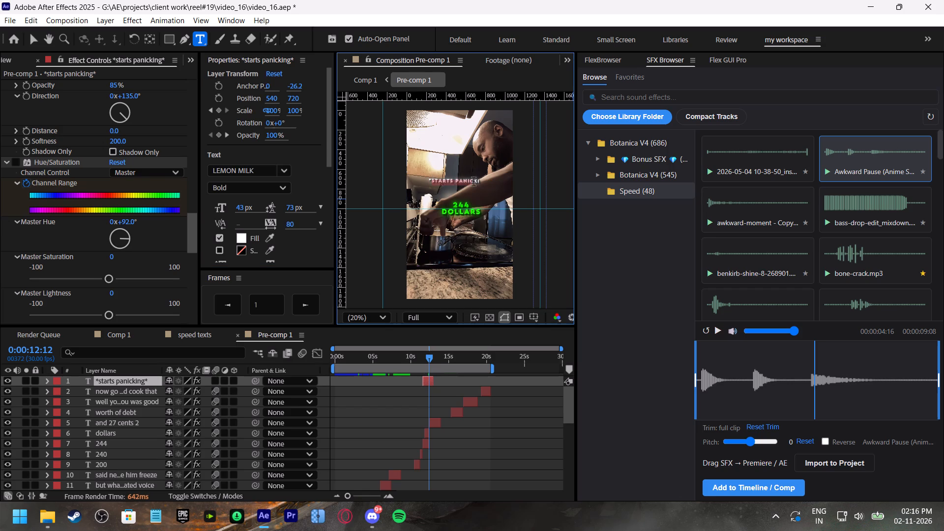
pyautogui.moveTo(473, 181); pyautogui.dragTo(476, 182)
pyautogui.click(429, 357)
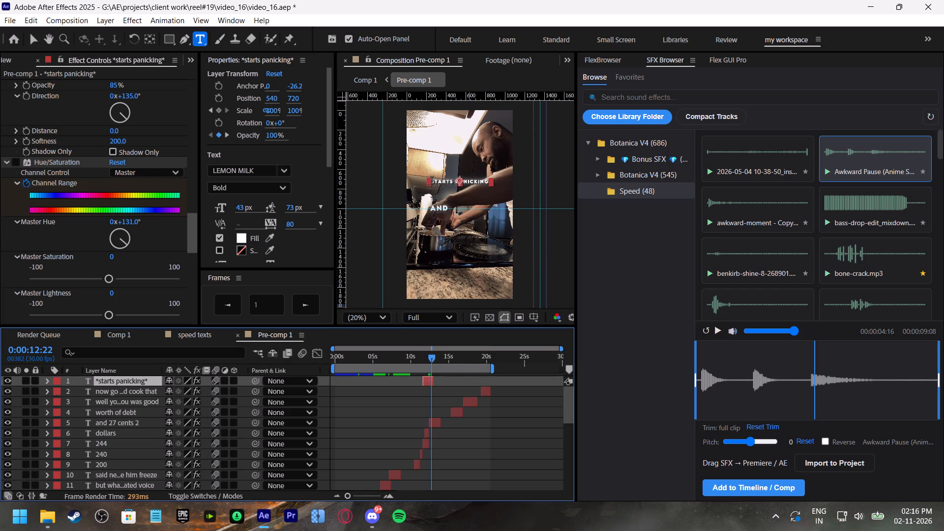
pyautogui.moveTo(432, 181); pyautogui.dragTo(488, 181)
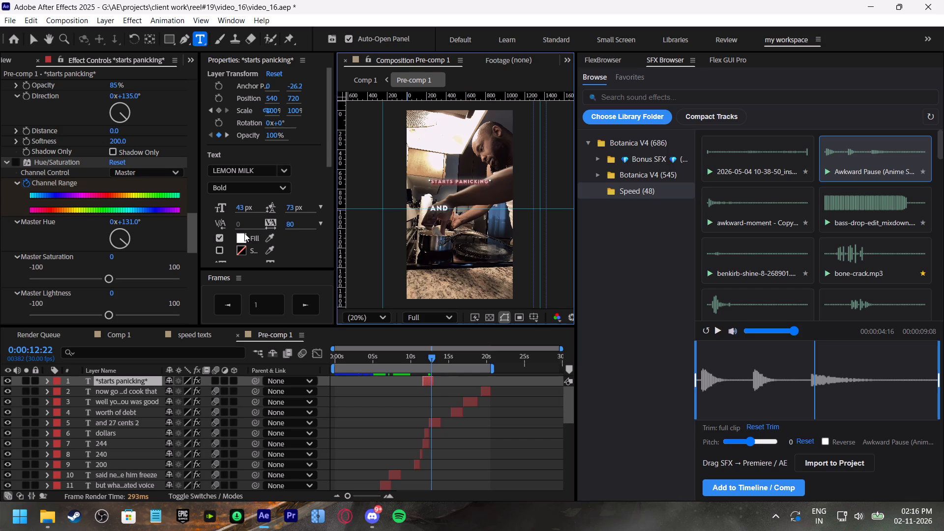
pyautogui.click(243, 234)
pyautogui.click(243, 237)
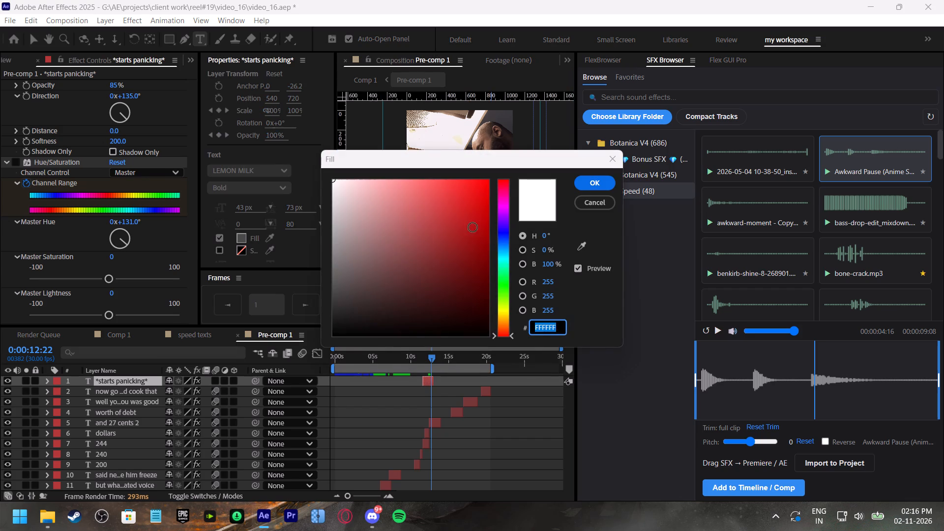
pyautogui.moveTo(469, 220); pyautogui.dragTo(569, 142)
pyautogui.click(592, 183)
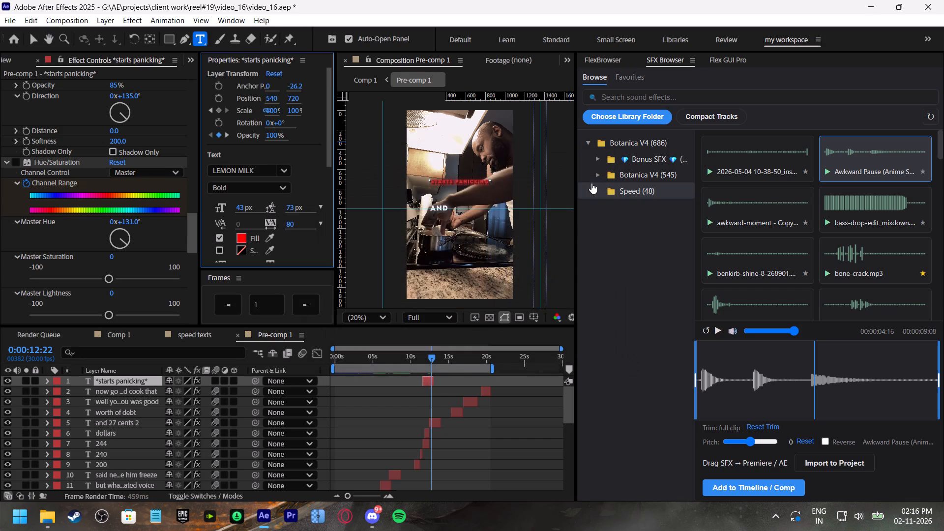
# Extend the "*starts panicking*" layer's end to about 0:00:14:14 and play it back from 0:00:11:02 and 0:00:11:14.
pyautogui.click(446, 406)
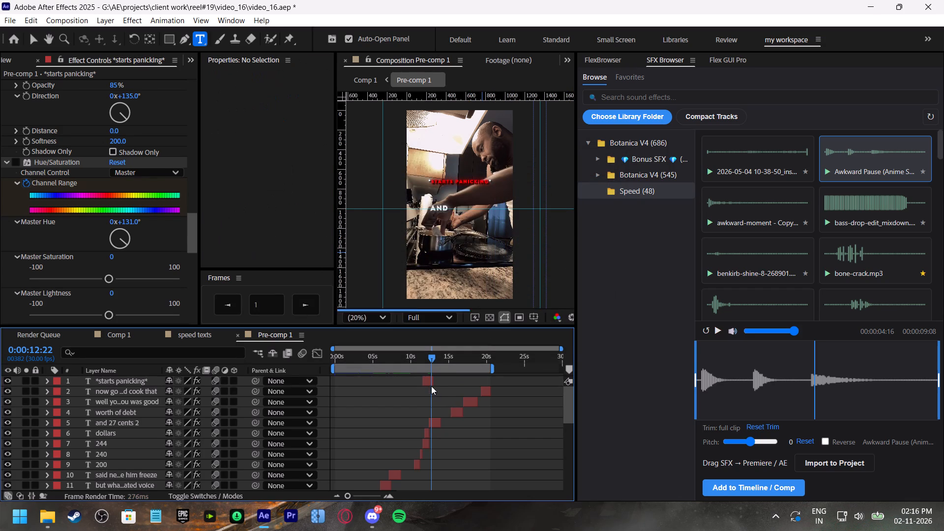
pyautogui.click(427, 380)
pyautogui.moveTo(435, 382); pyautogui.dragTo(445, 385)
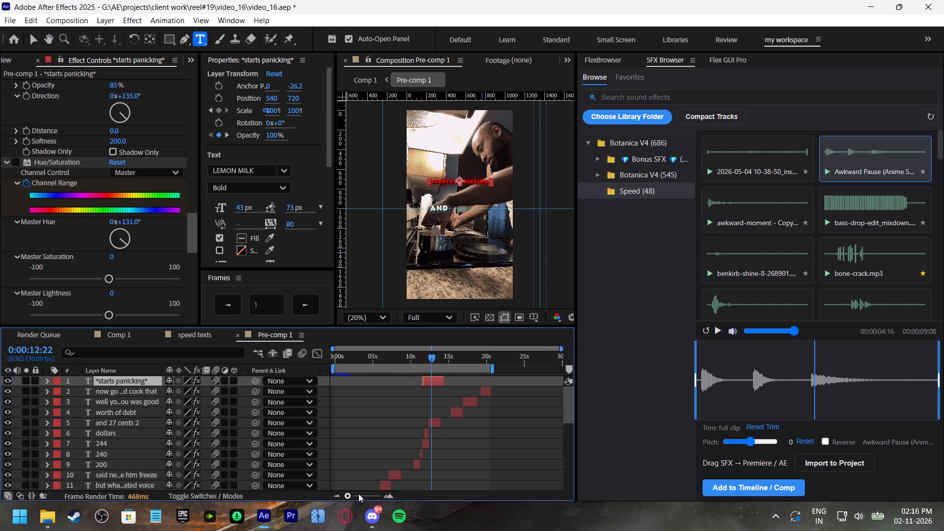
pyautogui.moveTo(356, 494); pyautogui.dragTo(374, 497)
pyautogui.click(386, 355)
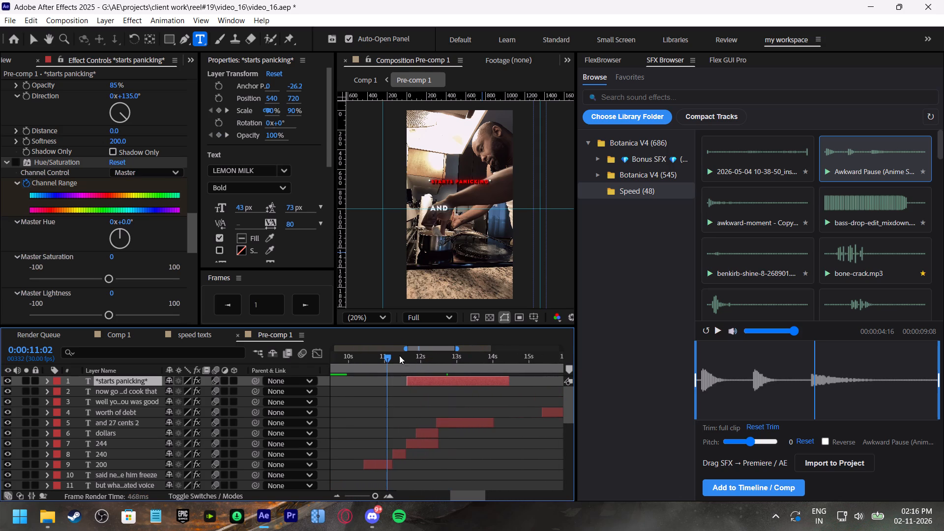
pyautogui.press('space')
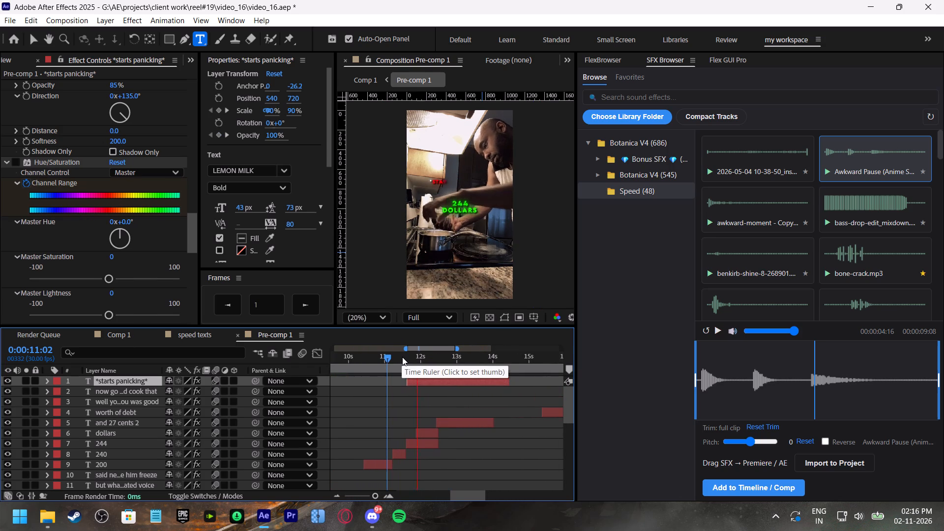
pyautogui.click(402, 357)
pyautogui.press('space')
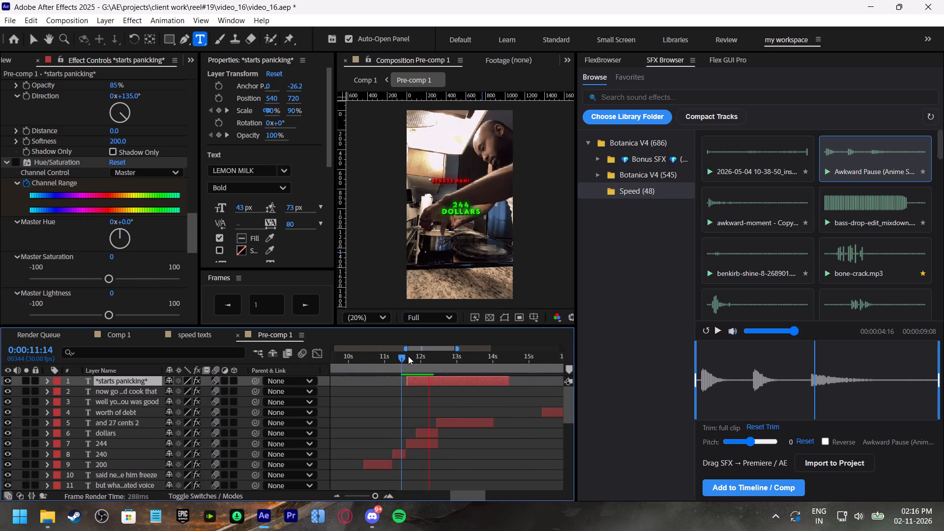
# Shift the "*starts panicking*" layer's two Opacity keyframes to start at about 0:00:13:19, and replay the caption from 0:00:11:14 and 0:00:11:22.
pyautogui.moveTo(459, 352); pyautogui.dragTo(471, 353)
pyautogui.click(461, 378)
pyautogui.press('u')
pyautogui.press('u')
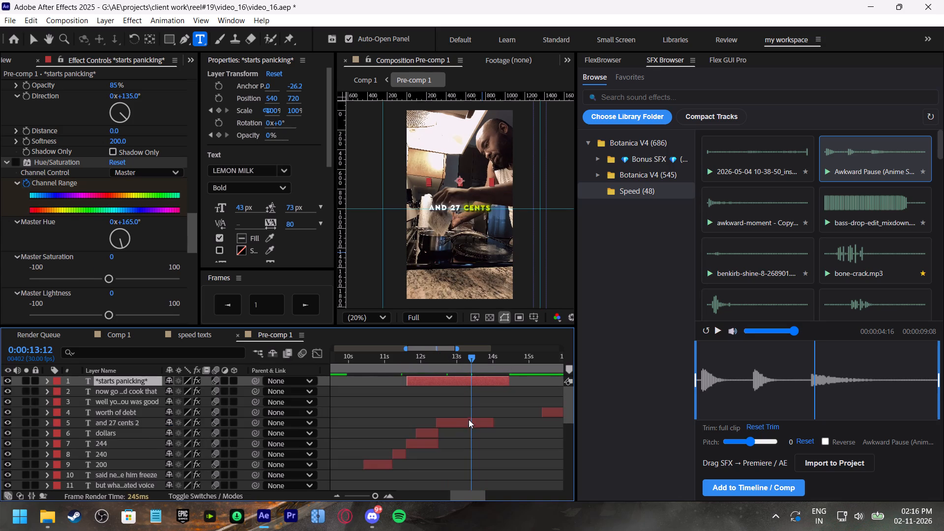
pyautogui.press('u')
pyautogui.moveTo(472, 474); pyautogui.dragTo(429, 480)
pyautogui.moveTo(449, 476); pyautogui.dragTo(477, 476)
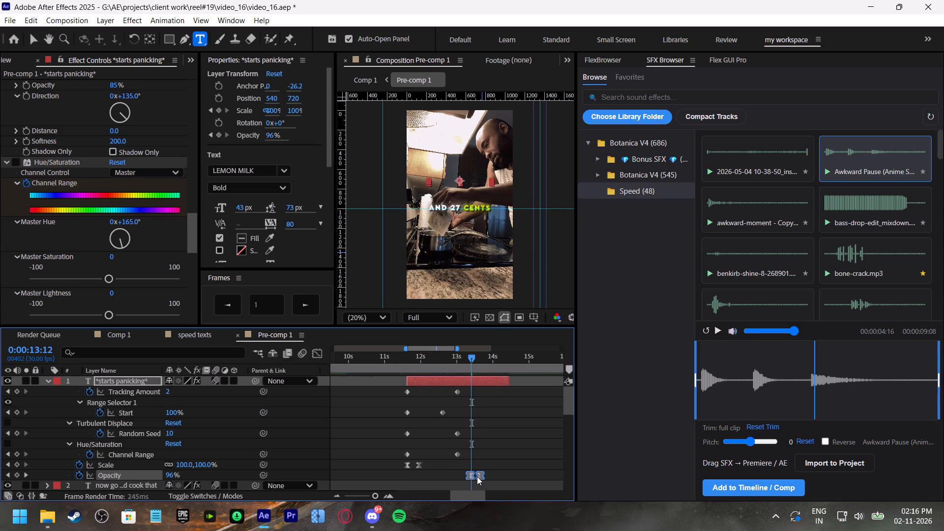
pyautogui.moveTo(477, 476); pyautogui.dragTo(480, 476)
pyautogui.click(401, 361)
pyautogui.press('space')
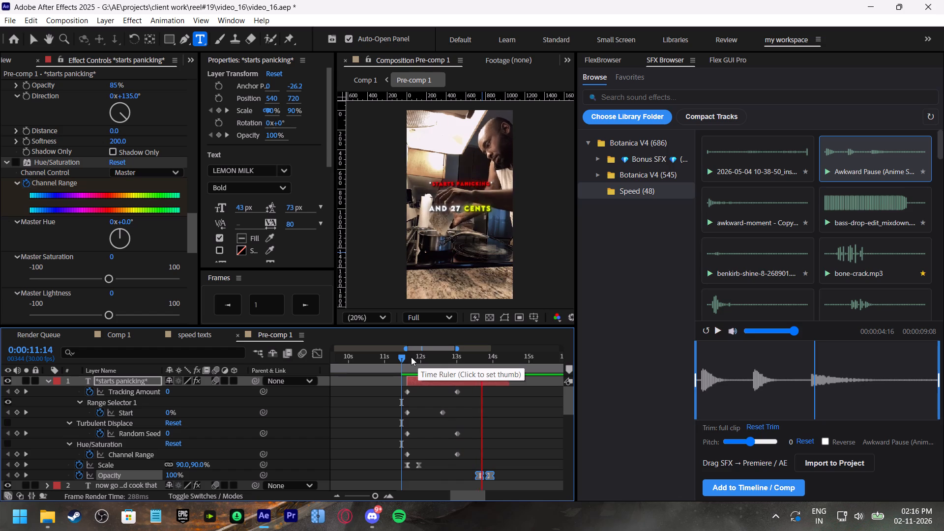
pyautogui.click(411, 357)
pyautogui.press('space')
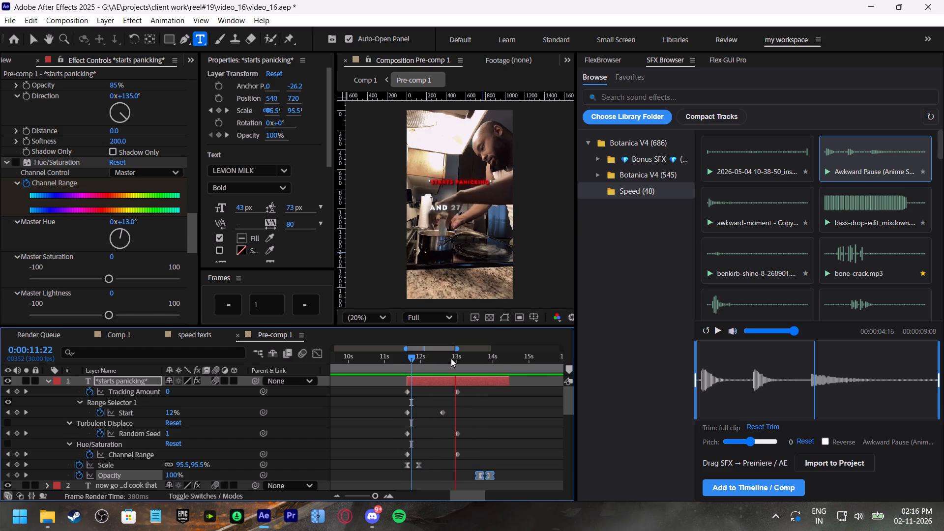
# Move the "*starts panicking*" layer's two Opacity keyframes so the fade-out starts at about 0:00:14:05.
pyautogui.click(409, 357)
pyautogui.keyDown('shift'); pyautogui.scroll(-2, 482, 407); pyautogui.keyUp('shift')
pyautogui.moveTo(454, 468); pyautogui.dragTo(423, 476)
pyautogui.moveTo(430, 475); pyautogui.dragTo(449, 485)
# Extend the "*starts panicking*" layer's end to about 0:00:14:28 and play it back from 0:00:11:14 and 0:00:12:27.
pyautogui.moveTo(460, 383); pyautogui.dragTo(476, 395)
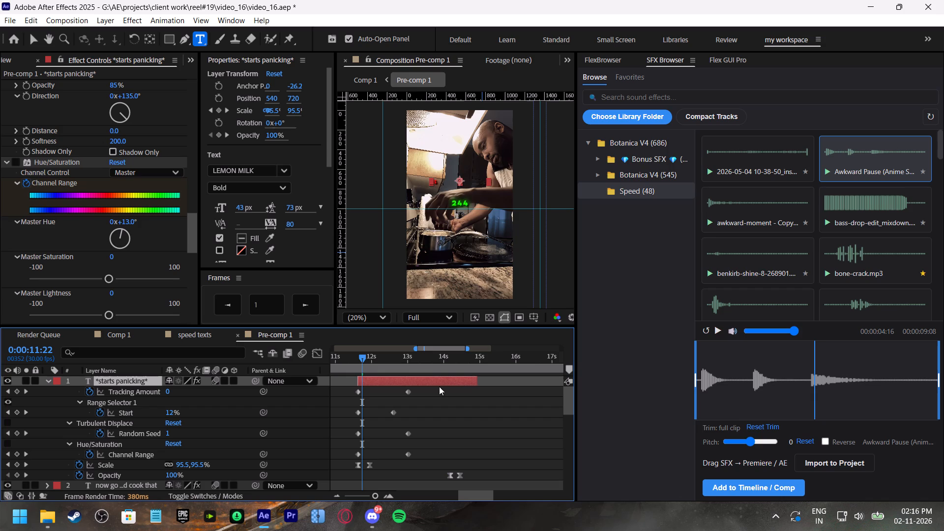
pyautogui.click(353, 360)
pyautogui.press('space')
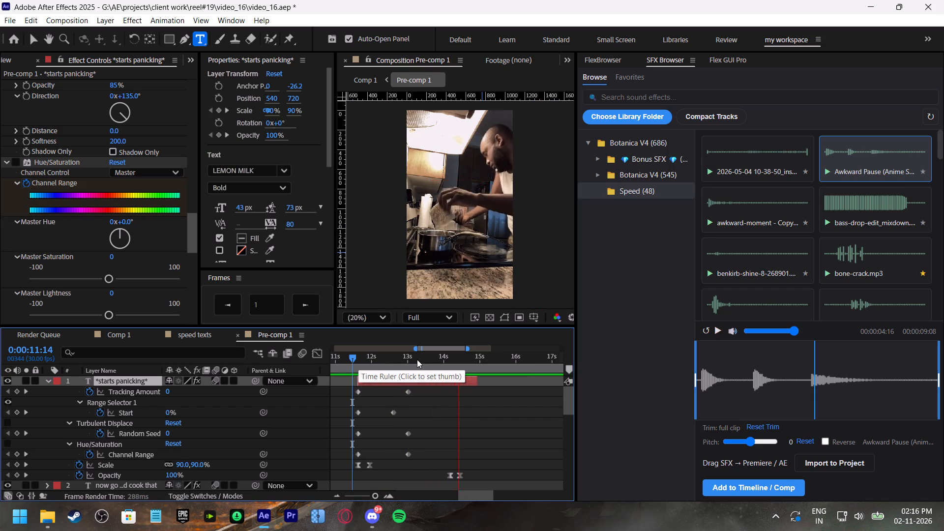
pyautogui.click(404, 360)
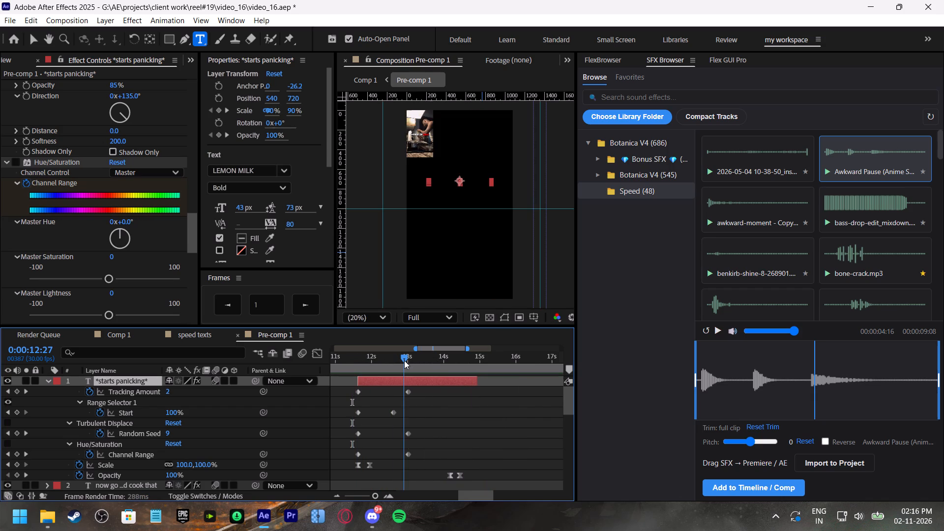
pyautogui.press('space')
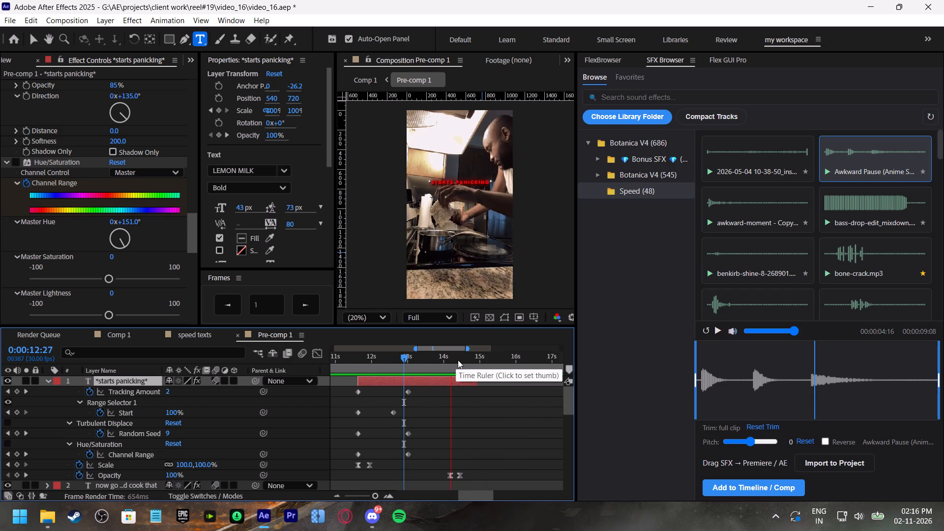
# Add a first Position keyframe to the "*starts panicking*" layer at 0:00:11:19 and switch to the Selection tool.
pyautogui.click(365, 362)
pyautogui.click(380, 384)
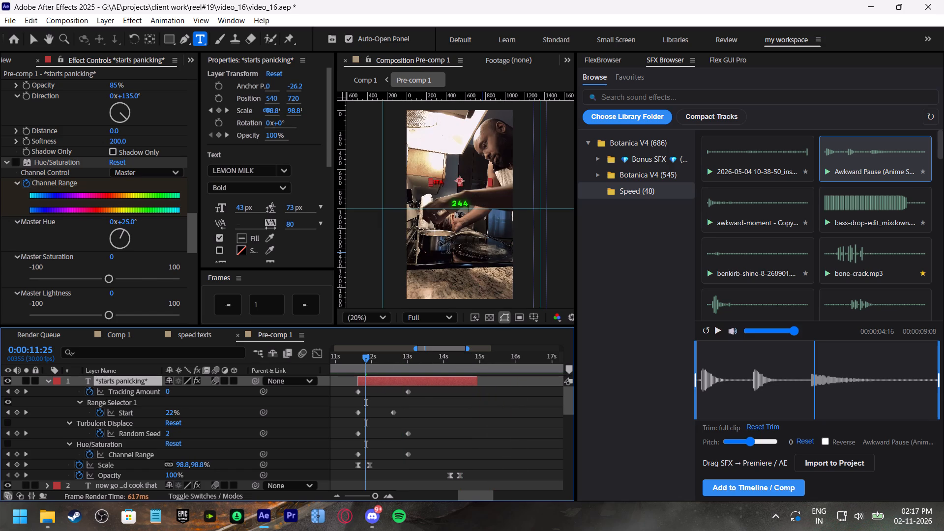
pyautogui.moveTo(366, 360); pyautogui.dragTo(358, 357)
pyautogui.press('p')
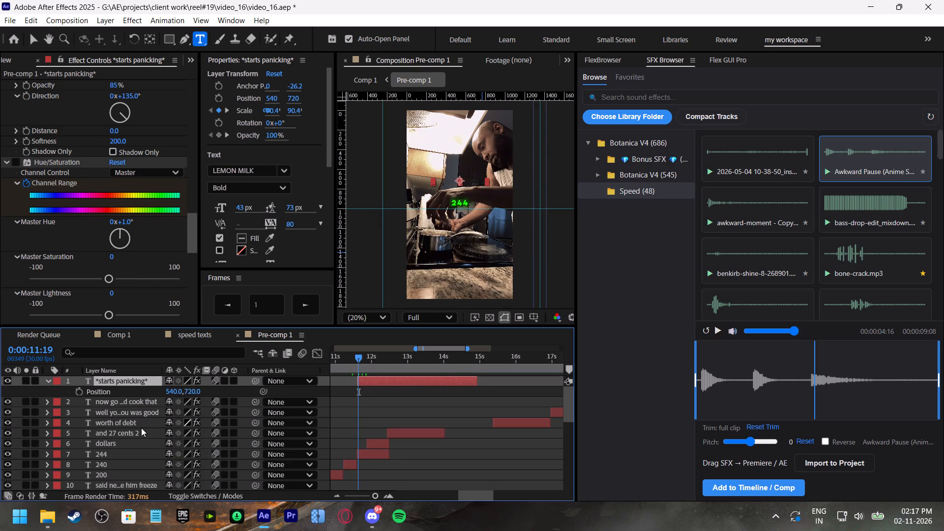
pyautogui.click(80, 392)
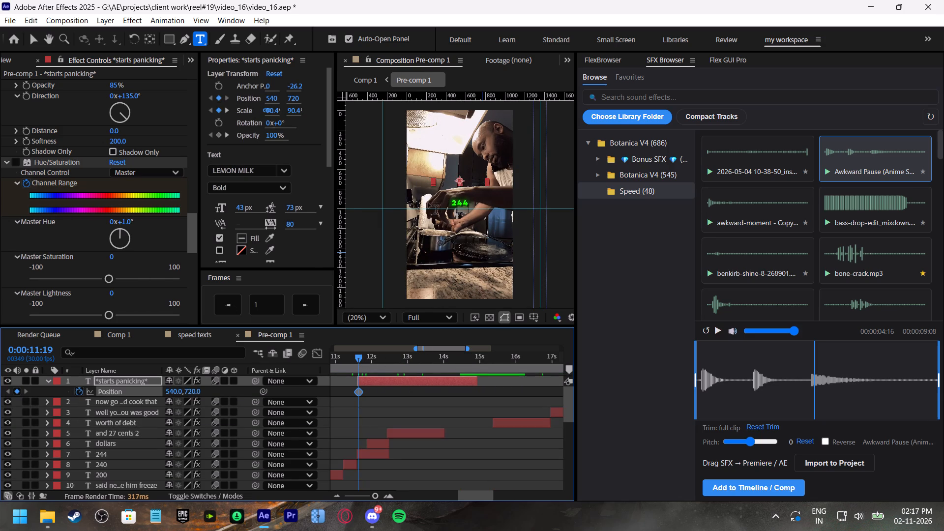
pyautogui.press('v')
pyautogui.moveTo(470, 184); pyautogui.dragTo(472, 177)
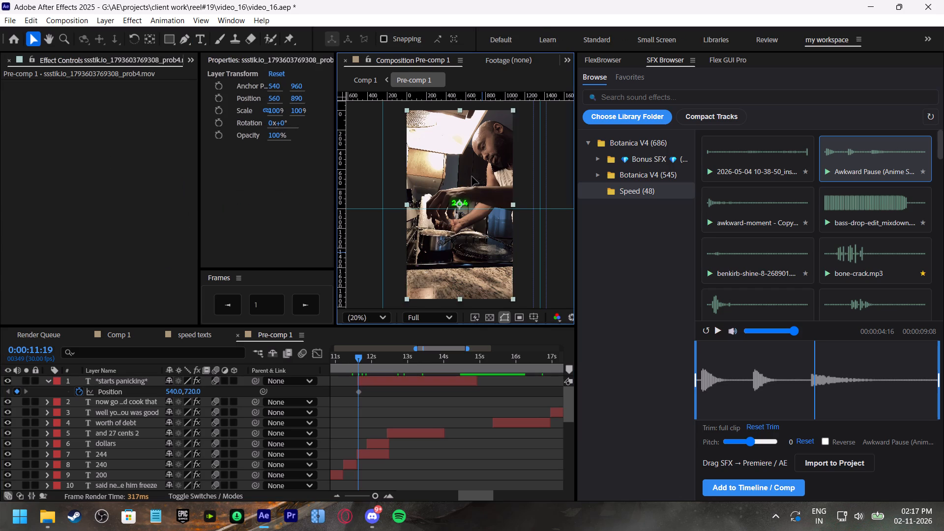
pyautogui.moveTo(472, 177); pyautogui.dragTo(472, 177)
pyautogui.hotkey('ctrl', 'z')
# Reposition the "*starts panicking*" caption beside the man's head at 0:00:11:19, at position 713, 183.
pyautogui.click(403, 384)
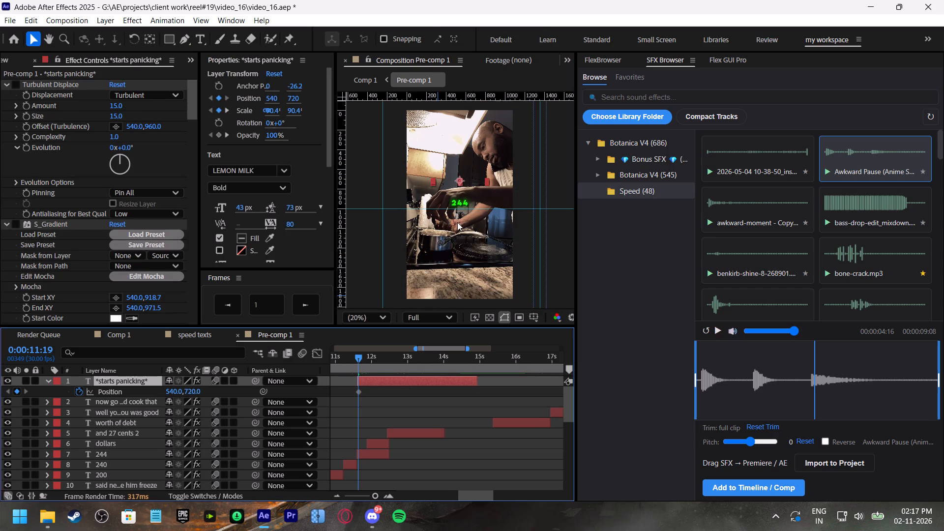
pyautogui.moveTo(465, 181); pyautogui.dragTo(483, 129)
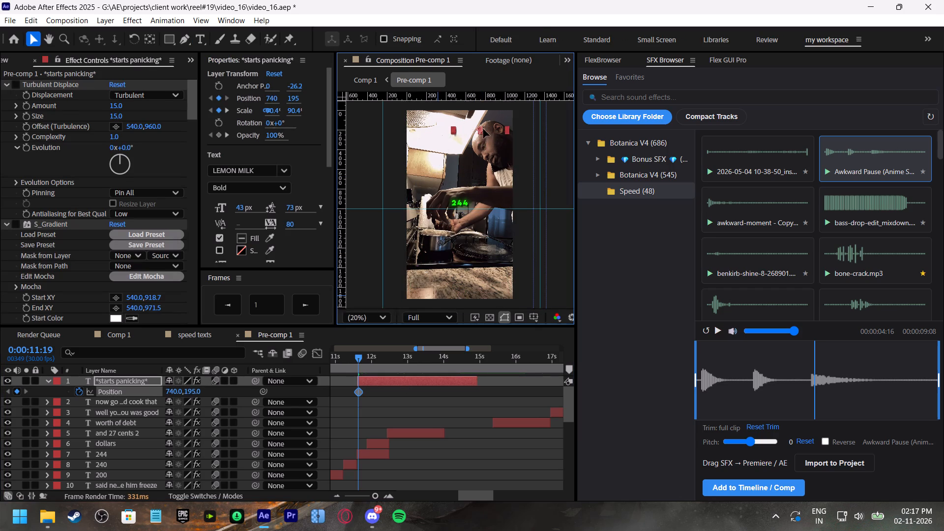
pyautogui.moveTo(483, 129); pyautogui.dragTo(478, 128)
pyautogui.scroll(2, 476, 127)
pyautogui.press('space')
pyautogui.press('space')
pyautogui.press('space')
pyautogui.press('space')
pyautogui.press('space')
pyautogui.press('space')
pyautogui.press('space')
pyautogui.press('space')
pyautogui.press('space')
pyautogui.press('space')
pyautogui.press('space')
pyautogui.press('space')
pyautogui.press('space')
pyautogui.press('space')
pyautogui.press('space')
pyautogui.press('space')
pyautogui.press('space')
pyautogui.press('space')
pyautogui.press('space')
pyautogui.press('space')
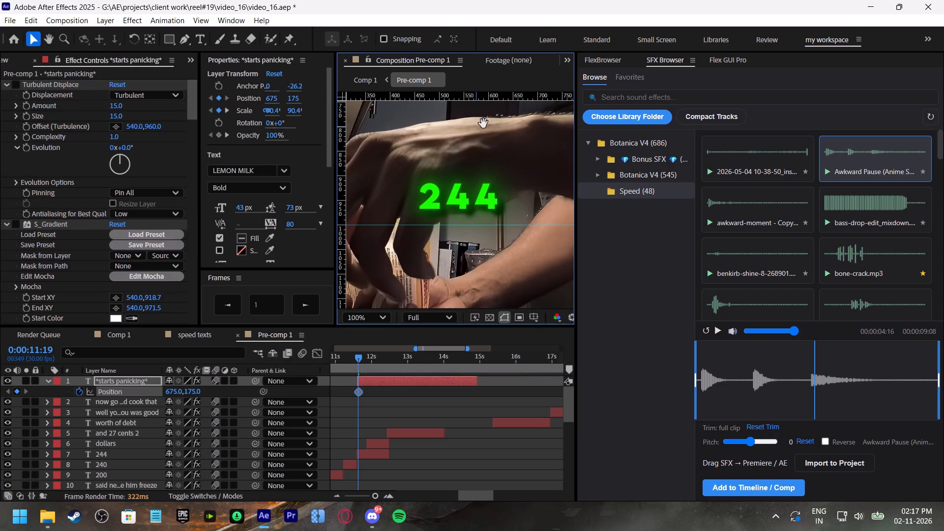
pyautogui.moveTo(486, 122); pyautogui.dragTo(471, 314)
pyautogui.moveTo(481, 191); pyautogui.dragTo(454, 329)
pyautogui.scroll(-1, 469, 240)
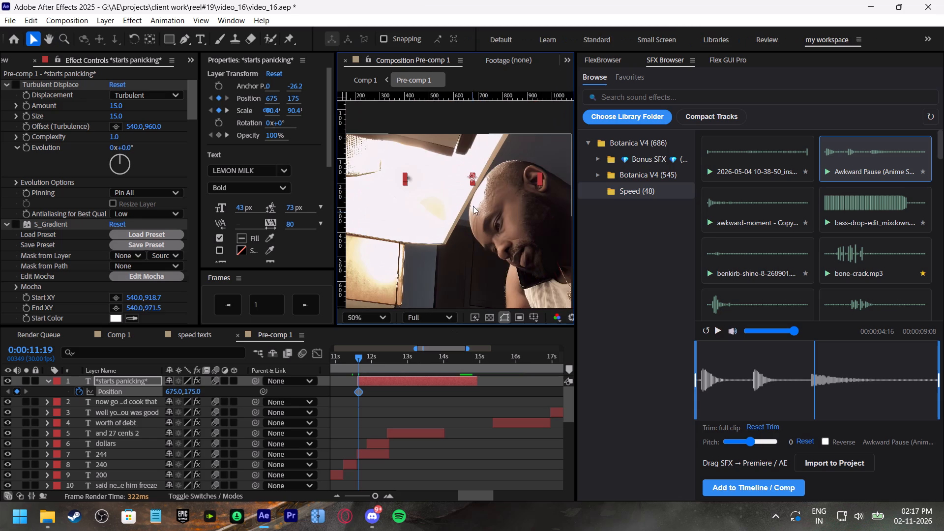
pyautogui.moveTo(476, 177); pyautogui.dragTo(484, 178)
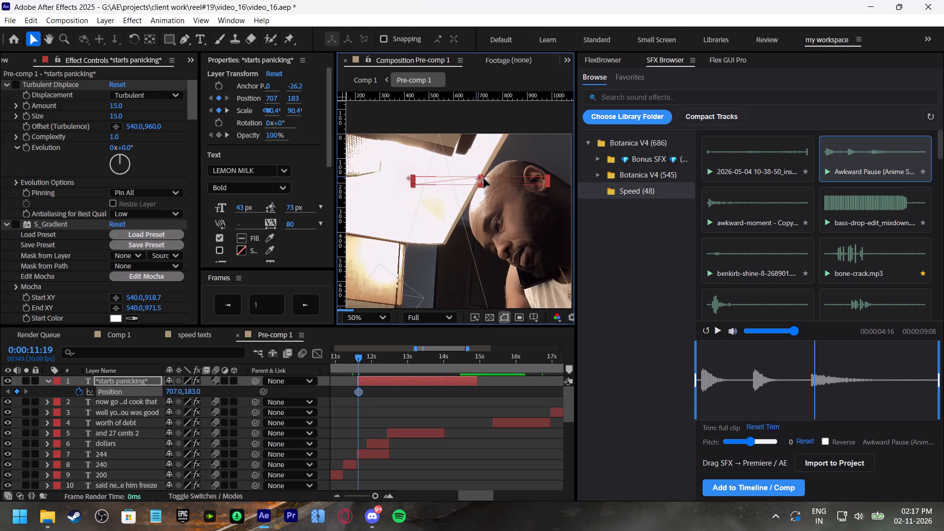
pyautogui.moveTo(484, 178); pyautogui.dragTo(485, 178)
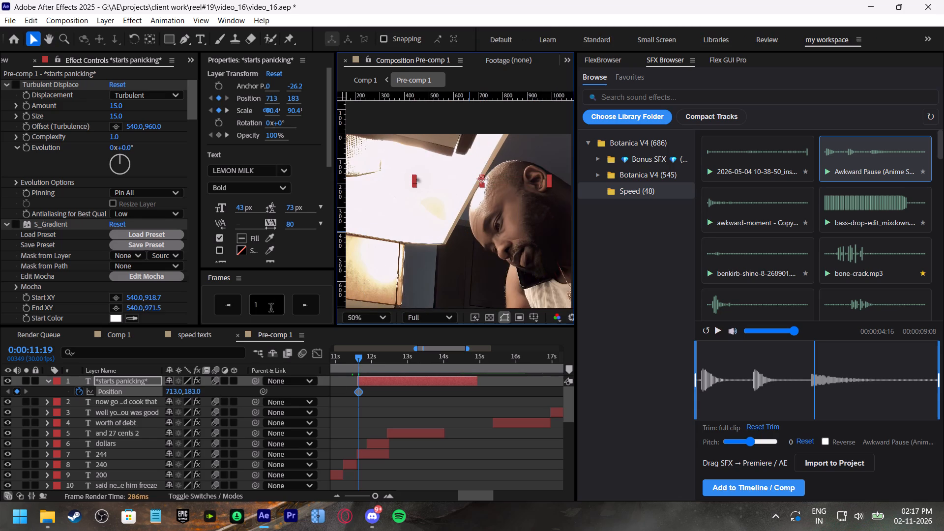
# Set the frame jump to 5, advance to 0:00:11:29, and move the caption to position 735, 177 to follow the man's head.
pyautogui.moveTo(271, 307); pyautogui.dragTo(251, 307)
pyautogui.press('5')
pyautogui.click(309, 307)
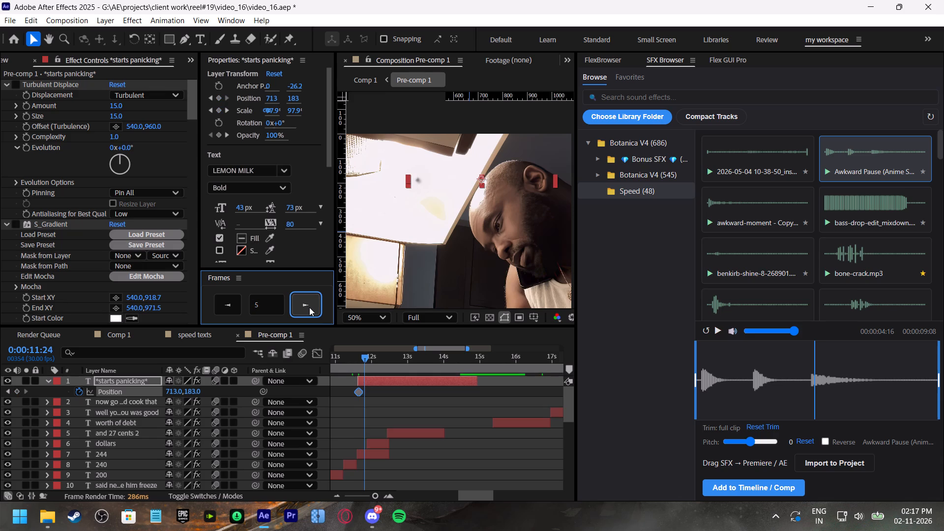
pyautogui.click(309, 307)
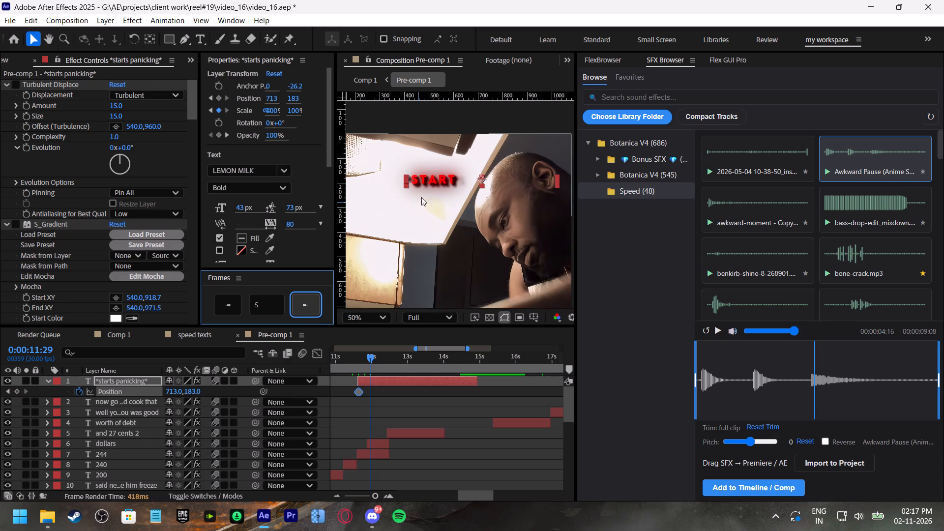
pyautogui.moveTo(487, 179); pyautogui.dragTo(492, 177)
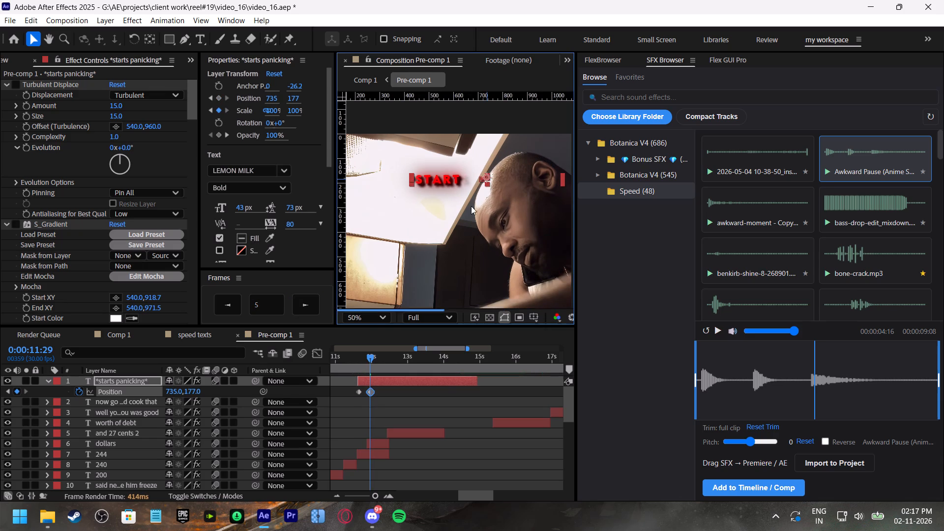
# Go to 0:00:12:04 and move the "*starts panicking*" caption to about 727, 188 to follow the man's head.
pyautogui.click(305, 307)
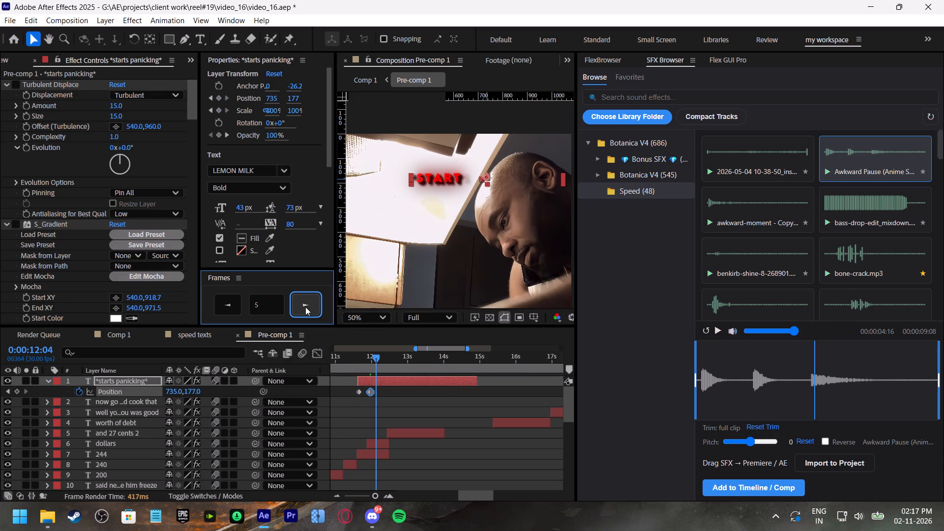
pyautogui.click(305, 307)
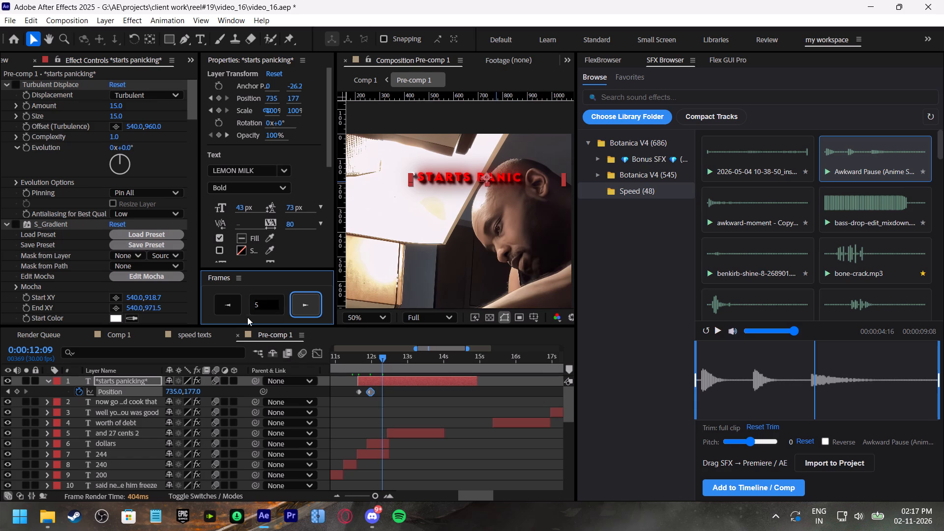
pyautogui.click(234, 304)
pyautogui.click(231, 303)
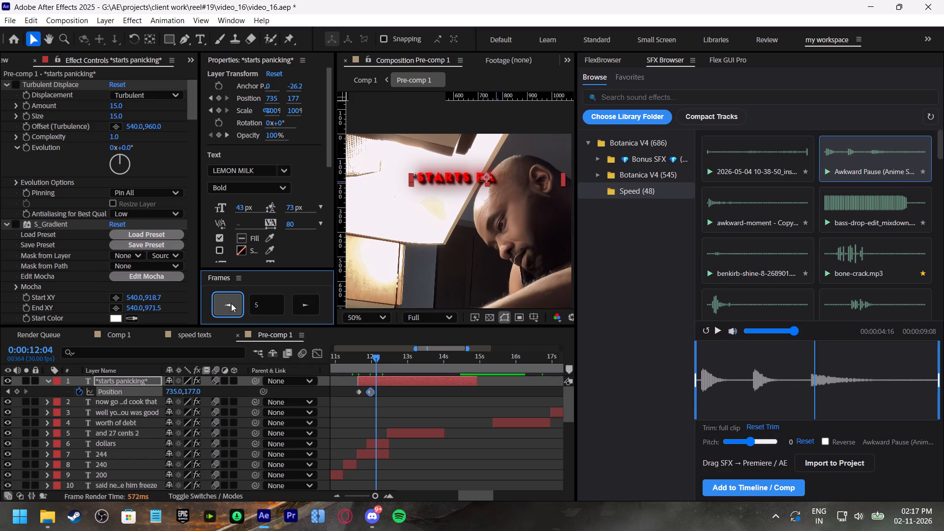
pyautogui.click(308, 308)
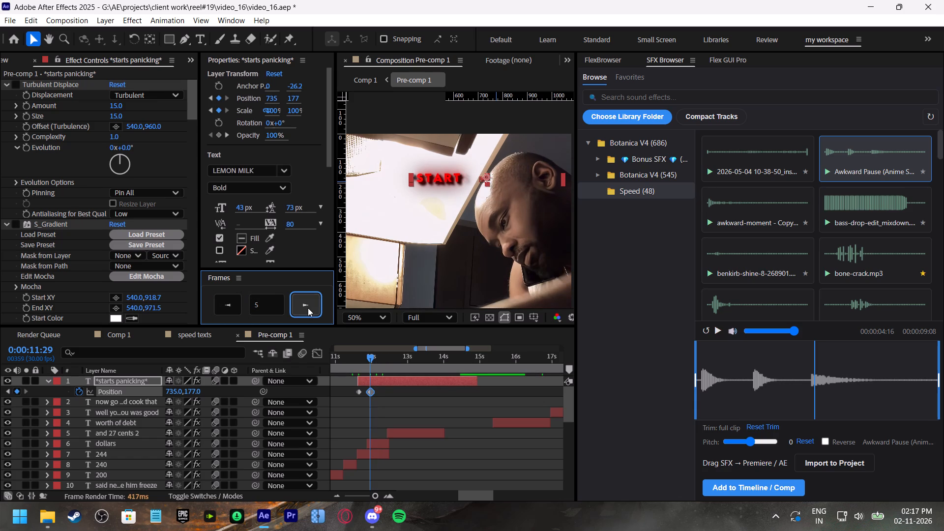
pyautogui.scroll(-1, 489, 166)
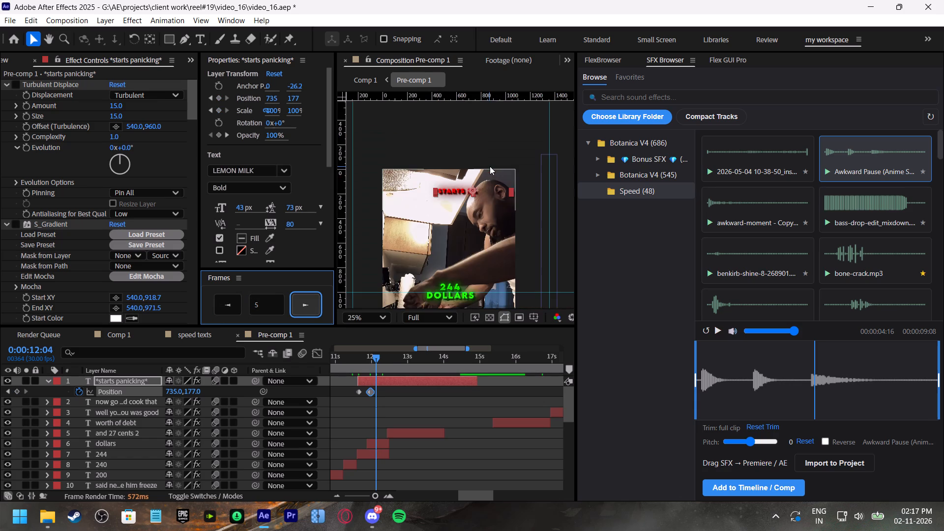
pyautogui.scroll(3, 480, 187)
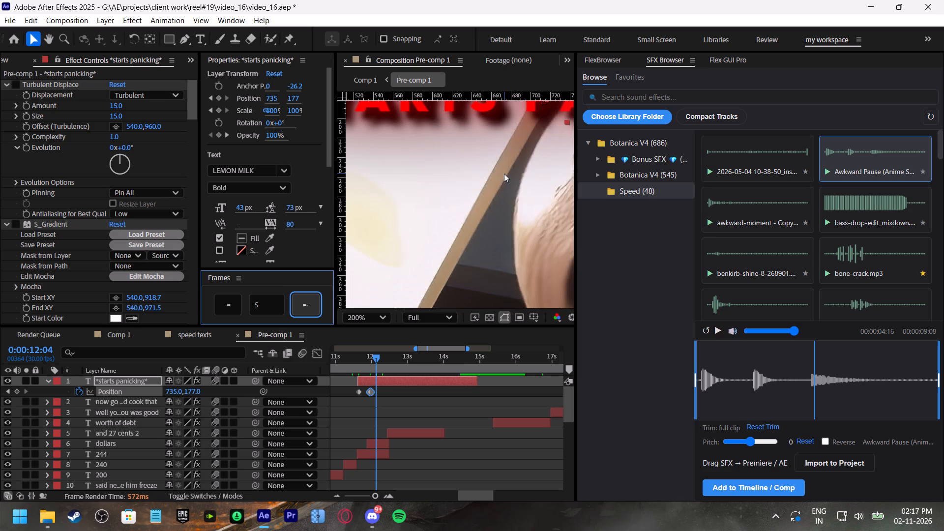
pyautogui.scroll(-1, 504, 174)
pyautogui.press('space')
pyautogui.press('space')
pyautogui.press('space')
pyautogui.press('space')
pyautogui.press('space')
pyautogui.press('space')
pyautogui.press('space')
pyautogui.press('space')
pyautogui.press('space')
pyautogui.press('space')
pyautogui.press('space')
pyautogui.press('space')
pyautogui.press('space')
pyautogui.press('space')
pyautogui.press('space')
pyautogui.press('space')
pyautogui.press('space')
pyautogui.press('space')
pyautogui.press('space')
pyautogui.press('space')
pyautogui.moveTo(534, 163); pyautogui.dragTo(478, 243)
pyautogui.moveTo(463, 231); pyautogui.dragTo(459, 236)
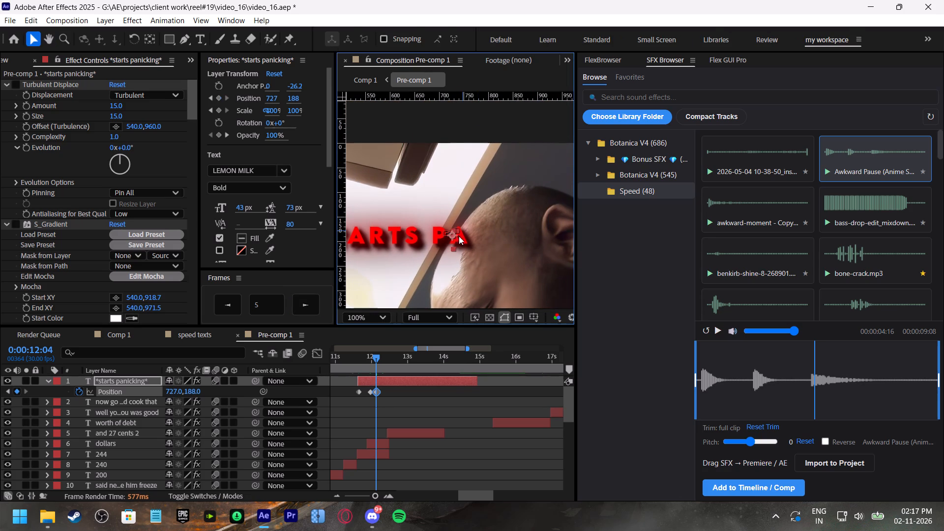
# Go to 0:00:12:09 and move the "*starts panicking*" caption to about 724, 197, undoing any misplaced moves.
pyautogui.click(302, 308)
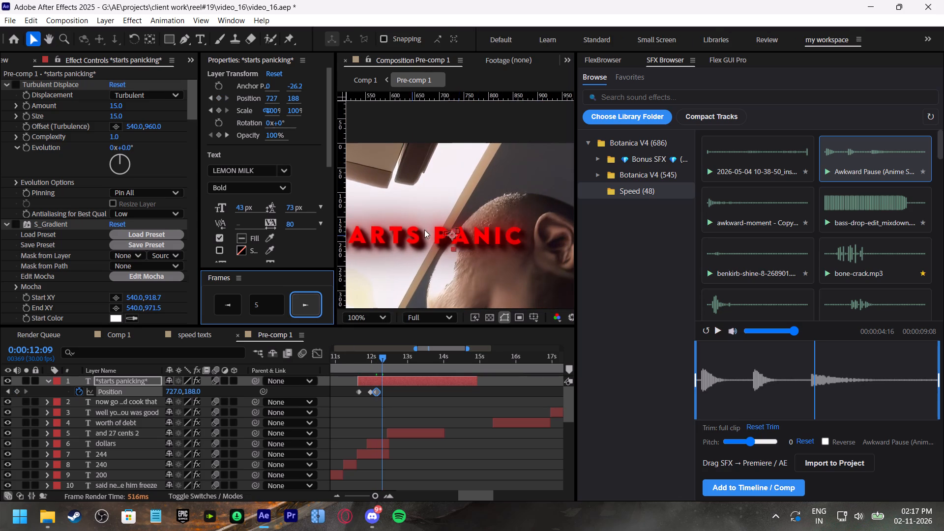
pyautogui.moveTo(465, 229); pyautogui.dragTo(465, 234)
pyautogui.hotkey('ctrl', 'z')
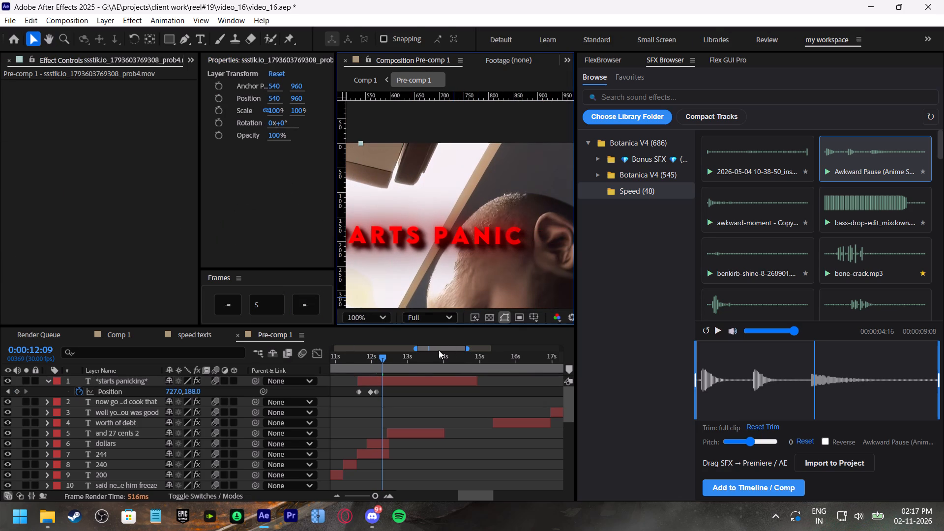
pyautogui.click(413, 381)
pyautogui.moveTo(450, 236); pyautogui.dragTo(449, 238)
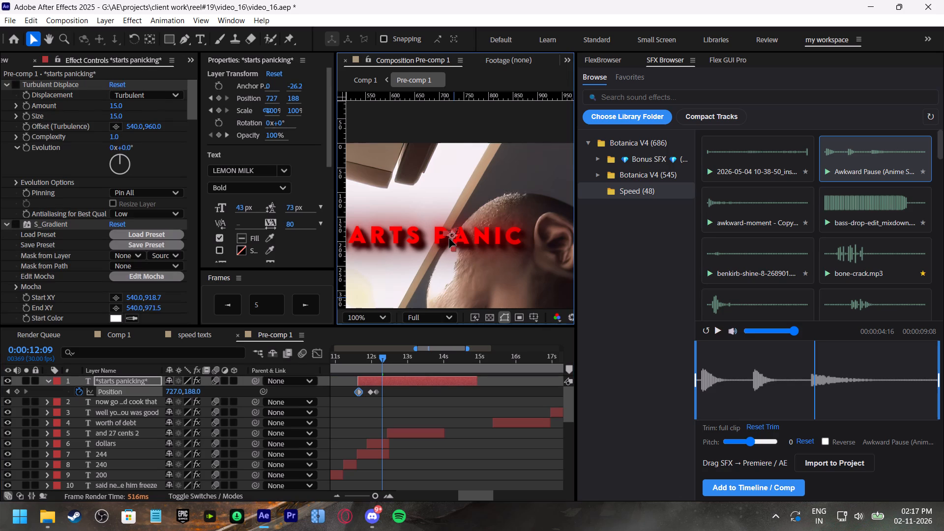
pyautogui.moveTo(449, 238); pyautogui.dragTo(448, 240)
pyautogui.hotkey('ctrl', 'z')
pyautogui.moveTo(452, 236); pyautogui.dragTo(451, 241)
# Keyframe the caption's position along the man's head at about 717, 201 on 0:00:12:19 and 724, 196 on 0:00:12:29.
pyautogui.click(300, 310)
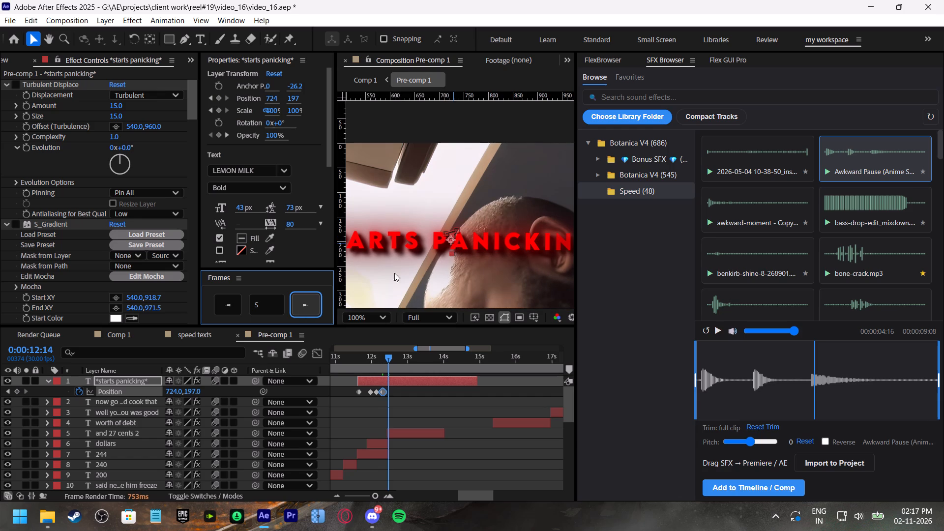
pyautogui.click(320, 298)
pyautogui.click(450, 241)
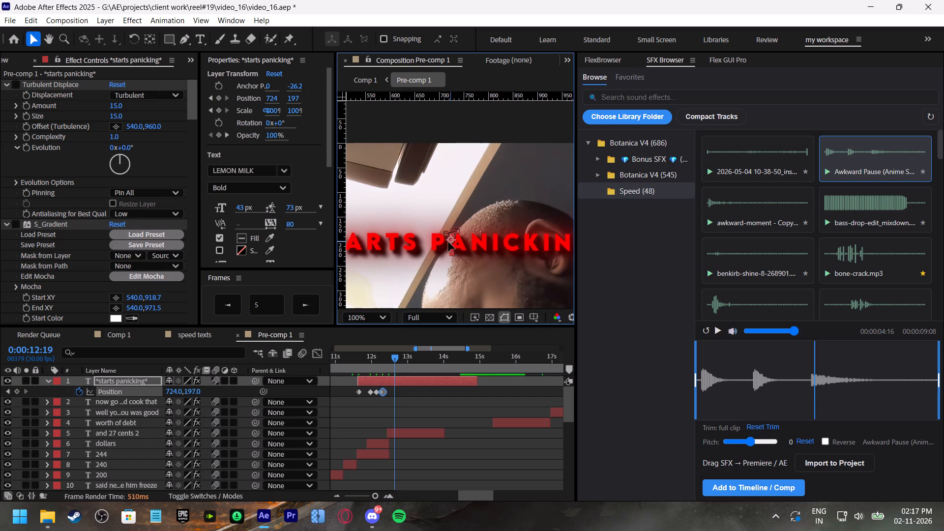
pyautogui.click(315, 299)
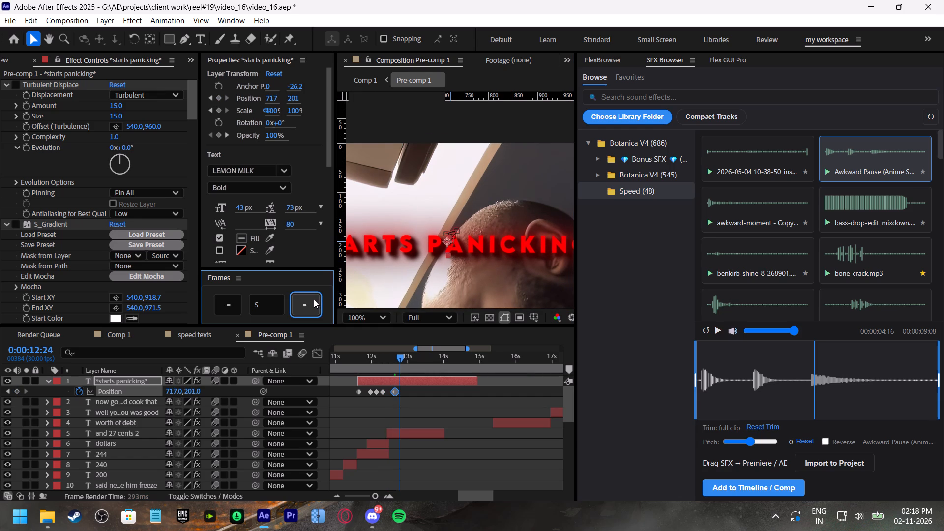
pyautogui.click(314, 299)
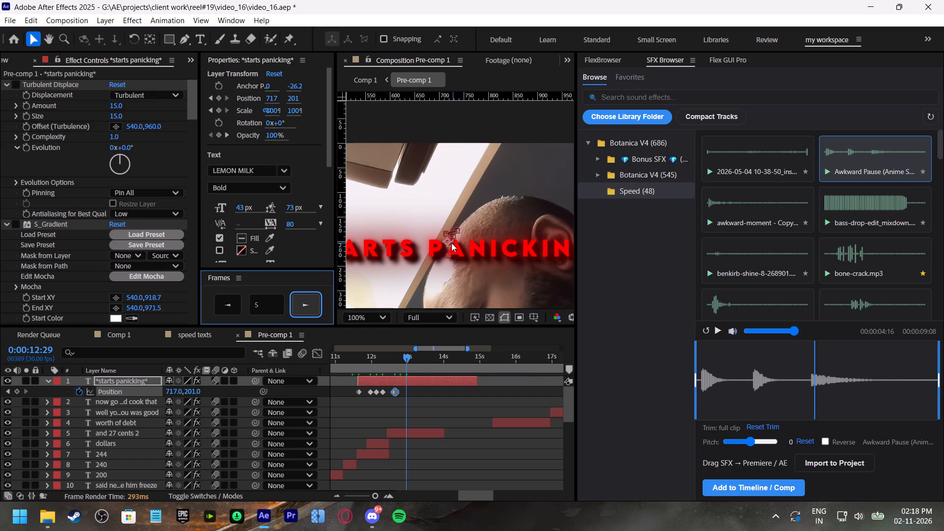
pyautogui.click(448, 241)
# Keyframe the caption's position at about 750, 178 on 0:00:13:09 and 772, 172 on 0:00:13:19 to follow the head.
pyautogui.click(307, 308)
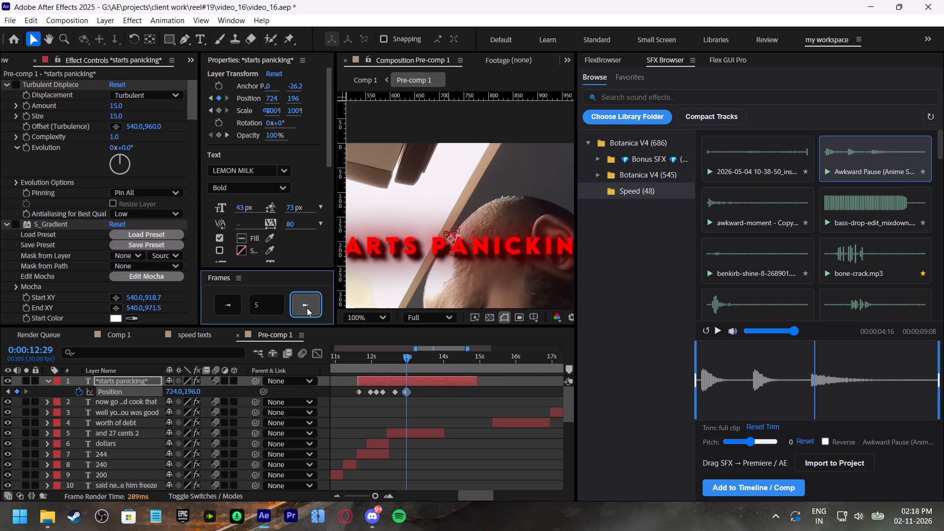
pyautogui.click(307, 308)
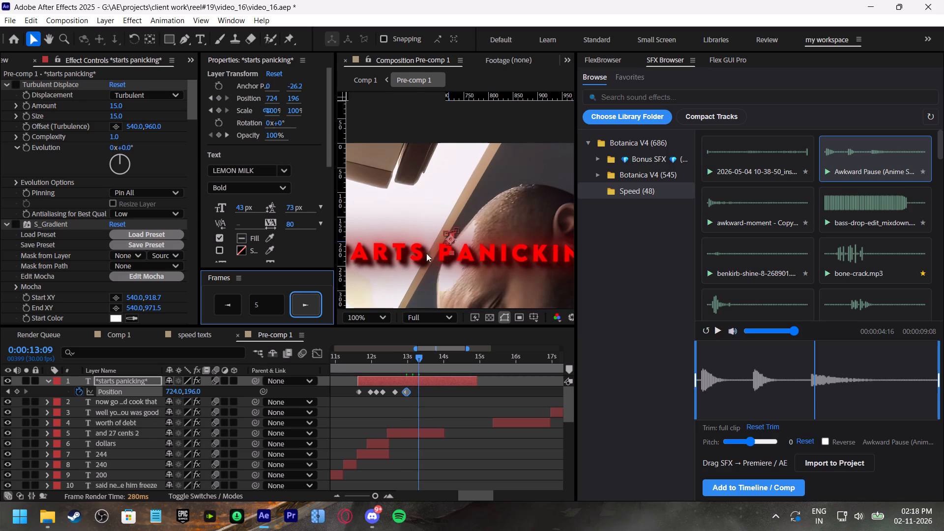
pyautogui.moveTo(449, 240); pyautogui.dragTo(462, 231)
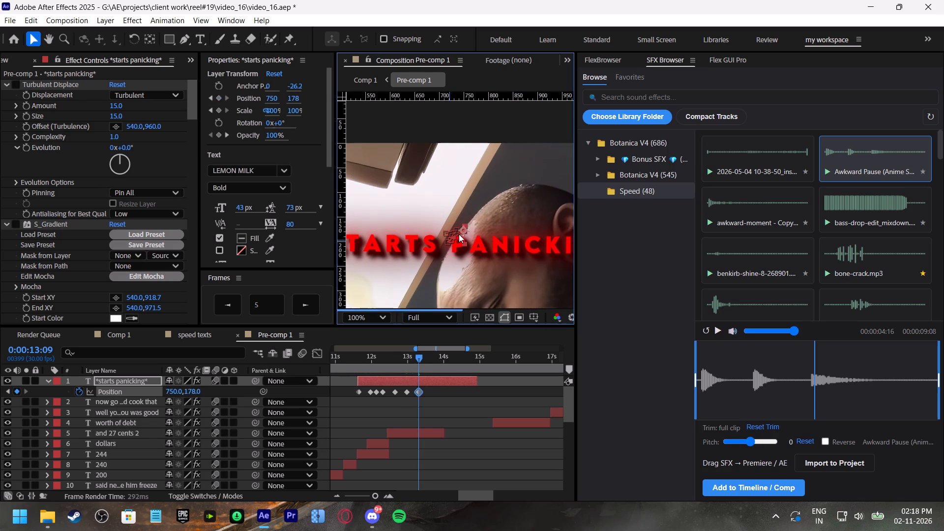
pyautogui.click(292, 312)
pyautogui.click(298, 309)
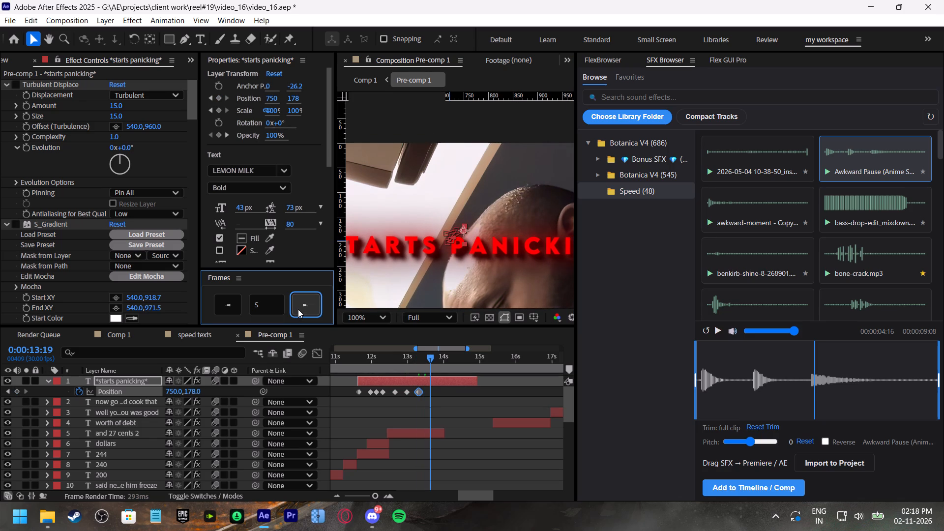
pyautogui.moveTo(463, 230); pyautogui.dragTo(474, 227)
# Keyframe the caption's position at about 823, 154 on 0:00:13:29 and 850, 155 on 0:00:14:09 to follow the head.
pyautogui.click(304, 304)
pyautogui.click(305, 304)
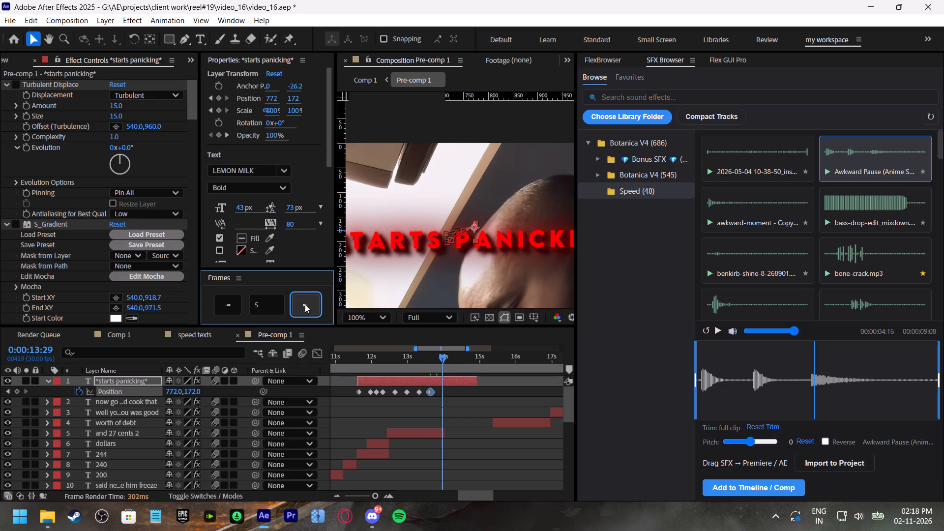
pyautogui.moveTo(474, 227); pyautogui.dragTo(497, 221)
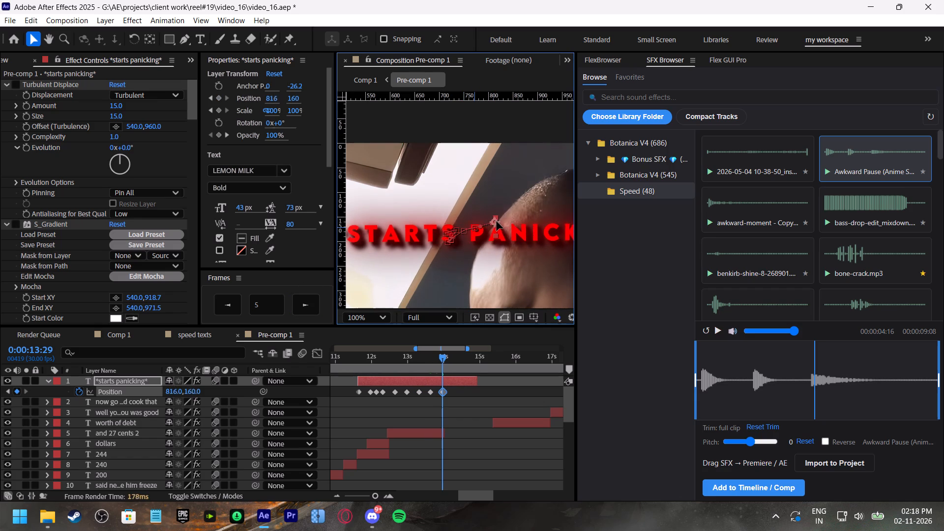
pyautogui.moveTo(497, 221); pyautogui.dragTo(500, 218)
pyautogui.click(308, 305)
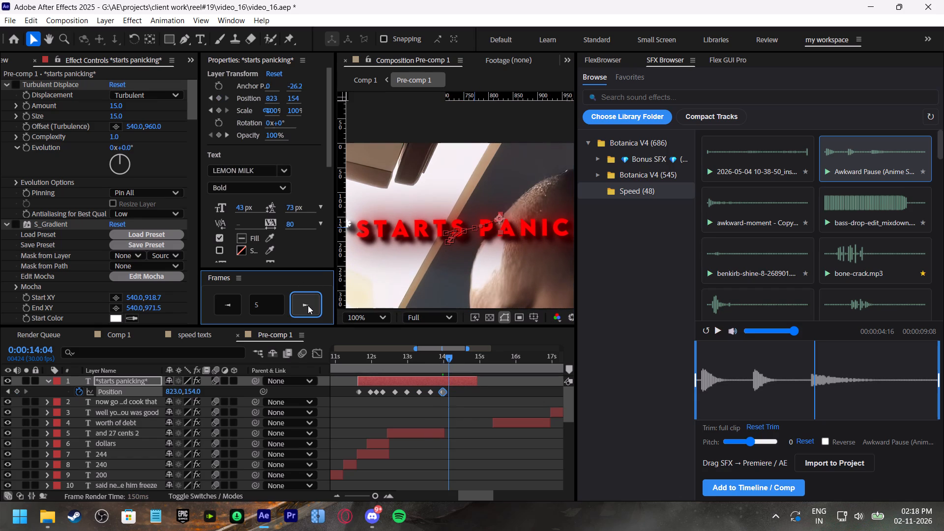
pyautogui.click(308, 305)
pyautogui.moveTo(499, 219); pyautogui.dragTo(508, 219)
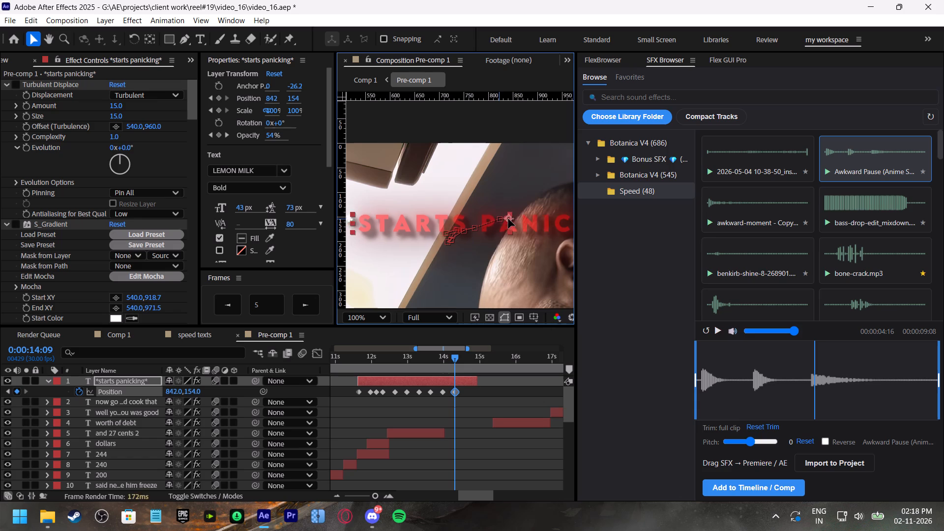
pyautogui.moveTo(508, 219); pyautogui.dragTo(512, 219)
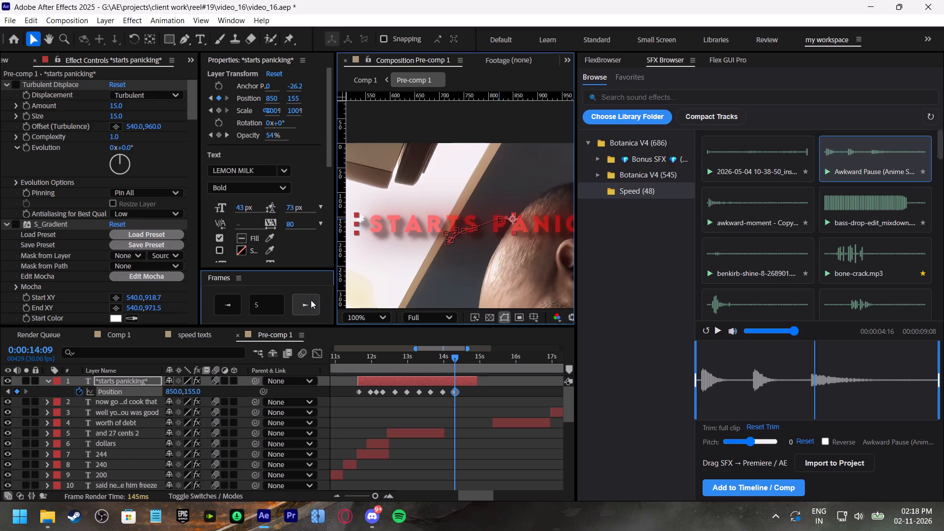
# Move the caption to about 847, 180 at 0:00:14:14 as the last head-following keyframe and save the project.
pyautogui.click(311, 300)
pyautogui.moveTo(514, 217); pyautogui.dragTo(514, 228)
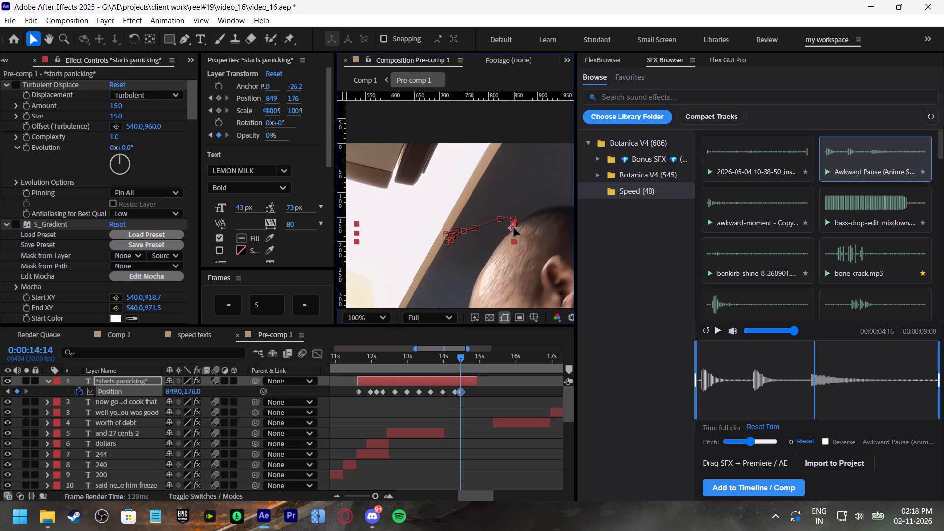
pyautogui.moveTo(514, 228); pyautogui.dragTo(513, 230)
pyautogui.scroll(-1, 471, 252)
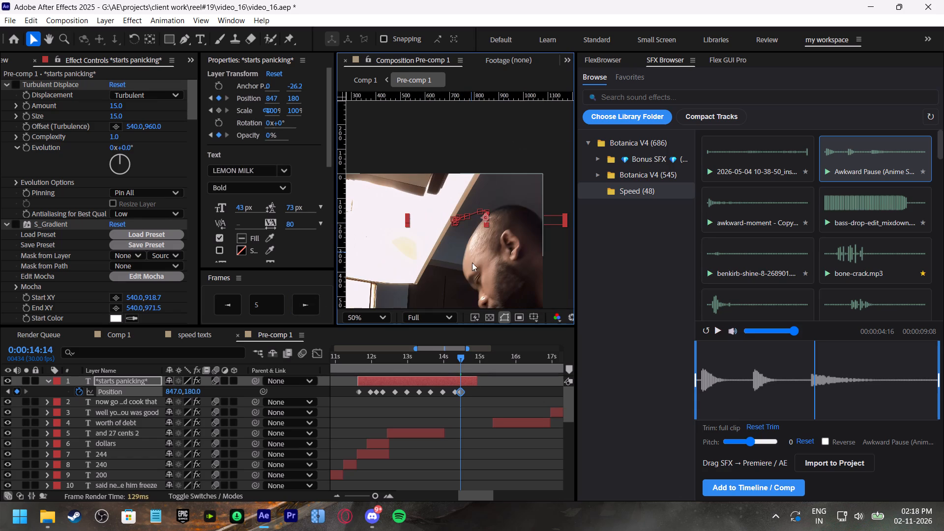
pyautogui.hotkey('ctrl', 's')
# Fit the whole frame in view, play the caption animation from 0:00:11:15, and scrub to 0:00:12:02.
pyautogui.click(363, 316)
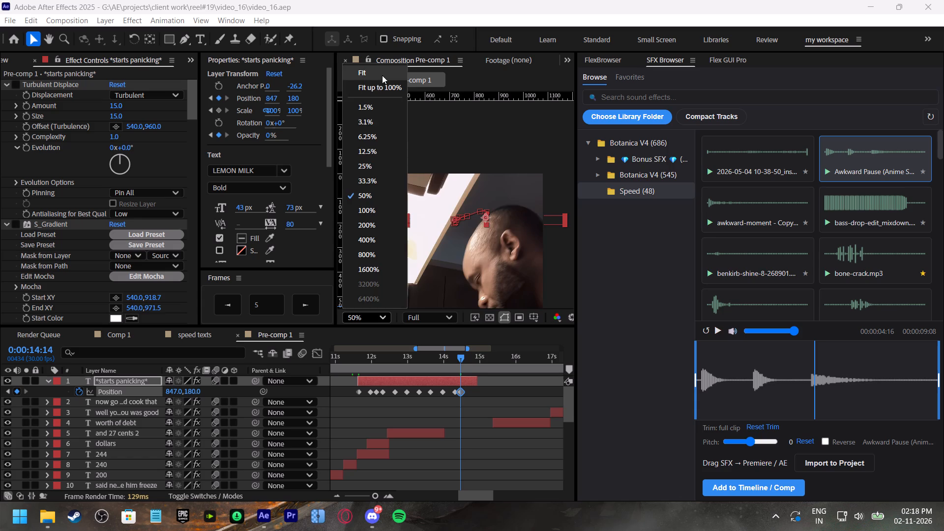
pyautogui.click(382, 72)
pyautogui.click(354, 358)
pyautogui.press('space')
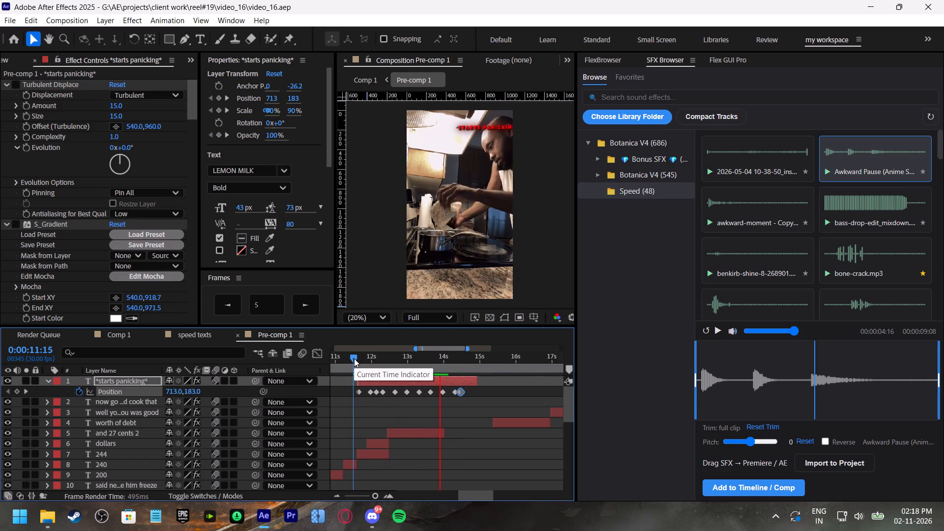
pyautogui.click(354, 358)
pyautogui.moveTo(369, 357); pyautogui.dragTo(373, 357)
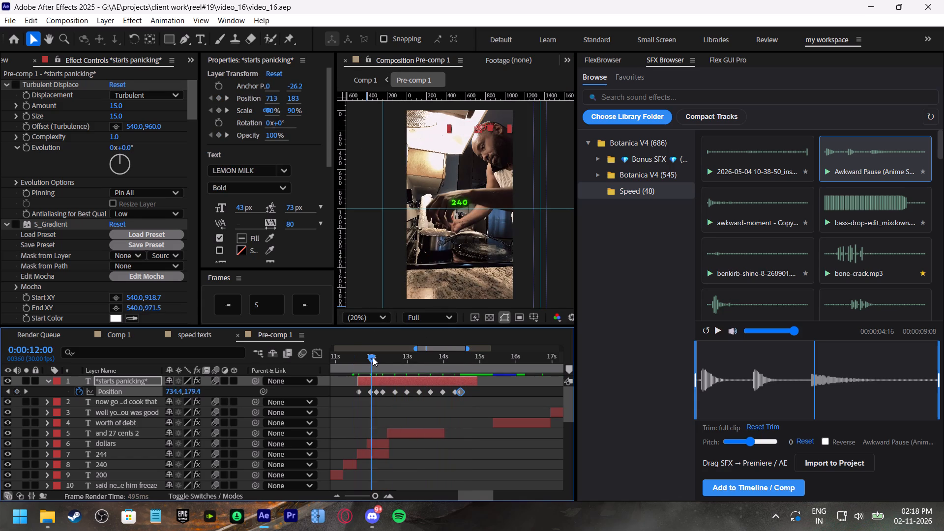
pyautogui.moveTo(373, 357); pyautogui.dragTo(374, 357)
# Create a null controller as the parent of the "*starts panicking*" layer.
pyautogui.click(403, 380)
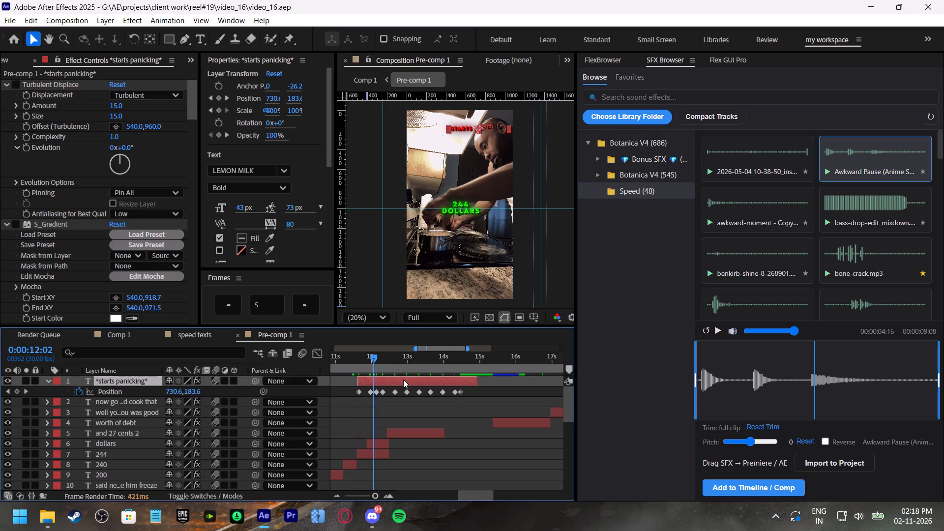
pyautogui.click(733, 59)
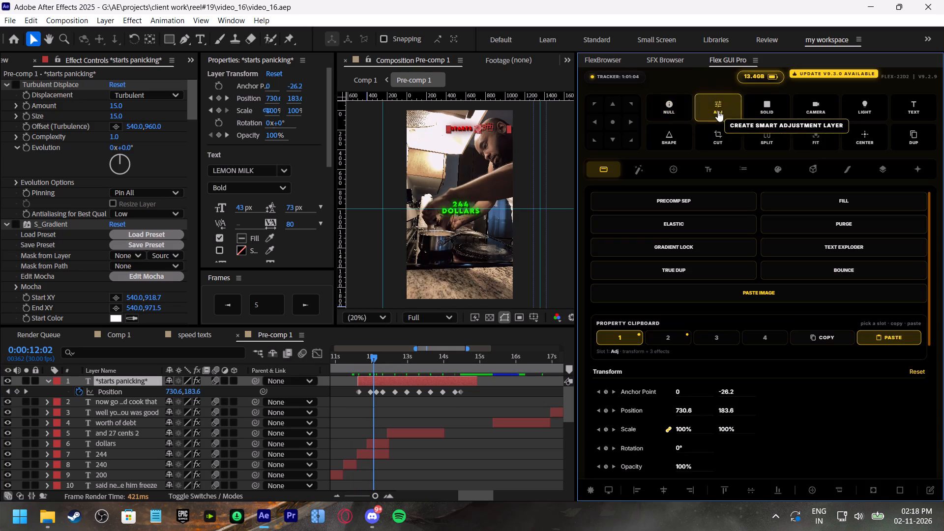
pyautogui.click(674, 114)
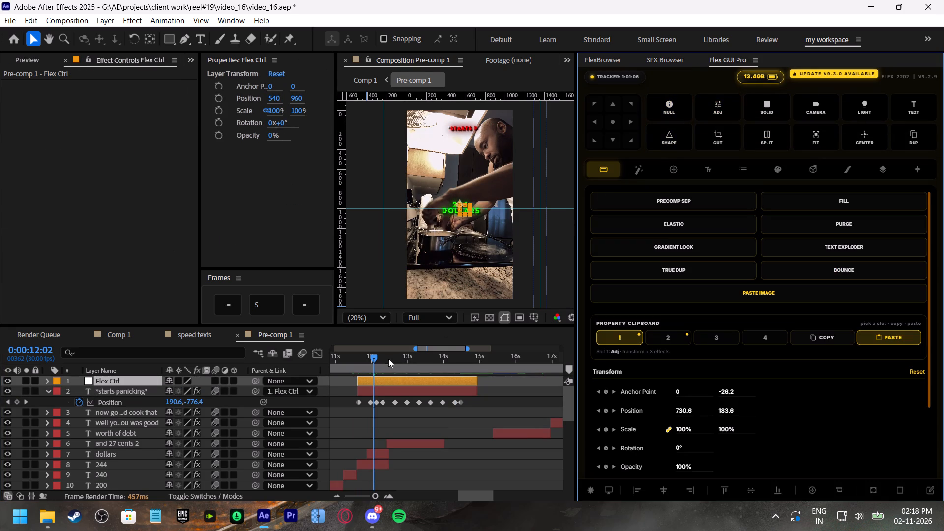
# Set the null controller's position to 401, 960 to shift the whole "*starts panicking*" caption animation sideways.
pyautogui.press('p')
pyautogui.click(389, 398)
pyautogui.click(390, 386)
pyautogui.click(391, 381)
pyautogui.hotkey('ctrl', 'z')
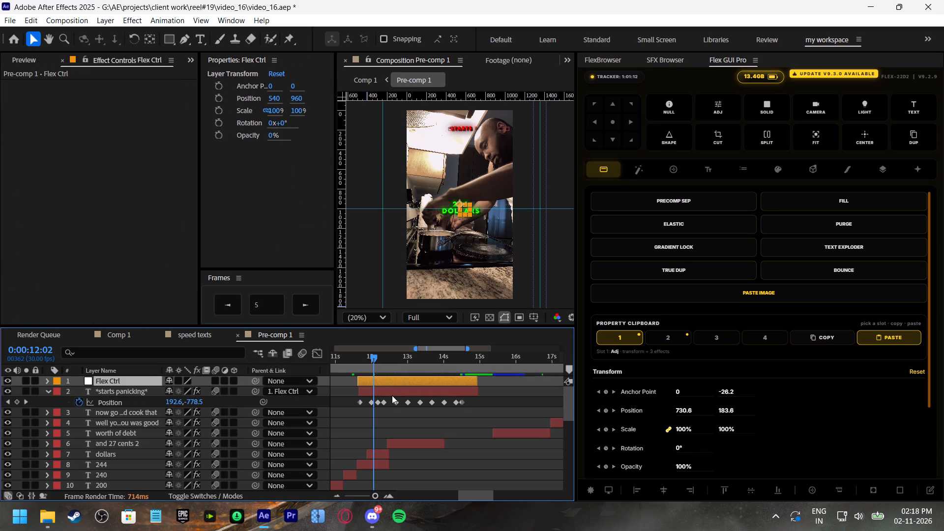
pyautogui.click(393, 380)
pyautogui.press('p')
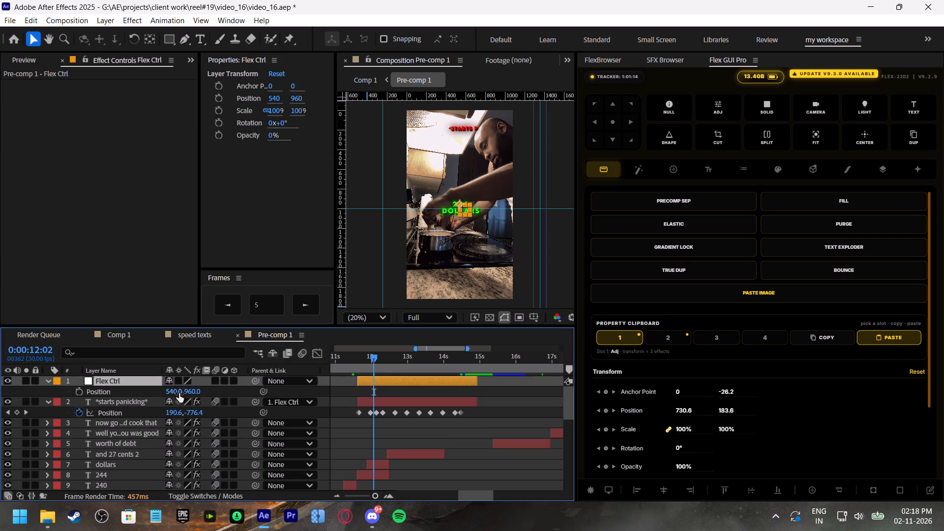
pyautogui.moveTo(177, 392); pyautogui.dragTo(104, 388)
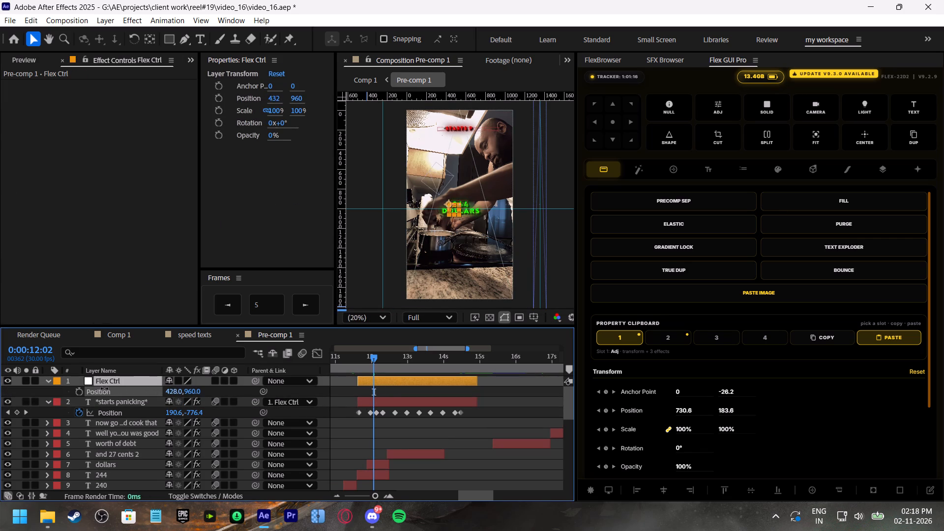
pyautogui.moveTo(104, 388); pyautogui.dragTo(85, 385)
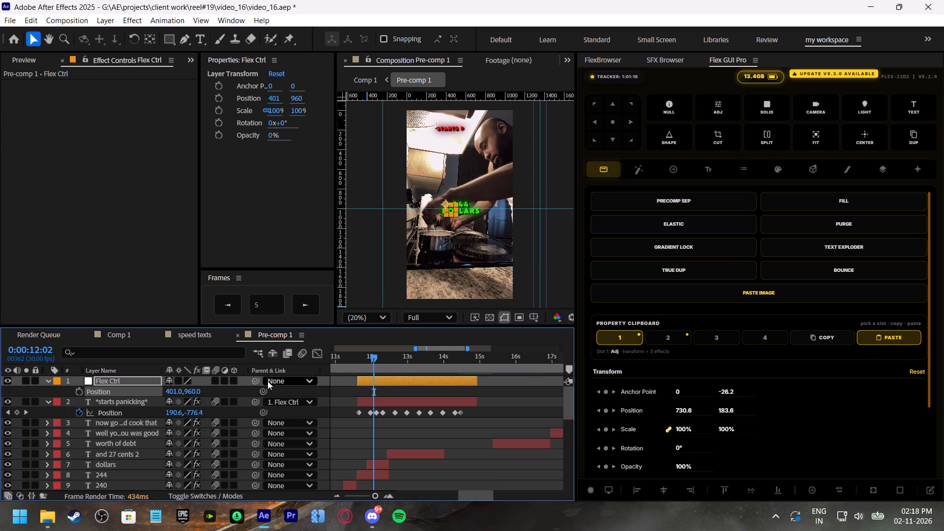
# Play the shifted caption animation from 0:00:11:18 and save the project.
pyautogui.click(356, 356)
pyautogui.press('space')
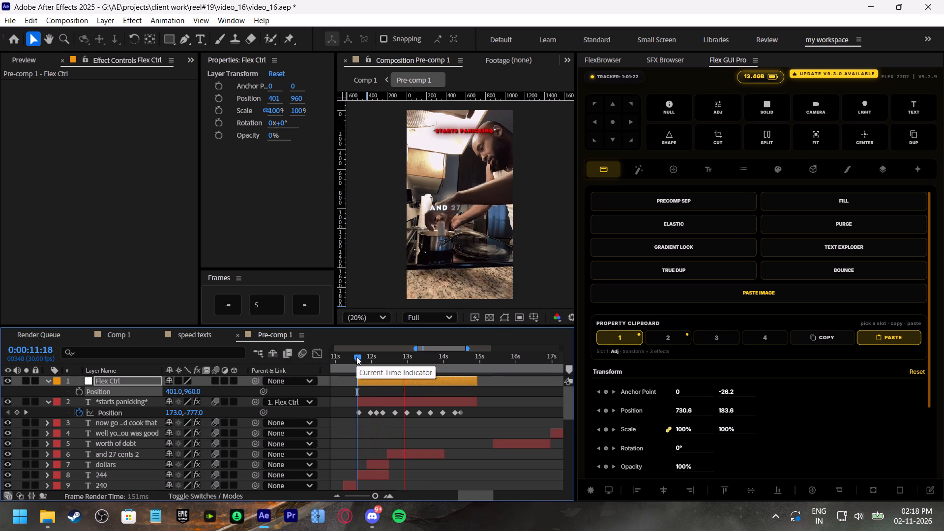
pyautogui.click(356, 356)
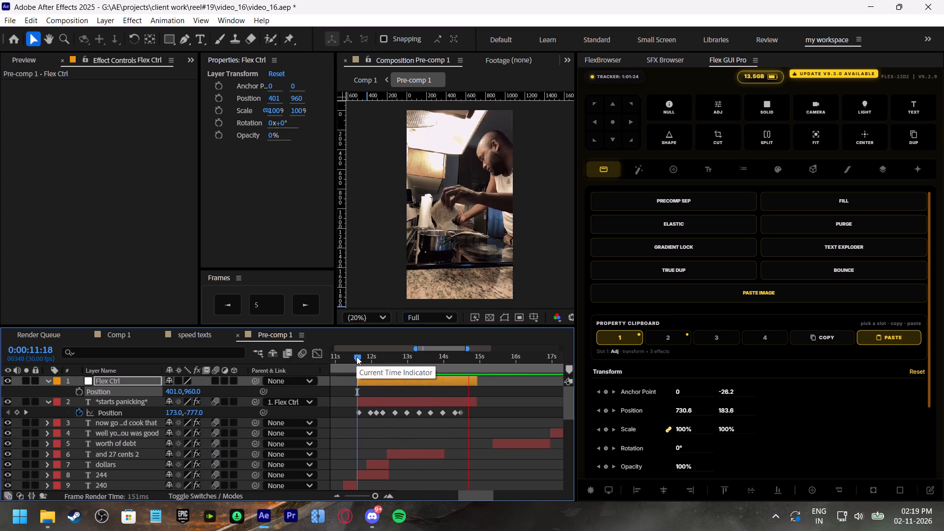
pyautogui.press('space')
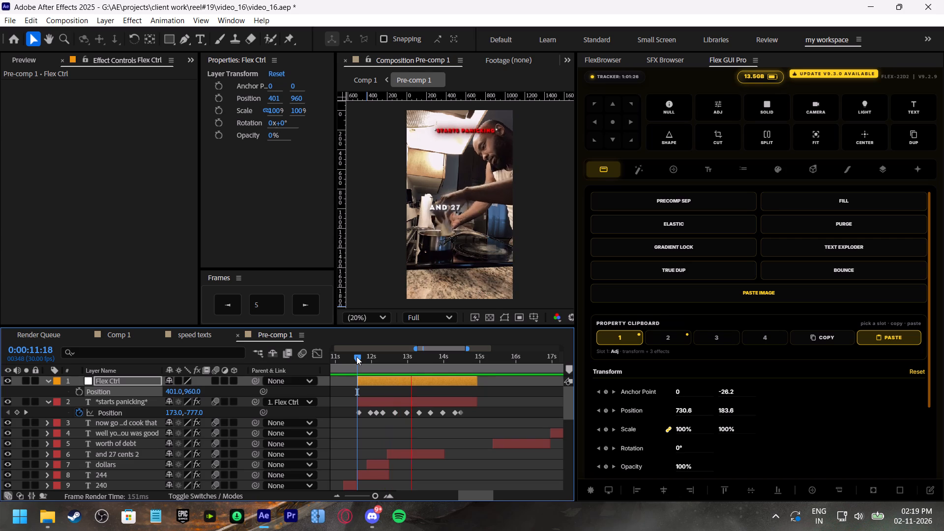
pyautogui.click(356, 356)
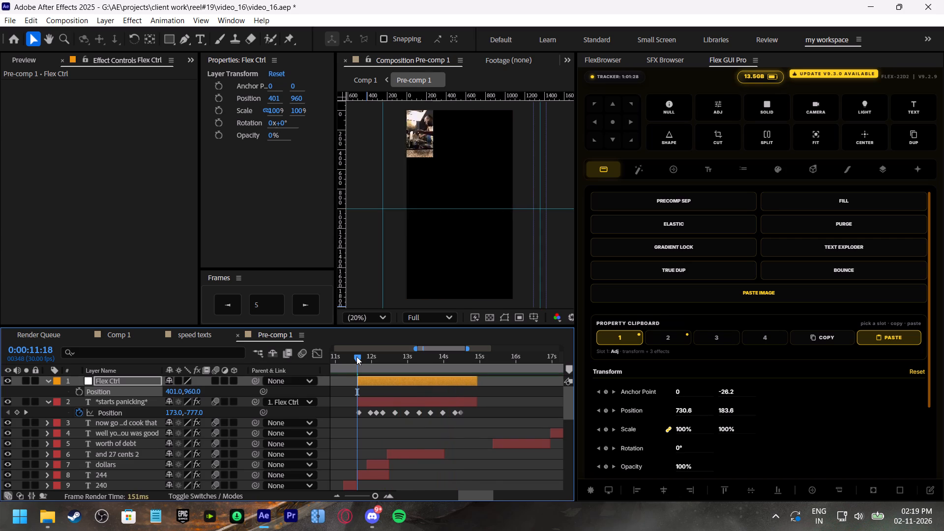
pyautogui.hotkey('ctrl', 's')
# Add the Typing Sound Effect from the Speed folder, trimmed to start at 0:00:02:04, to Comp 1 around 0:00:11:19.
pyautogui.moveTo(356, 356); pyautogui.dragTo(361, 359)
pyautogui.click(134, 333)
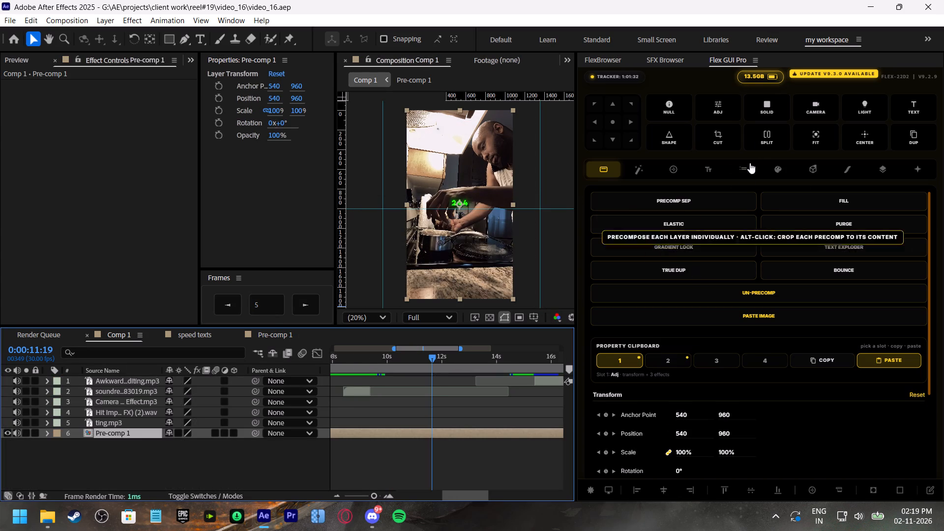
pyautogui.click(665, 64)
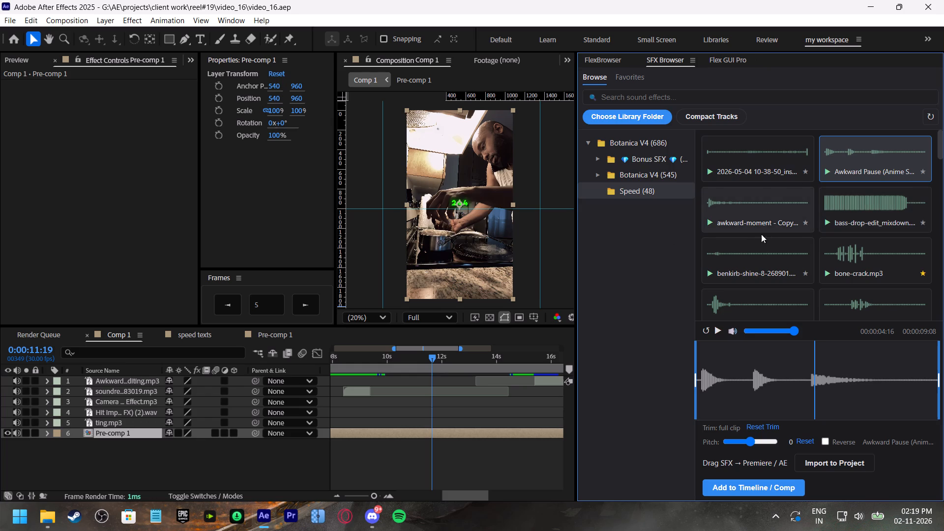
pyautogui.scroll(-17, 805, 236)
pyautogui.scroll(-7, 805, 236)
pyautogui.click(730, 186)
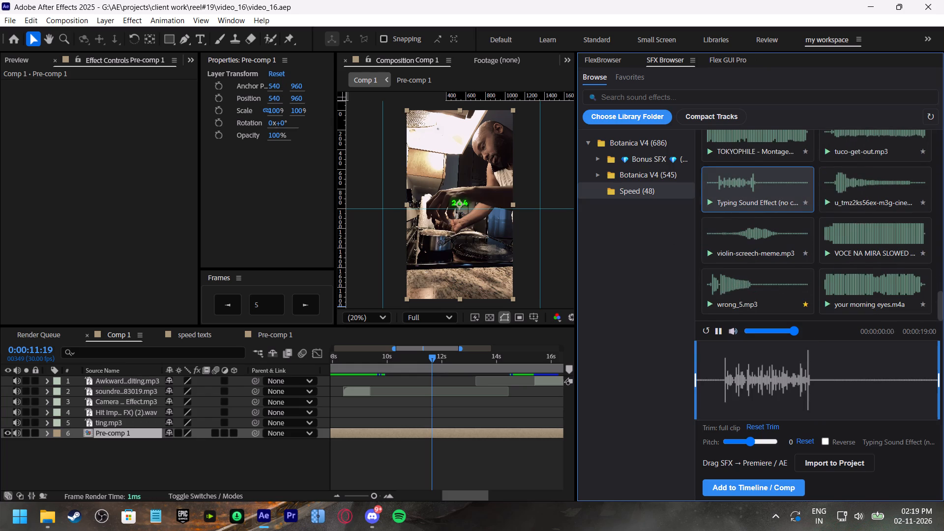
pyautogui.moveTo(696, 380); pyautogui.dragTo(723, 396)
pyautogui.click(761, 490)
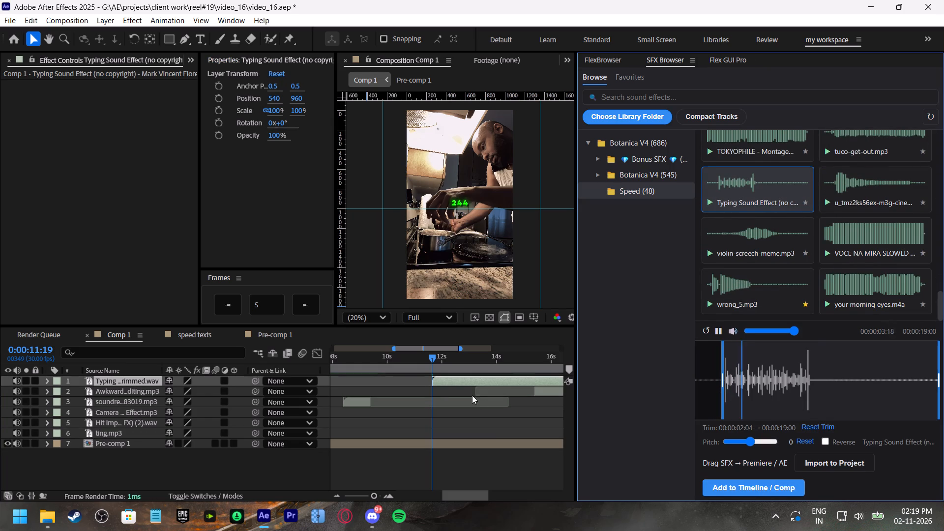
pyautogui.click(447, 378)
# Split the typing sound layer at 0:00:12:18 and delete the part after the cut.
pyautogui.click(413, 363)
pyautogui.click(433, 407)
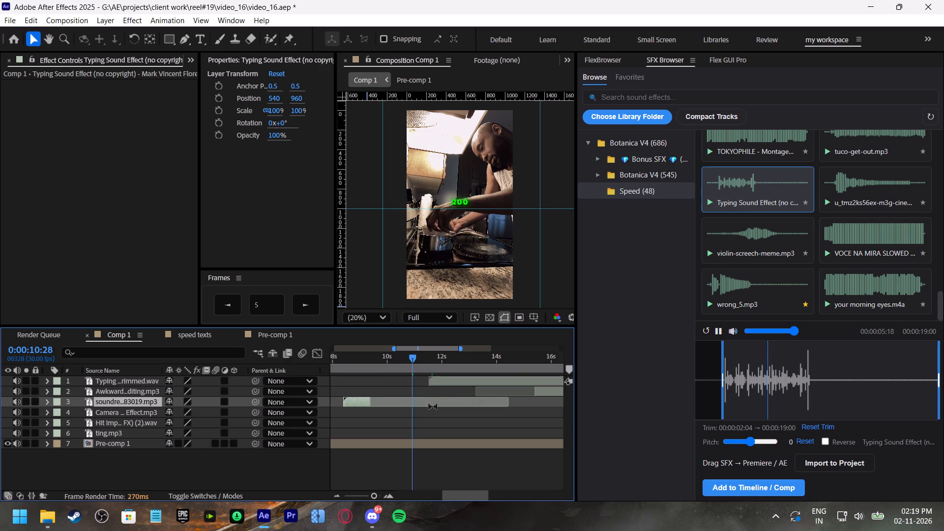
pyautogui.moveTo(420, 362); pyautogui.dragTo(431, 368)
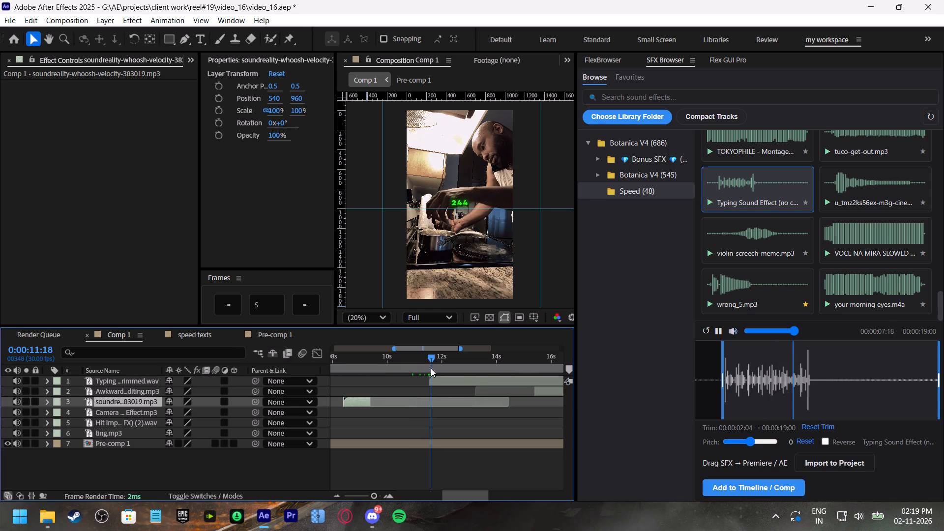
pyautogui.moveTo(431, 368); pyautogui.dragTo(433, 370)
pyautogui.moveTo(477, 357); pyautogui.dragTo(466, 355)
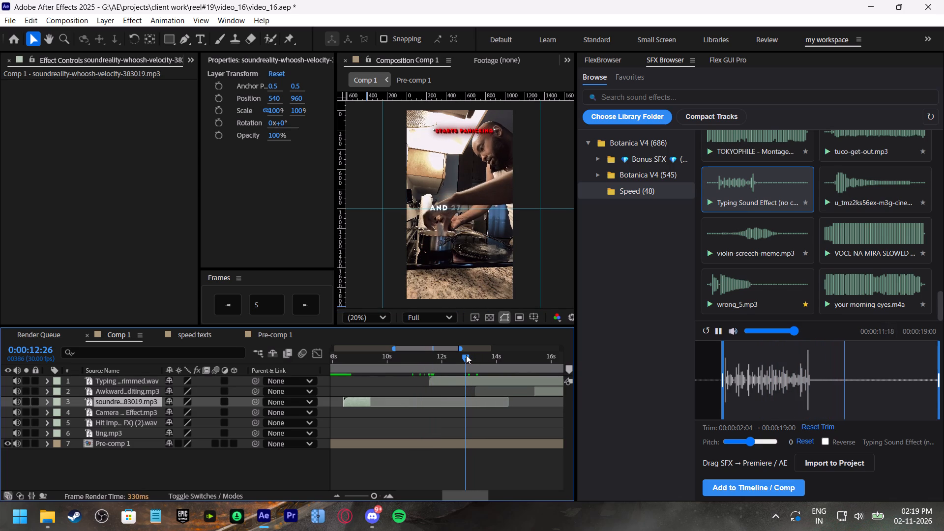
pyautogui.moveTo(466, 355); pyautogui.dragTo(456, 353)
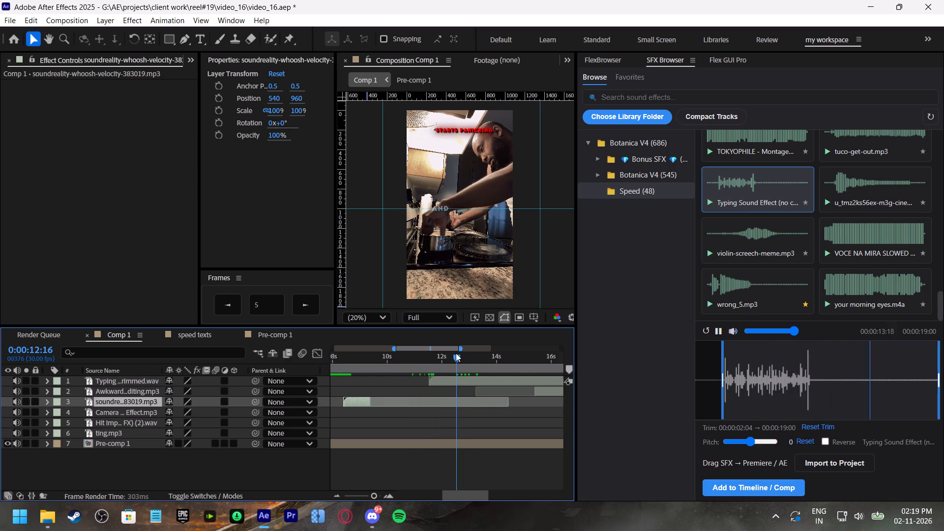
pyautogui.moveTo(456, 353); pyautogui.dragTo(458, 353)
pyautogui.click(466, 379)
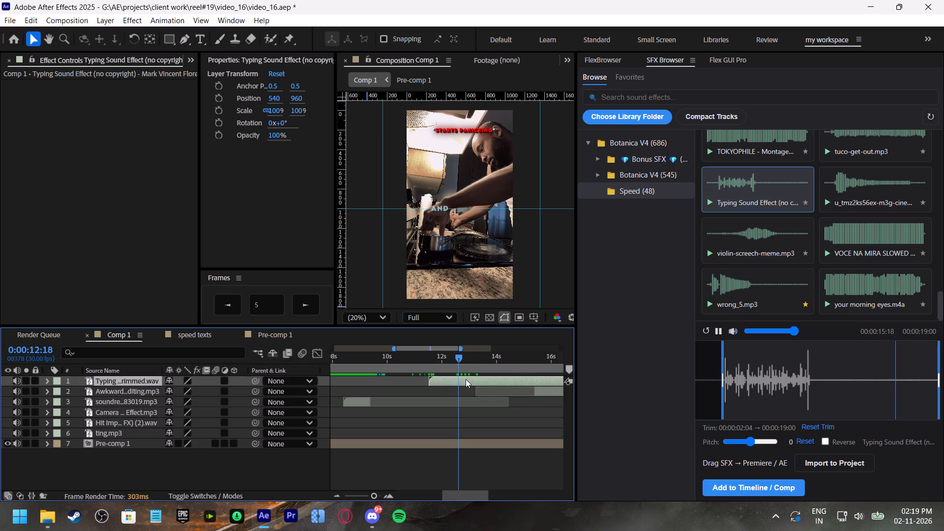
pyautogui.hotkey('ctrl', 'shift', 'd')
pyautogui.click(466, 379)
pyautogui.press('BackSpace')
# Play Comp 1 from 0:00:10:28 to check the typing sound against the captions.
pyautogui.click(413, 355)
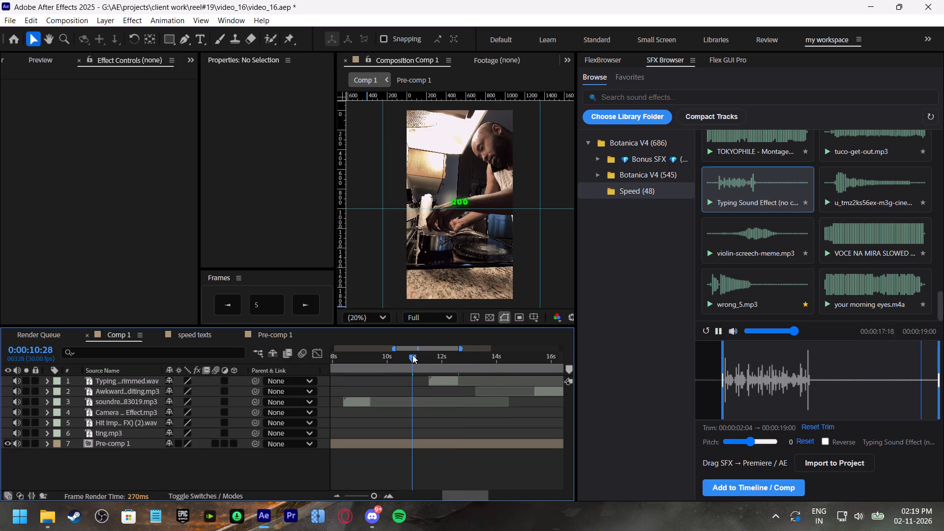
pyautogui.press('space')
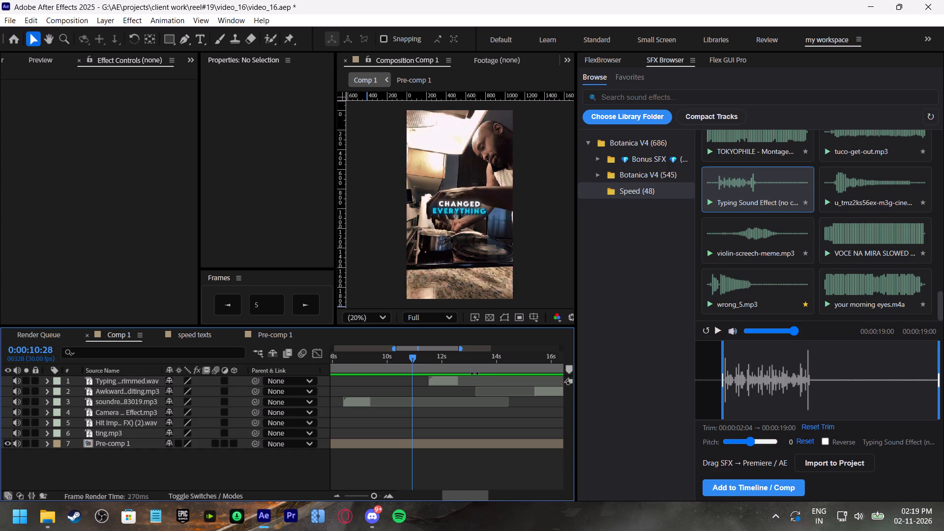
pyautogui.scroll(3, 399, 423)
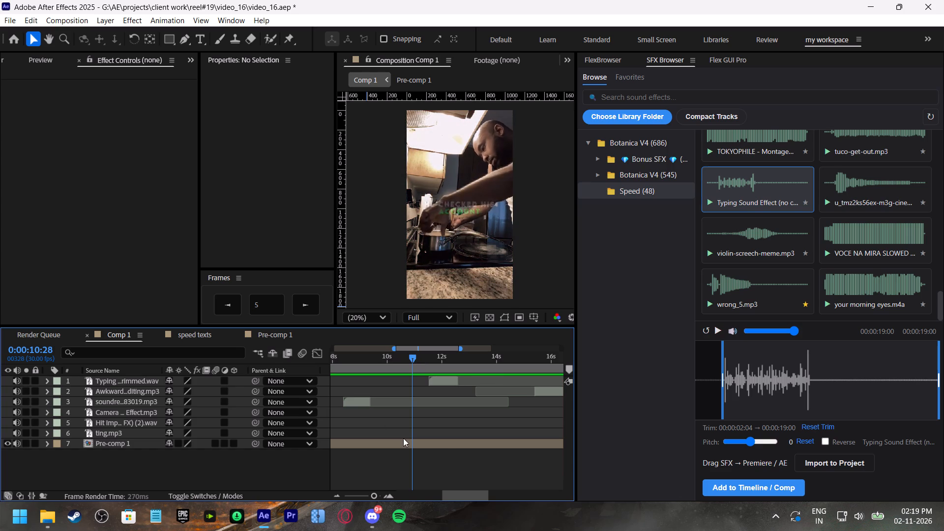
pyautogui.moveTo(370, 496); pyautogui.dragTo(353, 498)
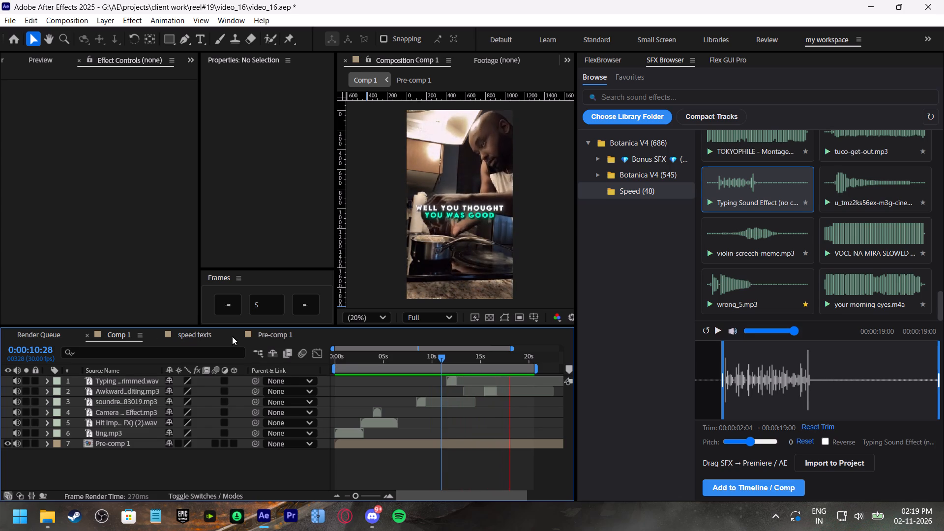
# Move the current time to 0:00:01:27 in Comp 1 and save the project.
pyautogui.click(354, 355)
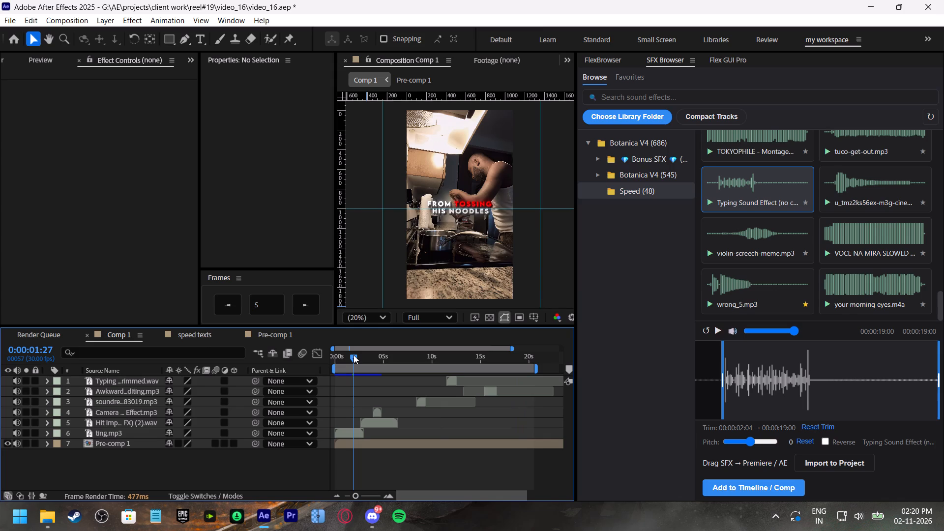
pyautogui.hotkey('ctrl', 's')
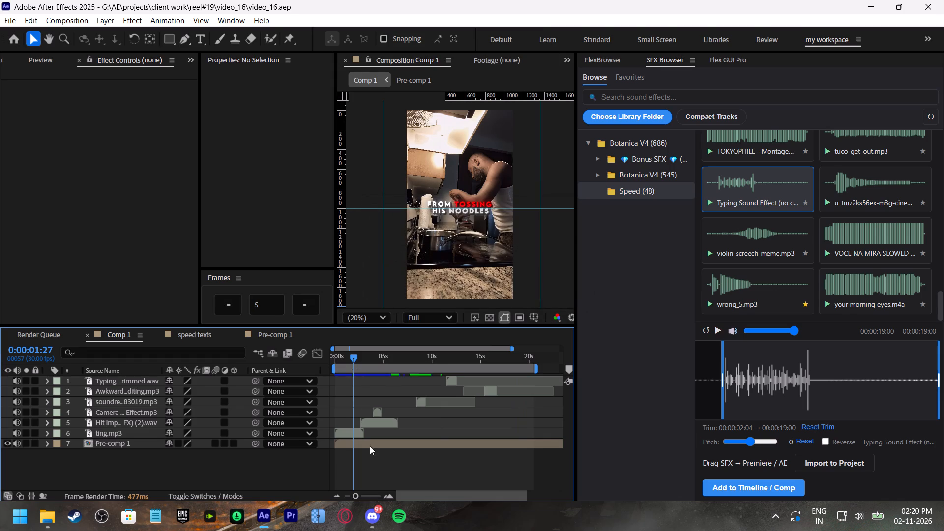
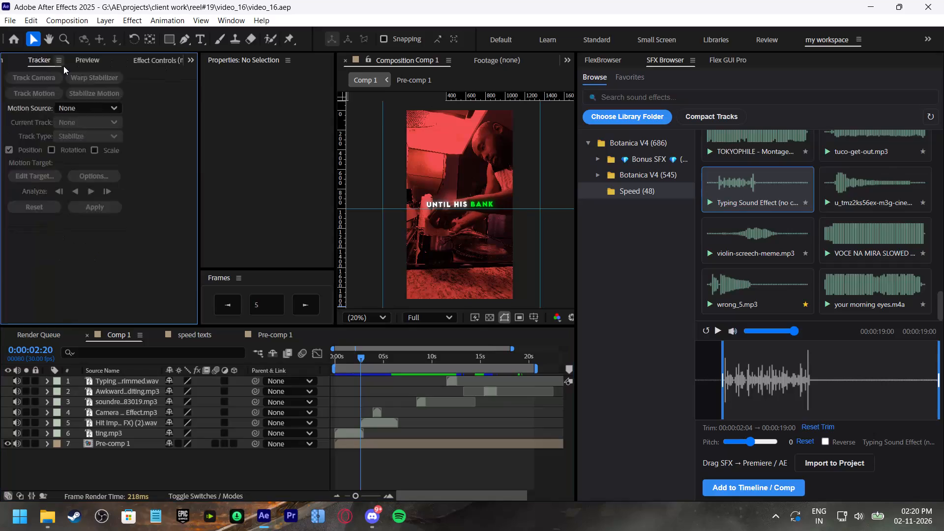
# Import the Oliver Tree - Life Goes on (Slowed + Reverb) MP3 from the reel#19 folder into the project.
pyautogui.doubleClick(7, 183)
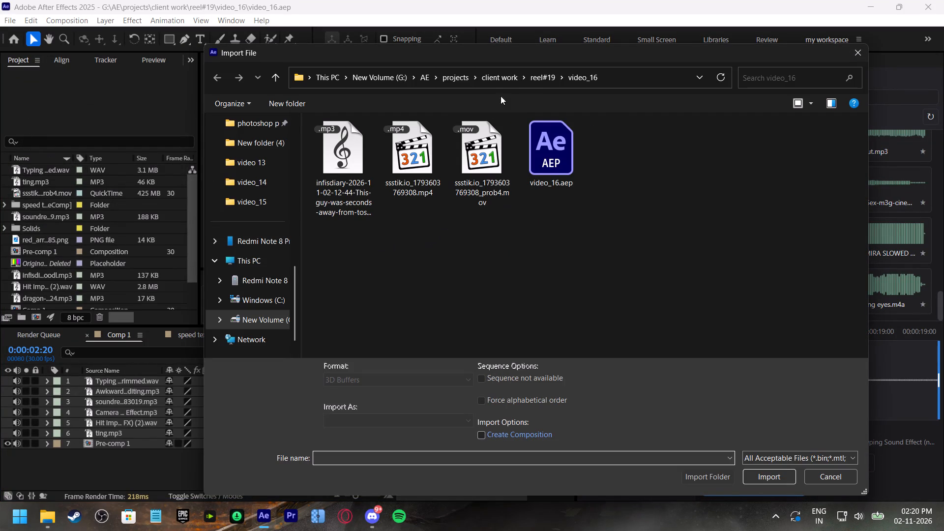
pyautogui.click(540, 78)
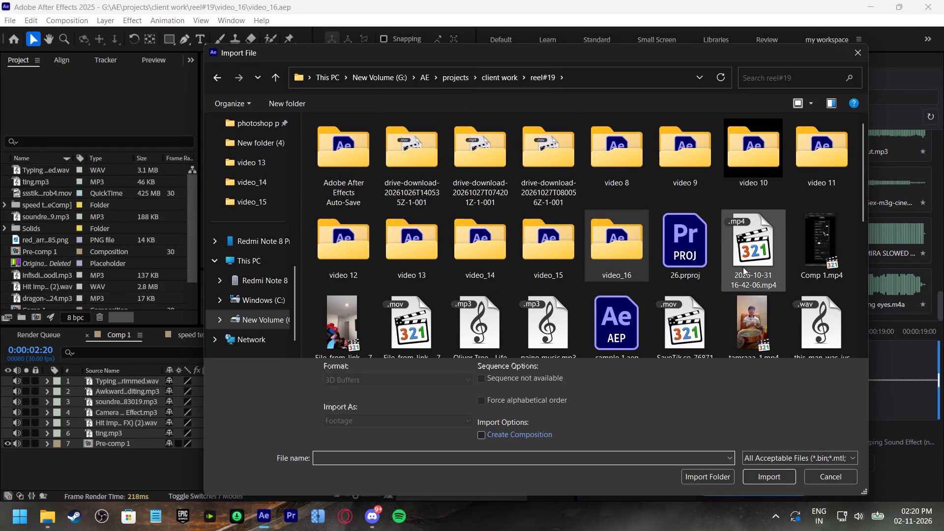
pyautogui.scroll(-1, 743, 267)
pyautogui.click(483, 288)
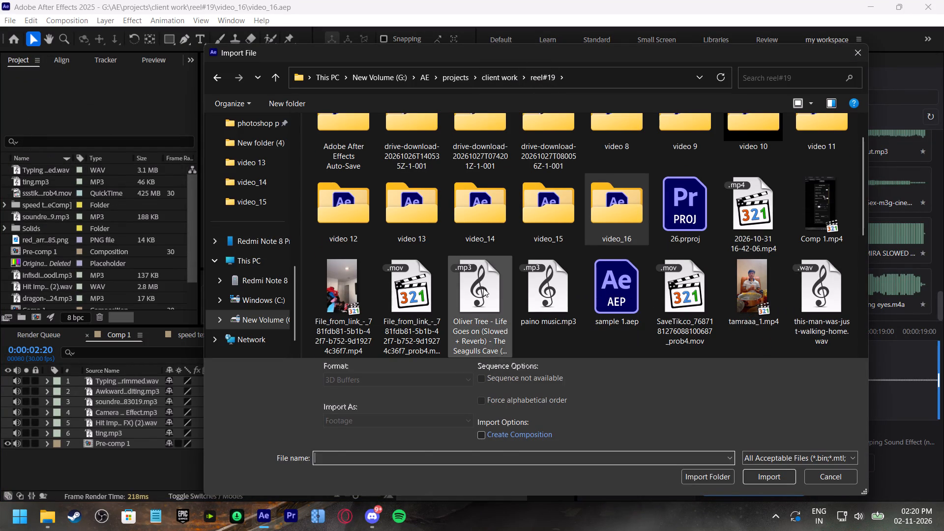
pyautogui.click(774, 475)
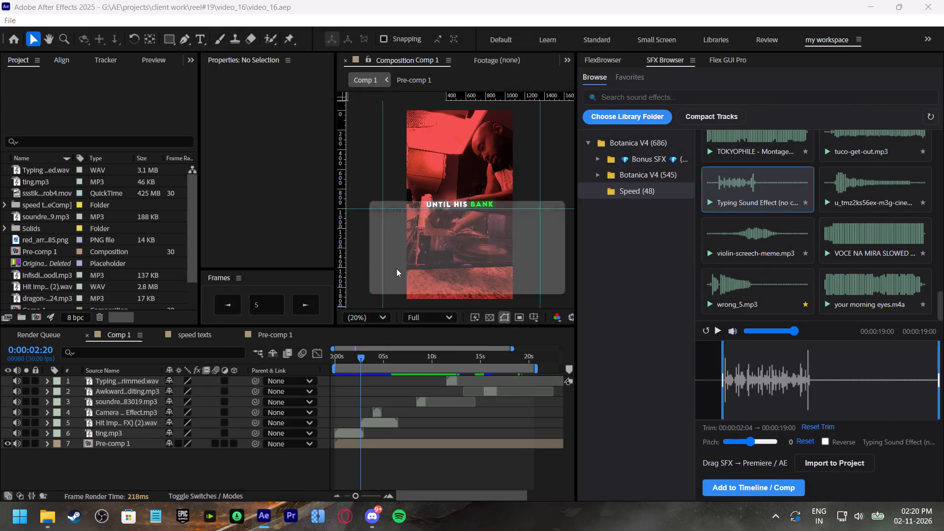
# Add the Oliver Tree music file to Comp 1 as the bottom layer below Pre-comp 1, spanning the whole timeline.
pyautogui.moveTo(44, 274); pyautogui.dragTo(364, 438)
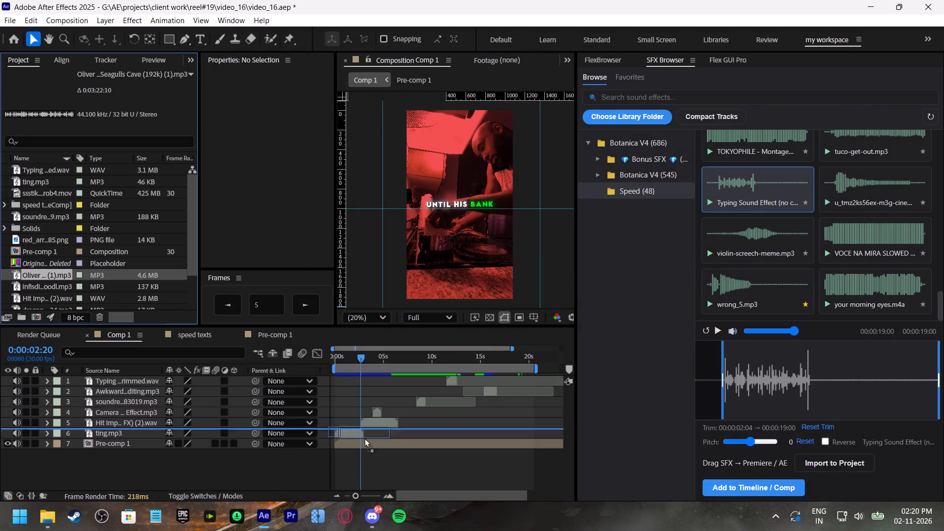
pyautogui.moveTo(364, 438); pyautogui.dragTo(340, 456)
pyautogui.moveTo(375, 455); pyautogui.dragTo(331, 456)
# Play Comp 1 with the music layer soloed and slide the layer in time to find the wanted part of the song.
pyautogui.press('space')
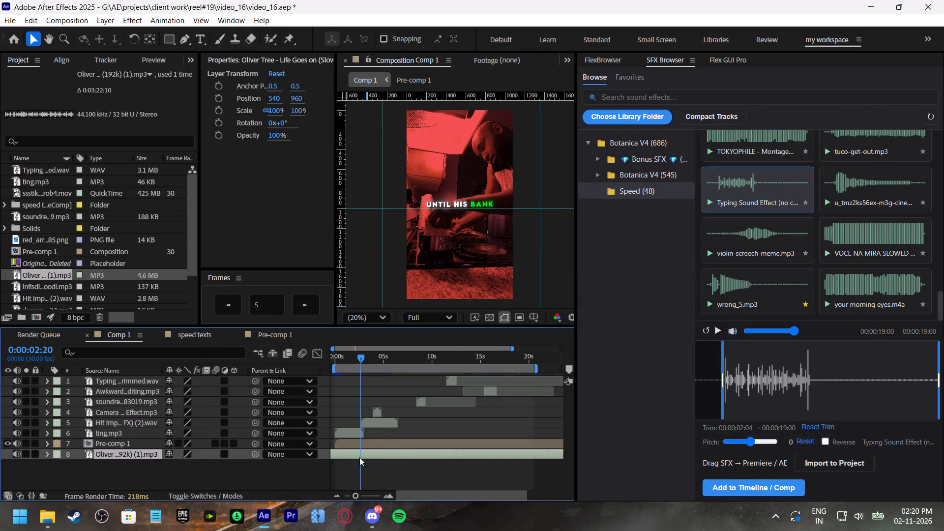
pyautogui.click(25, 457)
pyautogui.moveTo(460, 454); pyautogui.dragTo(390, 456)
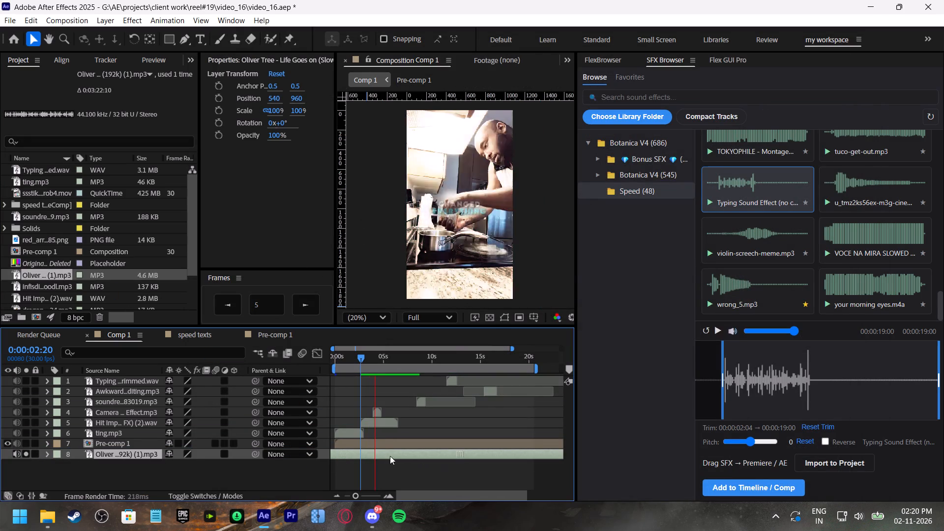
pyautogui.moveTo(390, 456); pyautogui.dragTo(295, 458)
pyautogui.moveTo(507, 459); pyautogui.dragTo(323, 457)
pyautogui.moveTo(495, 457); pyautogui.dragTo(370, 457)
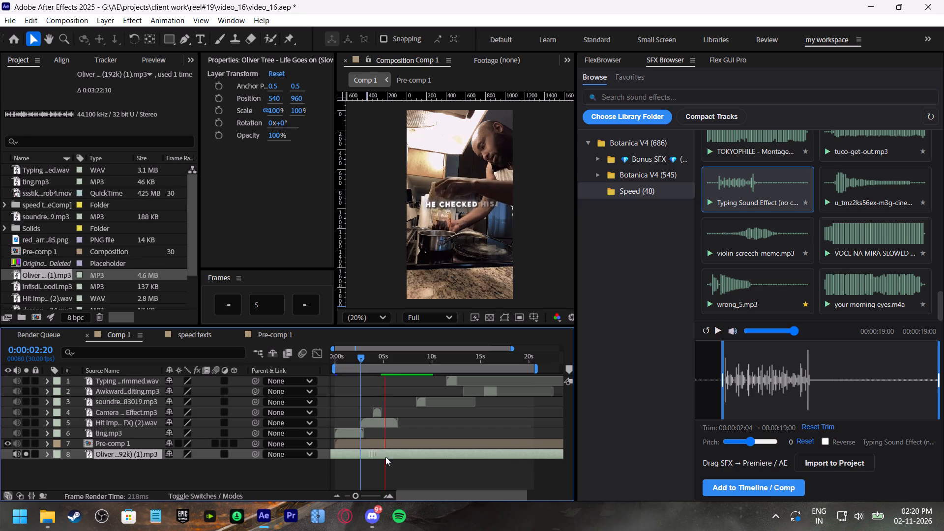
pyautogui.moveTo(451, 456); pyautogui.dragTo(345, 458)
pyautogui.moveTo(422, 456); pyautogui.dragTo(501, 458)
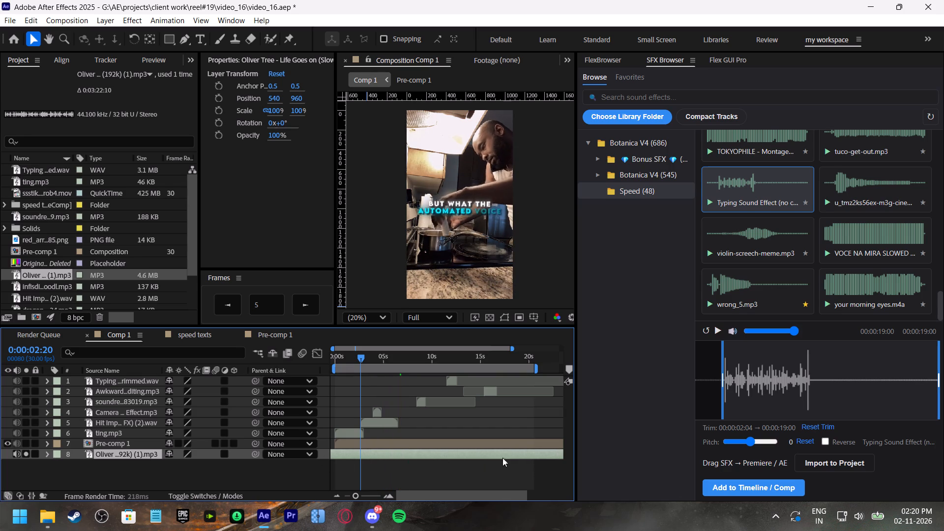
pyautogui.moveTo(418, 458); pyautogui.dragTo(524, 462)
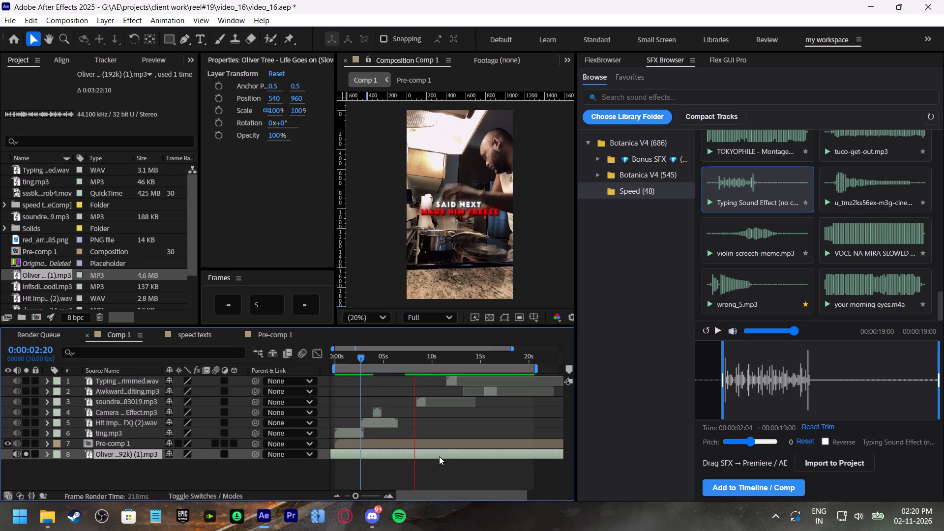
pyautogui.moveTo(439, 456); pyautogui.dragTo(417, 458)
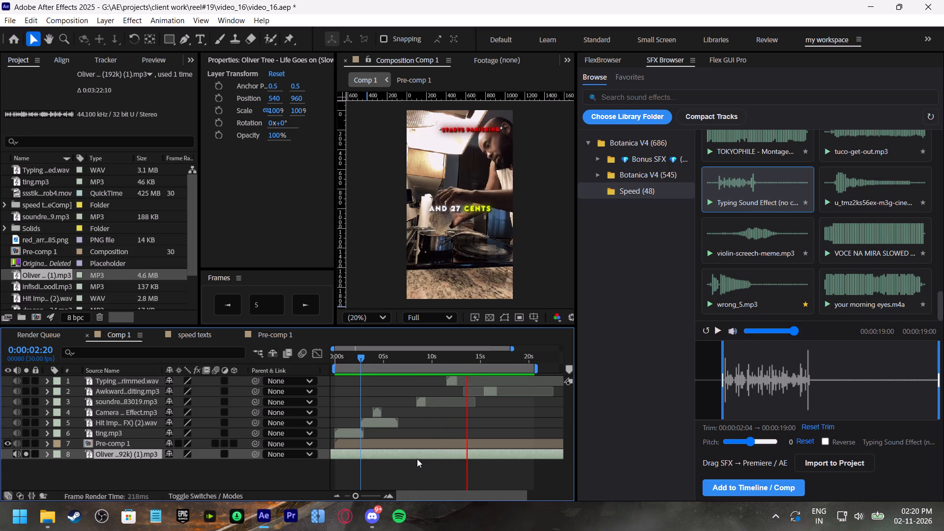
# Add a marker to the music layer at about 14.5 seconds during playback and move the current time to 0:00:14:08.
pyautogui.press('*')
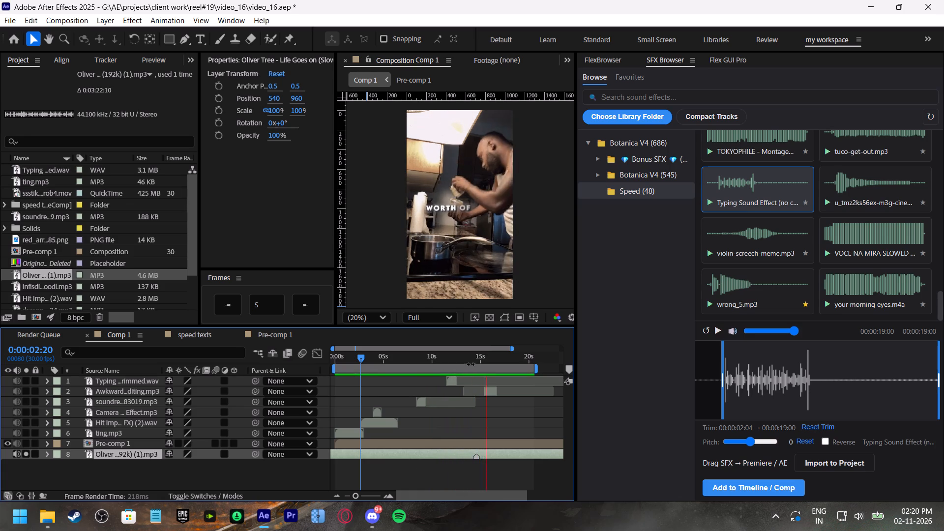
pyautogui.click(473, 361)
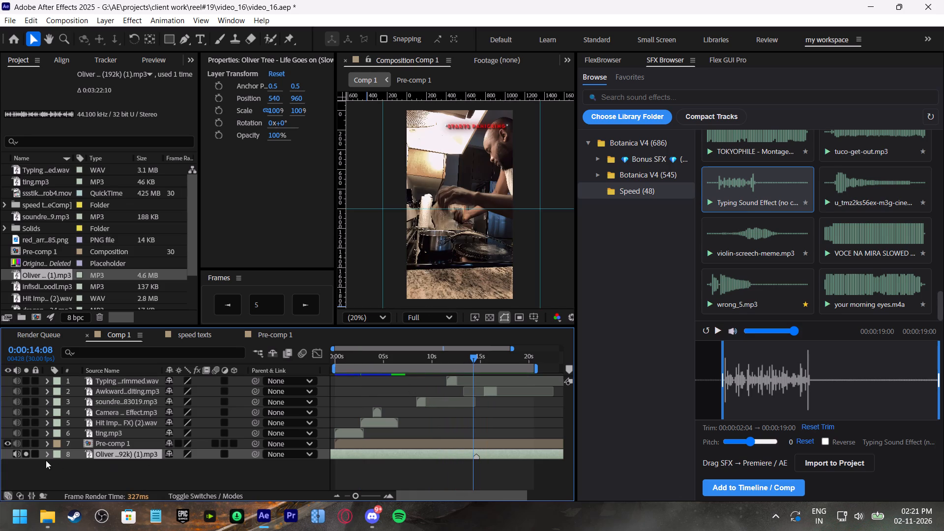
# Unsolo the music layer and set its Audio Levels to -18 dB.
pyautogui.click(24, 455)
pyautogui.click(127, 453)
pyautogui.press('l')
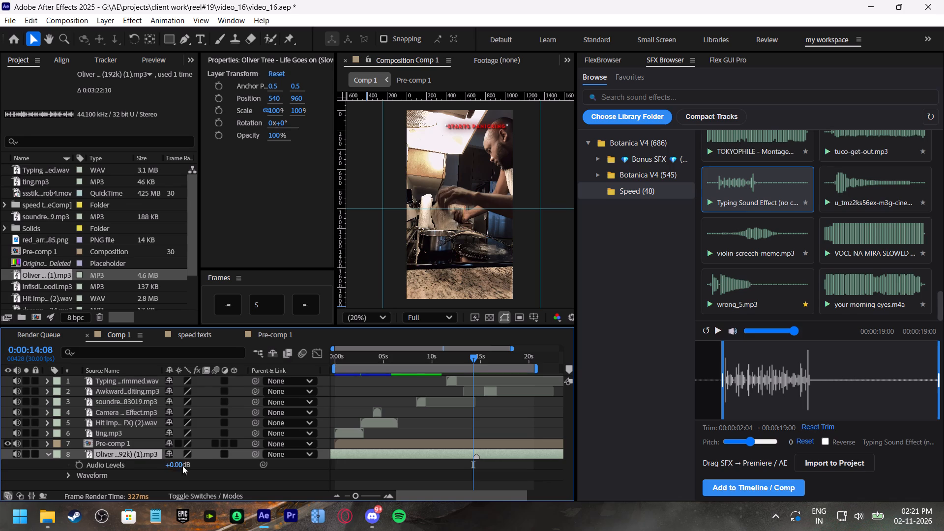
pyautogui.click(179, 467)
pyautogui.write('-1')
pyautogui.press('8')
pyautogui.click(226, 473)
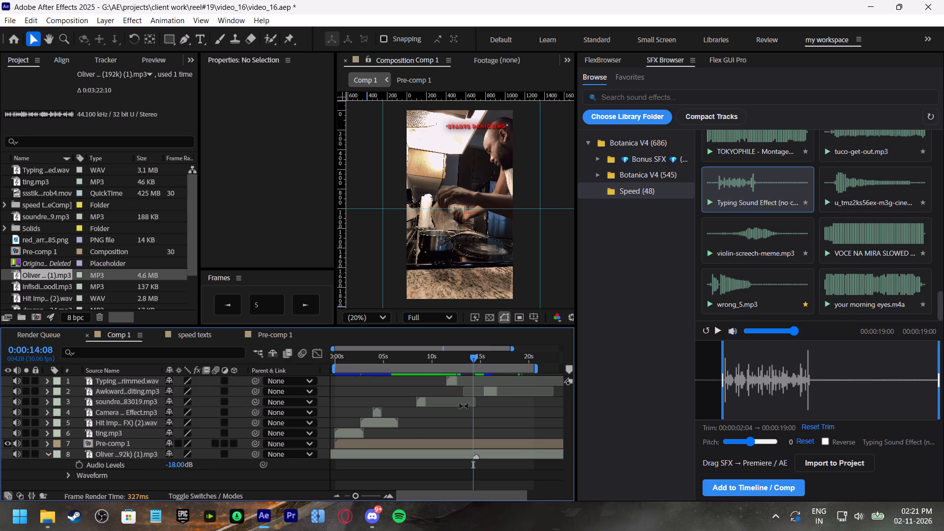
# Slide the music layer about 5 seconds later, bringing its marker to about 0:00:19:09, and preview from 0:00:12:26.
pyautogui.press('space')
pyautogui.click(475, 358)
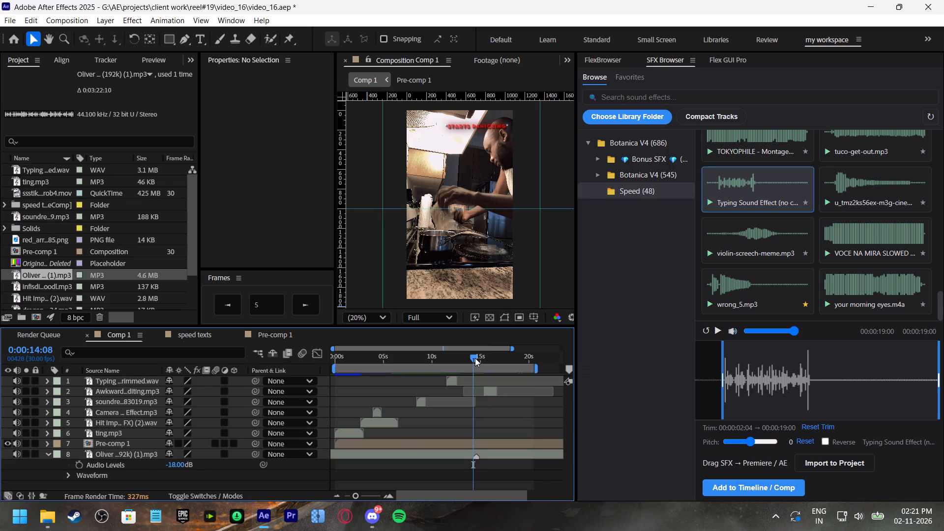
pyautogui.press('space')
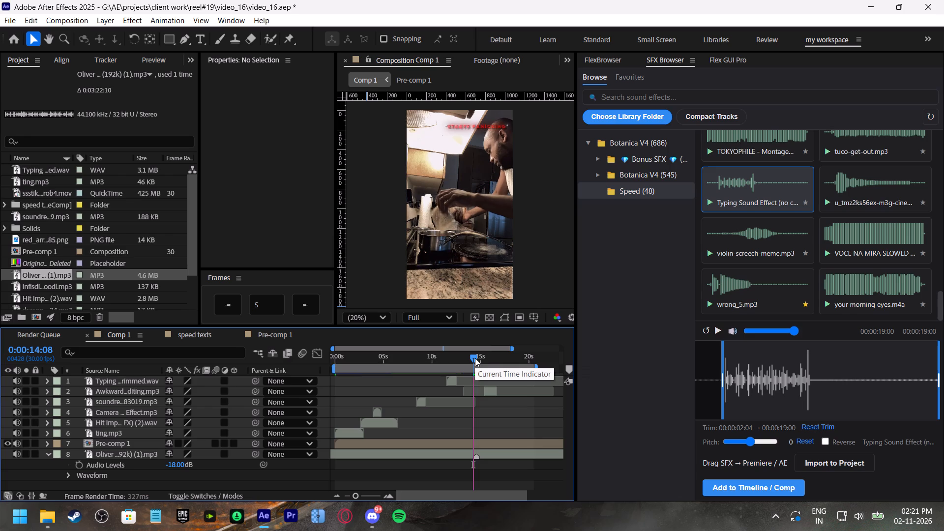
pyautogui.click(460, 358)
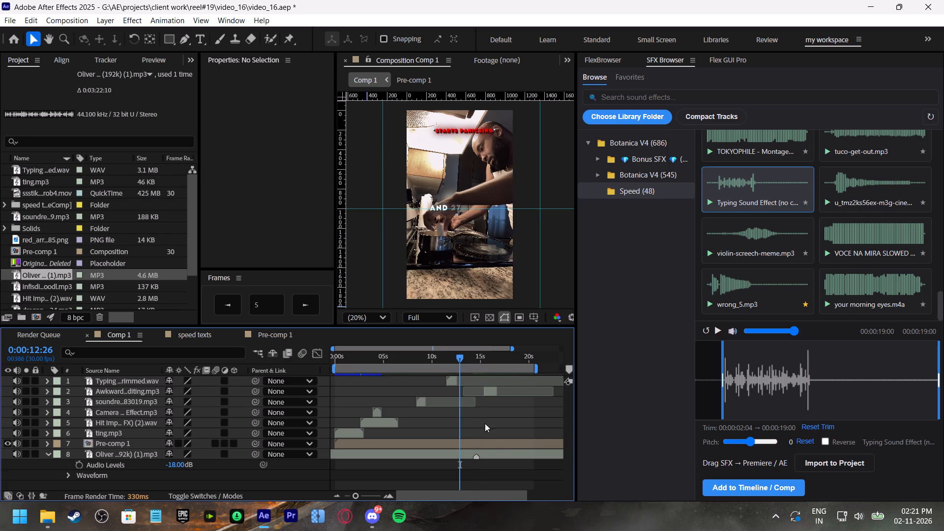
pyautogui.moveTo(495, 451); pyautogui.dragTo(541, 457)
pyautogui.press('space')
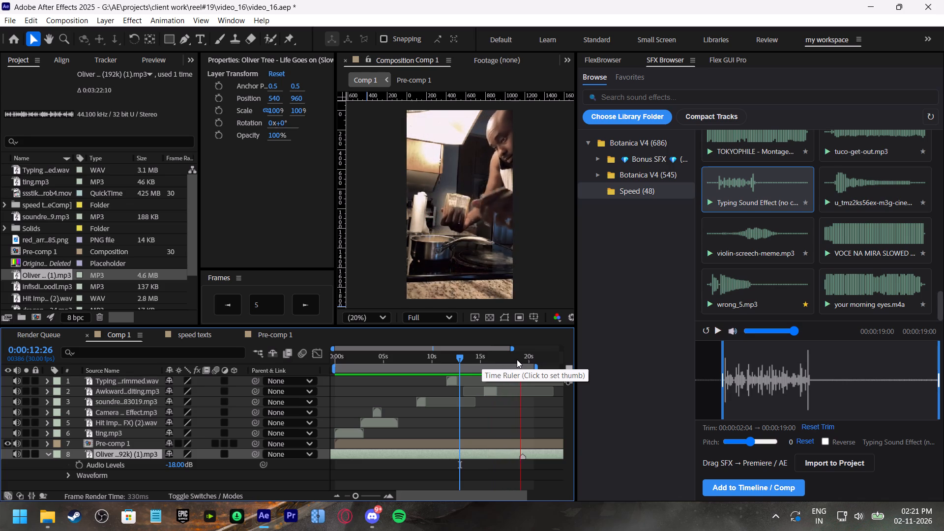
# Return the current time to the start of Comp 1 and save the project.
pyautogui.moveTo(459, 357); pyautogui.dragTo(394, 359)
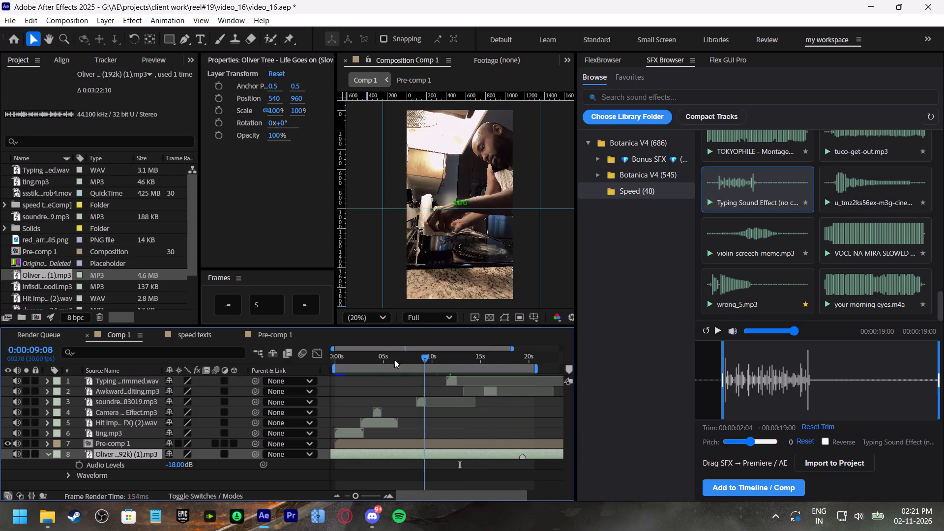
pyautogui.moveTo(394, 359); pyautogui.dragTo(286, 363)
pyautogui.hotkey('ctrl', 's')
# Play Comp 1 from the start and lower the music layer's Audio Levels to -20 dB, then to -24 dB.
pyautogui.press('space')
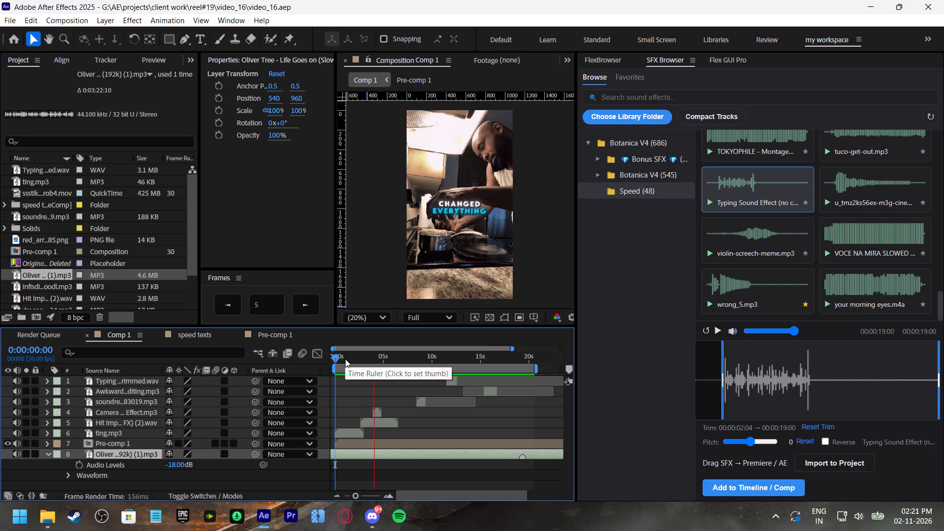
pyautogui.click(179, 466)
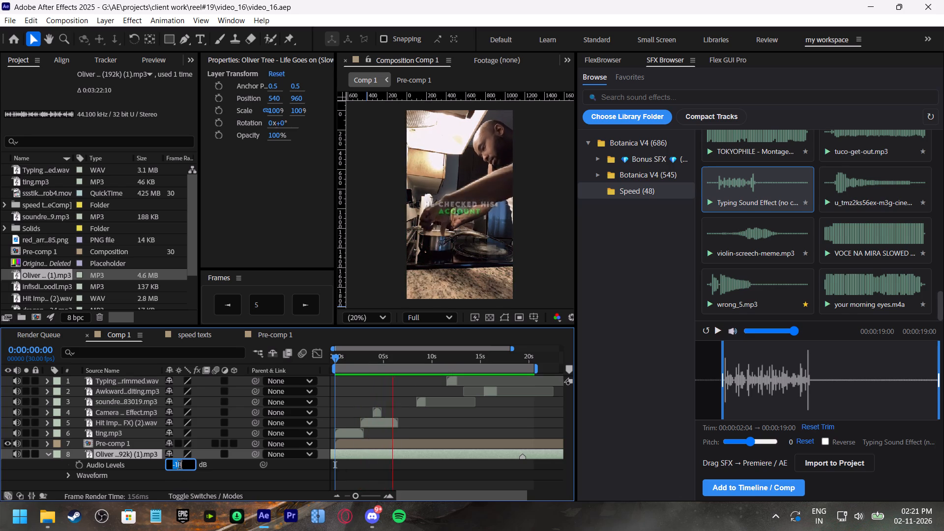
pyautogui.press('-')
pyautogui.write('20')
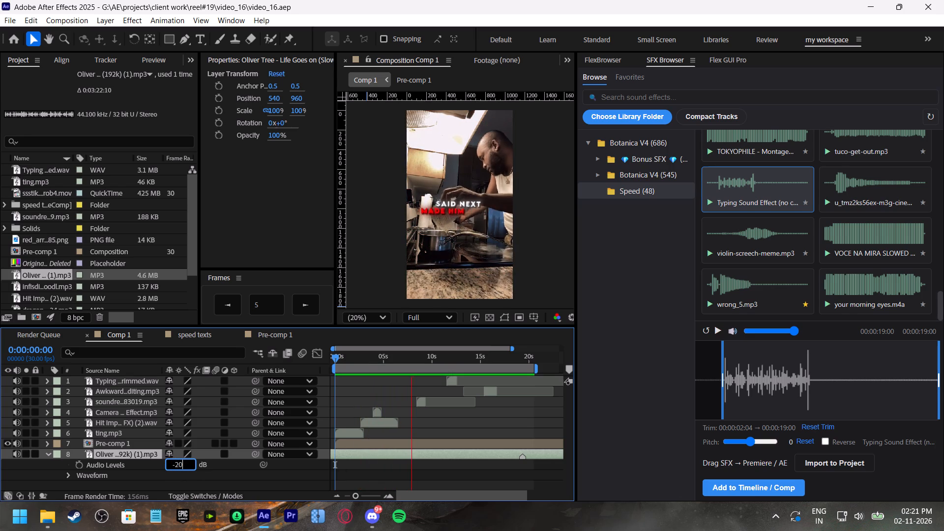
pyautogui.click(213, 472)
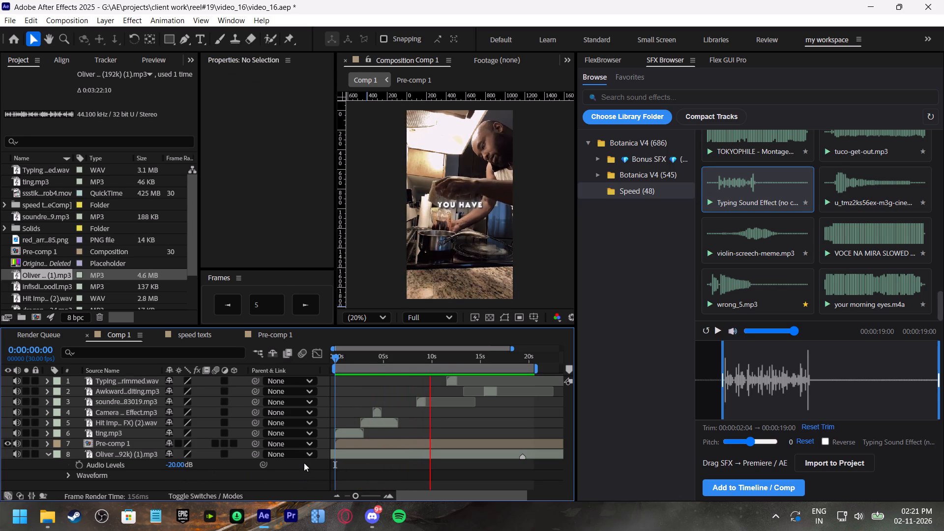
pyautogui.click(169, 465)
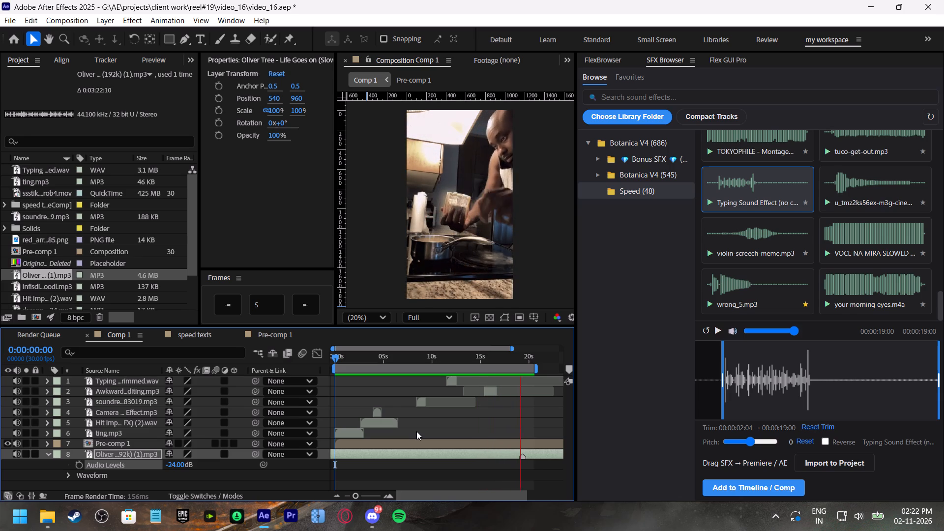
# Move the current time to 0:00:16:18 in Comp 1 and save the project.
pyautogui.click(496, 359)
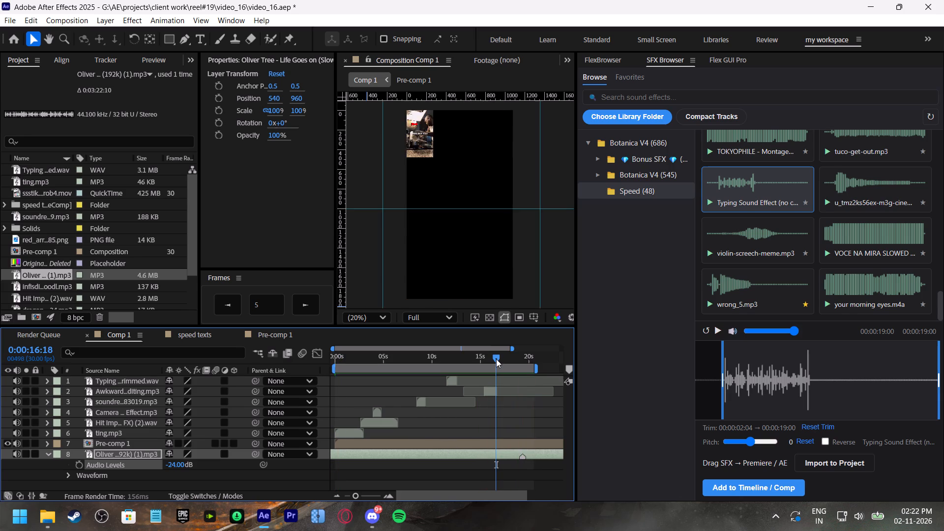
pyautogui.hotkey('ctrl', 's')
# Open Pre-comp 1 and move the footage clip at about 0:00:16 directly below the "you have" text layer.
pyautogui.doubleClick(367, 442)
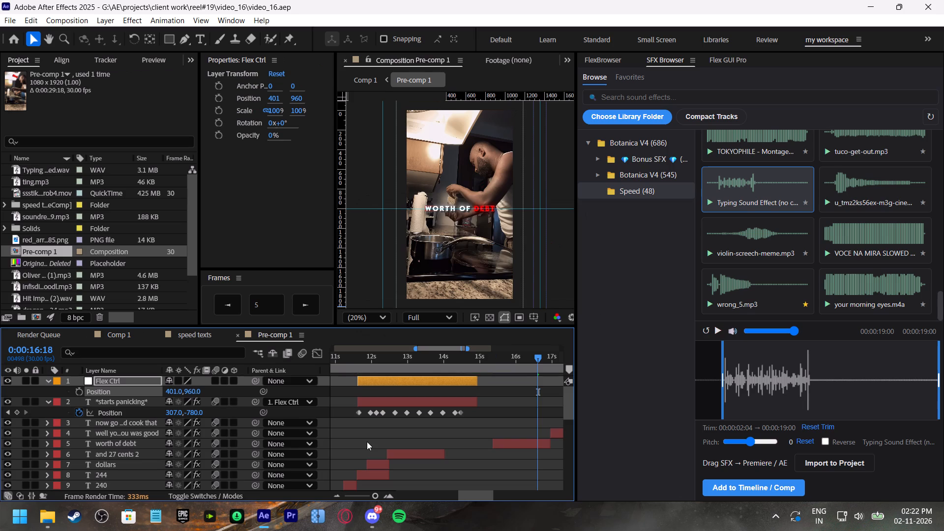
pyautogui.scroll(-8, 431, 435)
pyautogui.moveTo(371, 493); pyautogui.dragTo(358, 495)
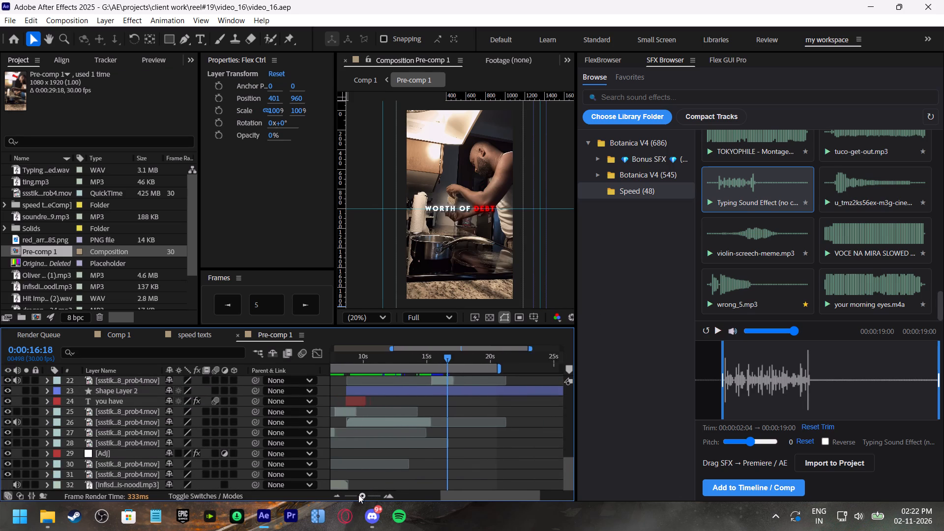
pyautogui.moveTo(358, 495); pyautogui.dragTo(337, 500)
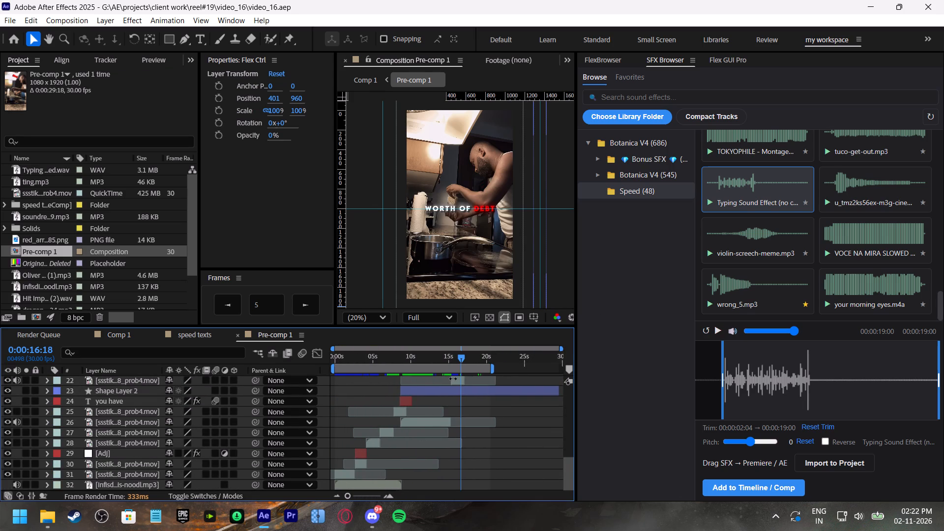
pyautogui.click(454, 381)
pyautogui.moveTo(128, 381); pyautogui.dragTo(129, 386)
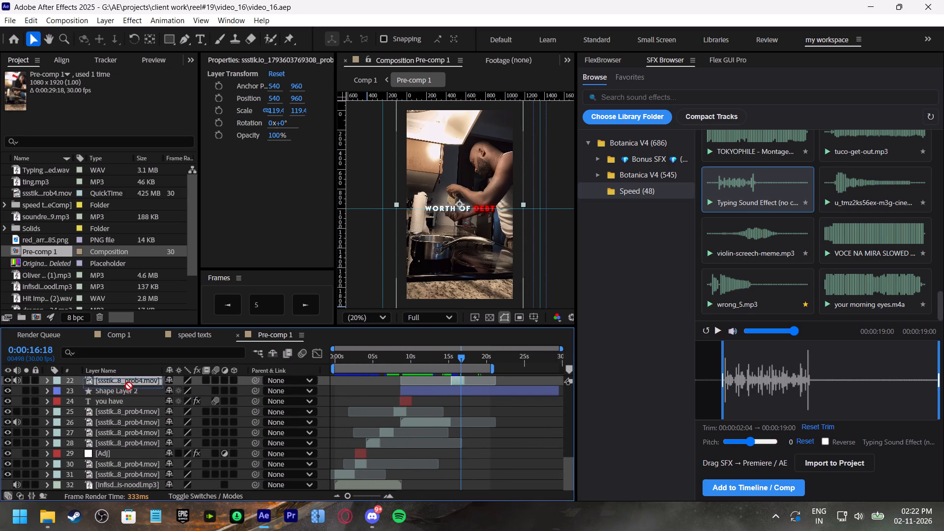
pyautogui.moveTo(129, 386); pyautogui.dragTo(131, 403)
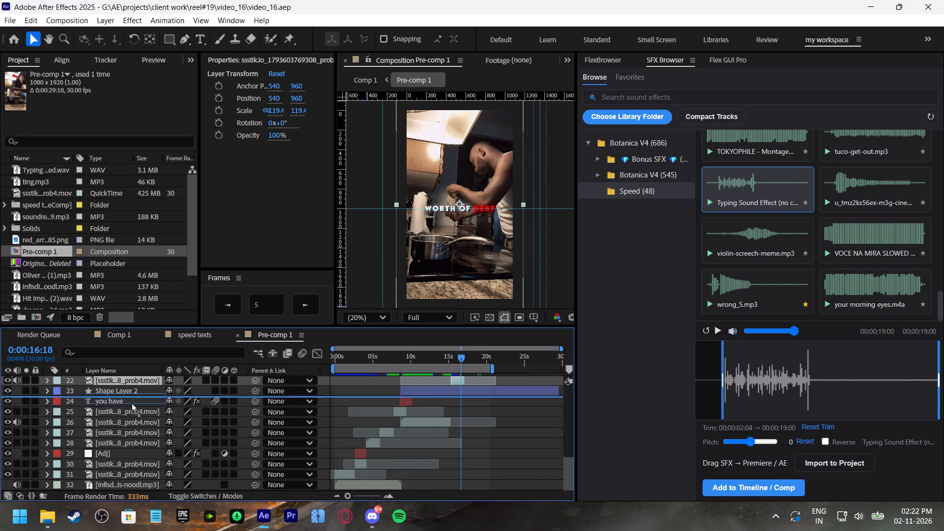
pyautogui.moveTo(131, 403); pyautogui.dragTo(129, 410)
pyautogui.click(454, 399)
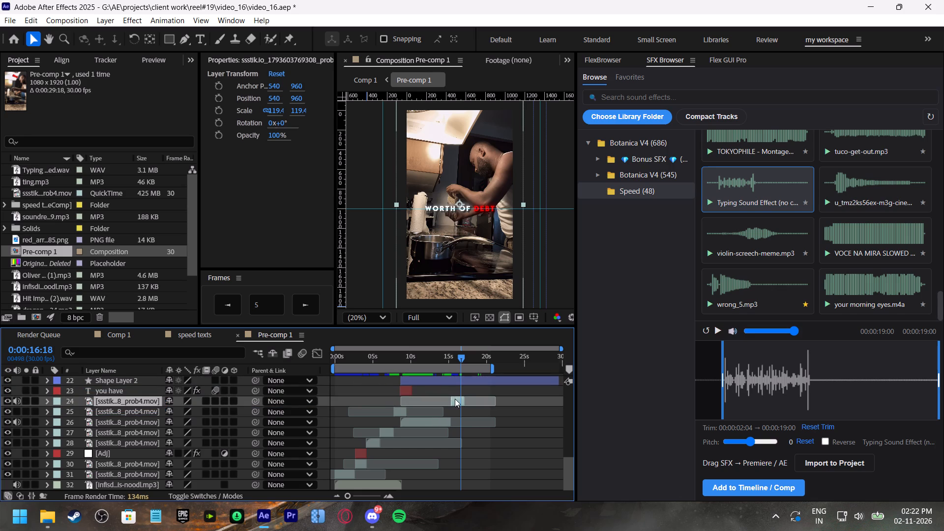
# Add an adjustment layer directly above the footage clip at about 0:00:16 and extend its start back to the beginning of Pre-comp 1.
pyautogui.click(720, 64)
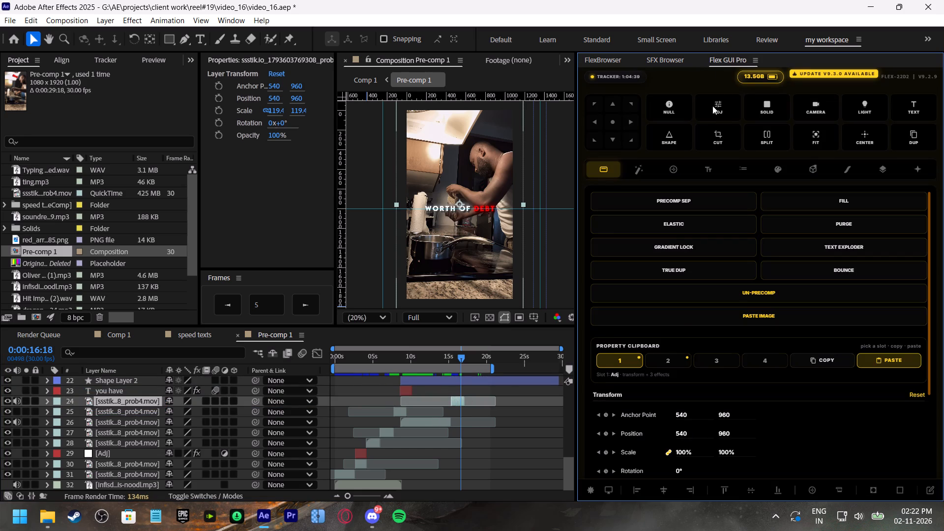
pyautogui.click(717, 113)
pyautogui.moveTo(450, 399); pyautogui.dragTo(346, 425)
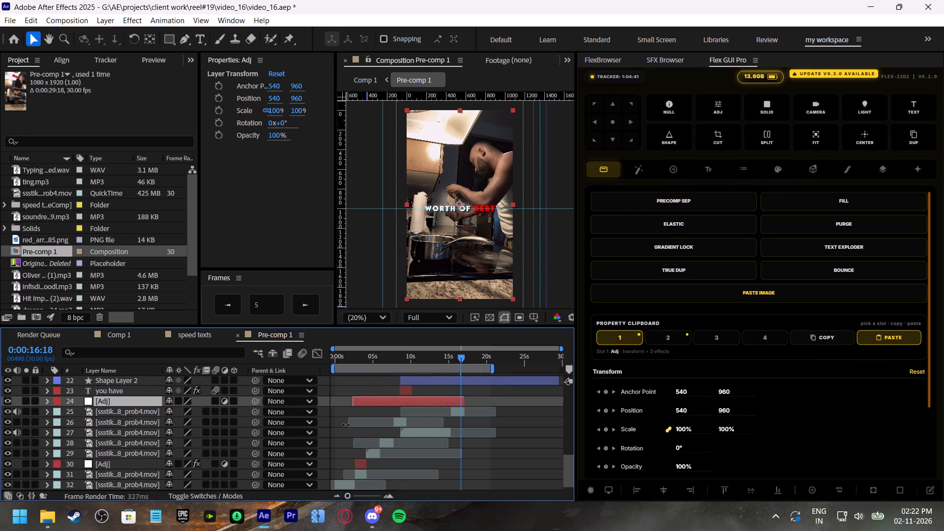
pyautogui.moveTo(346, 425); pyautogui.dragTo(326, 423)
# Move the existing short adjustment layer directly above the new long adjustment layer.
pyautogui.click(363, 465)
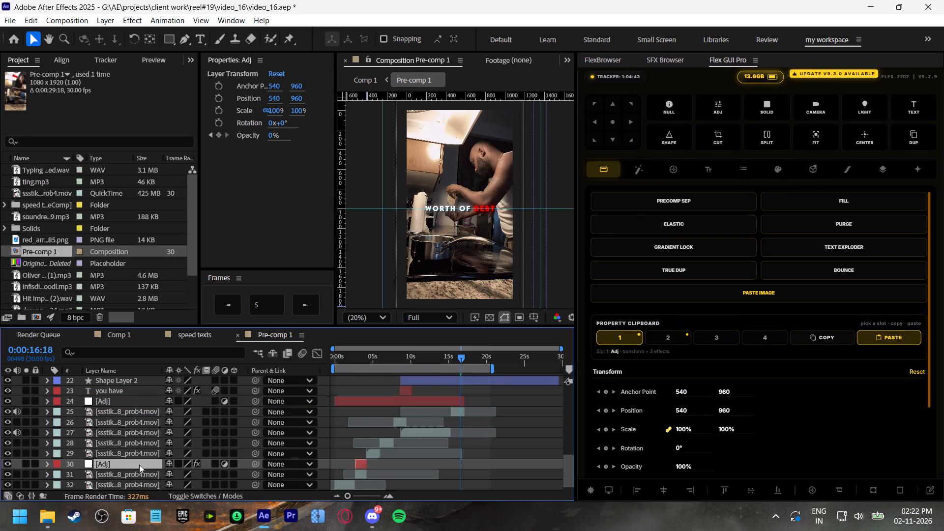
pyautogui.moveTo(122, 463); pyautogui.dragTo(126, 398)
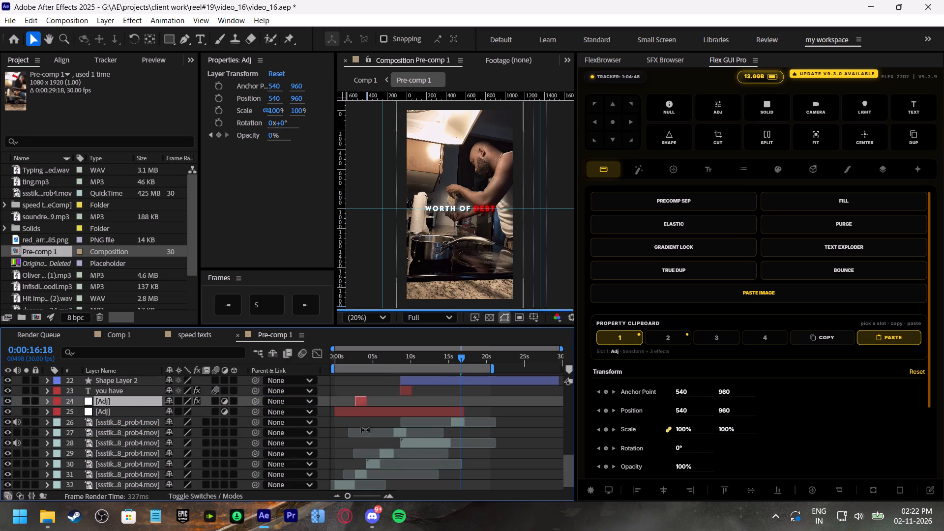
# Paste the saved properties and effects from property clipboard slot 1 onto the long adjustment layer.
pyautogui.click(417, 414)
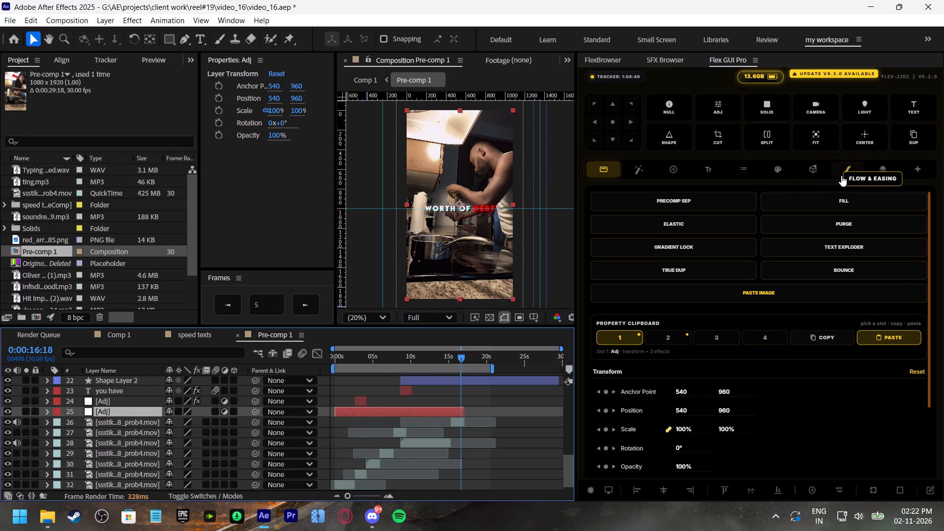
pyautogui.click(819, 172)
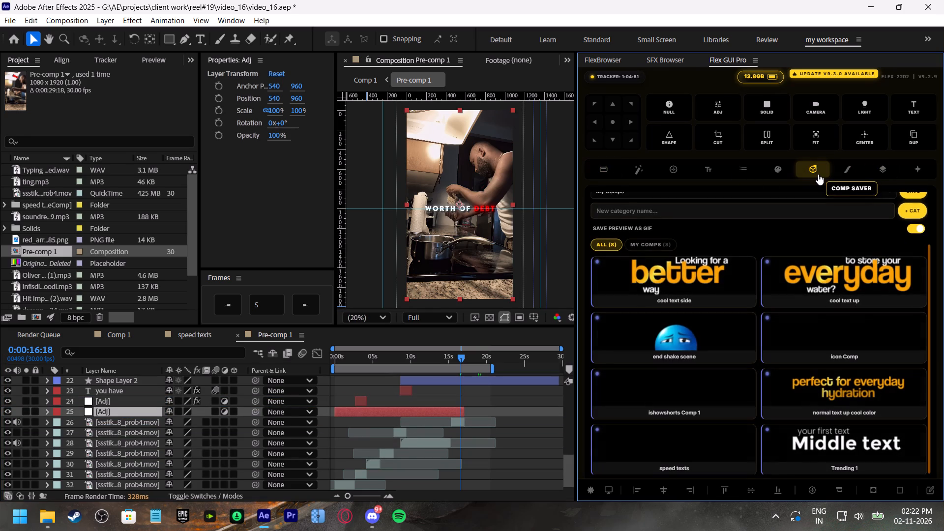
pyautogui.scroll(4, 777, 304)
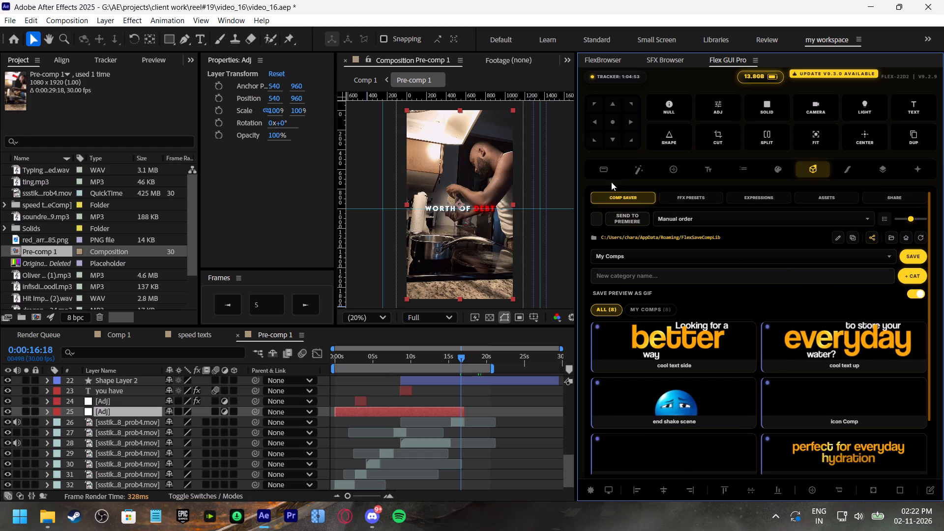
pyautogui.click(602, 170)
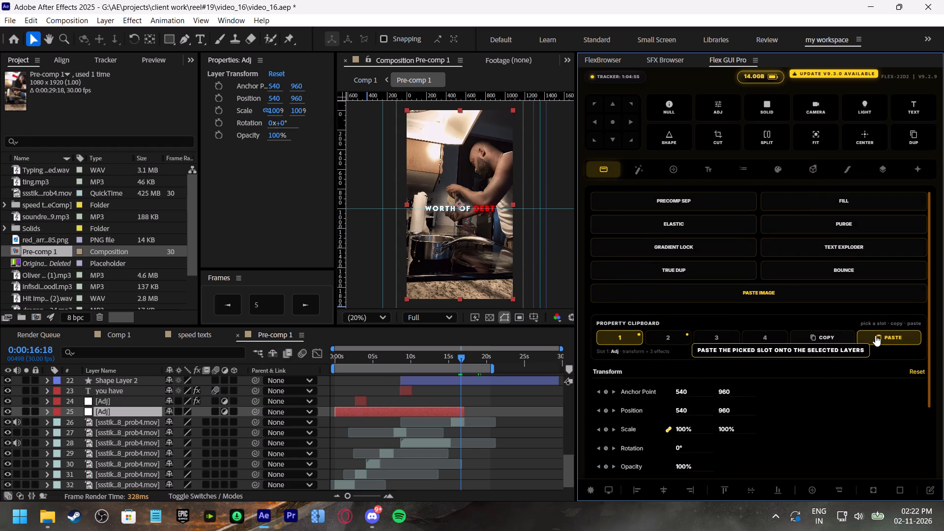
pyautogui.click(875, 335)
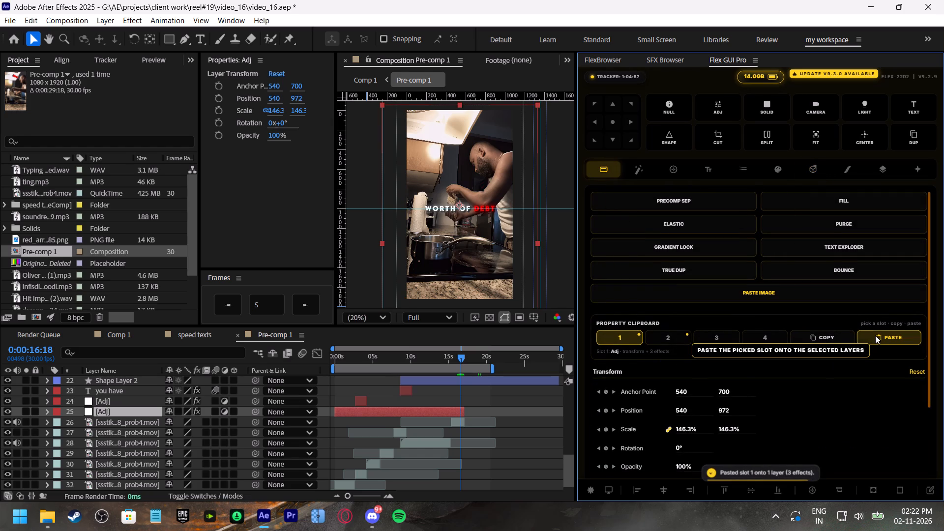
# At 0:00:07:04, set the Lumetri Color Temperature of the long adjustment layer to -15.
pyautogui.moveTo(409, 360); pyautogui.dragTo(389, 363)
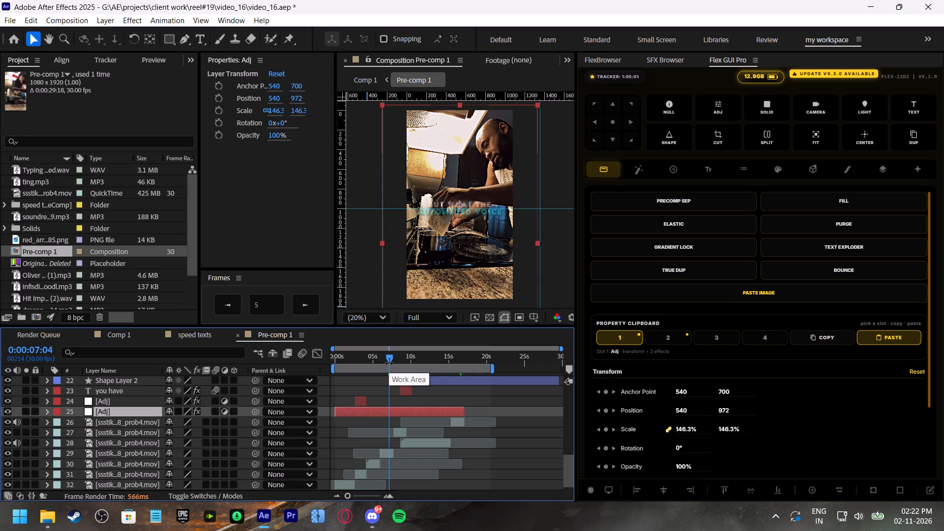
pyautogui.click(397, 421)
pyautogui.click(399, 413)
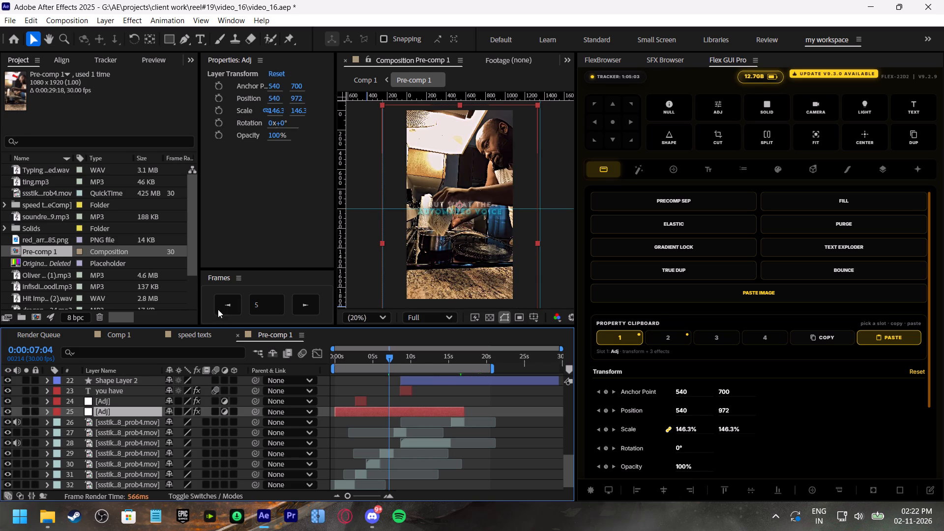
pyautogui.scroll(-10, 116, 59)
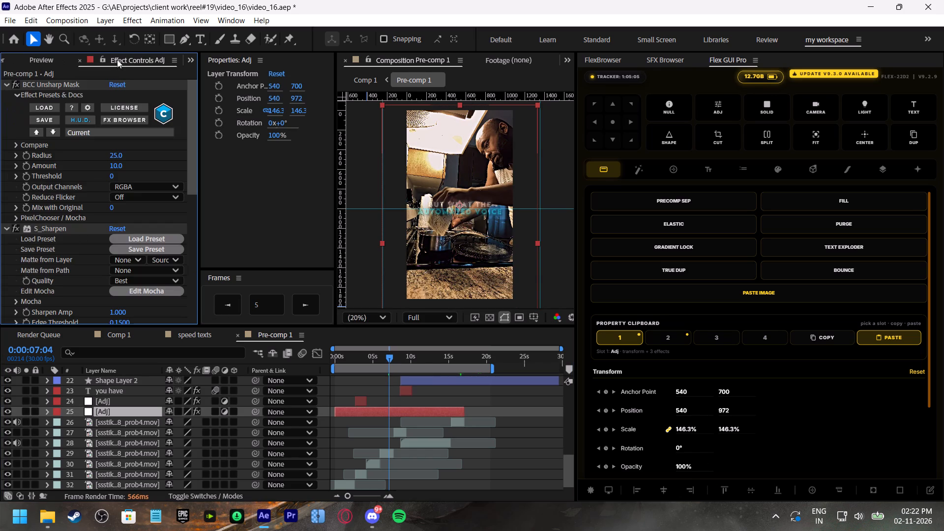
pyautogui.scroll(-14, 78, 218)
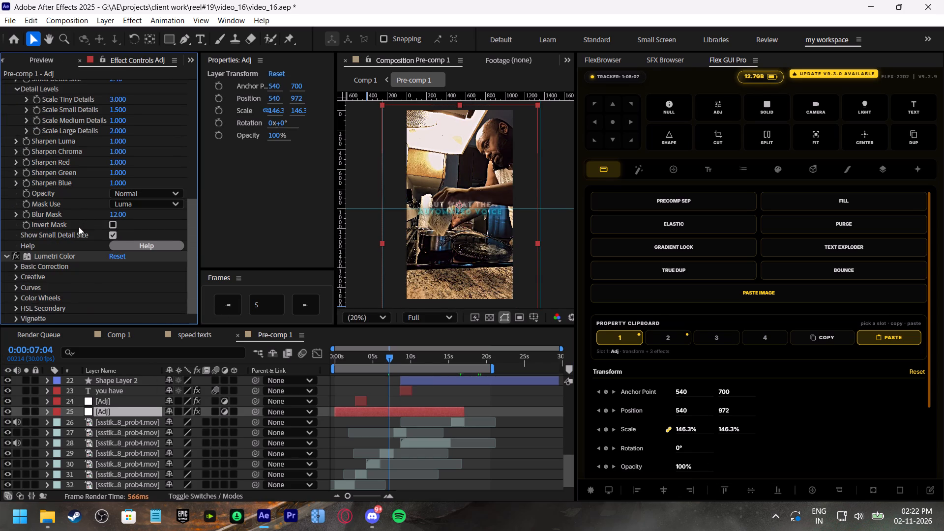
pyautogui.scroll(-1, 80, 234)
pyautogui.scroll(1, 80, 235)
pyautogui.scroll(-1, 80, 235)
pyautogui.click(15, 266)
pyautogui.scroll(-1, 136, 263)
pyautogui.moveTo(112, 178); pyautogui.dragTo(104, 178)
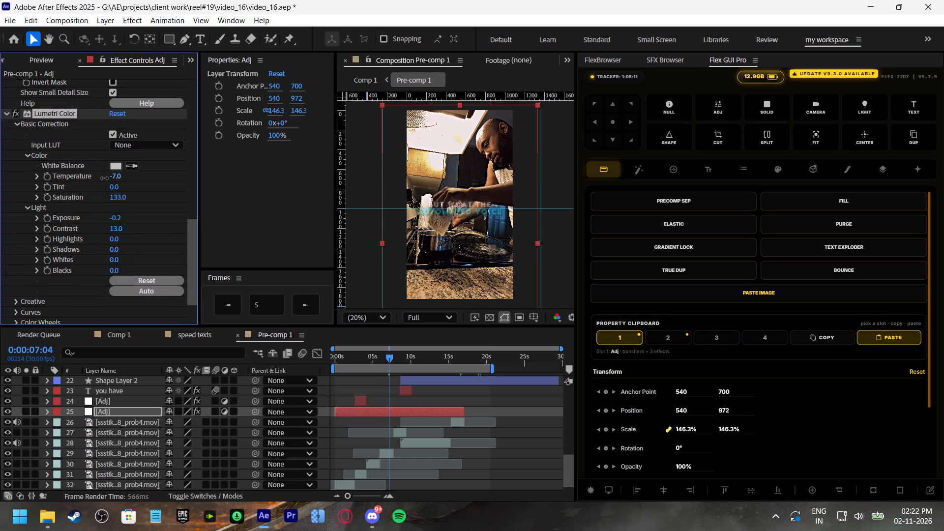
pyautogui.moveTo(104, 178); pyautogui.dragTo(99, 178)
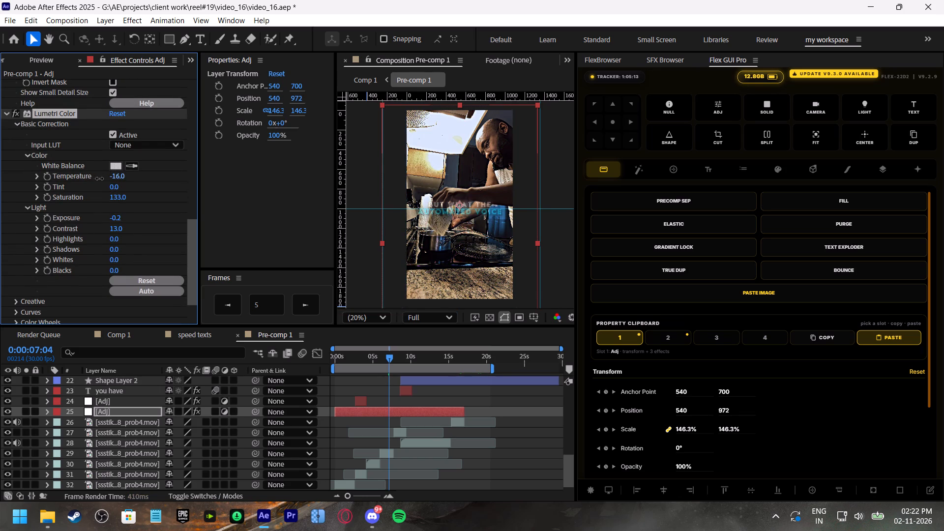
pyautogui.moveTo(99, 178); pyautogui.dragTo(100, 178)
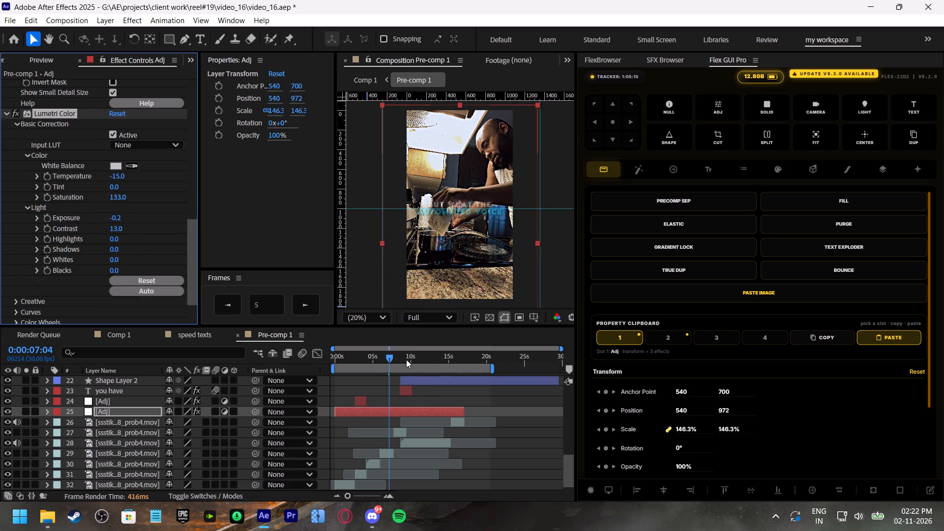
# Check the colour grade in Pre-comp 1 at 0:00:10:16, the start and 0:00:01:11, and save the project.
pyautogui.click(414, 354)
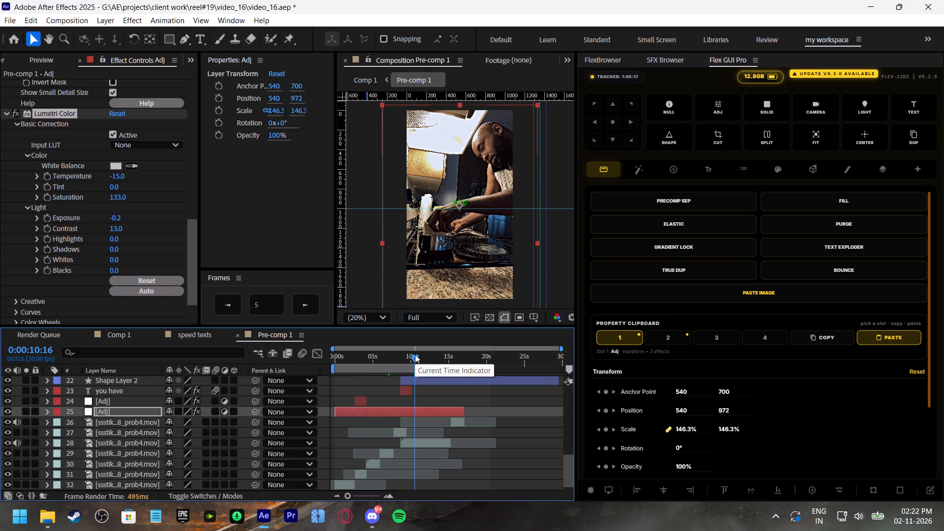
pyautogui.moveTo(415, 354); pyautogui.dragTo(300, 355)
pyautogui.press('space')
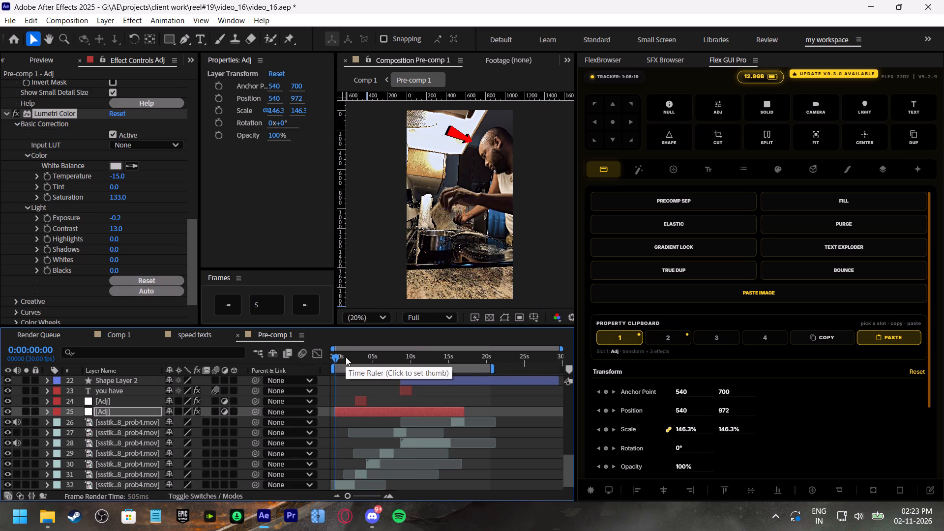
pyautogui.click(346, 357)
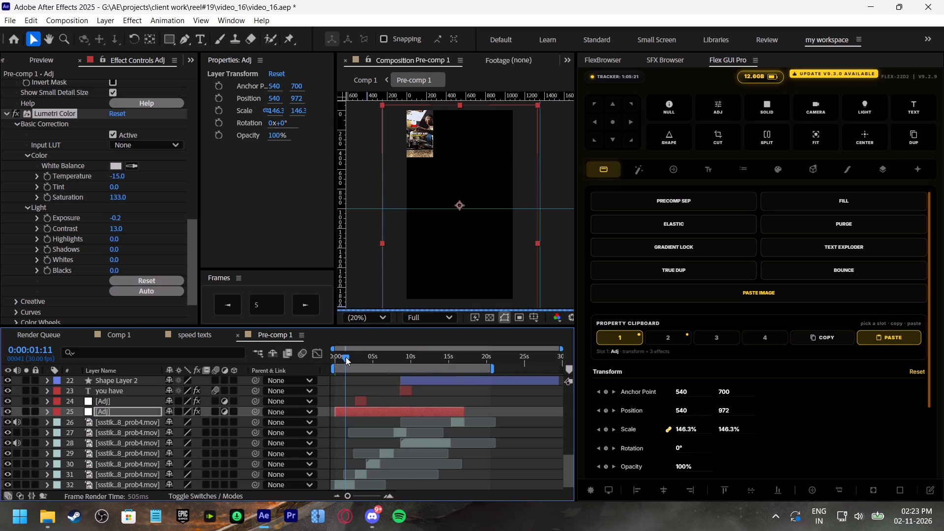
pyautogui.hotkey('ctrl', 's')
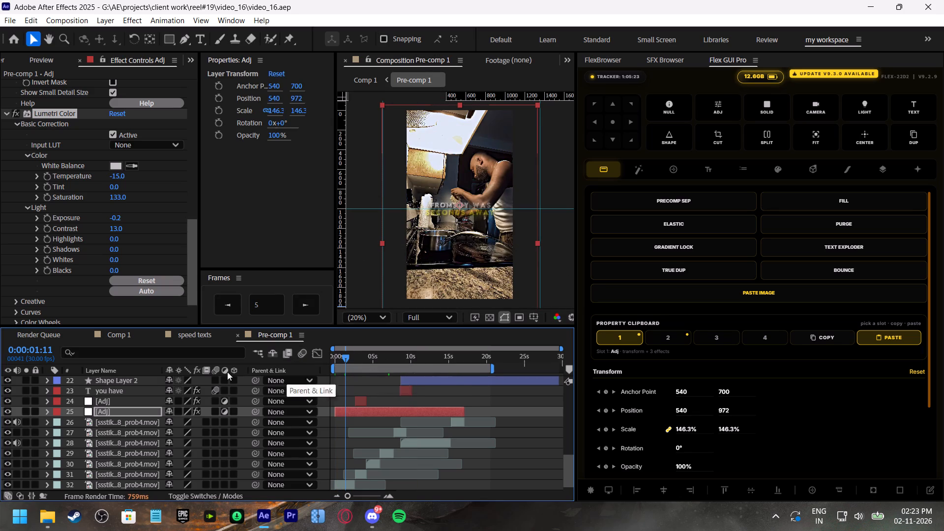
# Collapse the music layer in Comp 1 and play the composition from the start and from 0:00:03:09.
pyautogui.click(121, 333)
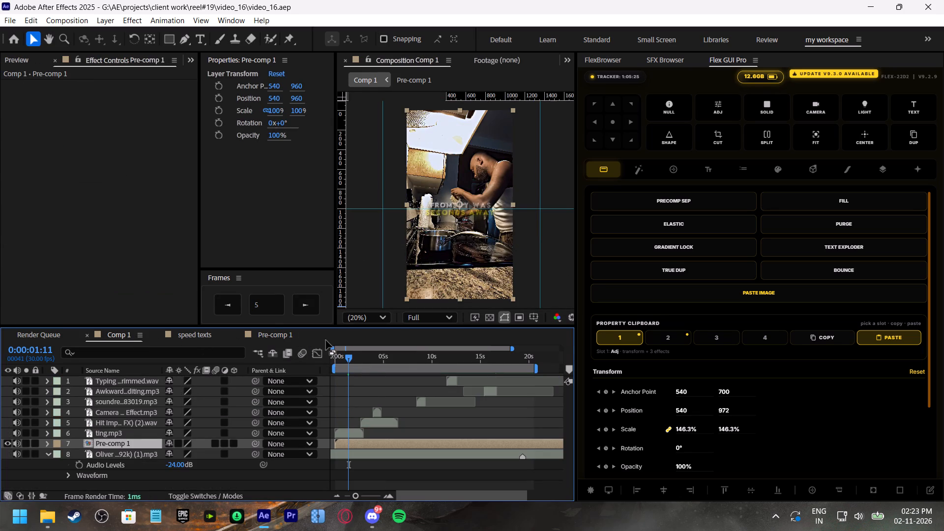
pyautogui.press('space')
pyautogui.moveTo(356, 354); pyautogui.dragTo(330, 364)
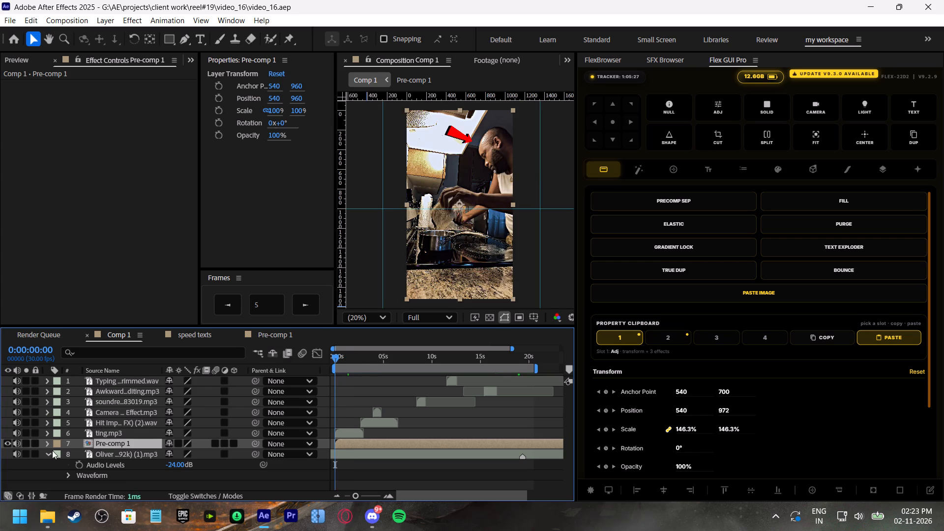
pyautogui.click(49, 450)
pyautogui.press('space')
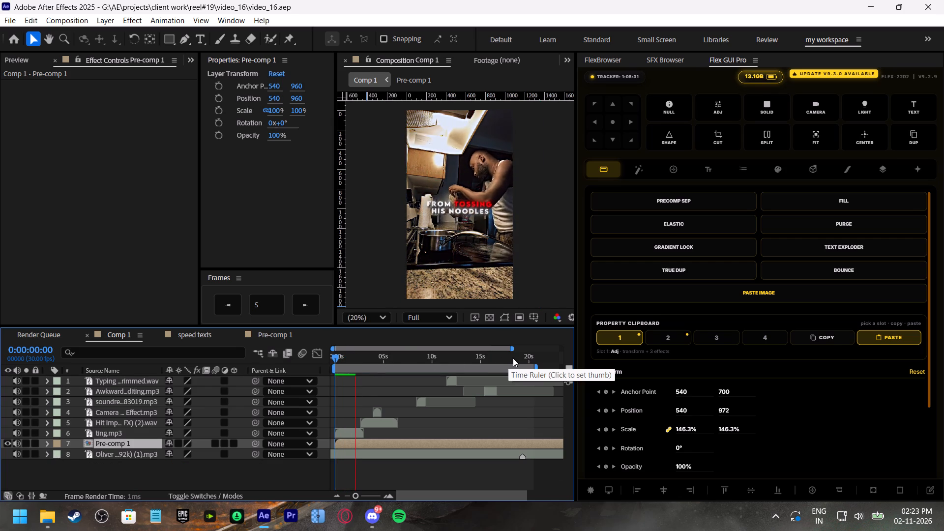
pyautogui.click(367, 360)
pyautogui.press('space')
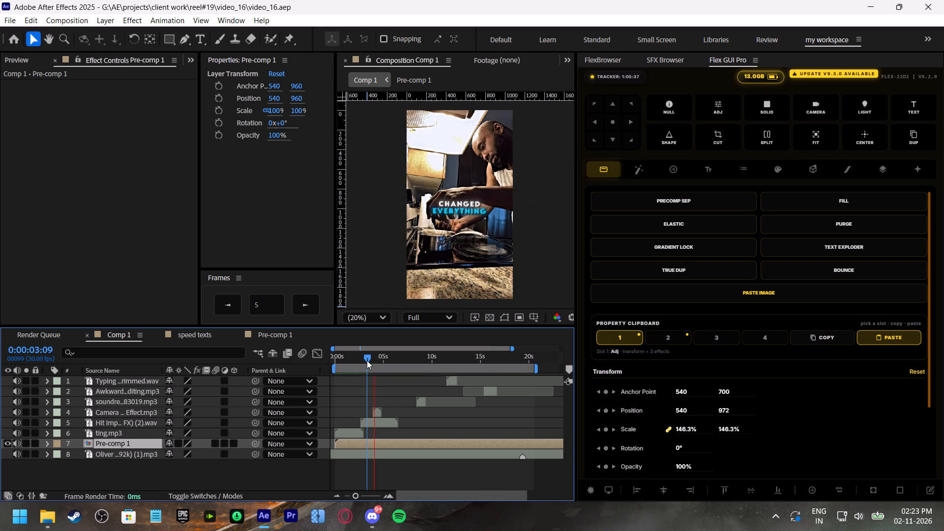
# Check Comp 1 at 0:00:05:15 and 0:00:08:20 and save the project.
pyautogui.click(388, 361)
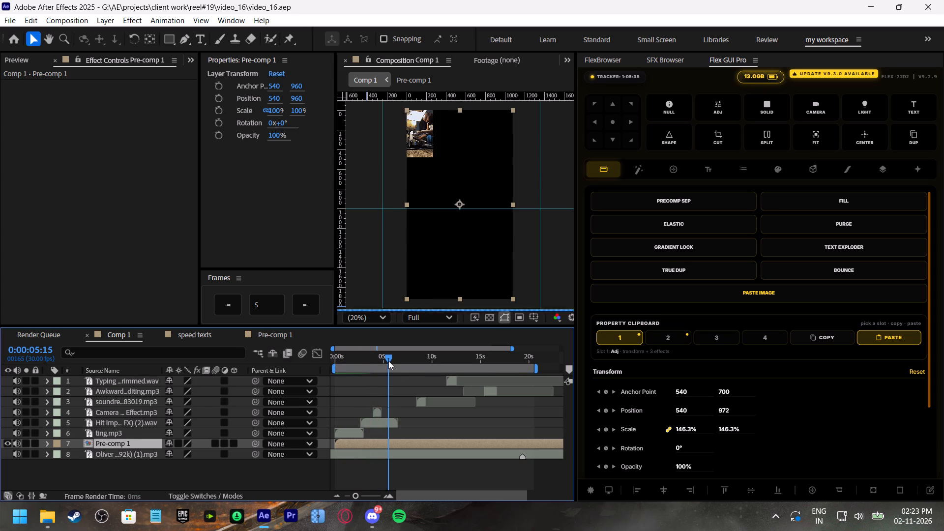
pyautogui.hotkey('ctrl', 's')
pyautogui.click(419, 360)
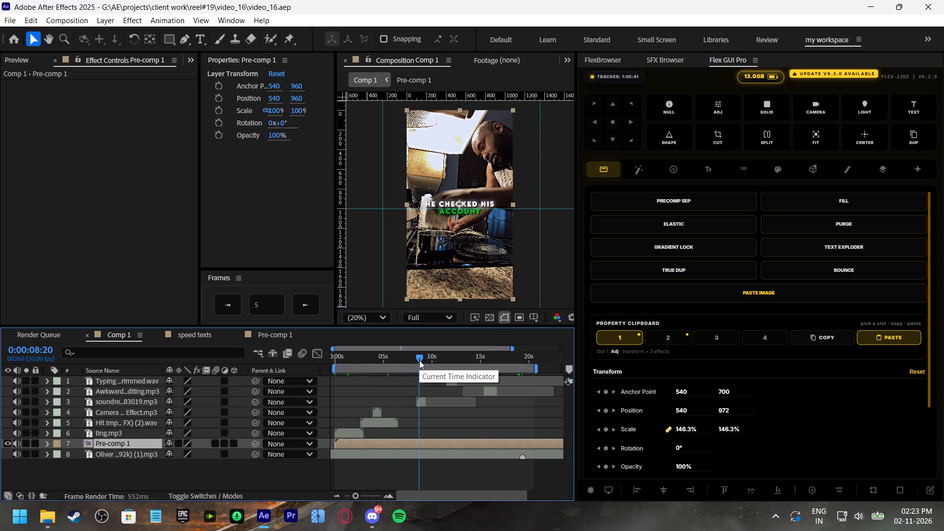
# Add Comp 1 to the render queue and set its output module format to H.264.
pyautogui.hotkey('ctrl', 'm')
pyautogui.click(100, 411)
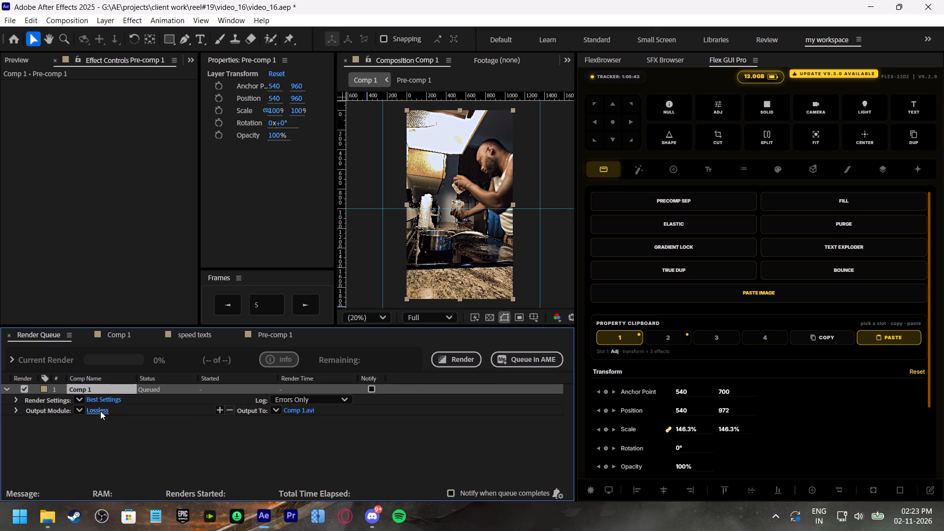
pyautogui.click(402, 103)
pyautogui.click(399, 165)
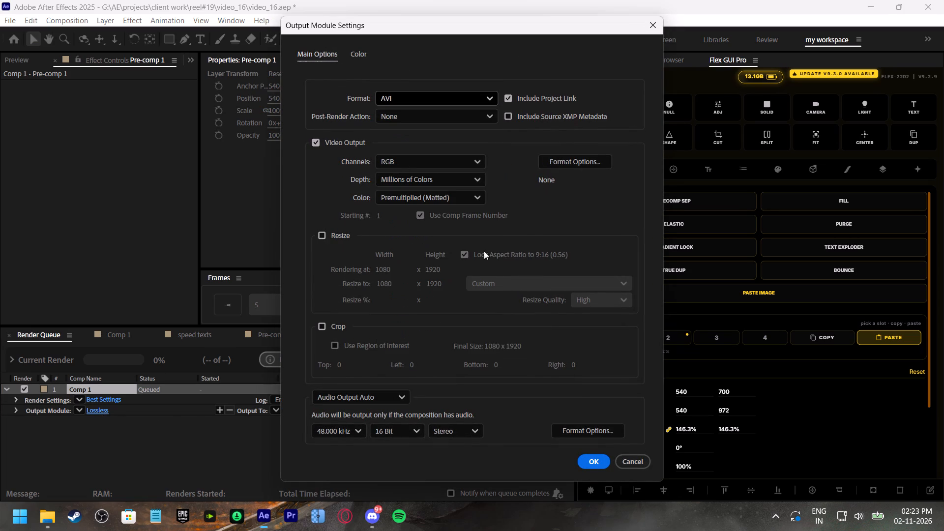
pyautogui.click(590, 458)
# Set the render output to a file named video_16 in the video_16 folder inside reel#19.
pyautogui.click(296, 412)
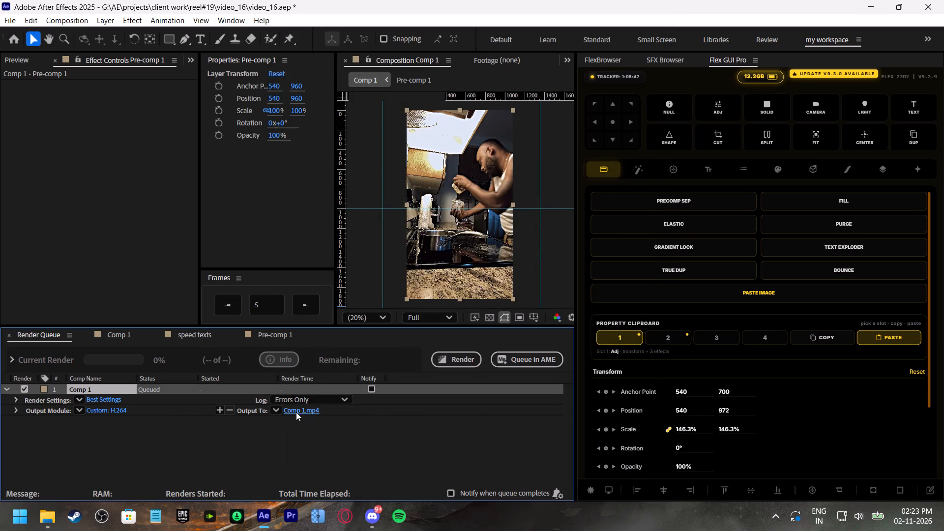
pyautogui.write('video')
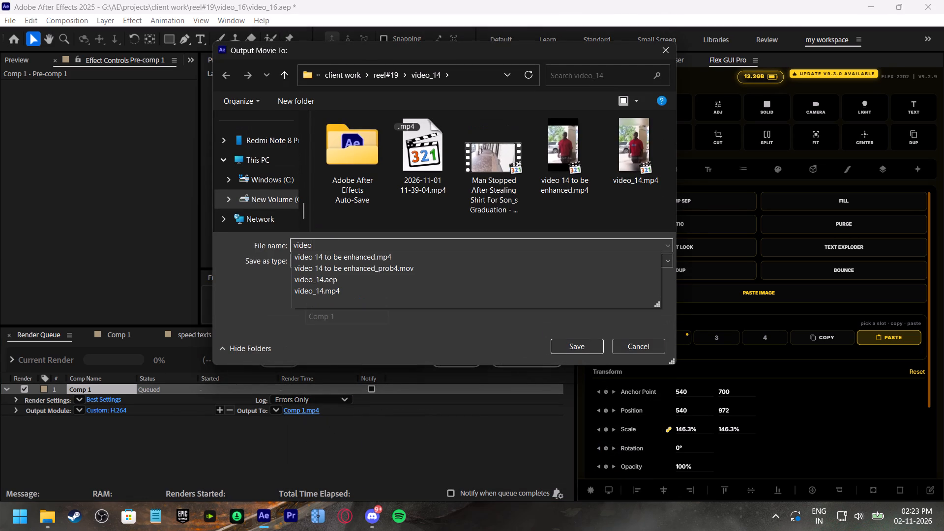
pyautogui.hotkey('shift', '_')
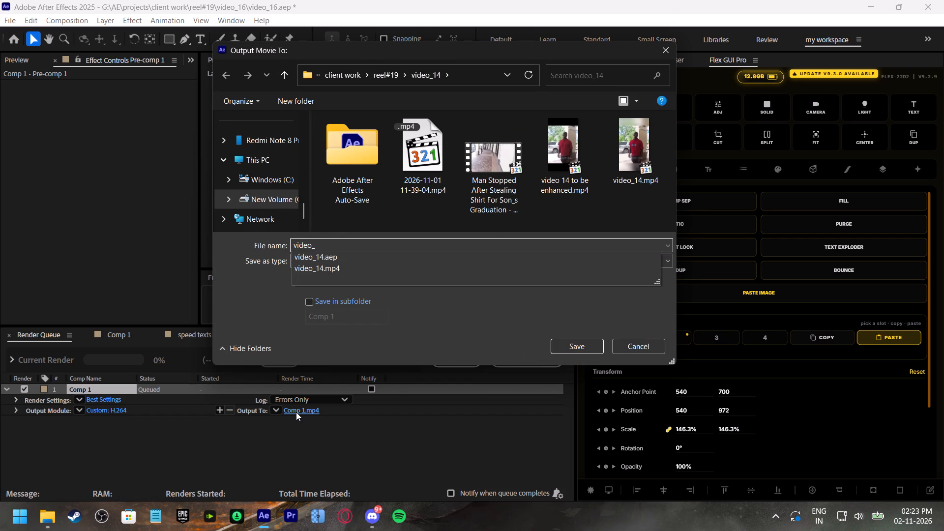
pyautogui.press('1')
pyautogui.press('6')
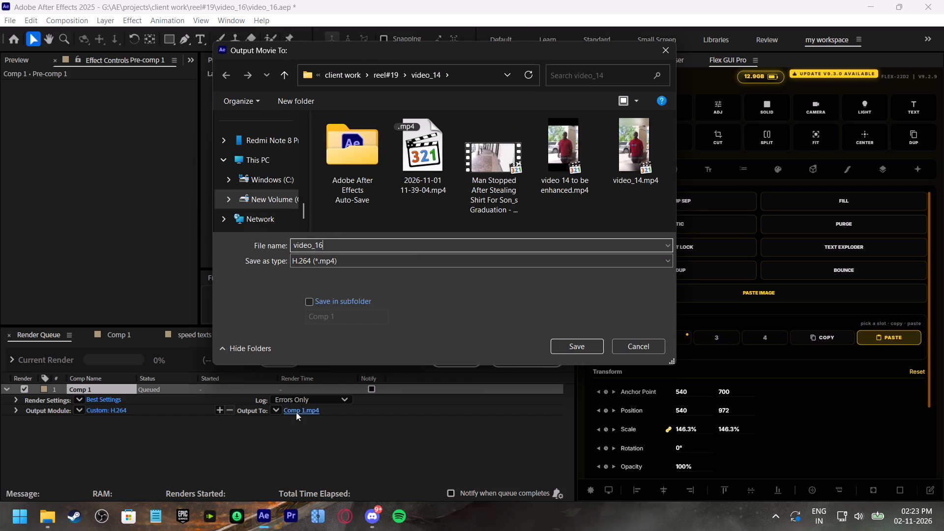
pyautogui.scroll(1, 285, 173)
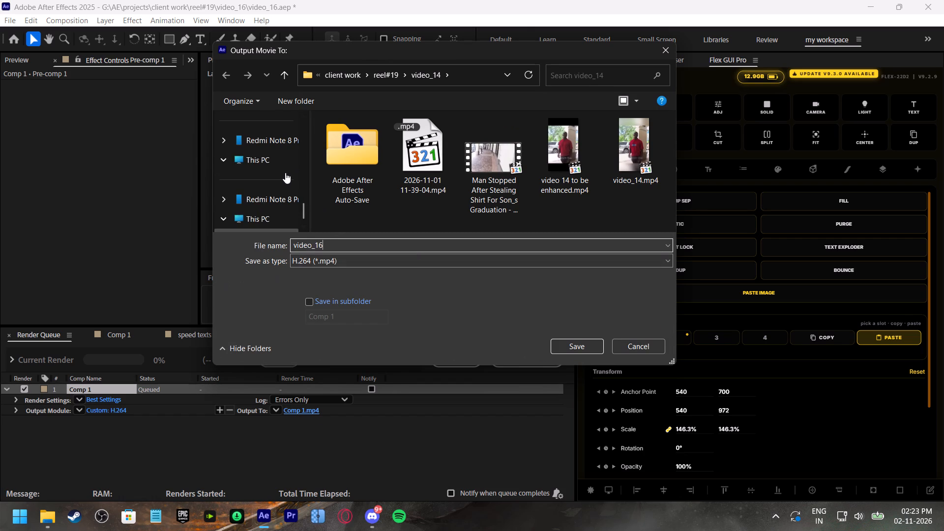
pyautogui.click(268, 151)
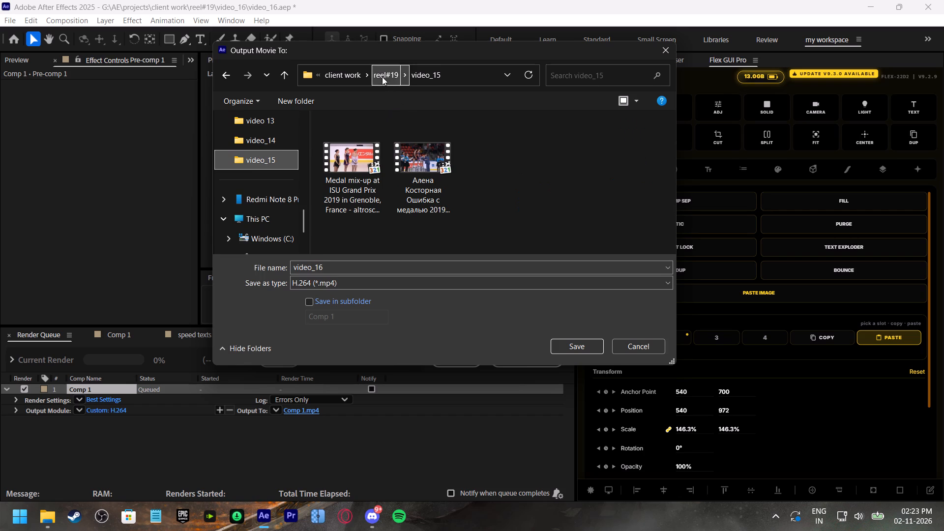
pyautogui.click(382, 75)
pyautogui.scroll(-2, 412, 195)
pyautogui.doubleClick(496, 192)
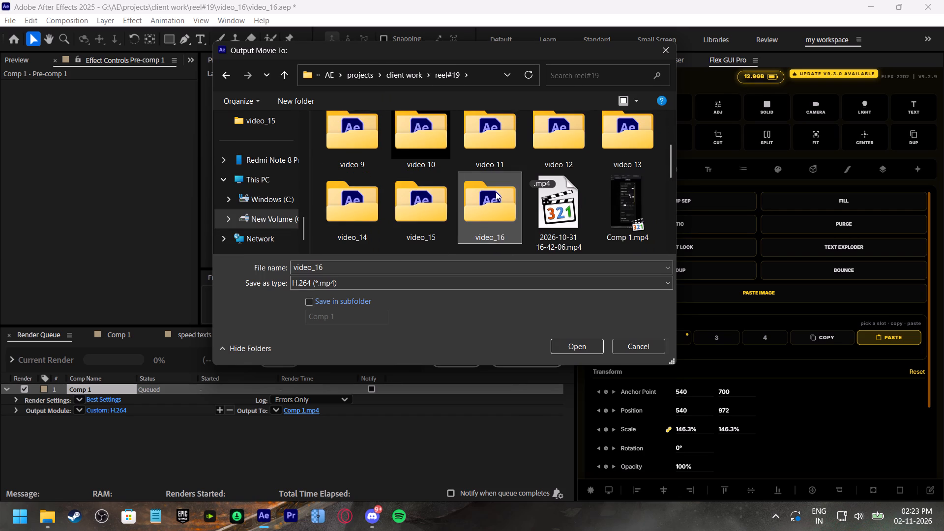
pyautogui.click(579, 346)
# Start rendering Comp 1, continuing despite the missing footage.
pyautogui.click(470, 358)
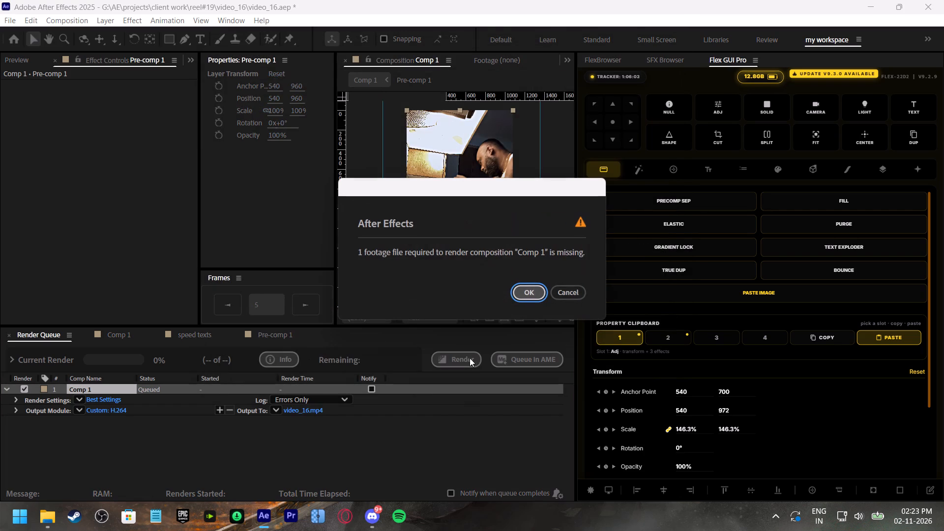
pyautogui.click(522, 291)
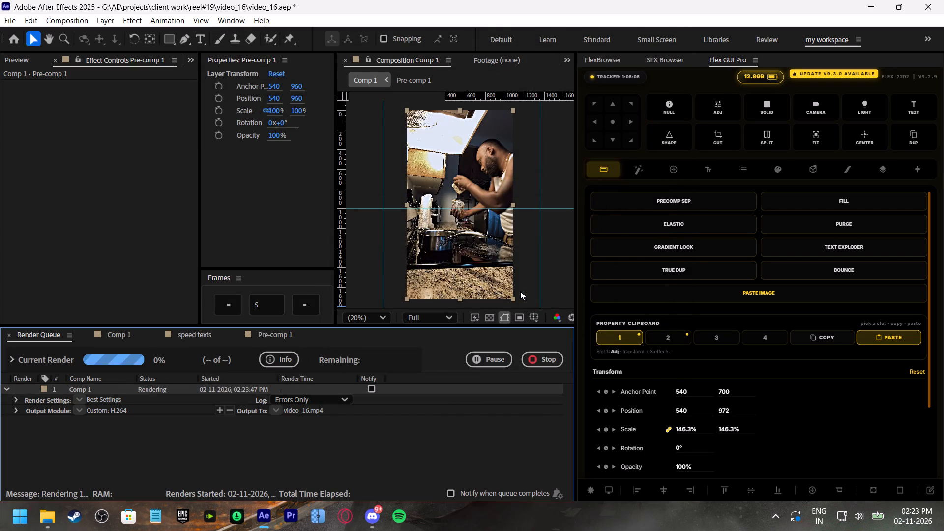
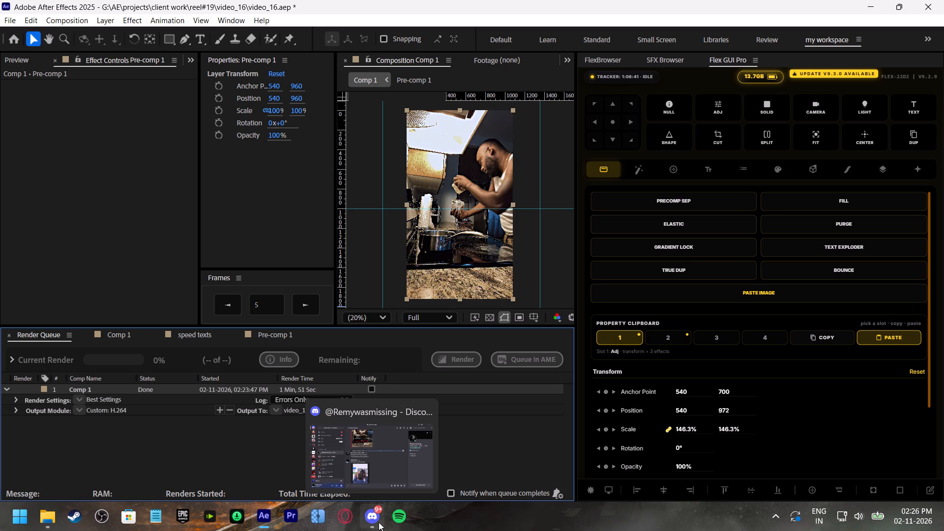
# Switch to File Explorer, go to the video_16 folder and play the rendered video_16.mp4.
pyautogui.click(46, 516)
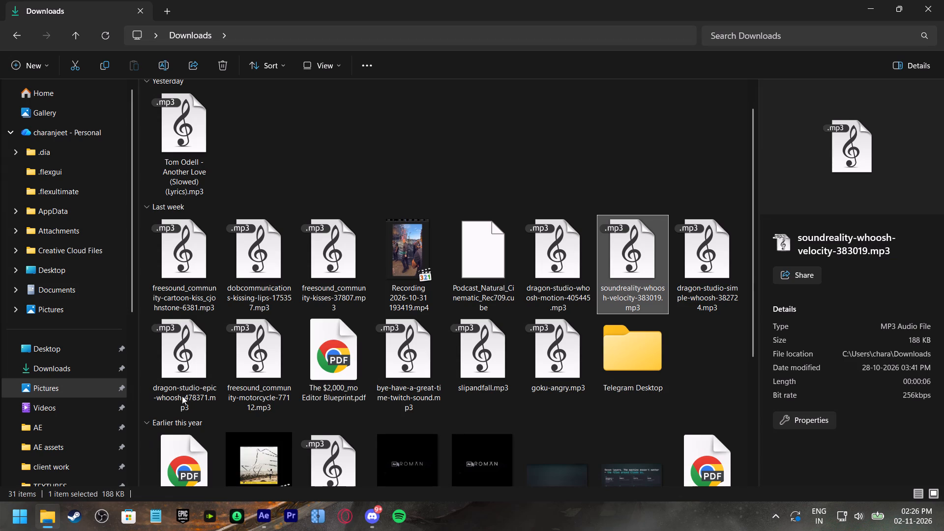
pyautogui.scroll(-3, 83, 409)
pyautogui.scroll(4, 84, 413)
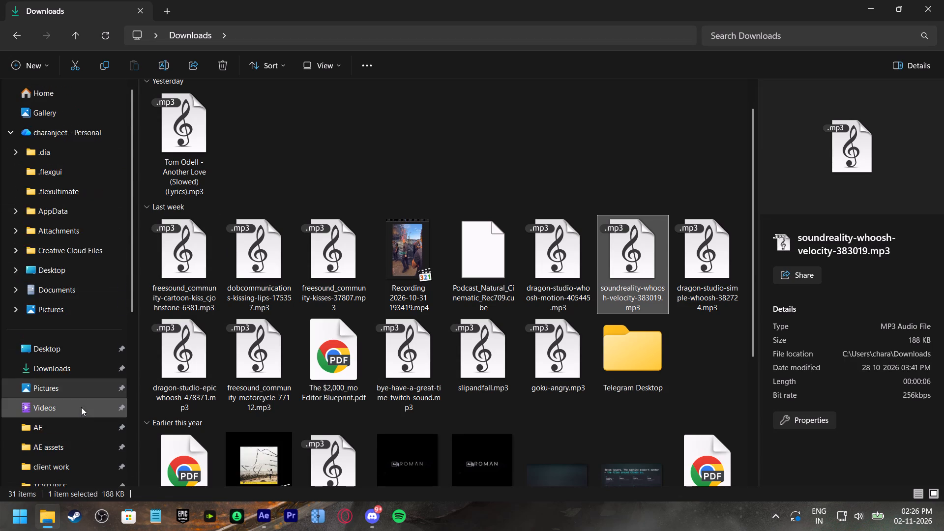
pyautogui.scroll(-4, 81, 407)
pyautogui.click(69, 344)
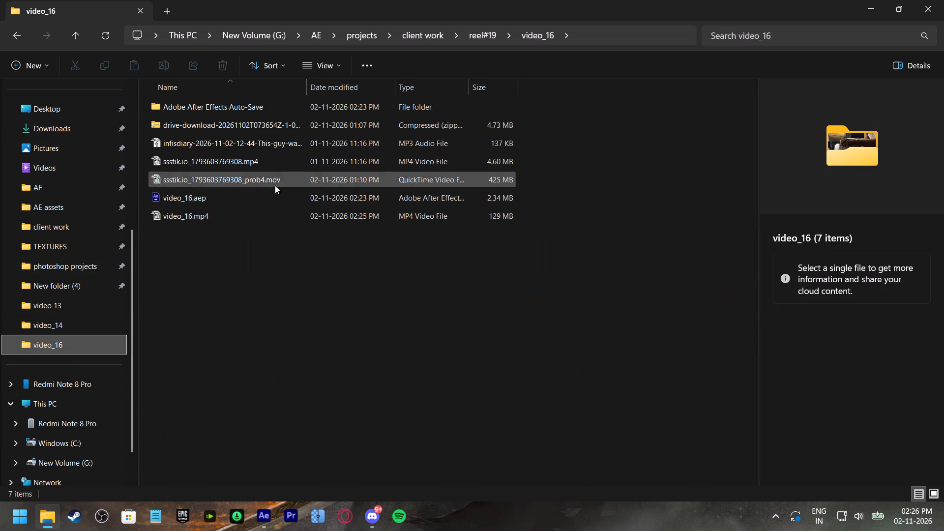
pyautogui.doubleClick(199, 218)
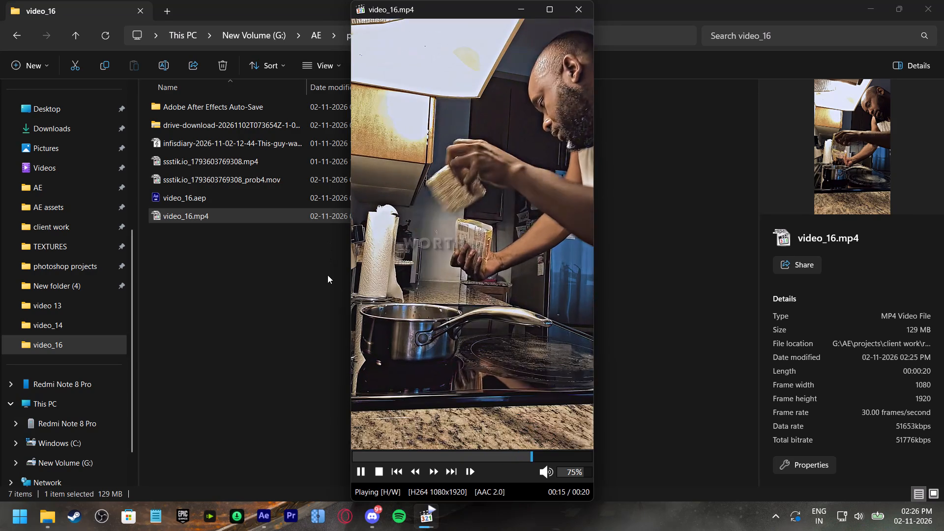
# Jump back to about 00:12 in the video and pause to inspect the red "STARTS PANICKING" caption.
pyautogui.click(517, 455)
pyautogui.click(482, 274)
pyautogui.click(496, 460)
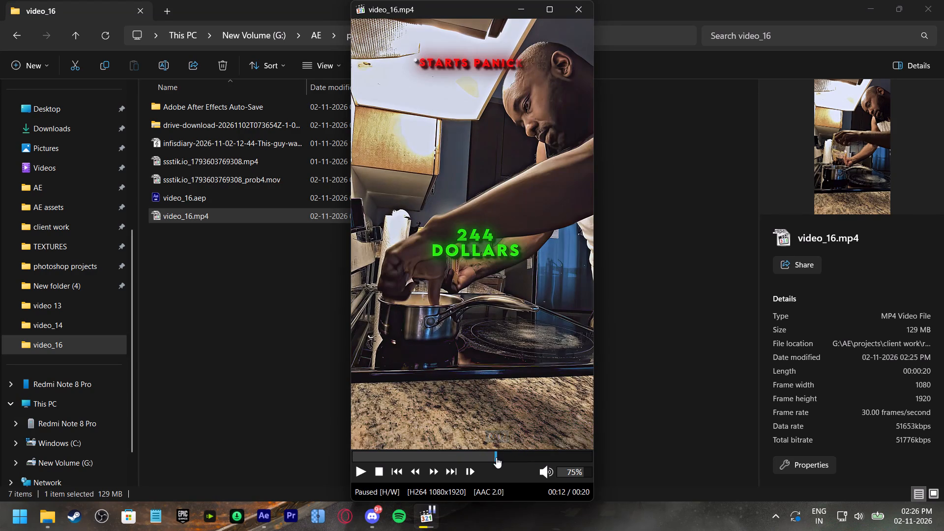
pyautogui.click(509, 343)
pyautogui.click(510, 332)
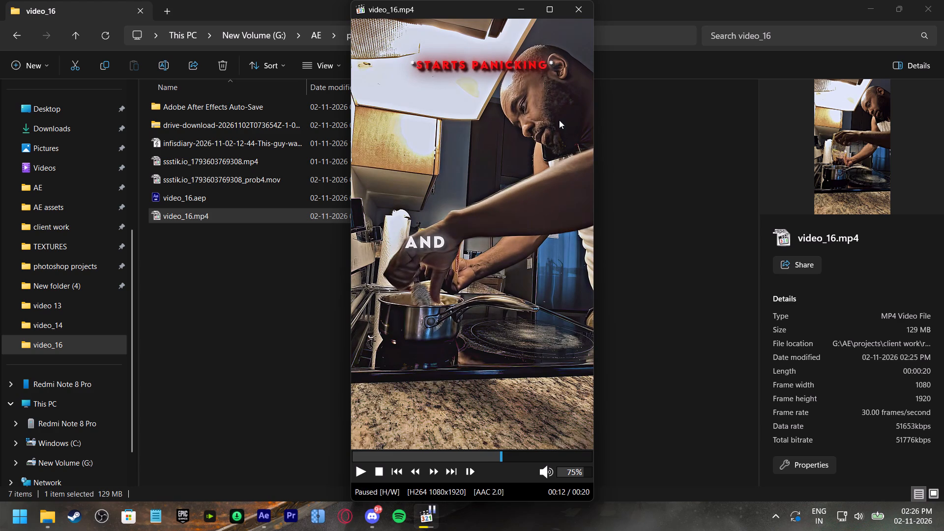
# Switch to After Effects and search the web for "panicking" in FlexBrowser to check the caption's spelling.
pyautogui.hotkey('alt', 'Tab')
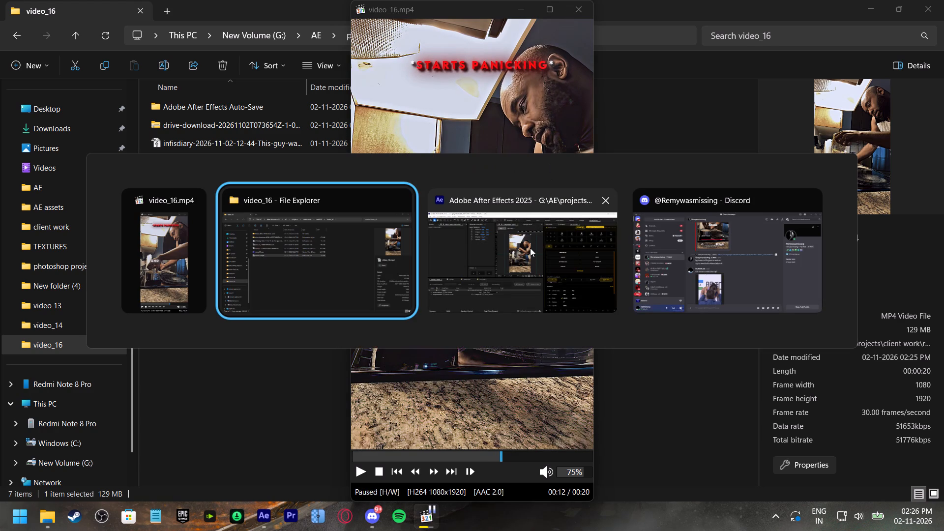
pyautogui.keyDown('alt'); pyautogui.click(496, 255); pyautogui.keyUp('alt')
pyautogui.click(609, 59)
pyautogui.click(664, 88)
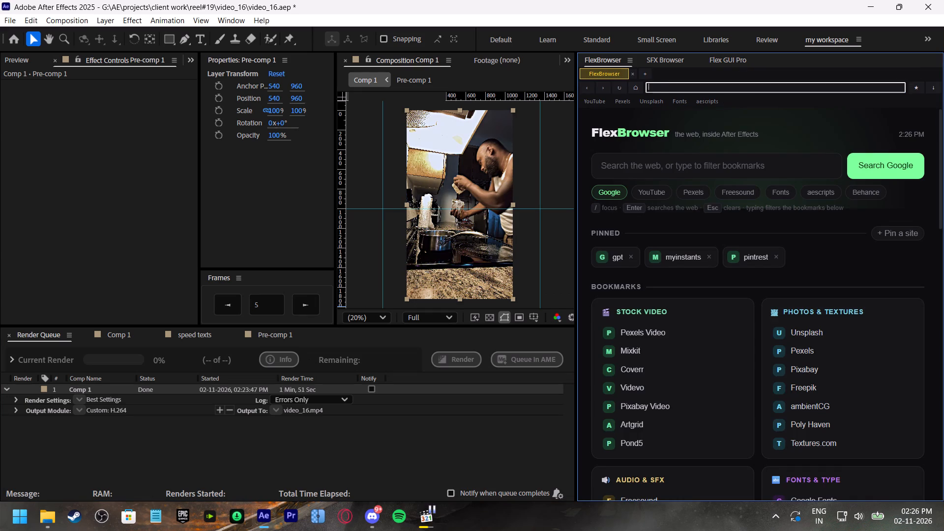
pyautogui.write('panicking')
pyautogui.press('Return')
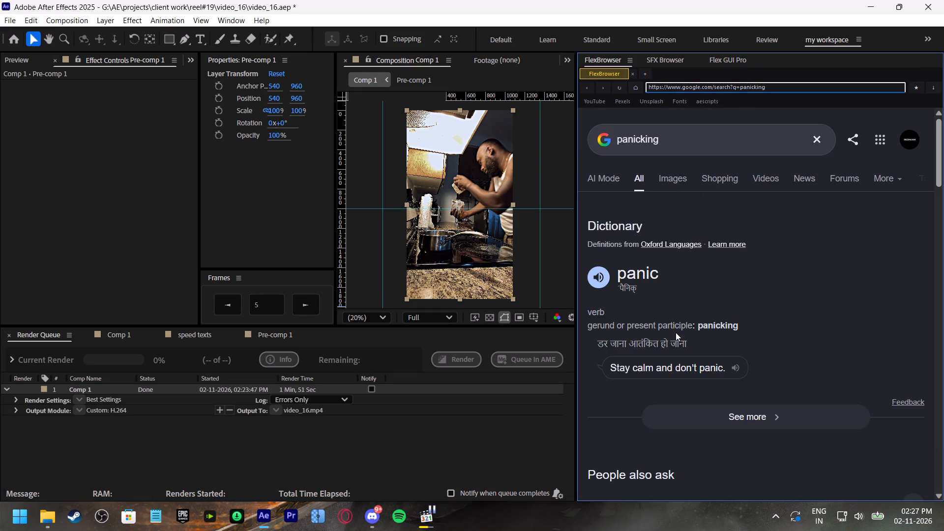
# Return to the video_16.mp4 player, watch the rest of the reel from 00:12 and close the player.
pyautogui.hotkey('alt', 'Tab')
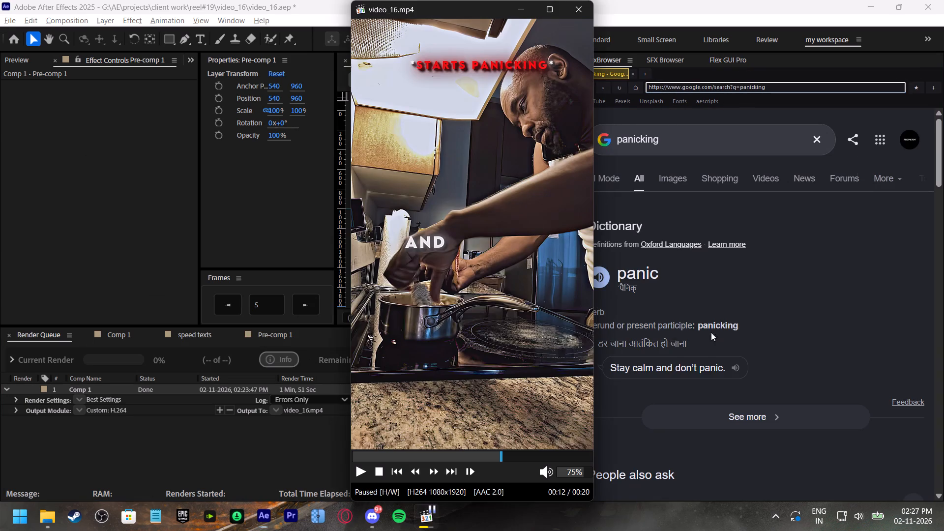
pyautogui.click(523, 293)
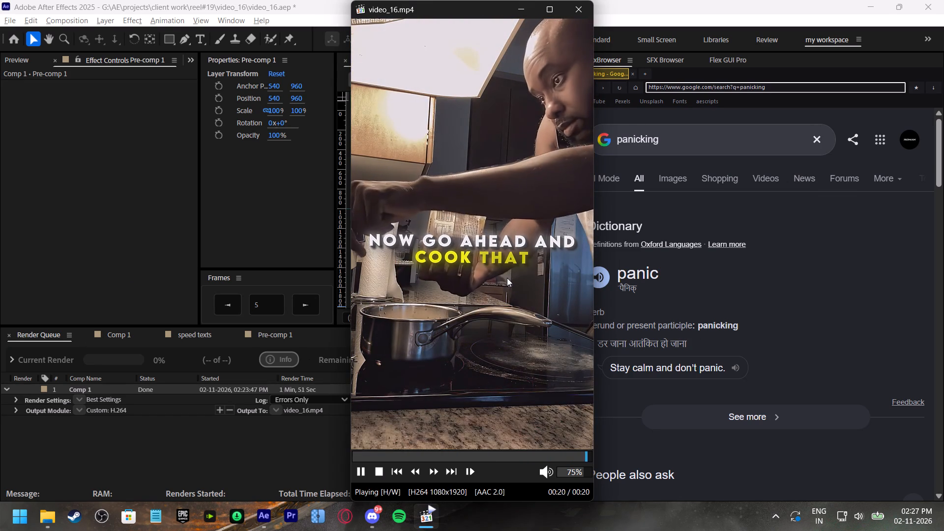
pyautogui.click(590, 9)
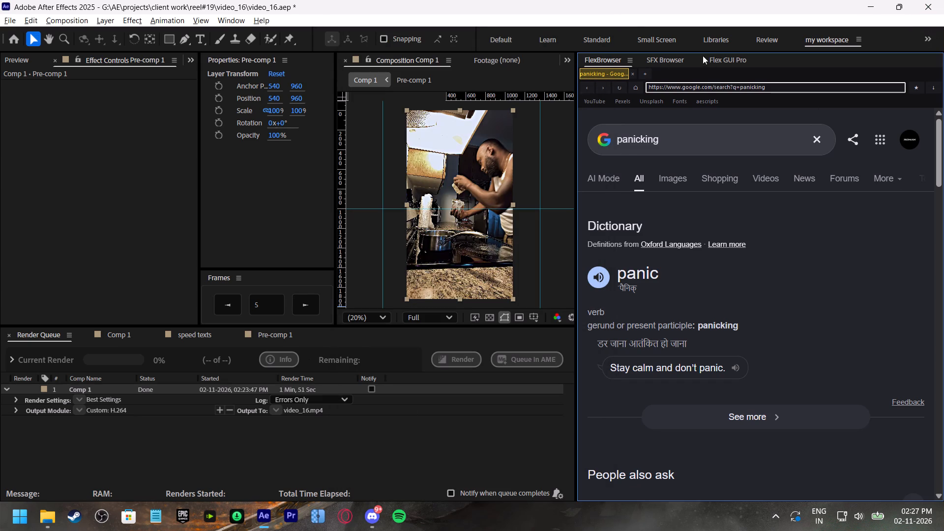
# Purge the After Effects memory and disk cache with Flex GUI Pro.
pyautogui.click(732, 59)
pyautogui.click(744, 72)
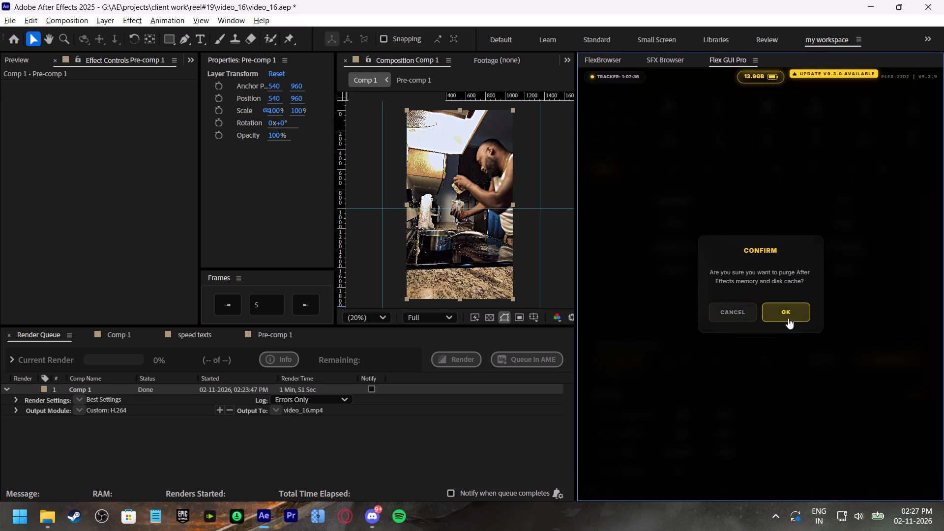
pyautogui.click(788, 318)
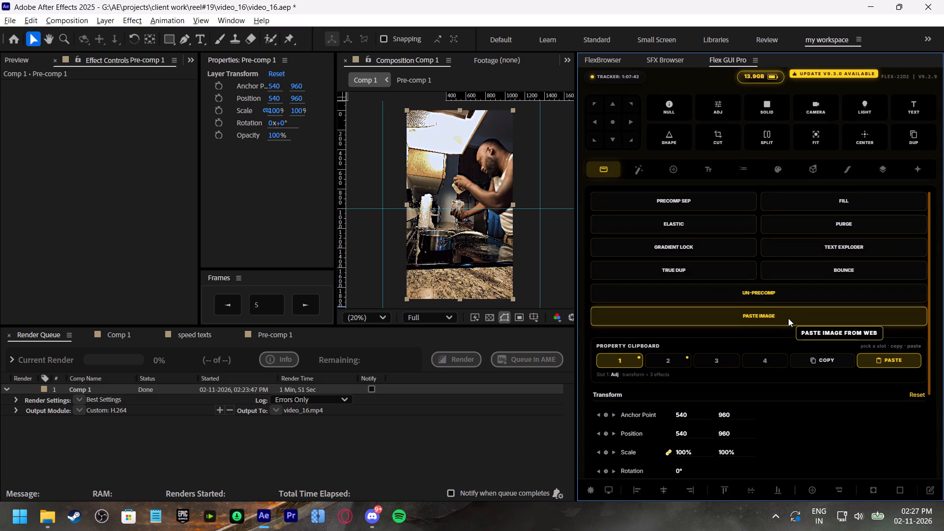
# Close After Effects, saving the changes to video_16.aep.
pyautogui.click(933, 0)
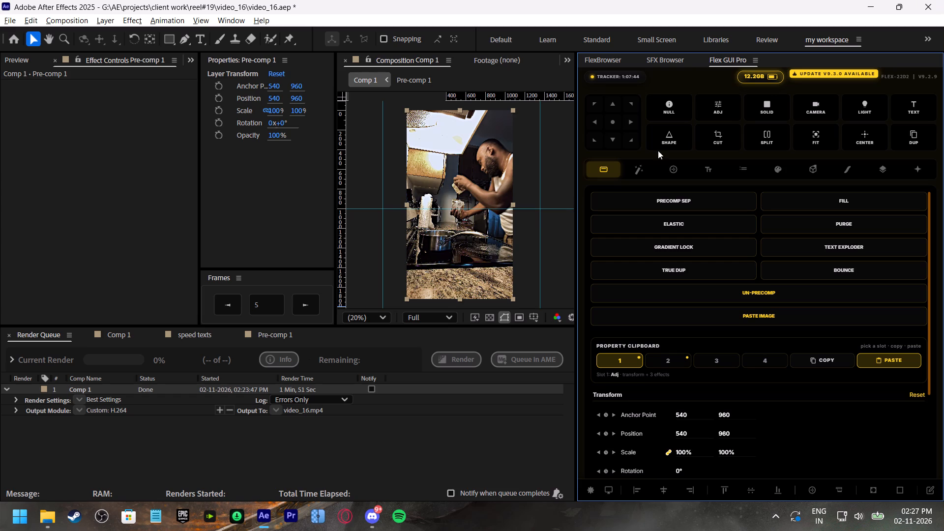
pyautogui.click(448, 285)
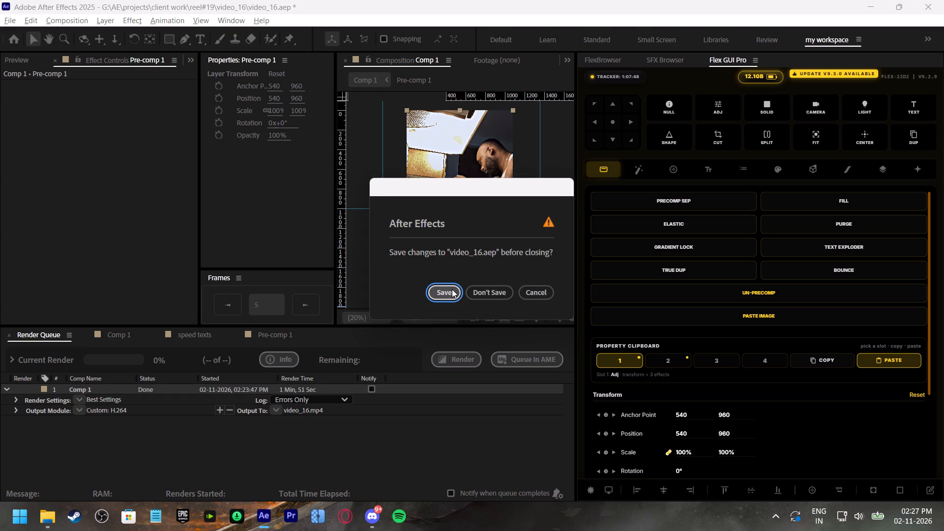
pyautogui.click(452, 289)
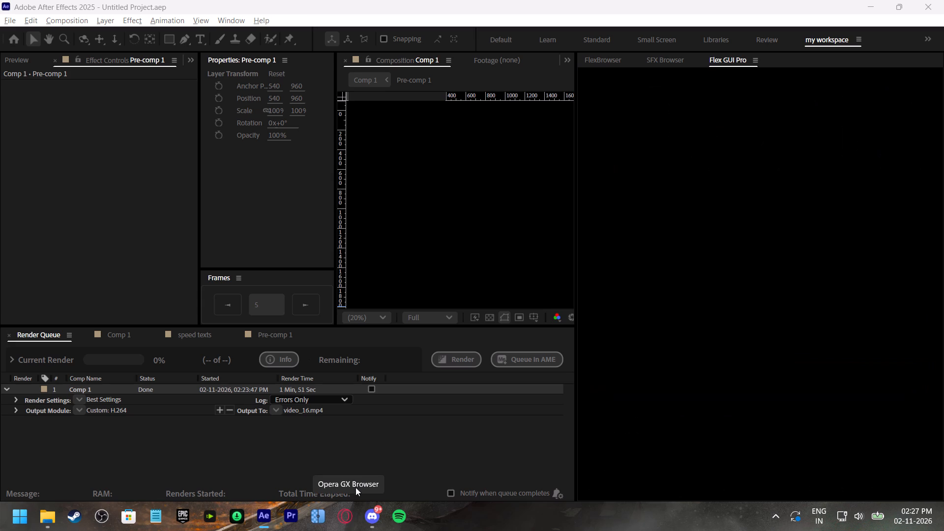
# Open the Opera GX browser.
pyautogui.click(347, 521)
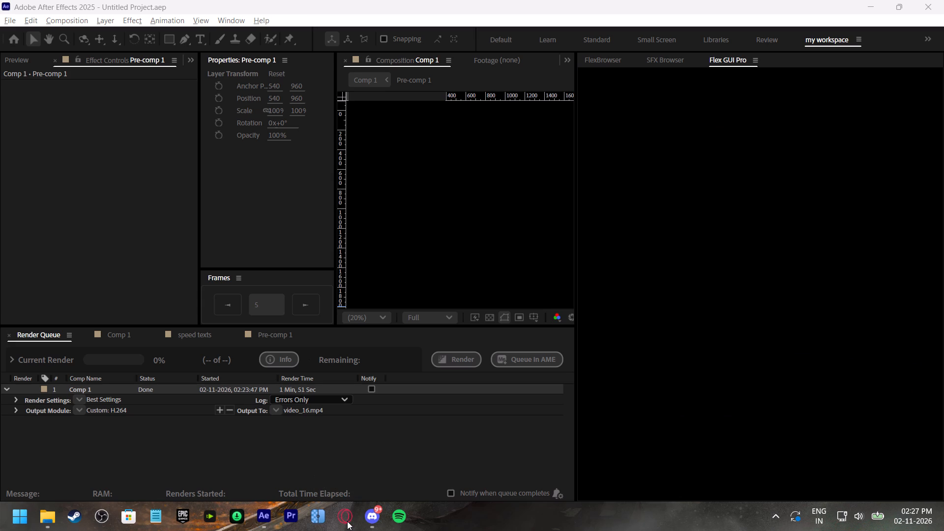
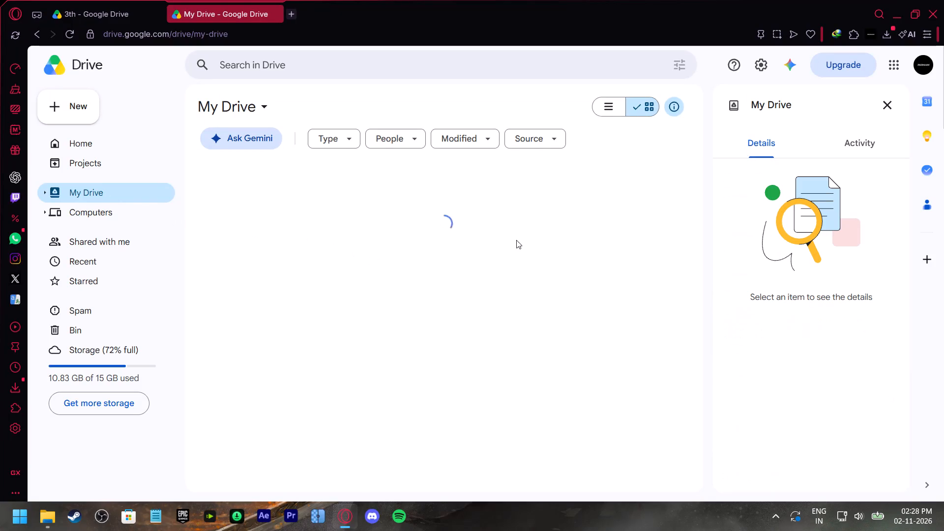
# Upload video_16.mp4 from the video_16 folder inside reel#19 to My Drive in Google Drive.
pyautogui.rightClick(526, 254)
pyautogui.click(577, 303)
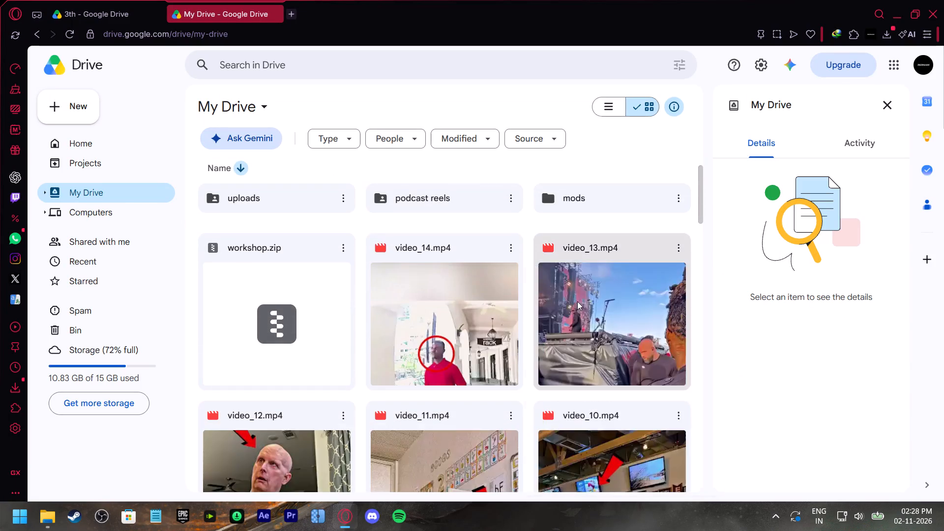
pyautogui.click(587, 81)
pyautogui.click(586, 69)
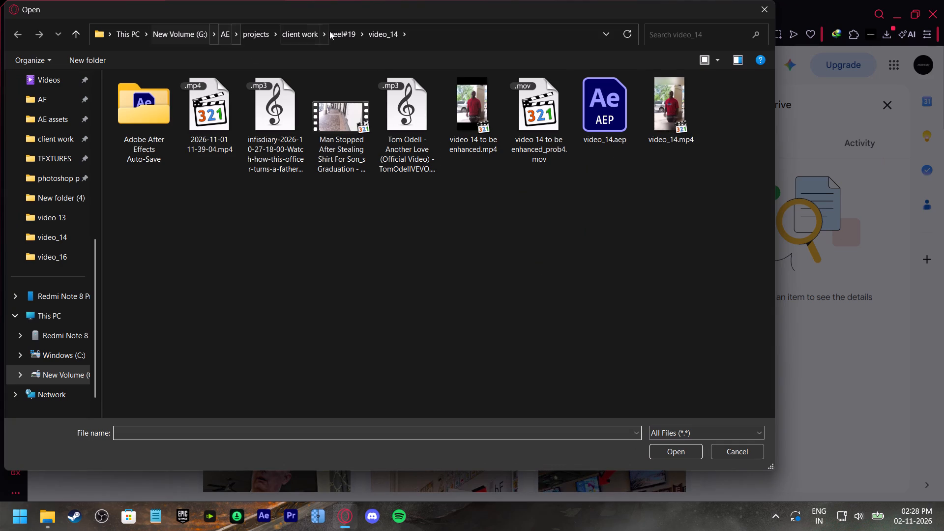
pyautogui.click(333, 33)
pyautogui.scroll(-4, 389, 283)
pyautogui.scroll(2, 406, 275)
pyautogui.doubleClick(276, 214)
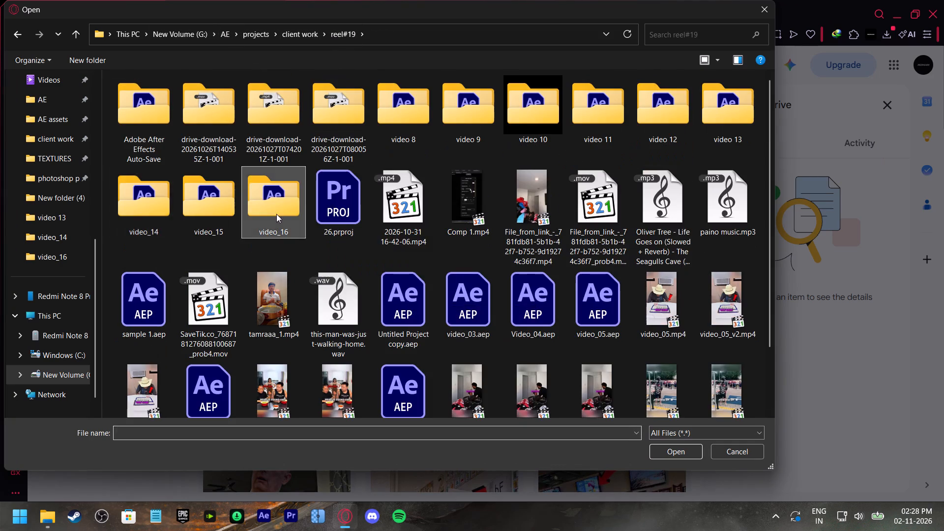
pyautogui.click(530, 127)
pyautogui.click(682, 453)
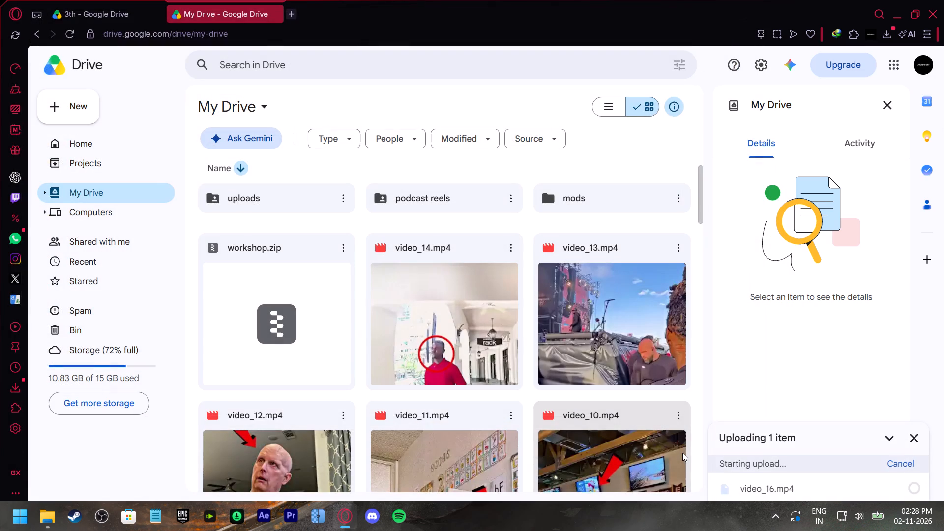
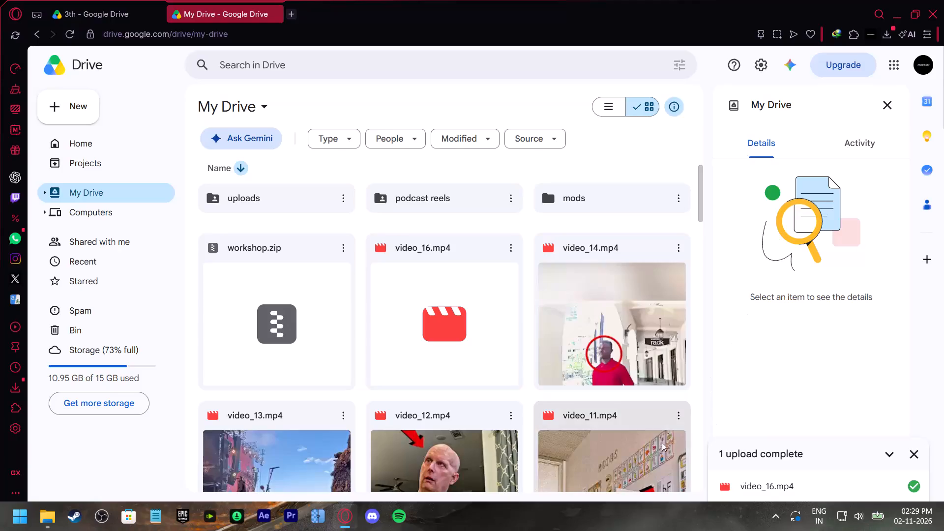
# Share video_16.mp4 with general access set to Anyone with the link as Viewer, and copy its sharing link.
pyautogui.click(504, 249)
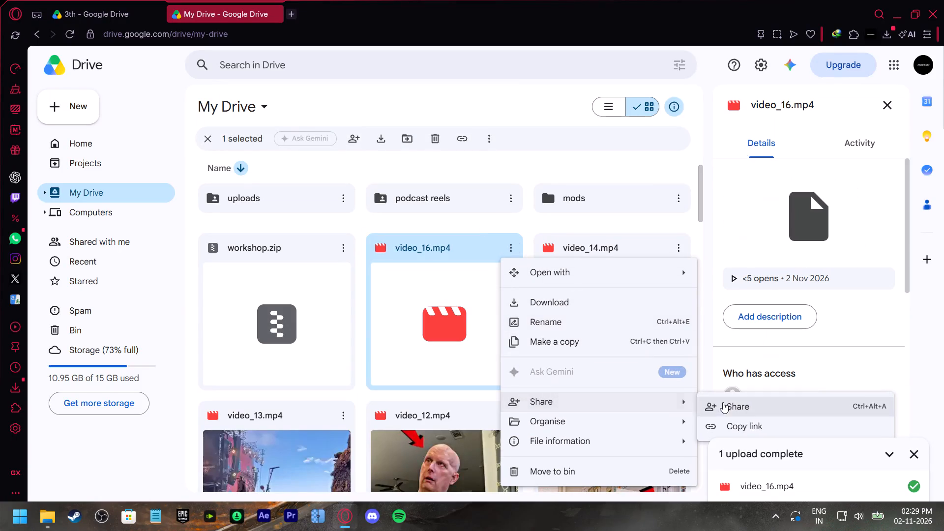
pyautogui.click(735, 404)
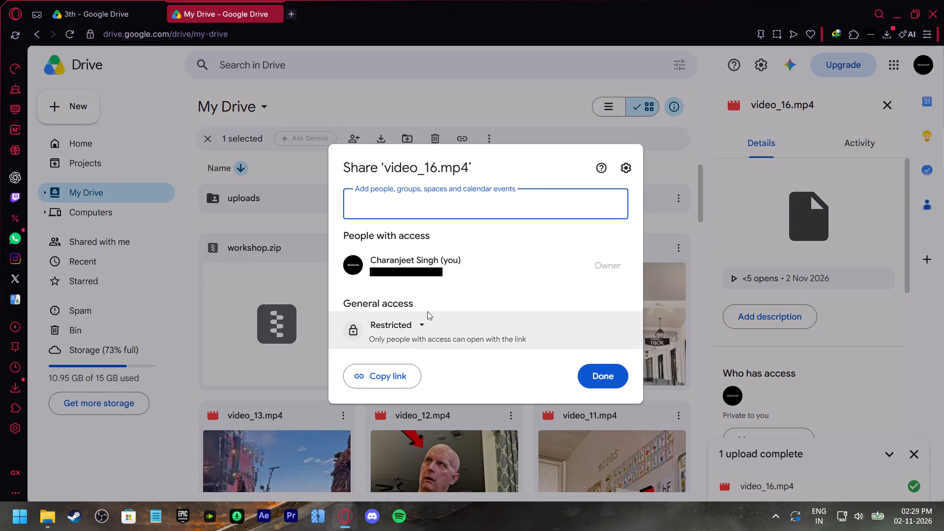
pyautogui.click(411, 320)
pyautogui.click(409, 379)
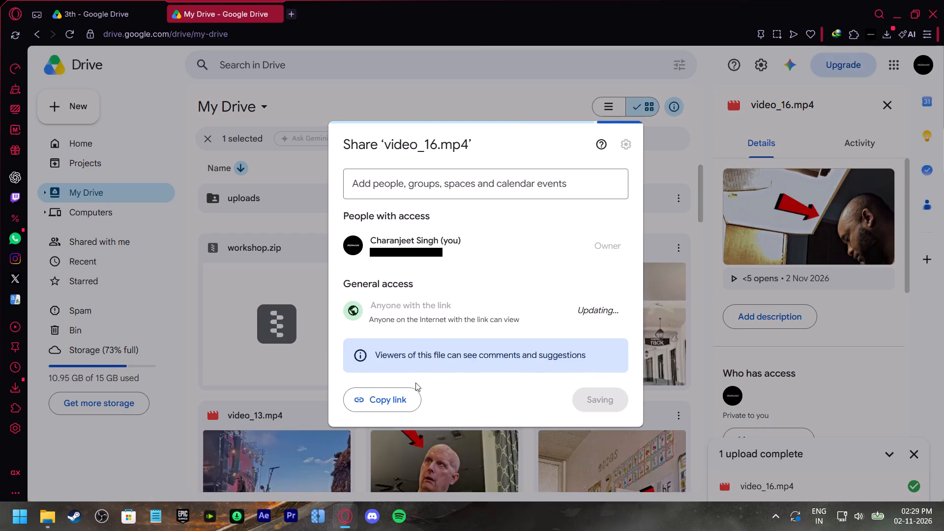
pyautogui.click(365, 397)
pyautogui.click(601, 398)
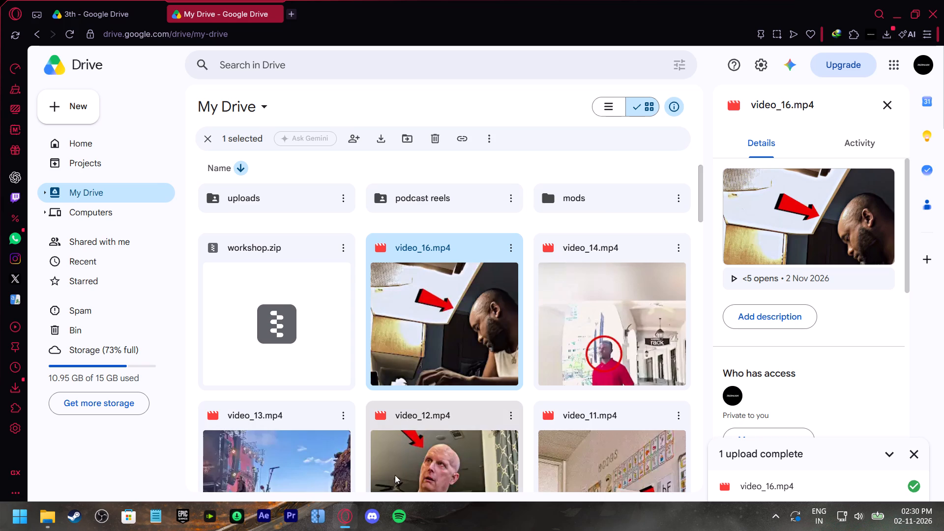
# Switch to Discord.
pyautogui.click(374, 515)
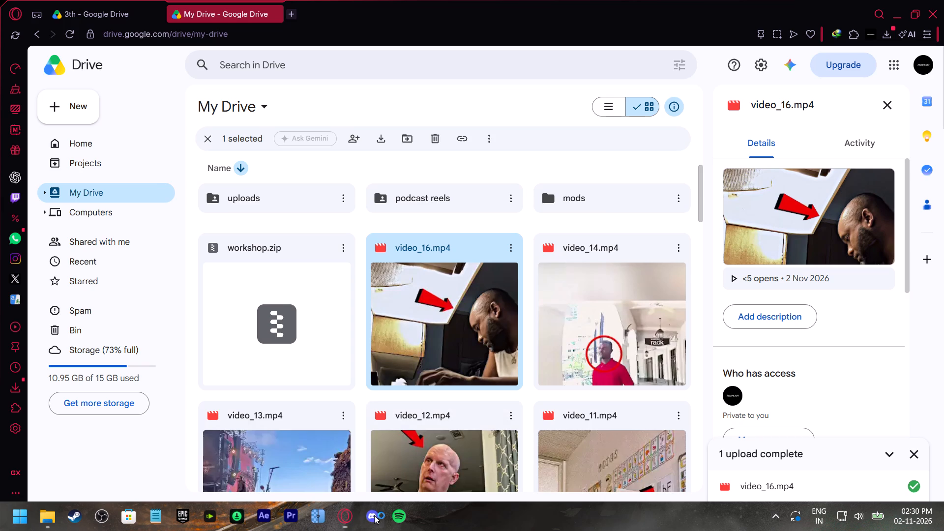
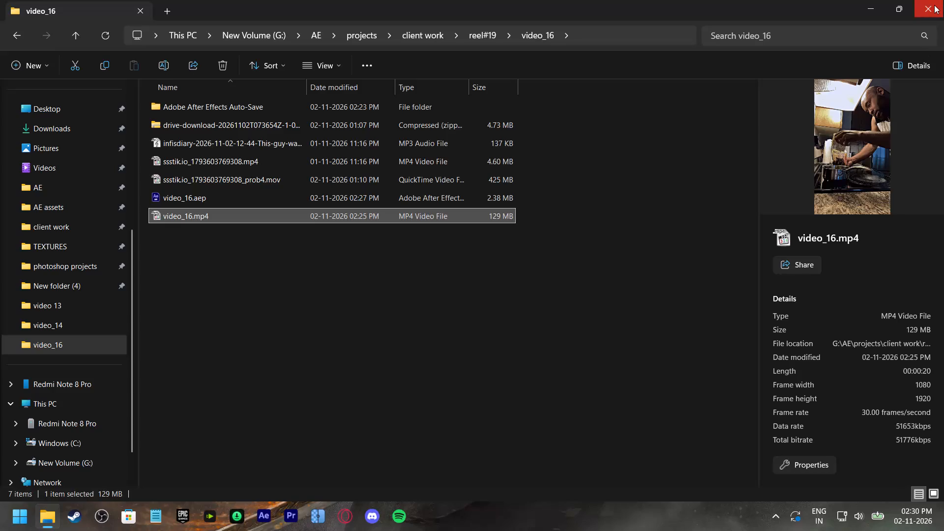
# Close the File Explorer window showing the video_16 folder.
pyautogui.click(934, 5)
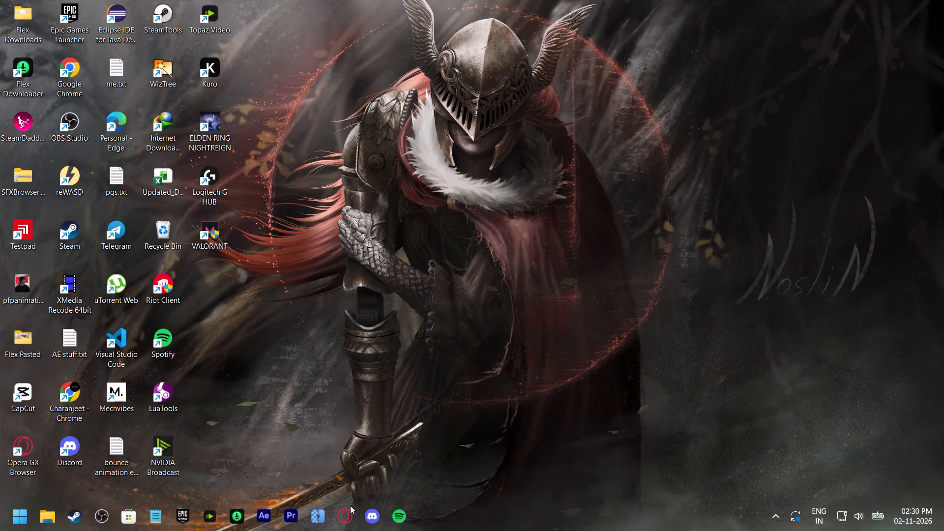
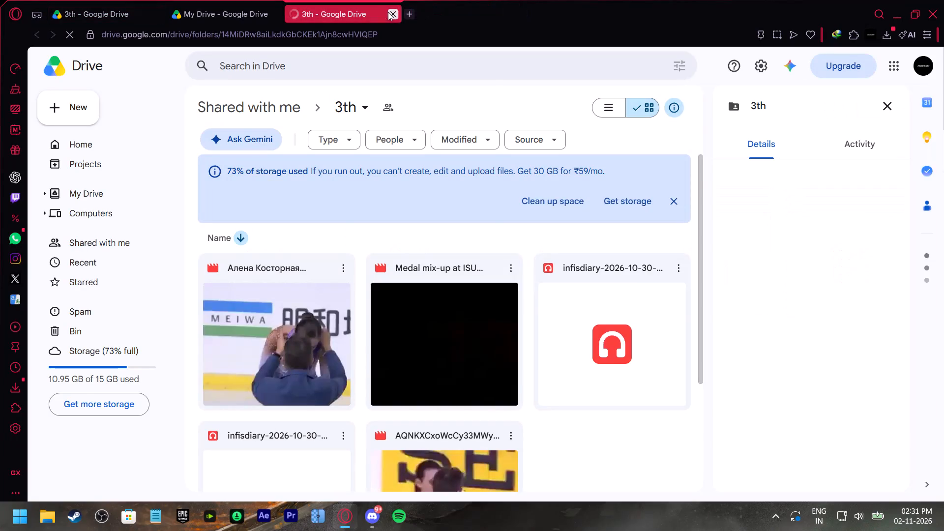
# Open the Алена Косторная 2019 Гран-при Франции video from the shared 3th folder in the Drive preview.
pyautogui.doubleClick(310, 319)
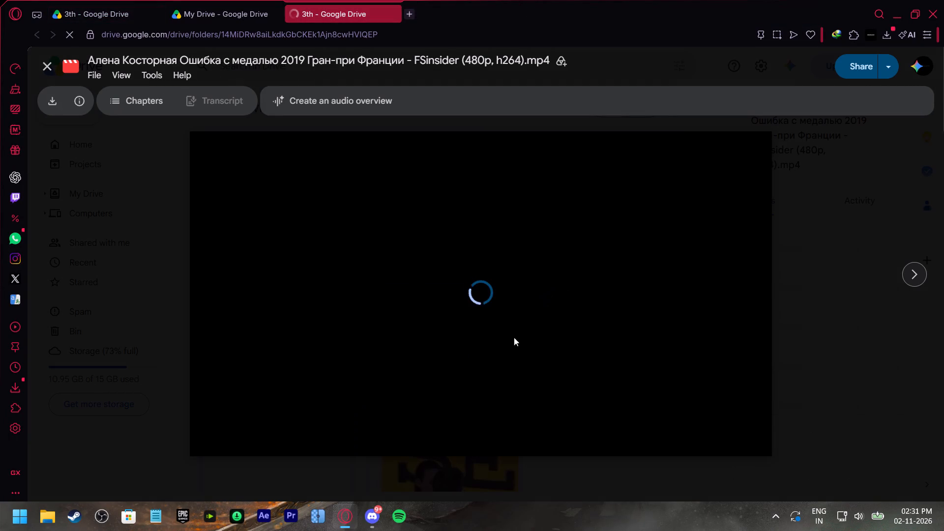
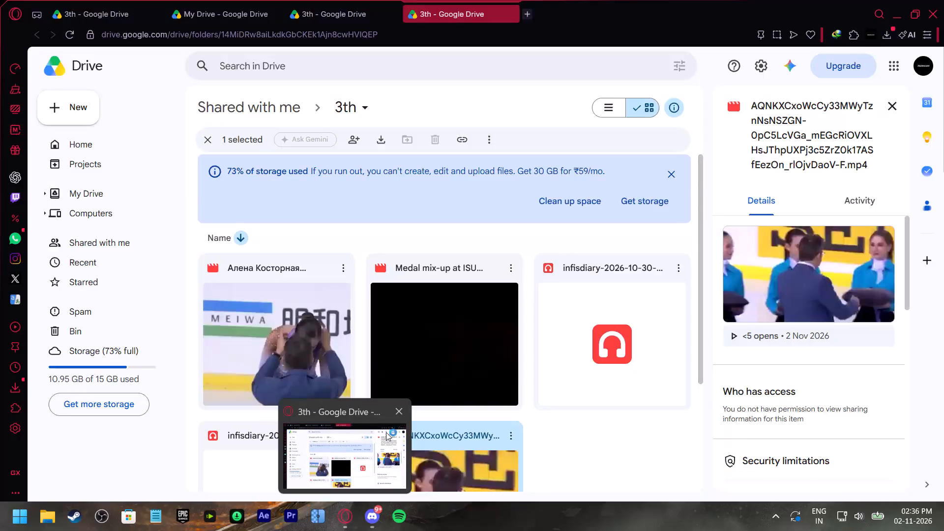
# Close the browser window showing the shared 3th folder in Google Drive.
pyautogui.click(401, 415)
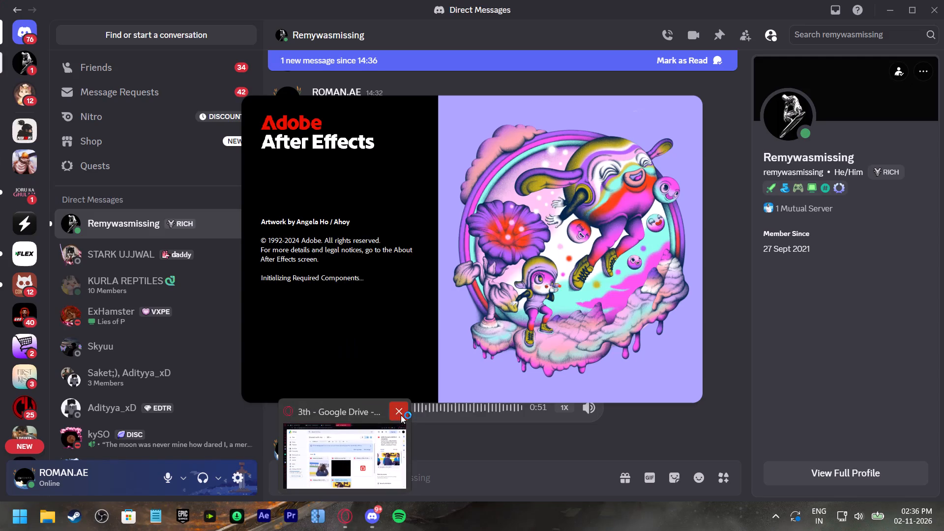
pyautogui.click(538, 284)
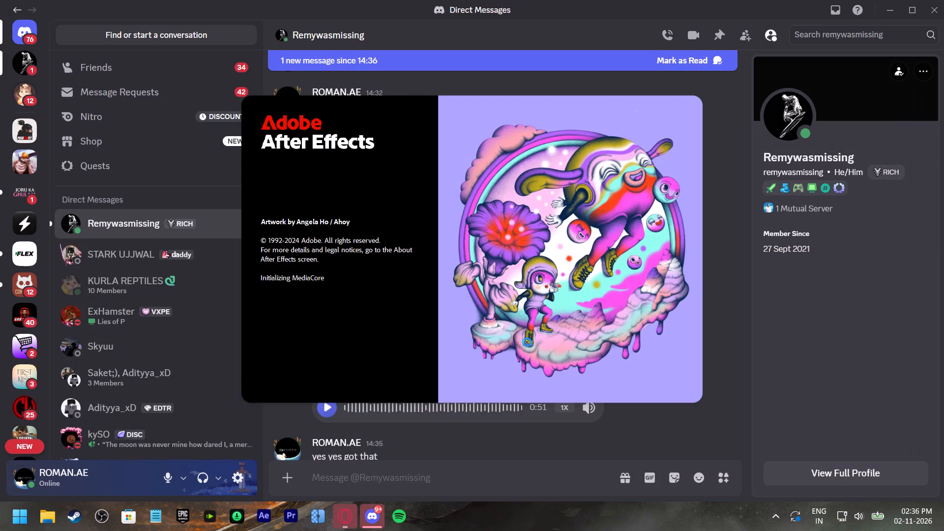
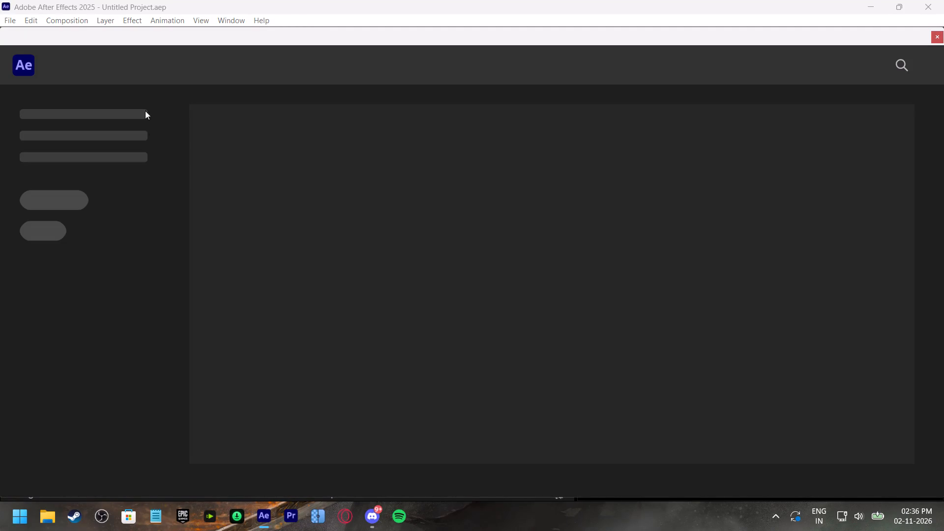
# Open the recent project video_16.
pyautogui.scroll(-5, 249, 284)
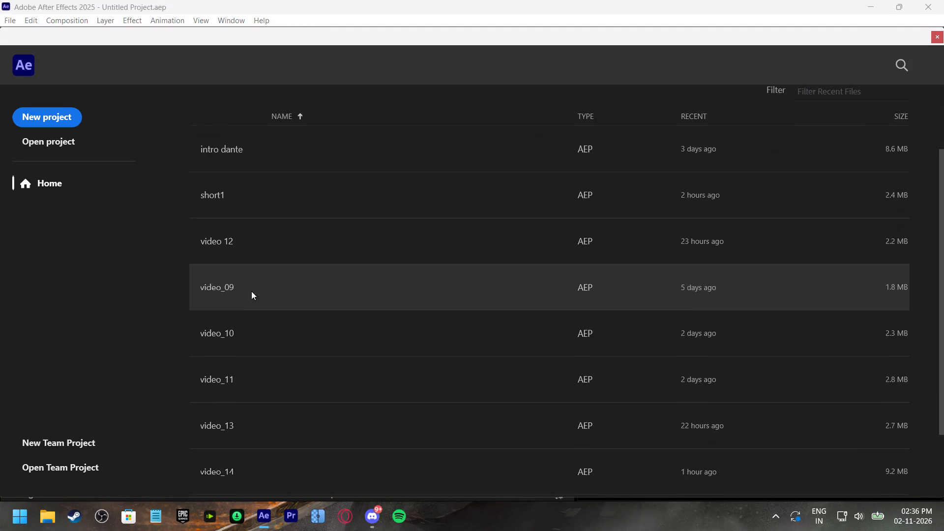
pyautogui.scroll(-7, 251, 291)
pyautogui.scroll(1, 247, 310)
pyautogui.scroll(-12, 247, 327)
pyautogui.click(228, 467)
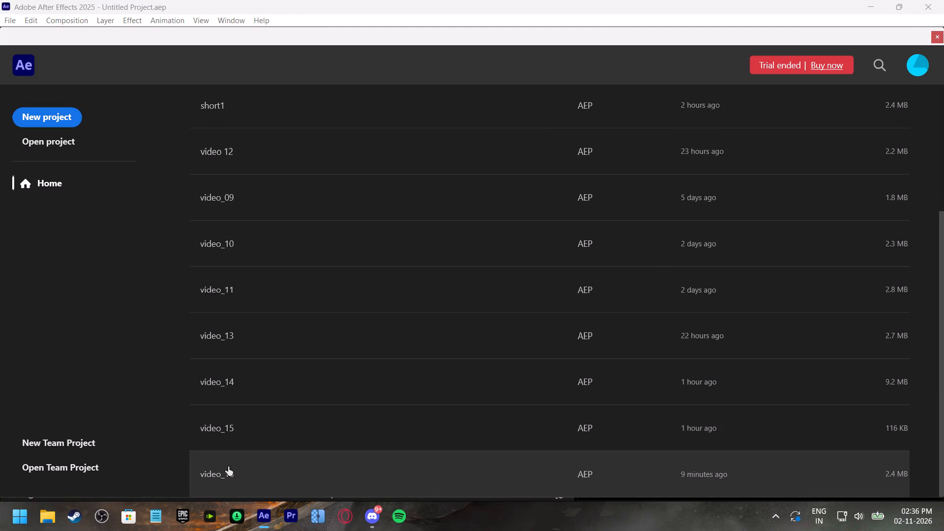
pyautogui.click(228, 467)
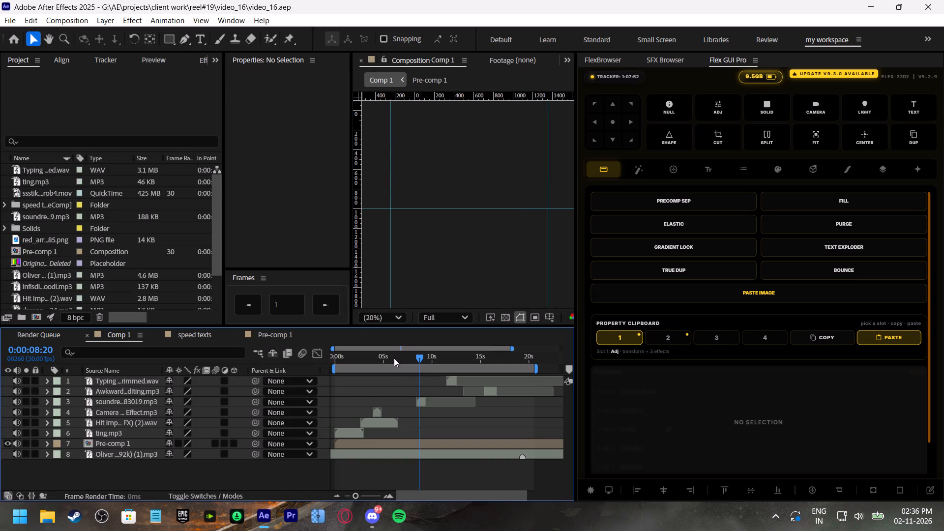
# Open Pre-comp 1 from Comp 1's timeline and collapse the properties of the Flex Ctrl and *starts panicking* layers.
pyautogui.moveTo(394, 357); pyautogui.dragTo(289, 367)
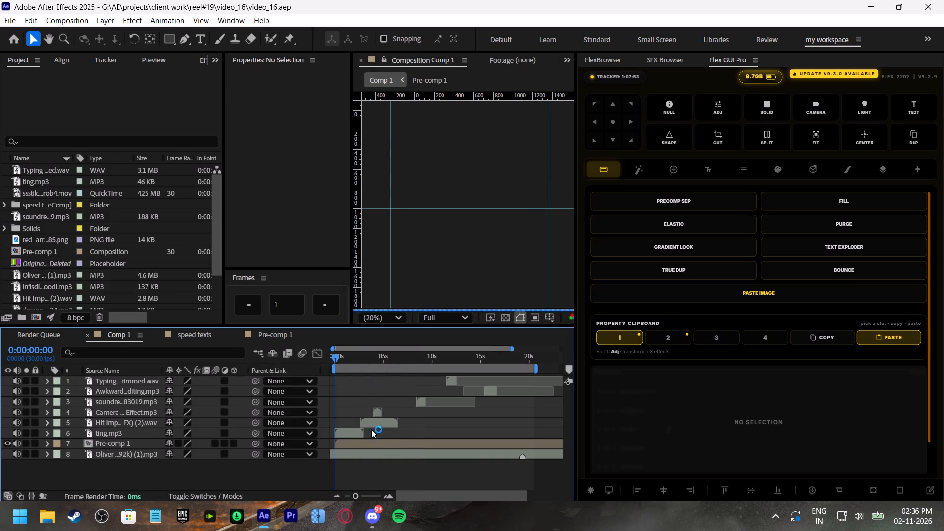
pyautogui.click(363, 445)
pyautogui.doubleClick(383, 443)
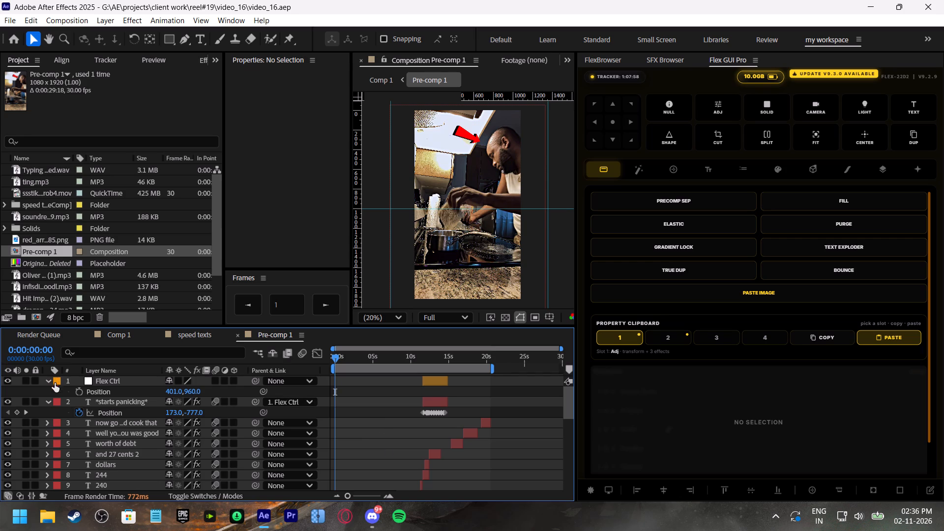
pyautogui.click(49, 383)
pyautogui.click(49, 390)
# Review the pre-comp's caption layers and preview the captions from 0:00:09:17 through the dollar-amount and *starts panicking* section.
pyautogui.scroll(-2, 410, 409)
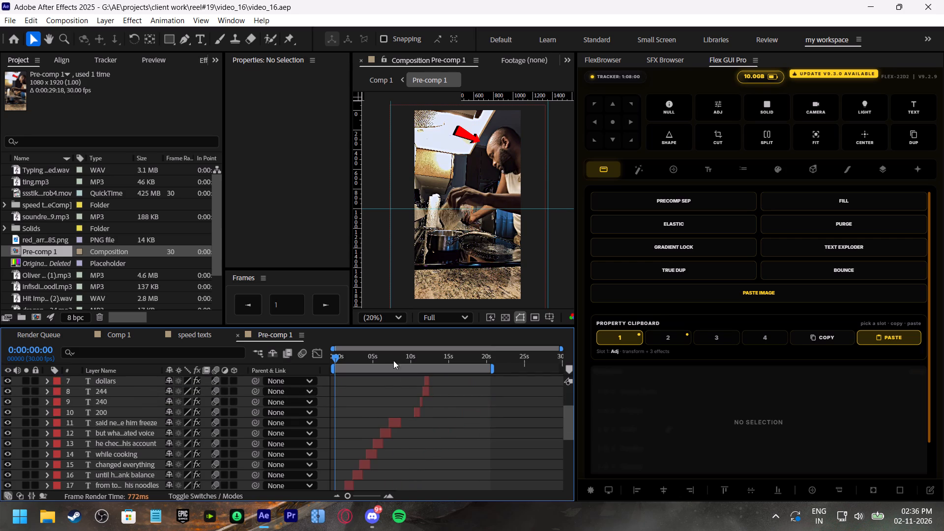
pyautogui.click(380, 353)
pyautogui.moveTo(396, 355); pyautogui.dragTo(408, 364)
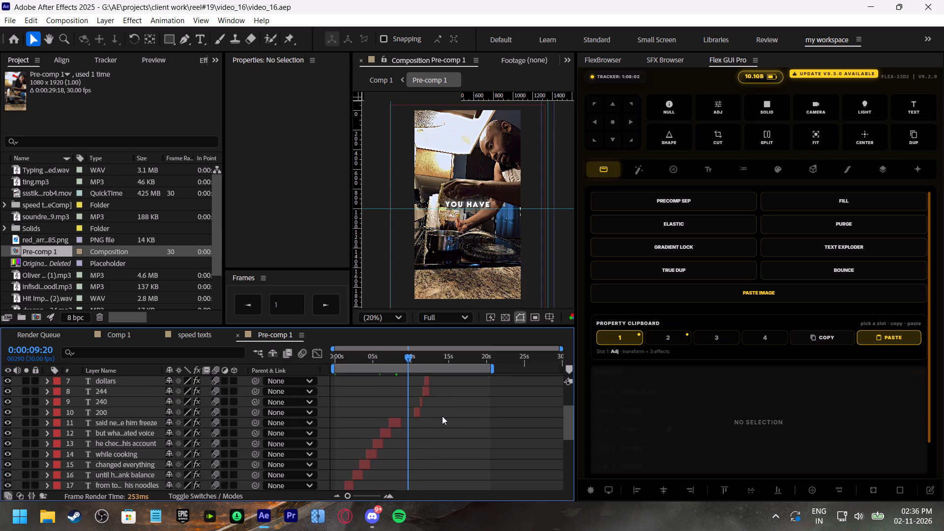
pyautogui.scroll(5, 444, 421)
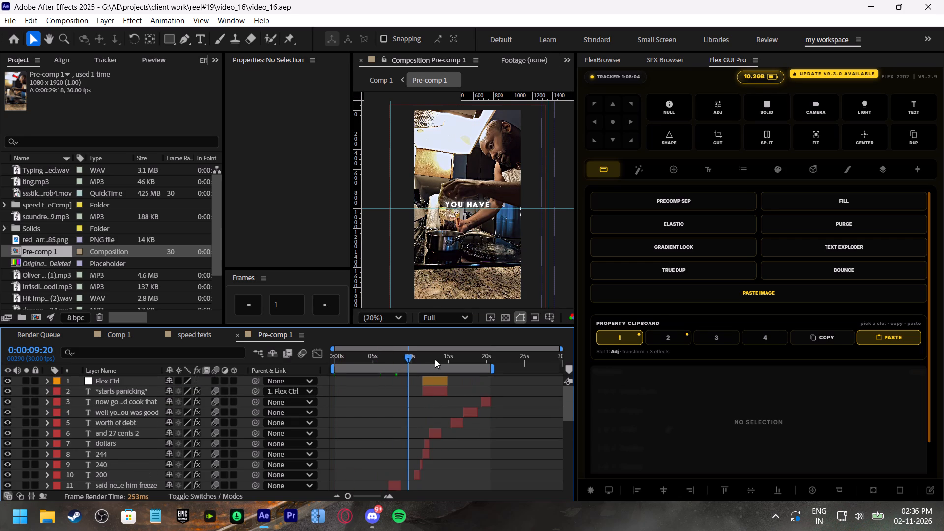
pyautogui.click(435, 355)
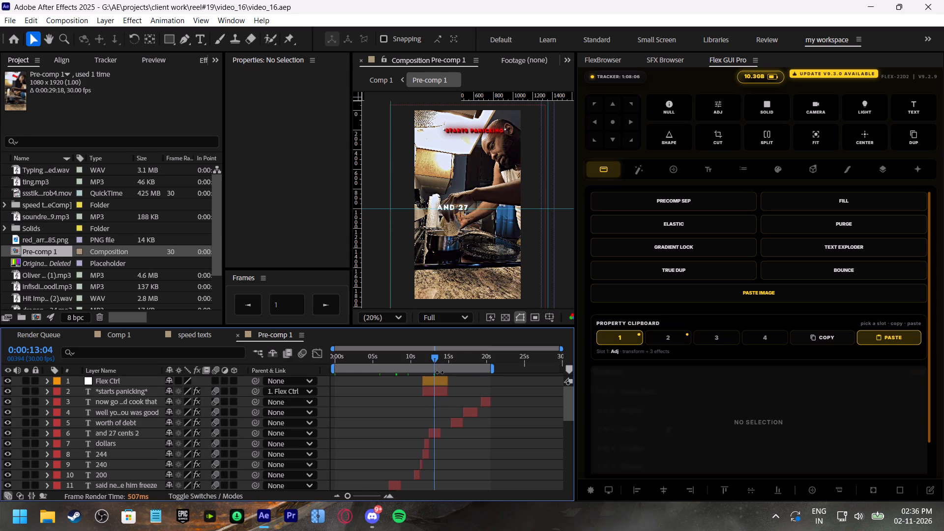
pyautogui.click(408, 355)
pyautogui.press('space')
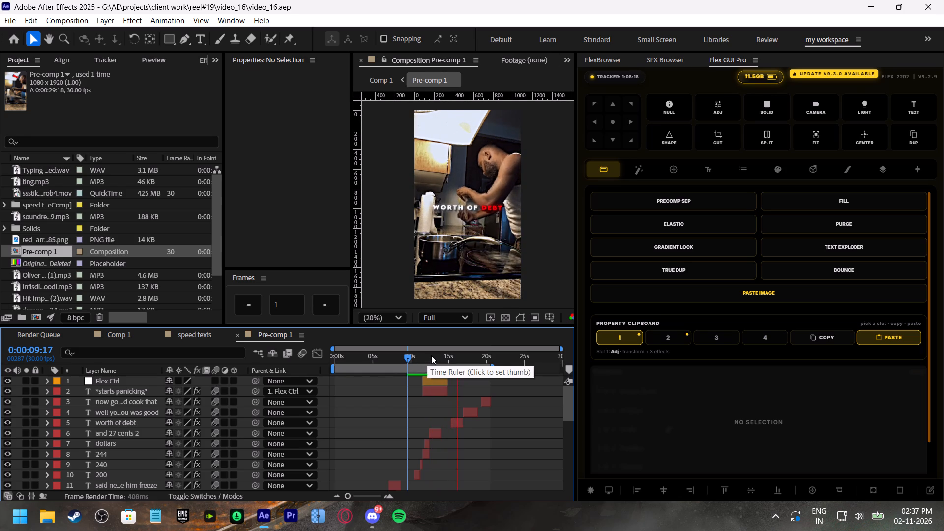
# Select the *starts panicking* text layer with the playhead at 0:00:11:28.
pyautogui.moveTo(431, 355); pyautogui.dragTo(425, 356)
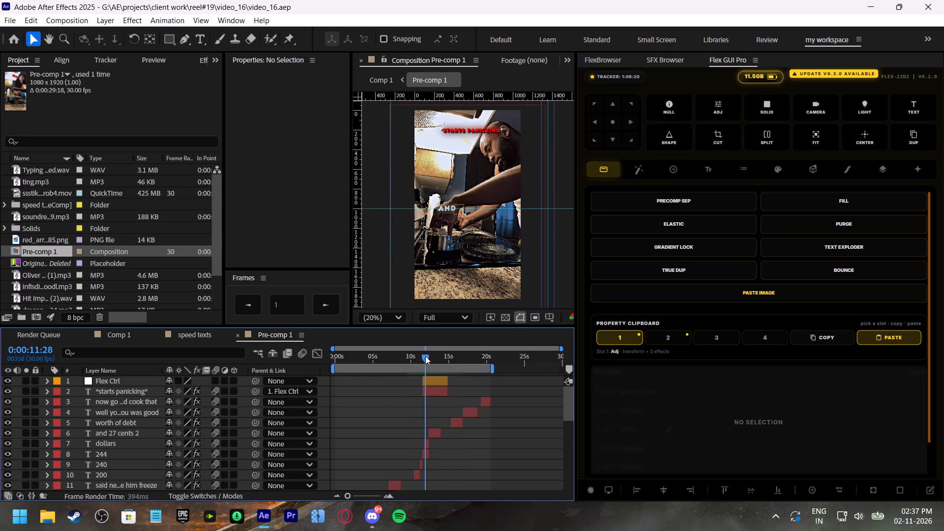
pyautogui.click(435, 396)
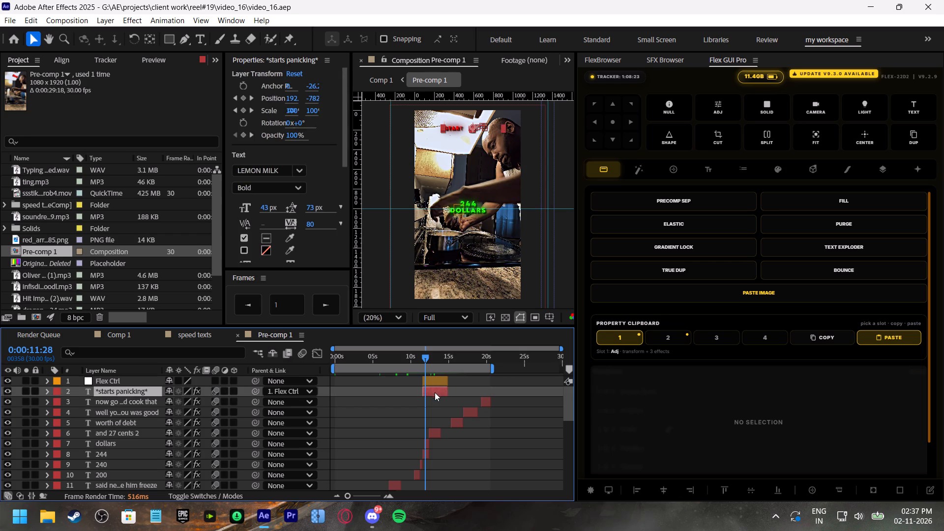
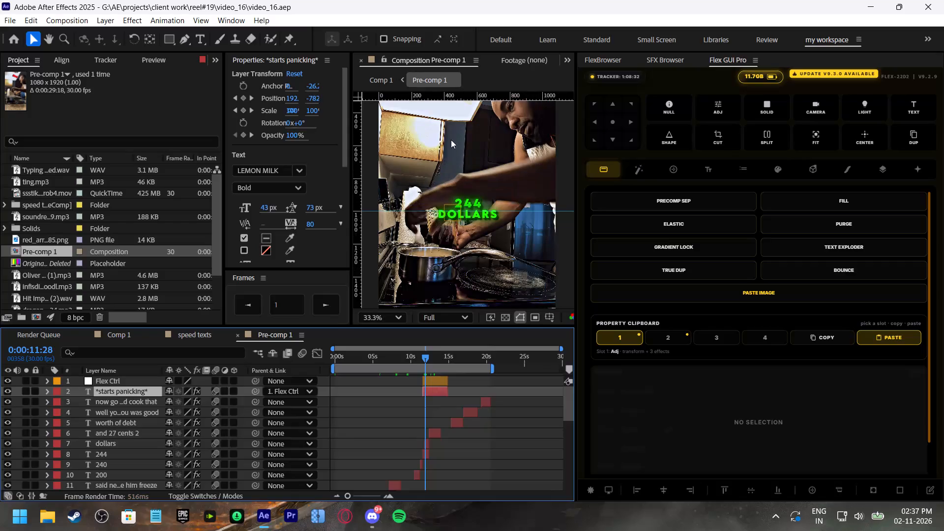
# Replace the words between the asterisks in the *starts panicking* caption with "i'm ordering food online".
pyautogui.press('space')
pyautogui.press('space')
pyautogui.press('space')
pyautogui.press('space')
pyautogui.press('space')
pyautogui.press('space')
pyautogui.press('space')
pyautogui.press('space')
pyautogui.press('space')
pyautogui.press('space')
pyautogui.press('space')
pyautogui.press('space')
pyautogui.press('space')
pyautogui.press('space')
pyautogui.press('space')
pyautogui.press('space')
pyautogui.press('space')
pyautogui.press('space')
pyautogui.press('space')
pyautogui.press('space')
pyautogui.moveTo(487, 148); pyautogui.dragTo(484, 236)
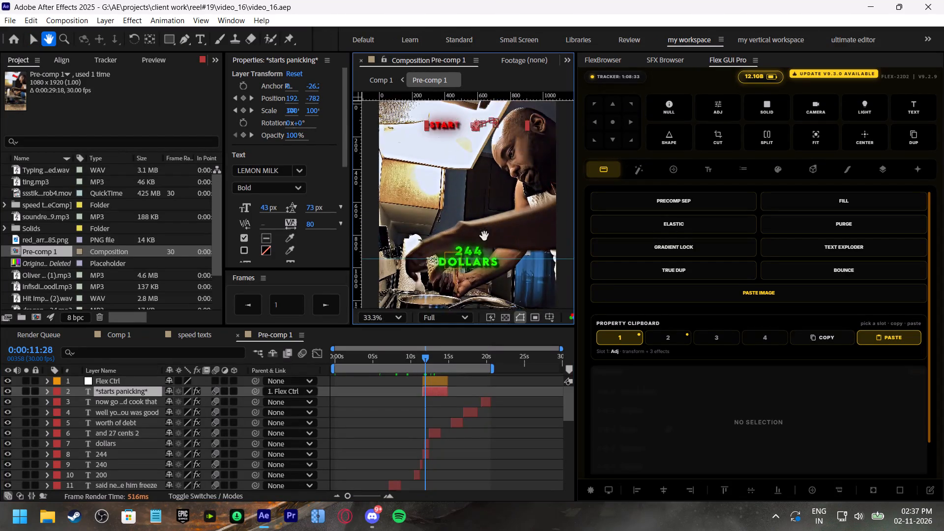
pyautogui.moveTo(484, 236); pyautogui.dragTo(463, 307)
pyautogui.doubleClick(414, 239)
pyautogui.moveTo(407, 238); pyautogui.dragTo(427, 237)
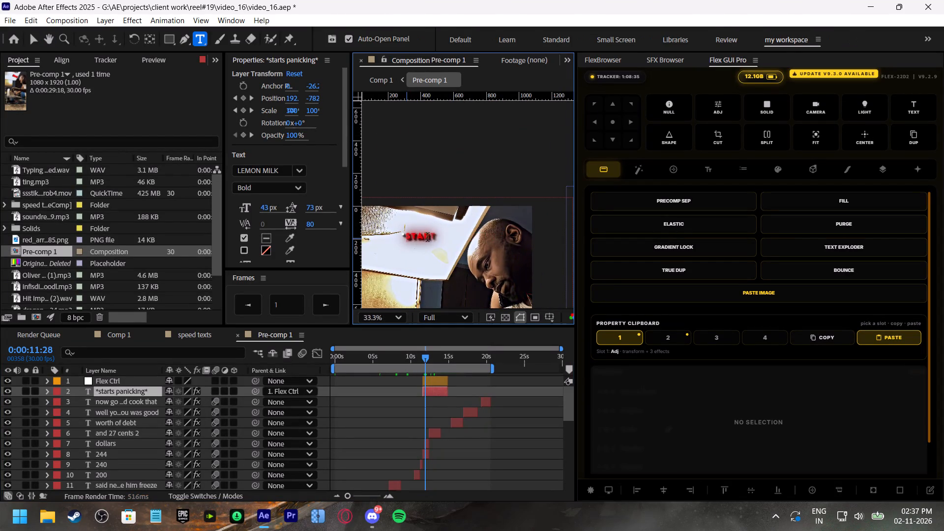
pyautogui.moveTo(427, 237); pyautogui.dragTo(500, 236)
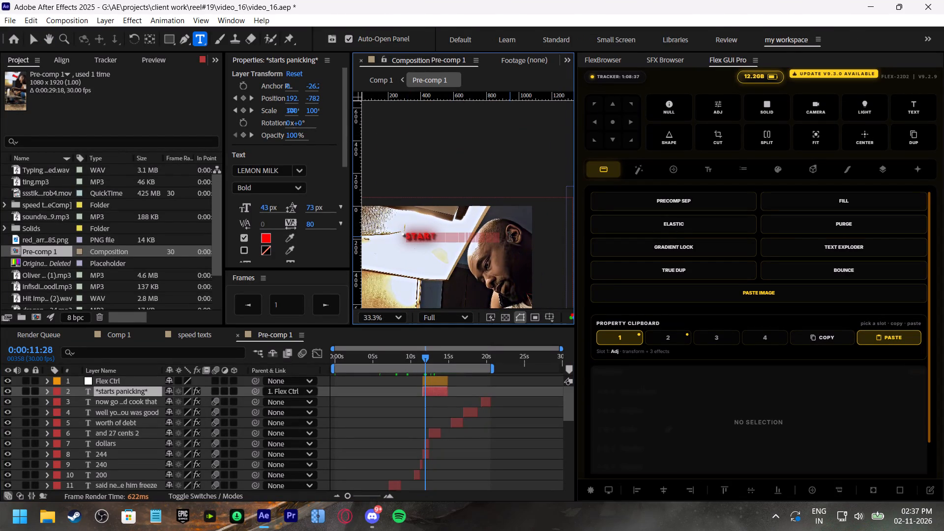
pyautogui.press('i')
pyautogui.write("'m ordering food online")
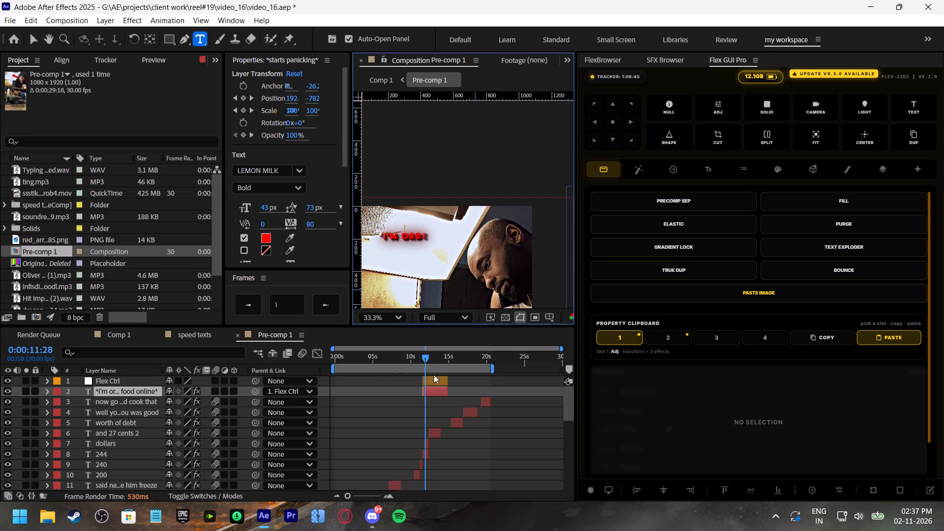
# Preview the reworded caption from 0:00:10:14 and park the playhead at 0:00:13:02.
pyautogui.click(414, 362)
pyautogui.press('space')
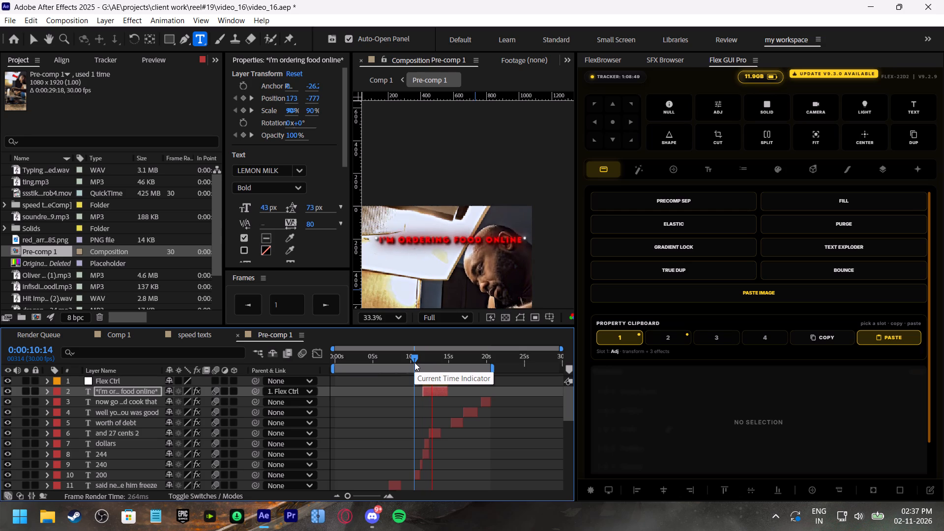
pyautogui.click(434, 357)
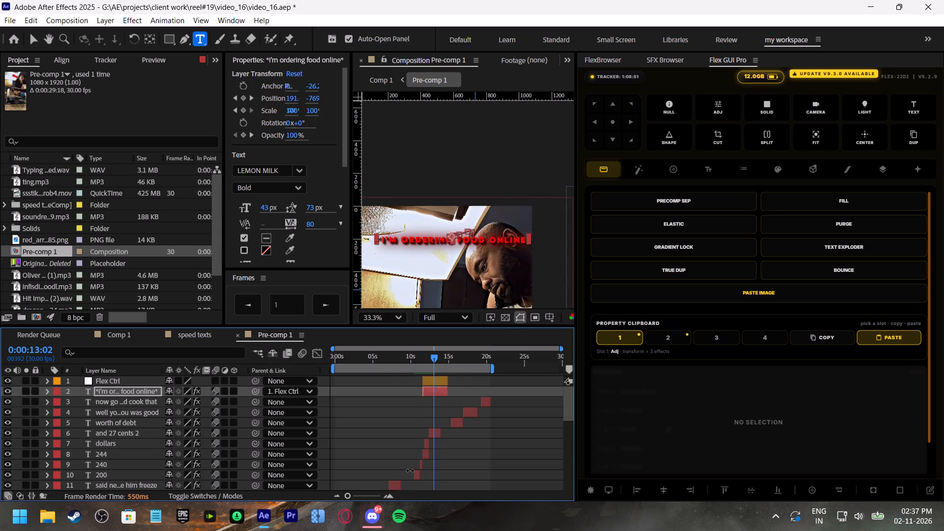
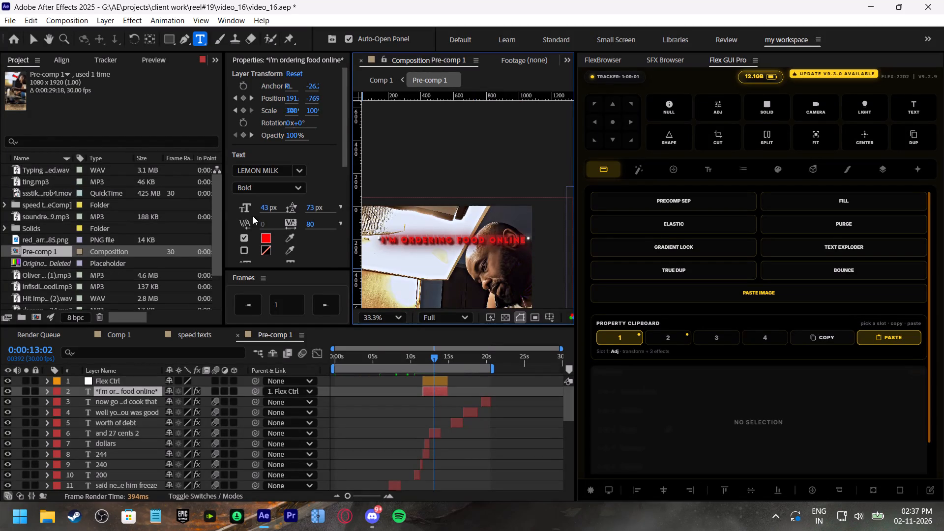
# Change the fill colour of the *i'm ordering food online* caption from red to bright green.
pyautogui.click(269, 238)
pyautogui.moveTo(382, 224); pyautogui.dragTo(546, 144)
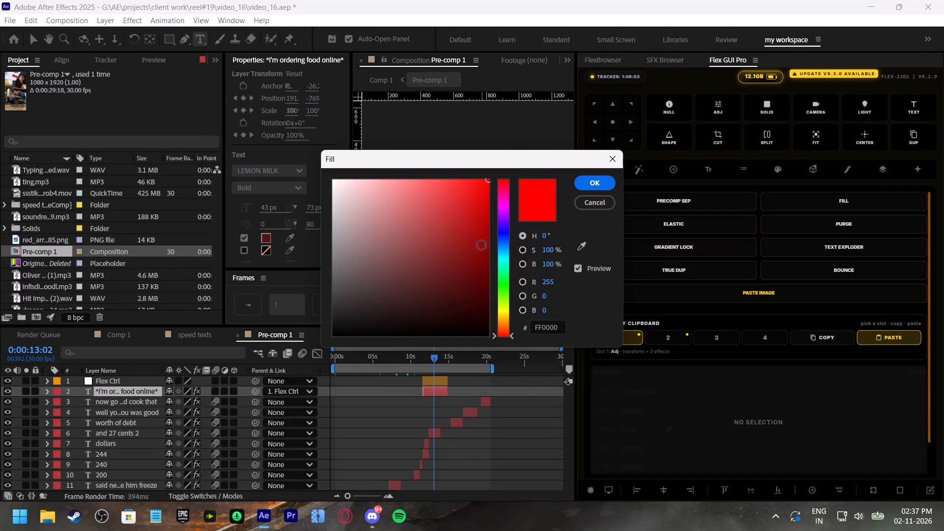
pyautogui.moveTo(503, 265); pyautogui.dragTo(504, 292)
pyautogui.click(587, 182)
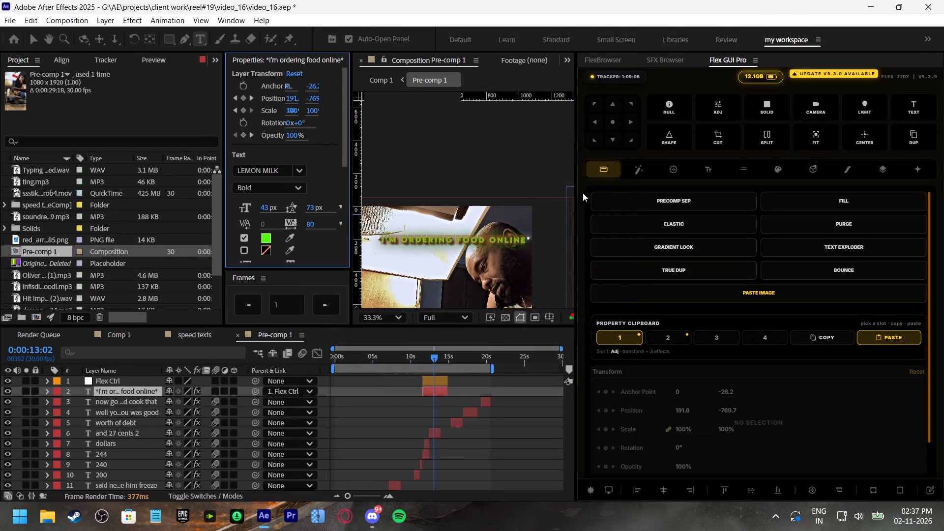
# Fit the whole composition in the viewer and preview the green caption from 0:00:10:16.
pyautogui.click(463, 423)
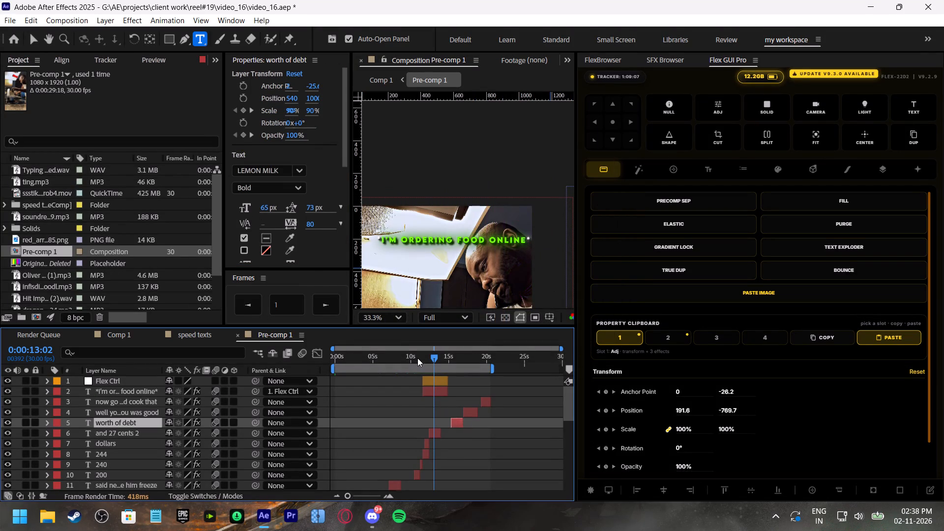
pyautogui.click(415, 355)
pyautogui.press('space')
pyautogui.click(415, 355)
pyautogui.click(384, 318)
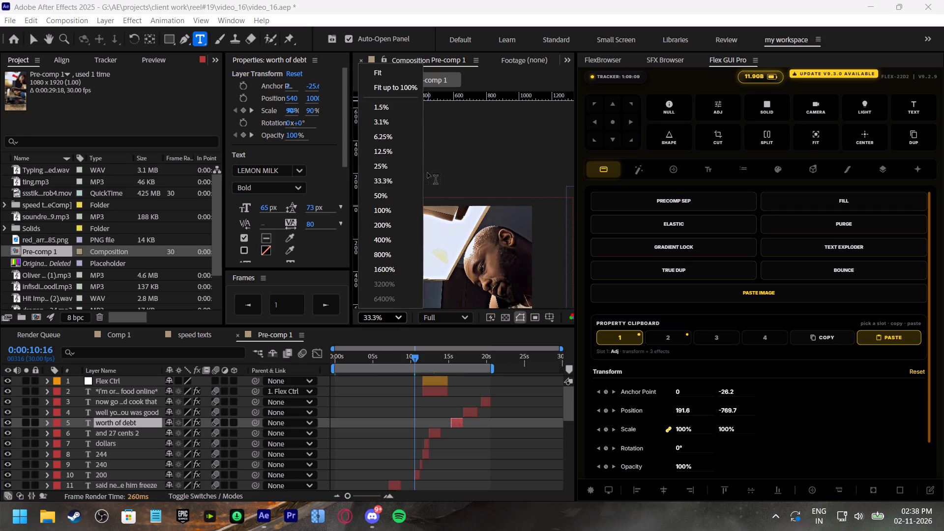
pyautogui.click(397, 73)
pyautogui.press('space')
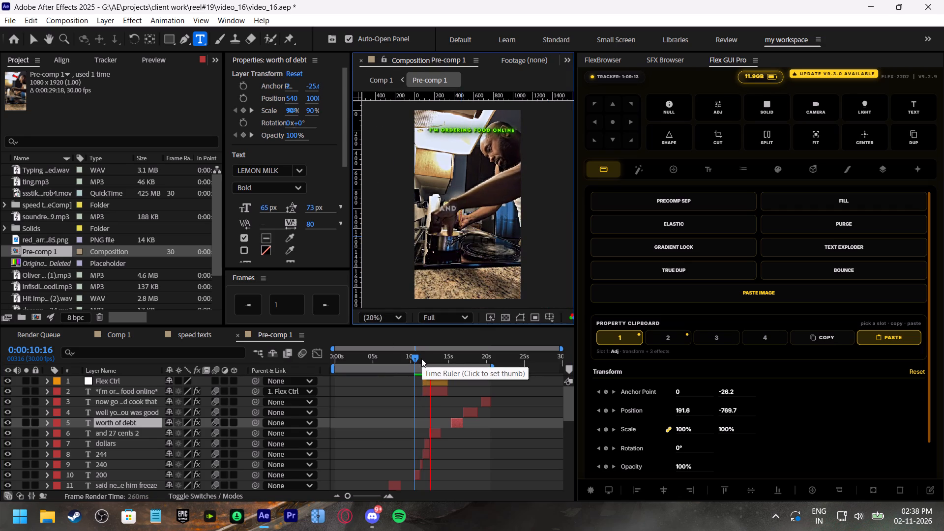
pyautogui.click(417, 360)
pyautogui.press('space')
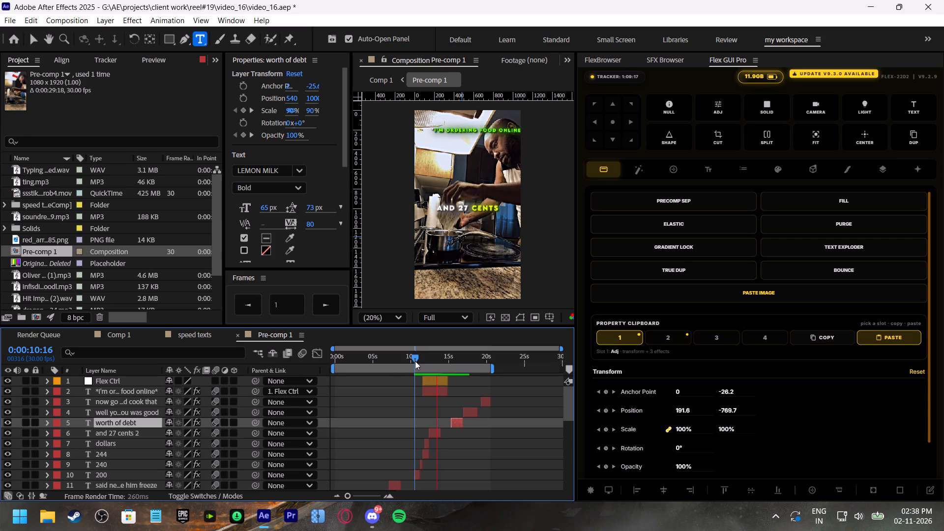
pyautogui.click(415, 361)
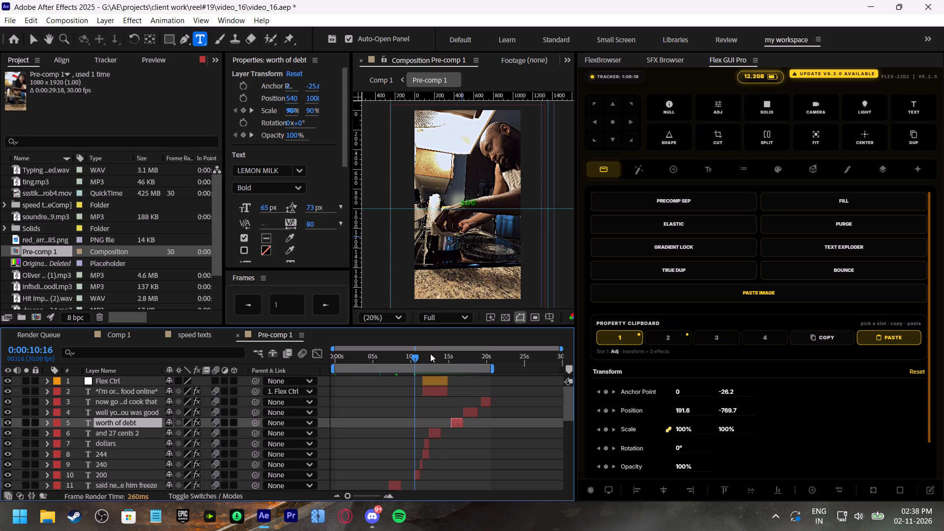
# At 0:00:13:16, split the *i'm ordering food online* caption into two lines, breaking before "food online".
pyautogui.moveTo(431, 349); pyautogui.dragTo(438, 354)
pyautogui.click(438, 354)
pyautogui.doubleClick(440, 389)
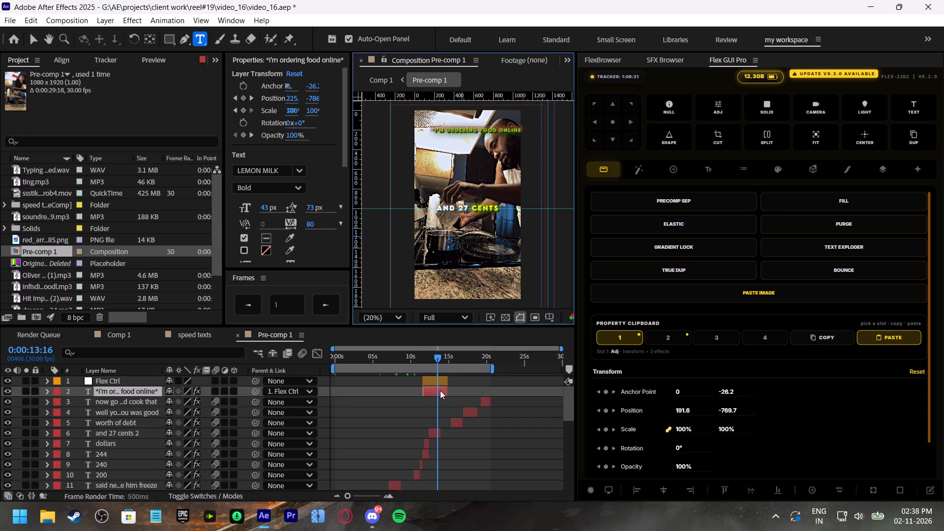
pyautogui.click(479, 132)
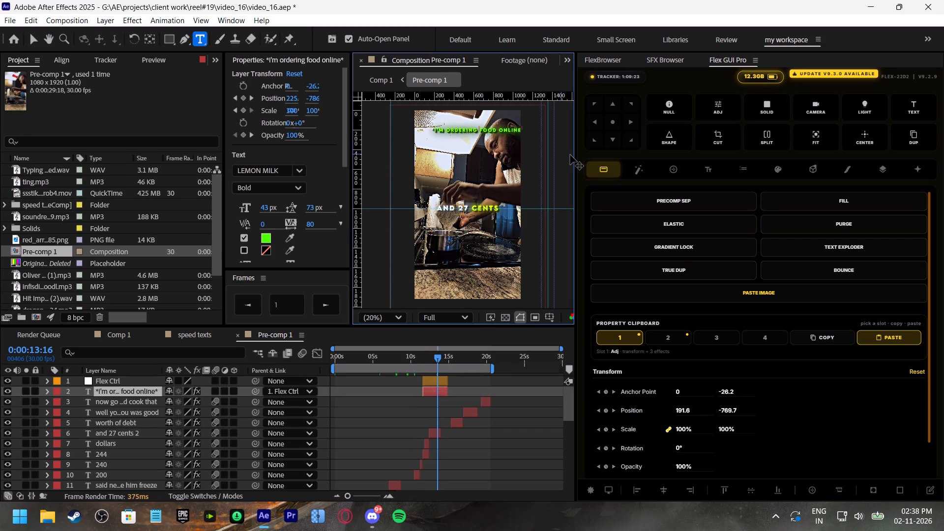
pyautogui.press('BackSpace')
pyautogui.press('Return')
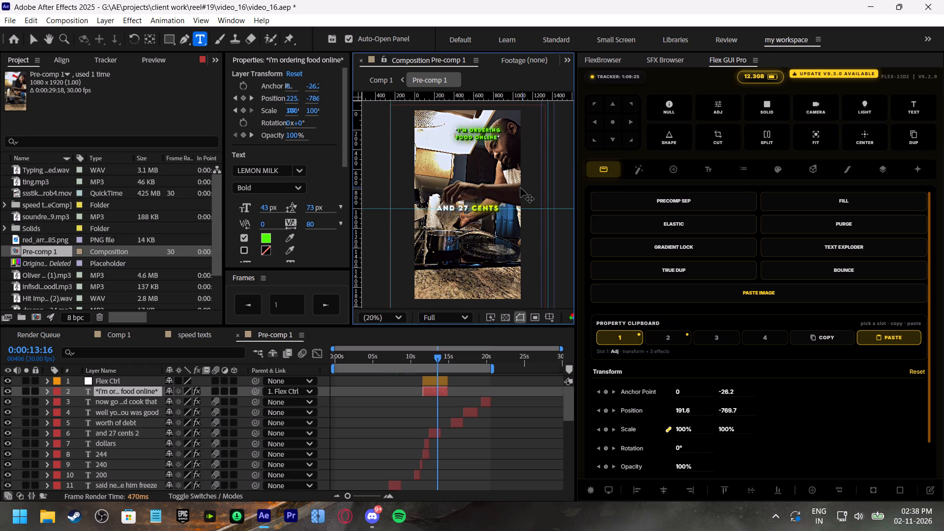
# Move the Flex Ctrl null layer up by setting its Position to 401, 901.
pyautogui.click(433, 378)
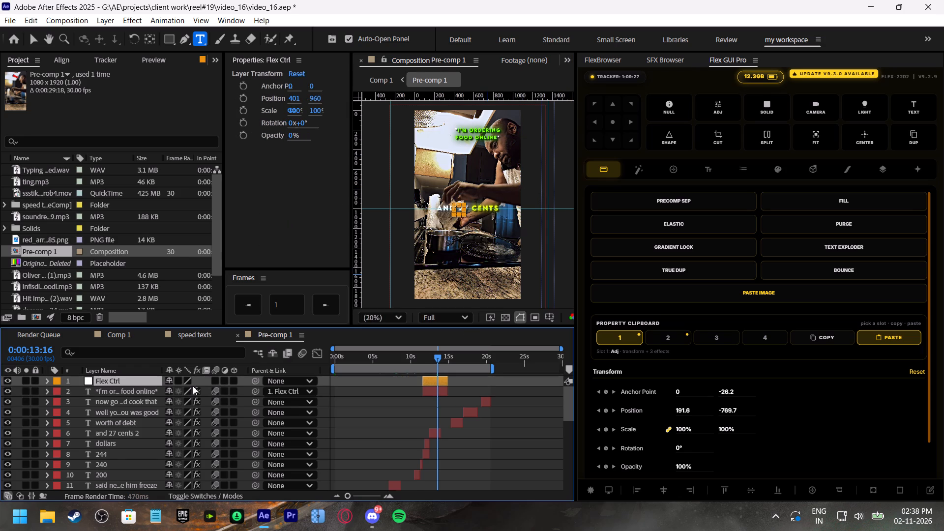
pyautogui.press('p')
pyautogui.moveTo(196, 391); pyautogui.dragTo(177, 391)
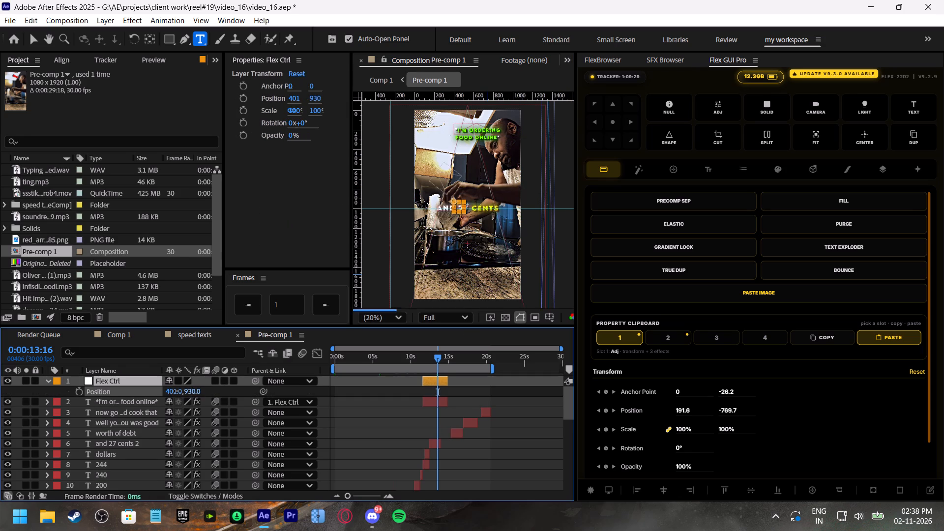
pyautogui.moveTo(177, 391); pyautogui.dragTo(161, 389)
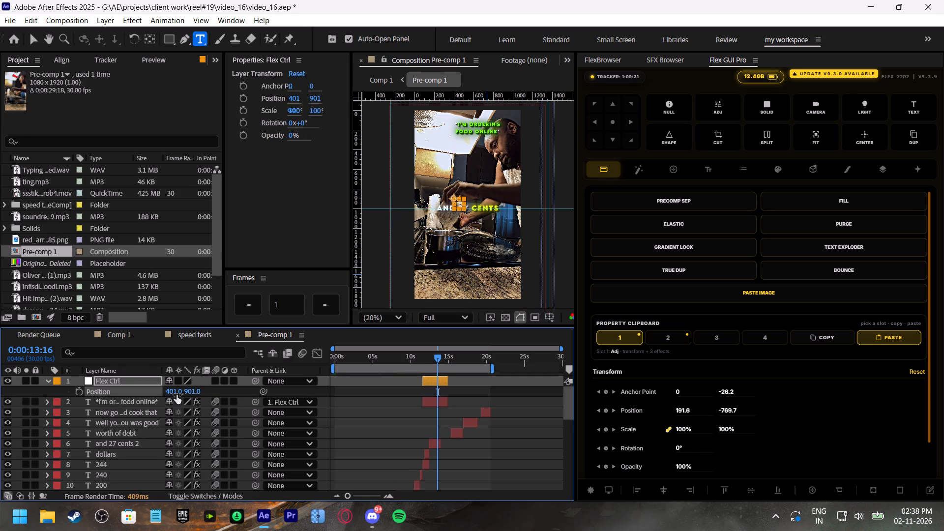
# Preview the repositioned two-line caption from 0:00:09:22.
pyautogui.click(409, 360)
pyautogui.press('space')
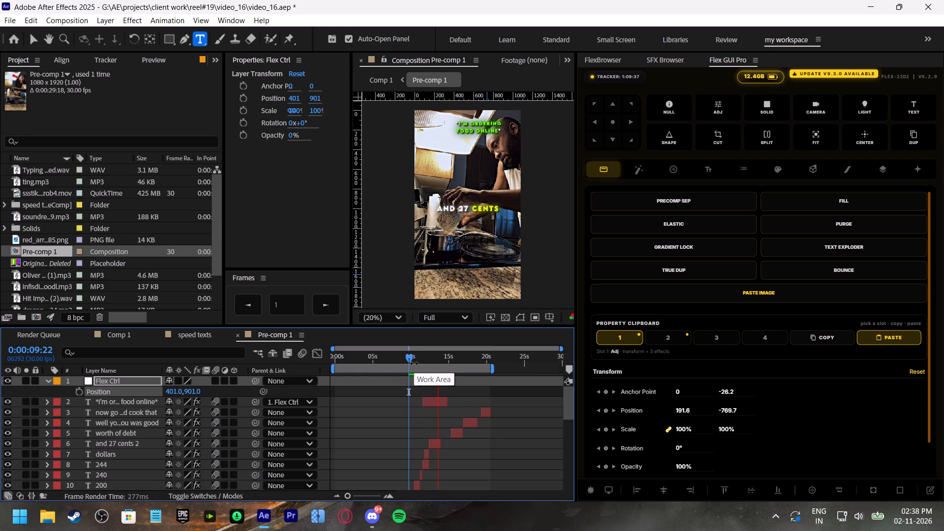
pyautogui.click(414, 363)
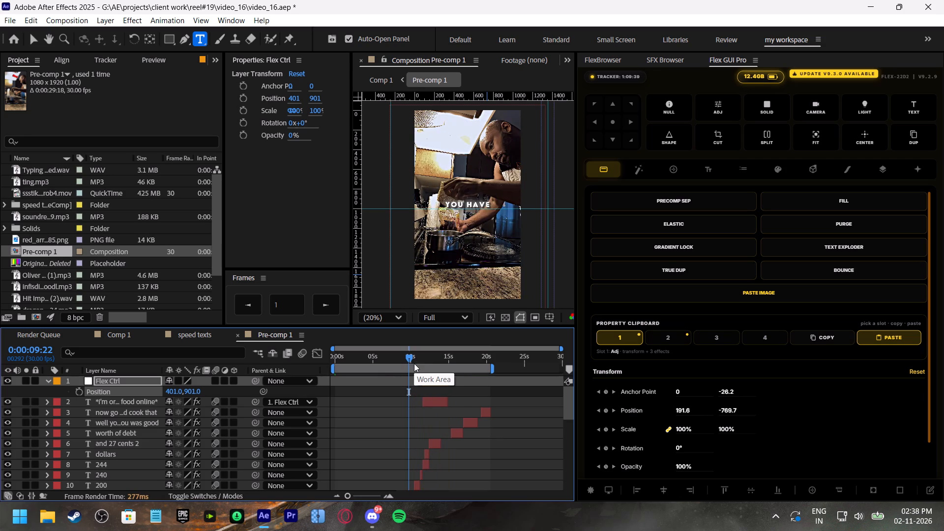
# Save the project.
pyautogui.hotkey('ctrl', 's')
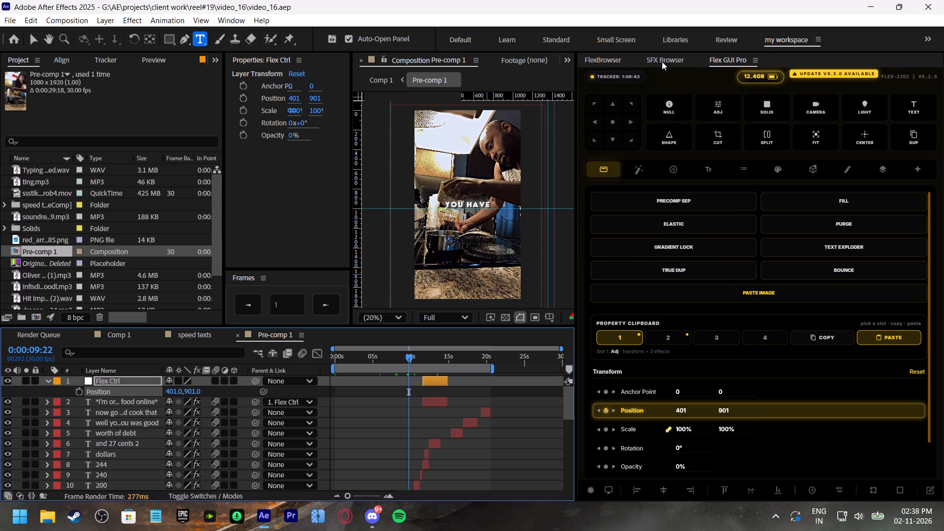
# Search the web in FlexBrowser for "happy happy sfx" and check the Pixabay result before returning to the search results.
pyautogui.click(614, 60)
pyautogui.click(662, 86)
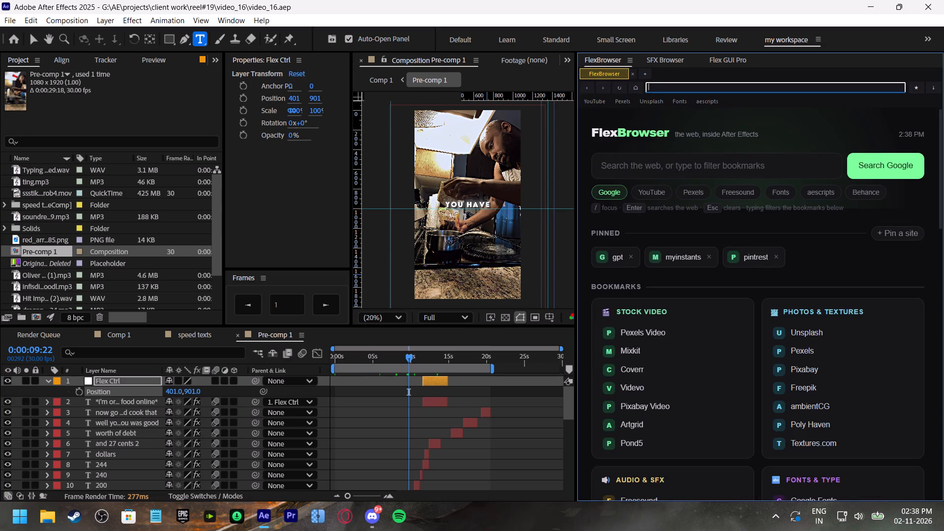
pyautogui.write('happy happy sfx')
pyautogui.press('Return')
pyautogui.scroll(-4, 629, 342)
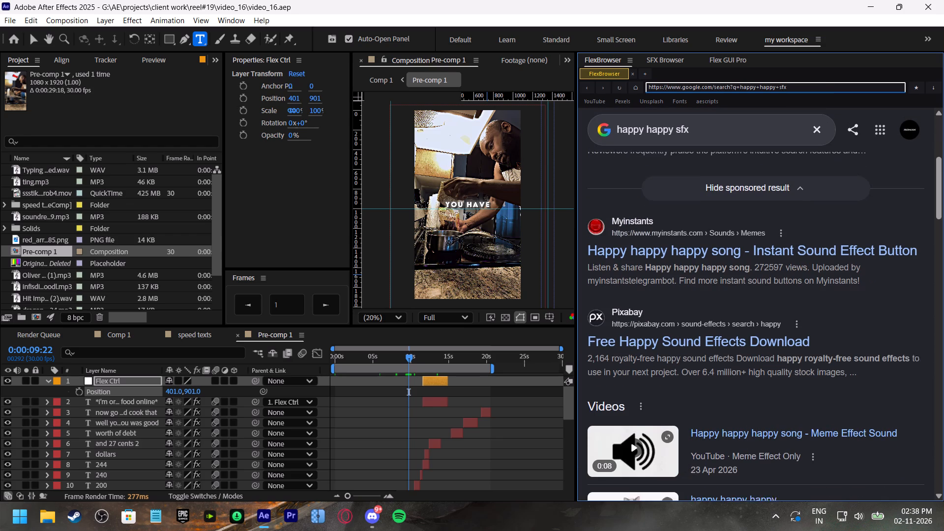
pyautogui.click(631, 332)
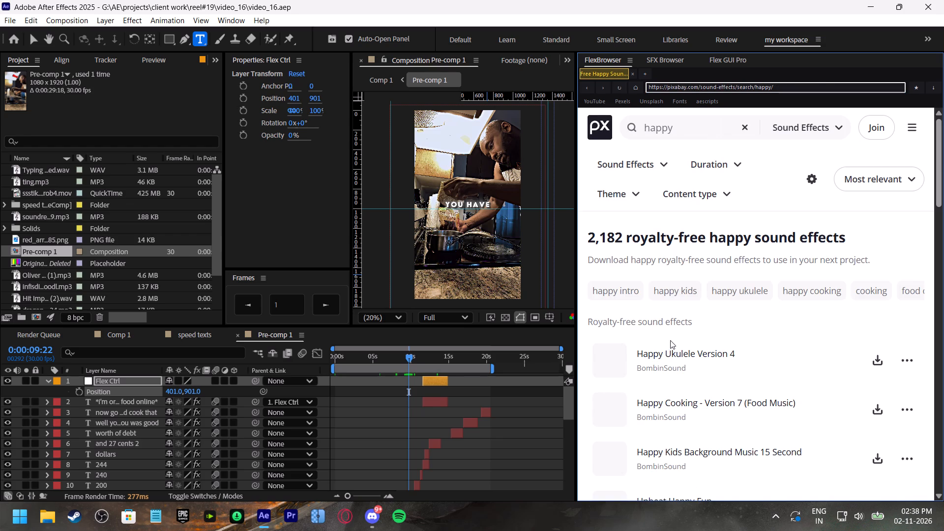
pyautogui.moveTo(659, 178); pyautogui.dragTo(656, 160)
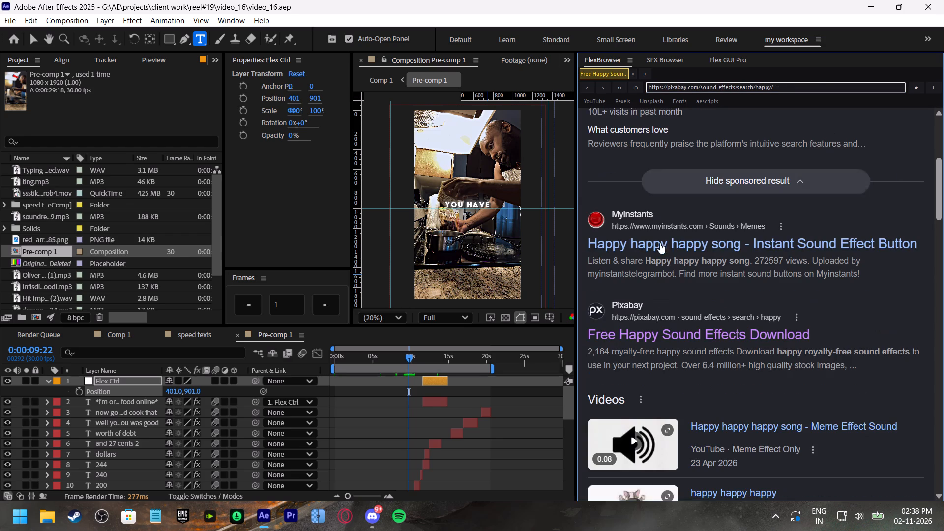
# Open the Happy happy happy song page on Myinstants and audition the sound.
pyautogui.click(641, 241)
pyautogui.scroll(-3, 767, 359)
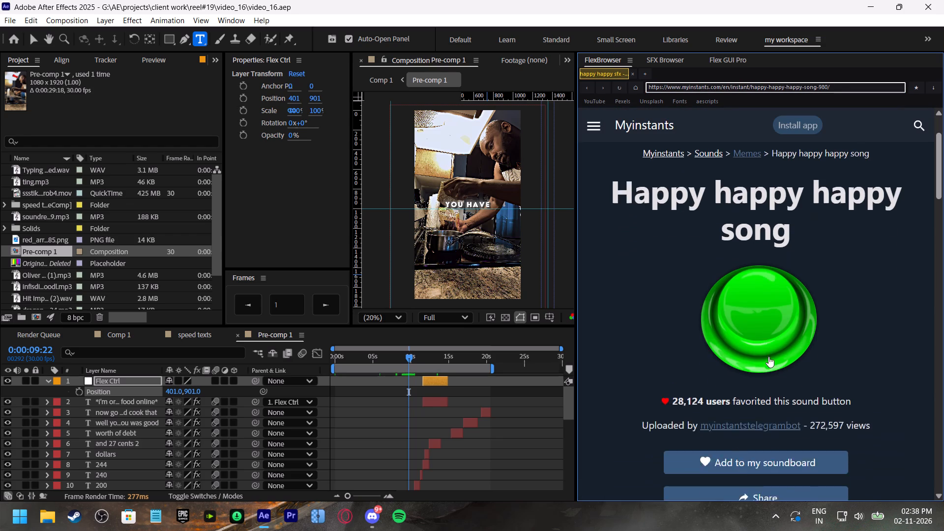
pyautogui.click(762, 256)
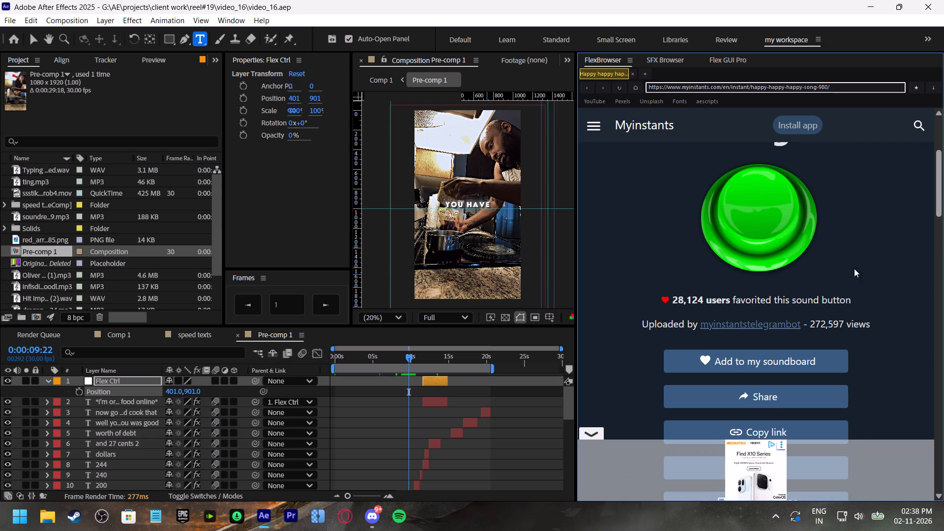
pyautogui.scroll(-6, 862, 267)
pyautogui.scroll(5, 866, 268)
# Search Myinstants for "happy".
pyautogui.click(916, 123)
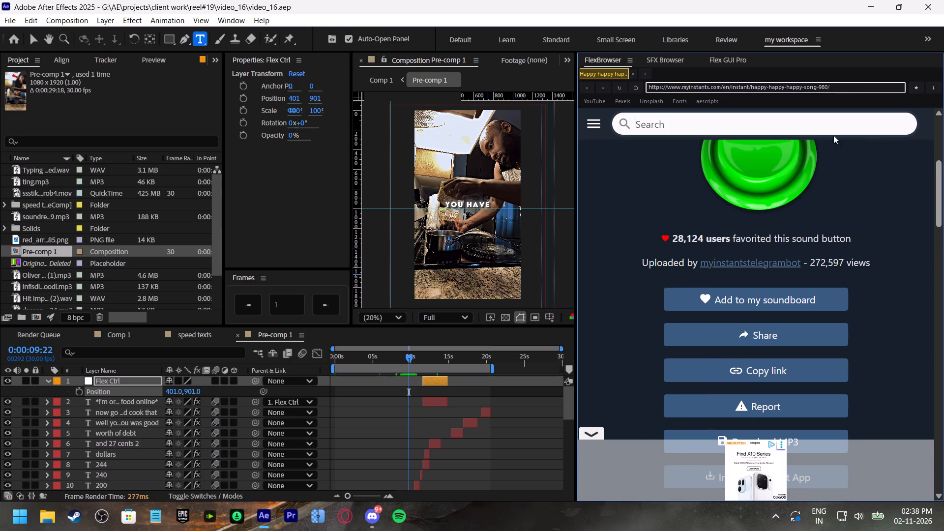
pyautogui.write('happy')
pyautogui.press('Return')
# Audition the sounds in the first two rows of the Happy Soundboard to find a fitting effect.
pyautogui.click(622, 309)
pyautogui.click(692, 298)
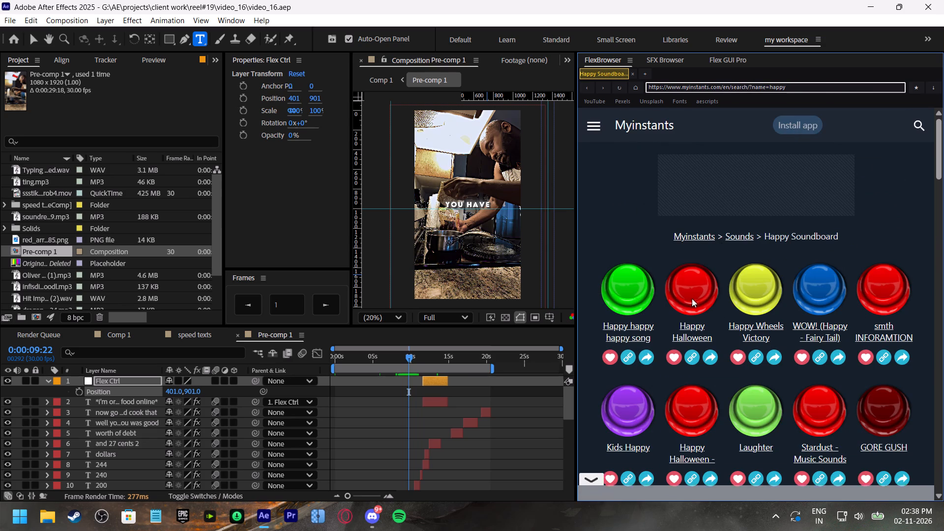
pyautogui.click(754, 301)
pyautogui.click(825, 293)
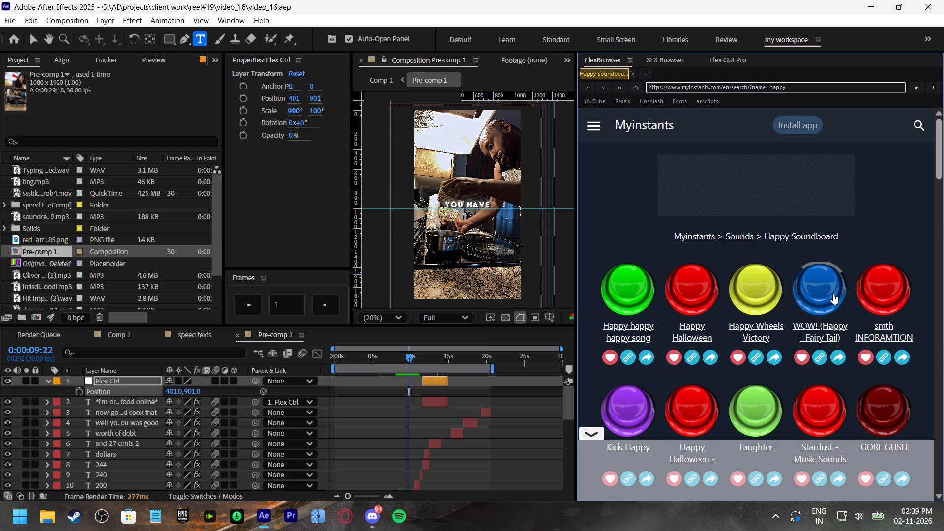
pyautogui.click(885, 295)
pyautogui.click(831, 298)
pyautogui.scroll(-2, 873, 298)
pyautogui.click(889, 290)
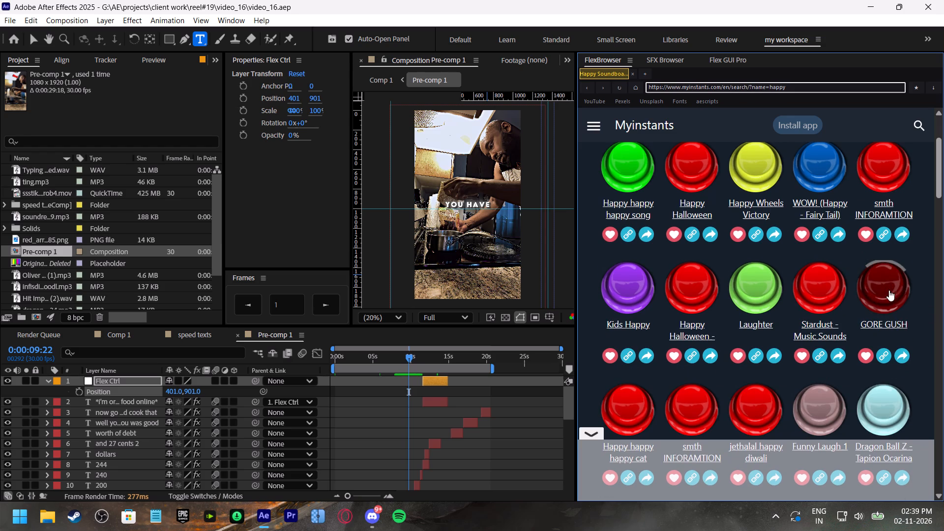
pyautogui.click(831, 295)
pyautogui.click(759, 297)
pyautogui.click(695, 296)
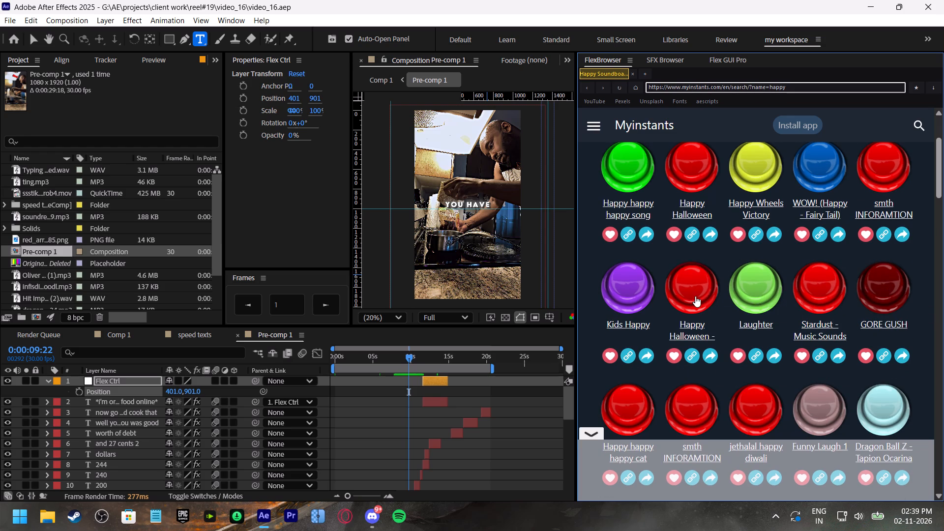
pyautogui.click(617, 296)
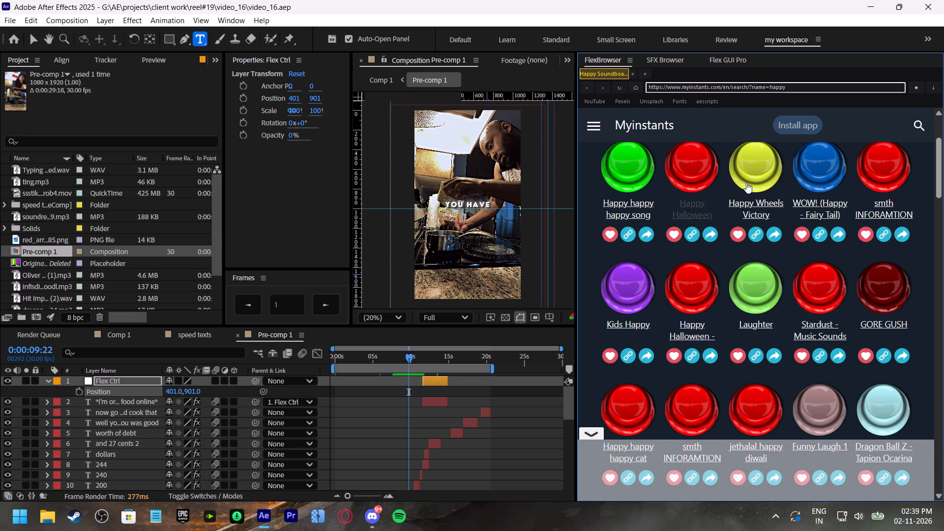
pyautogui.click(760, 173)
pyautogui.click(850, 178)
pyautogui.click(819, 171)
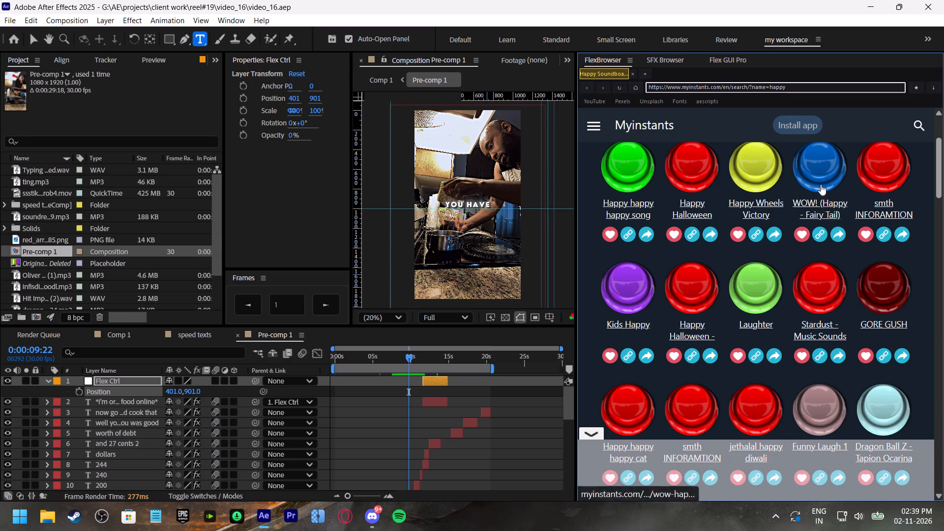
# Open the WOW! (Happy - Fairy Tail) sound's page and download its MP3.
pyautogui.click(819, 200)
pyautogui.scroll(-3, 799, 353)
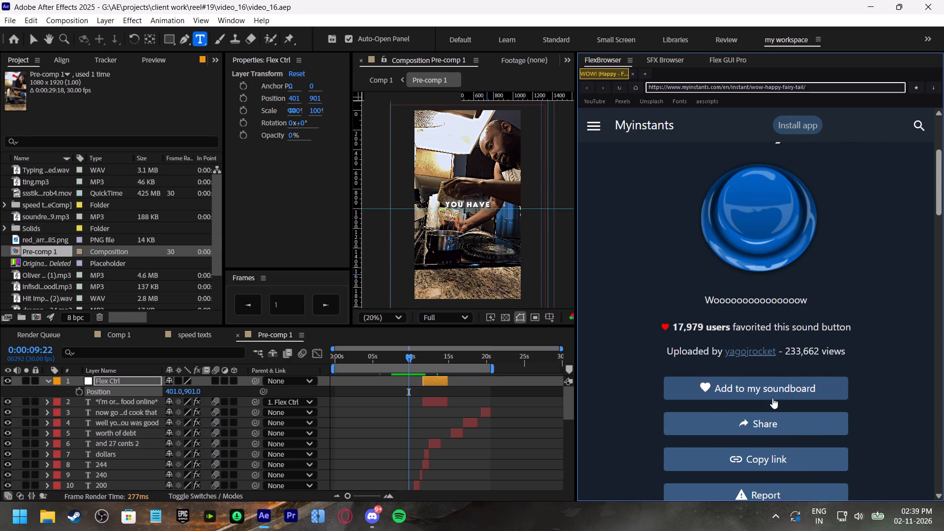
pyautogui.scroll(-2, 805, 410)
pyautogui.click(759, 405)
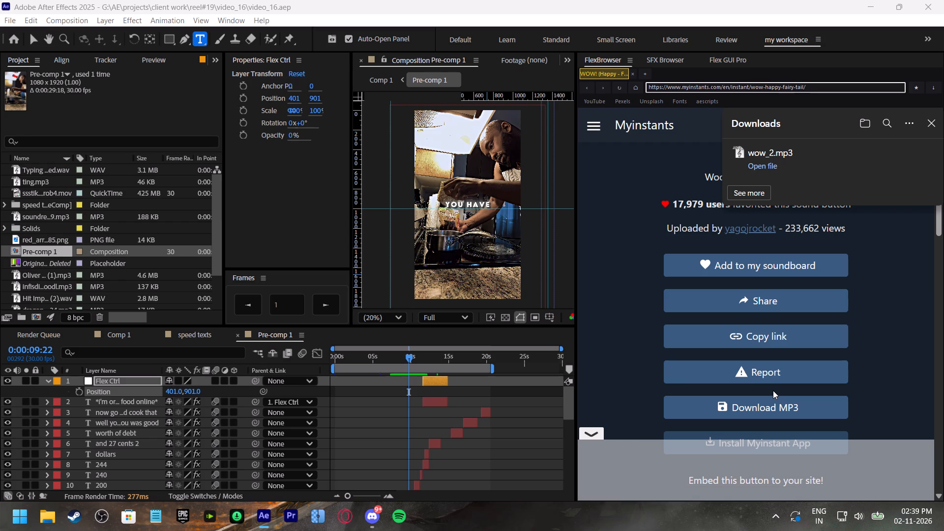
# Add the downloaded wow_2.mp3 to the Pre-comp 1 timeline as the top layer.
pyautogui.moveTo(804, 147); pyautogui.dragTo(428, 394)
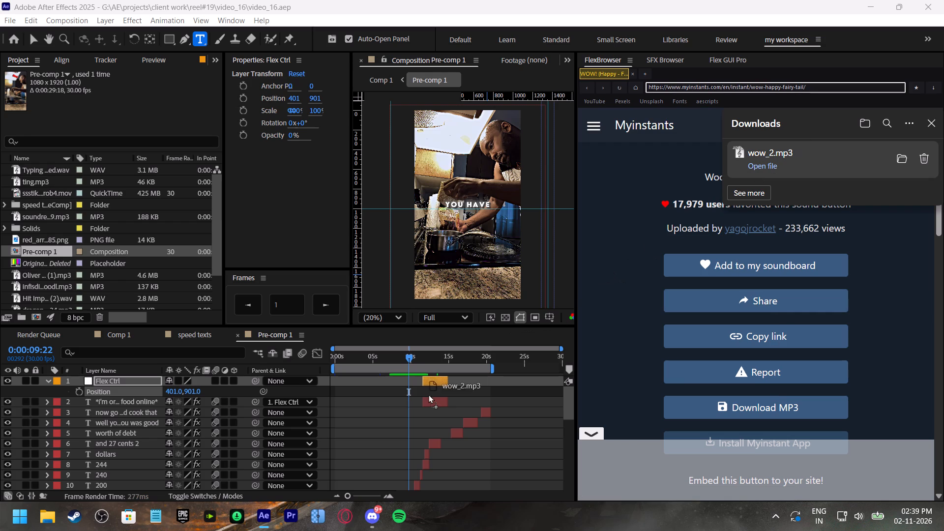
pyautogui.moveTo(428, 394); pyautogui.dragTo(412, 391)
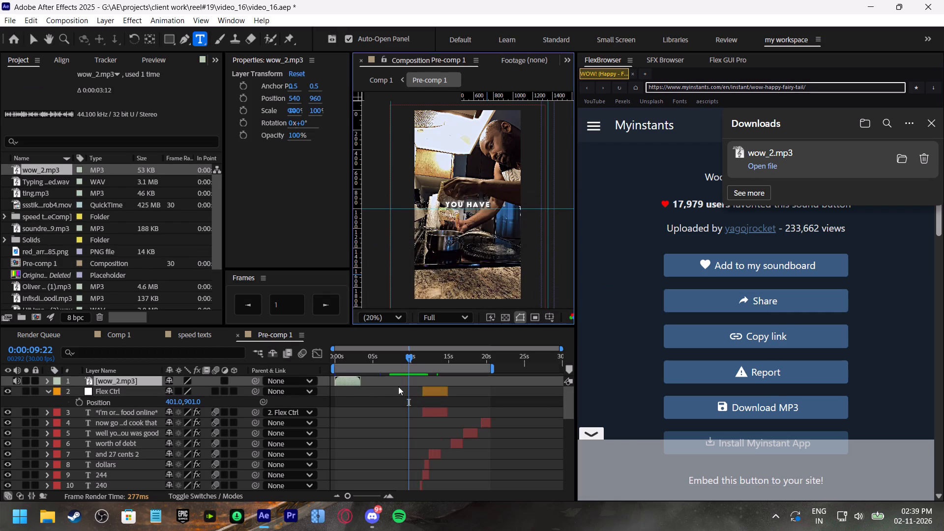
# Move the wow_2.mp3 layer so it starts at about 0:00:11:18, aligned with the *i'm ordering food online* caption layer.
pyautogui.moveTo(349, 381); pyautogui.dragTo(421, 392)
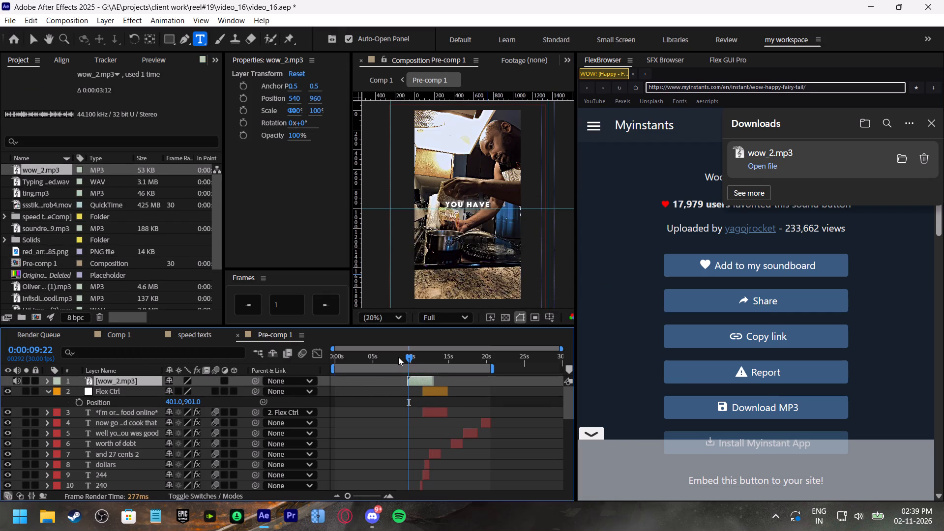
pyautogui.click(398, 357)
pyautogui.press('space')
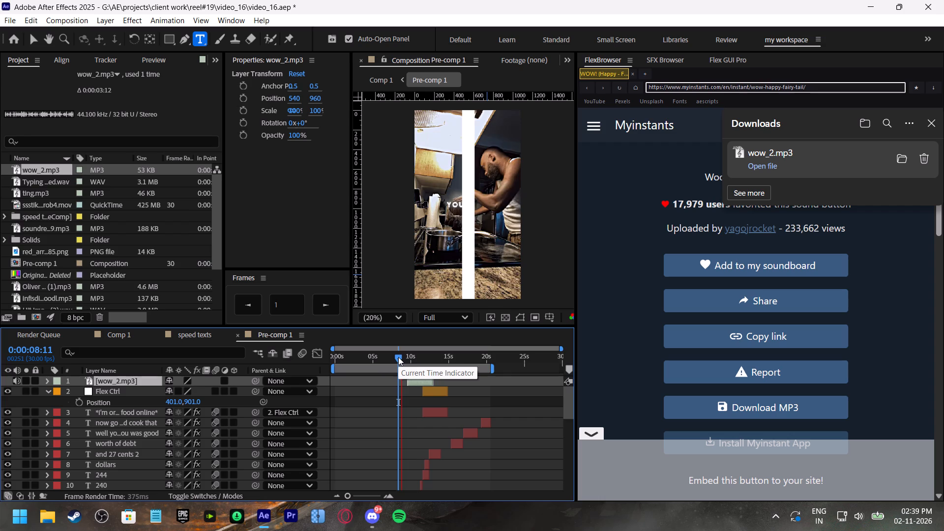
pyautogui.click(415, 360)
pyautogui.moveTo(418, 382); pyautogui.dragTo(441, 386)
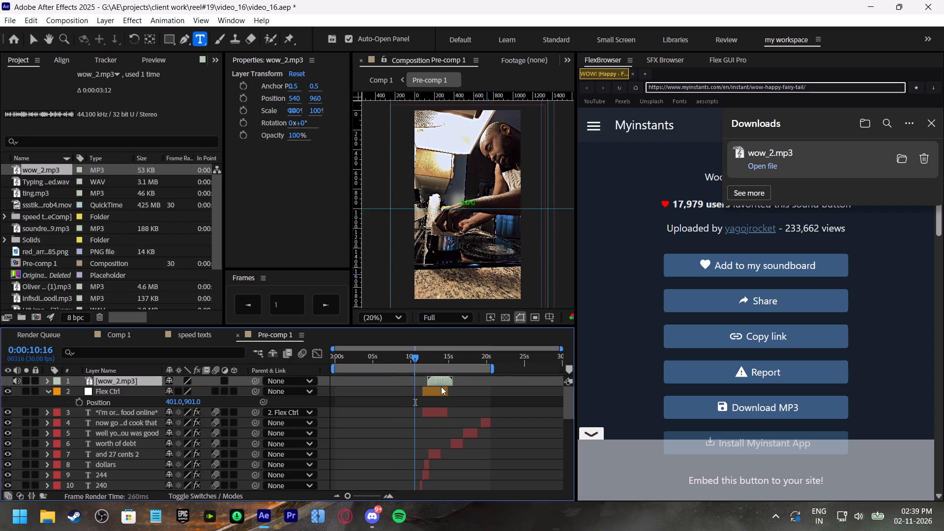
pyautogui.moveTo(441, 386); pyautogui.dragTo(443, 387)
pyautogui.press('space')
pyautogui.moveTo(419, 359); pyautogui.dragTo(421, 364)
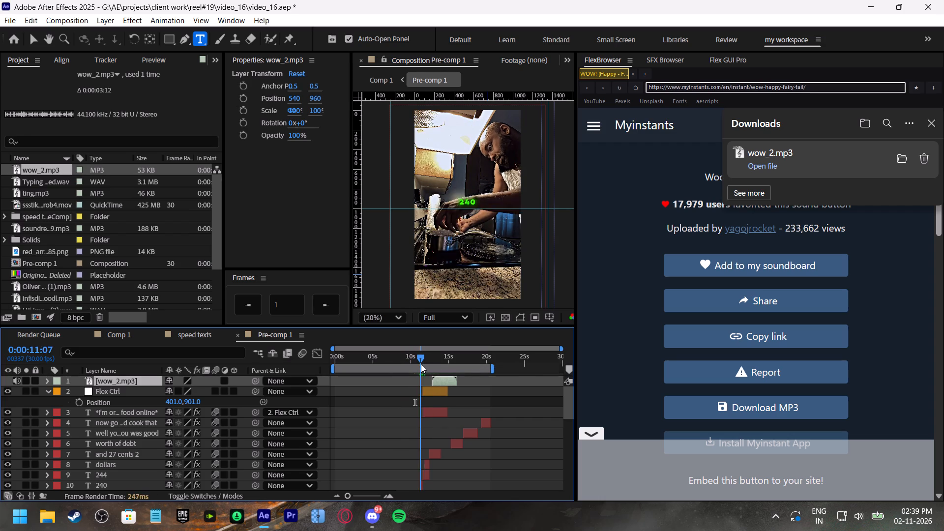
pyautogui.moveTo(421, 364); pyautogui.dragTo(423, 365)
pyautogui.moveTo(447, 384); pyautogui.dragTo(438, 383)
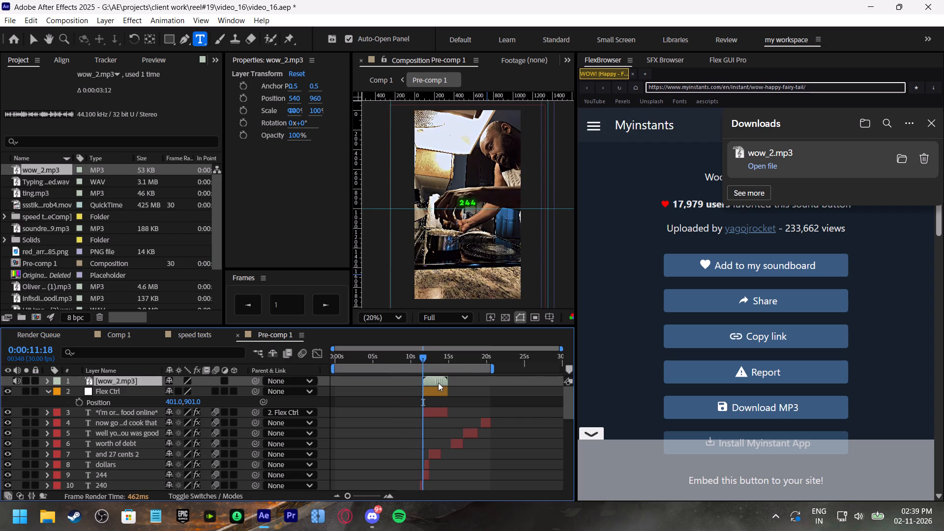
pyautogui.moveTo(438, 383); pyautogui.dragTo(438, 383)
pyautogui.click(438, 383)
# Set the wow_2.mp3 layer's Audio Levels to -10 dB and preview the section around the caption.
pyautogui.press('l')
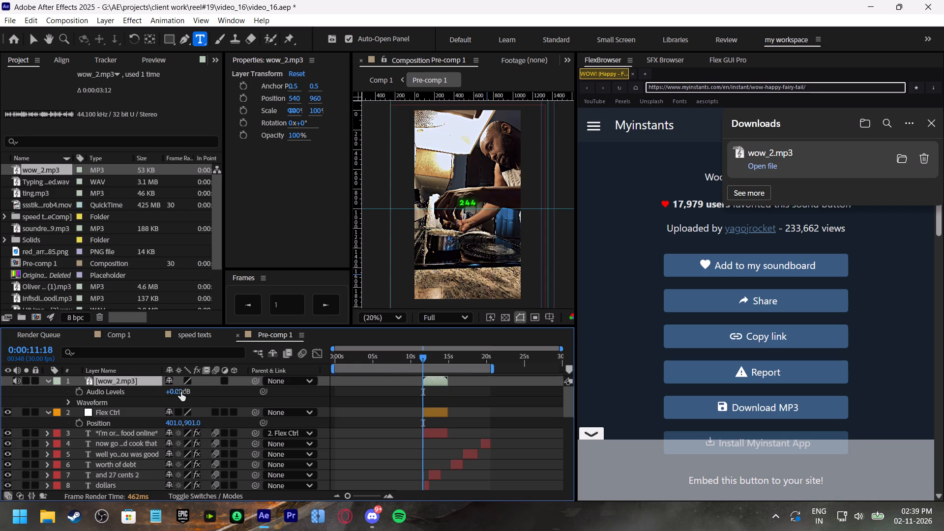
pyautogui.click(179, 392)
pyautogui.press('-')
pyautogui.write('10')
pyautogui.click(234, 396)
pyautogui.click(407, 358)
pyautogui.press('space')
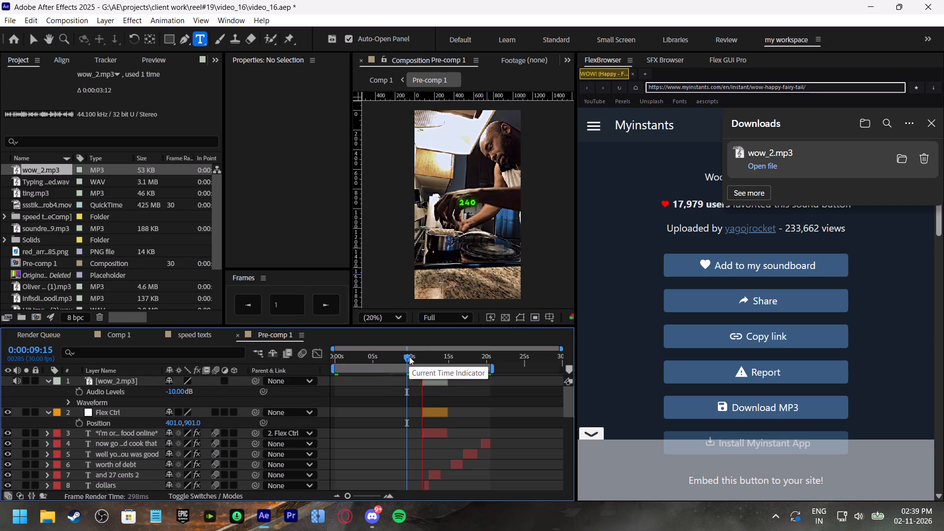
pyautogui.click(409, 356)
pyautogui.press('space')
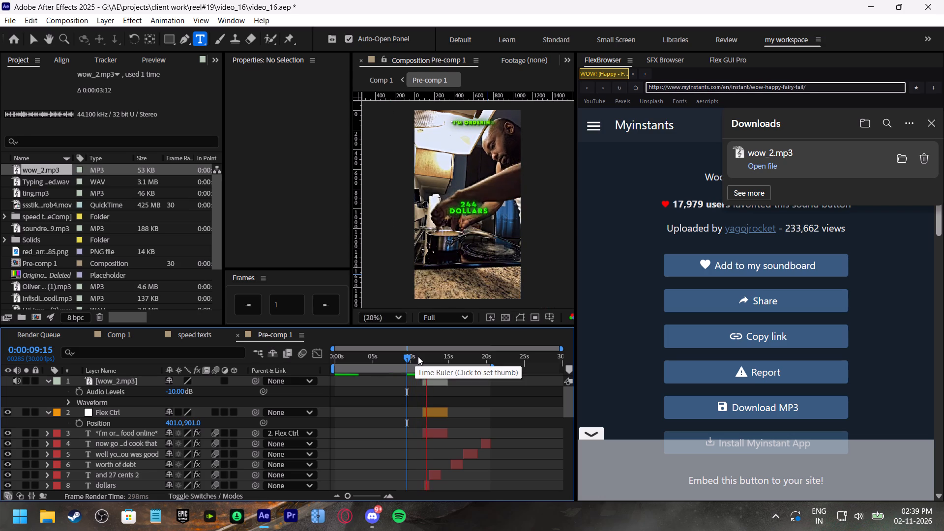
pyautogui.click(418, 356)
# Set the wow_2.mp3 layer's Audio Levels to -20 dB, preview it, and collapse the properties of that layer and Flex Ctrl.
pyautogui.click(437, 380)
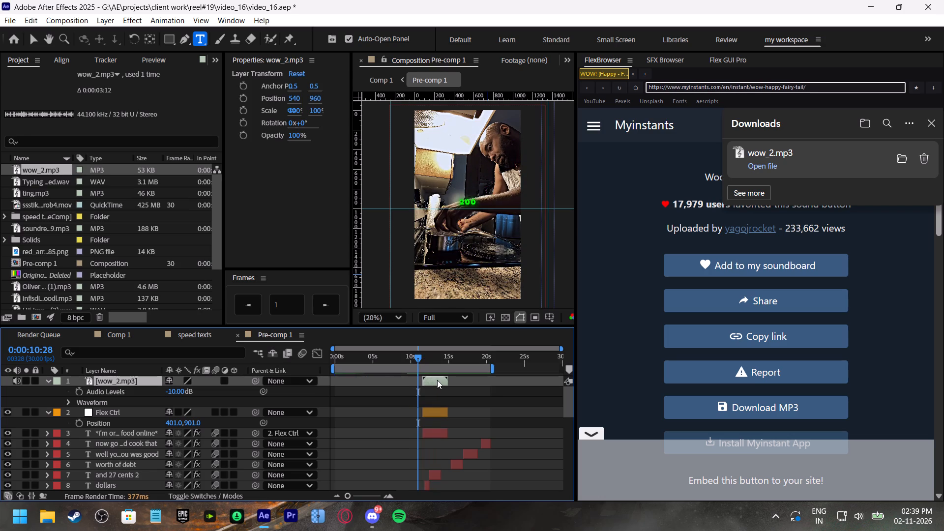
pyautogui.press('l')
pyautogui.press('l')
pyautogui.click(178, 393)
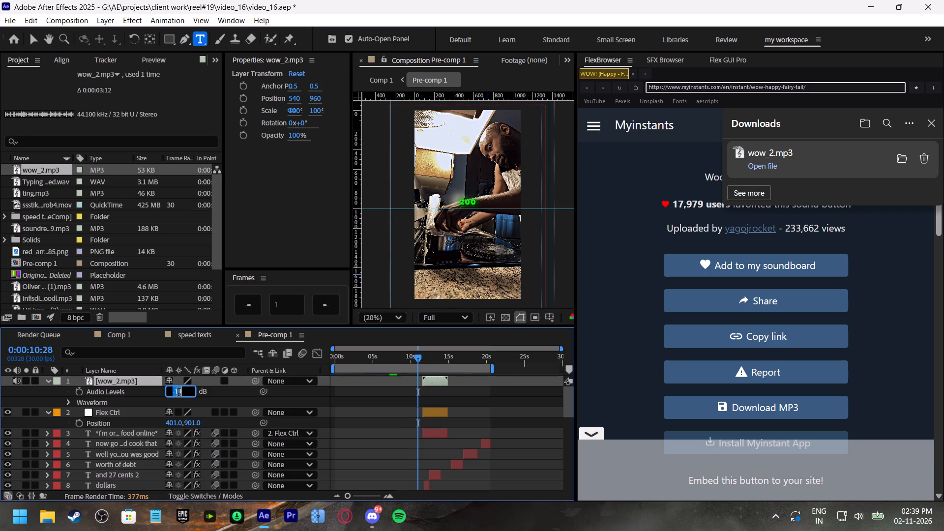
pyautogui.press('-')
pyautogui.press('2')
pyautogui.press('0')
pyautogui.click(224, 395)
pyautogui.press('space')
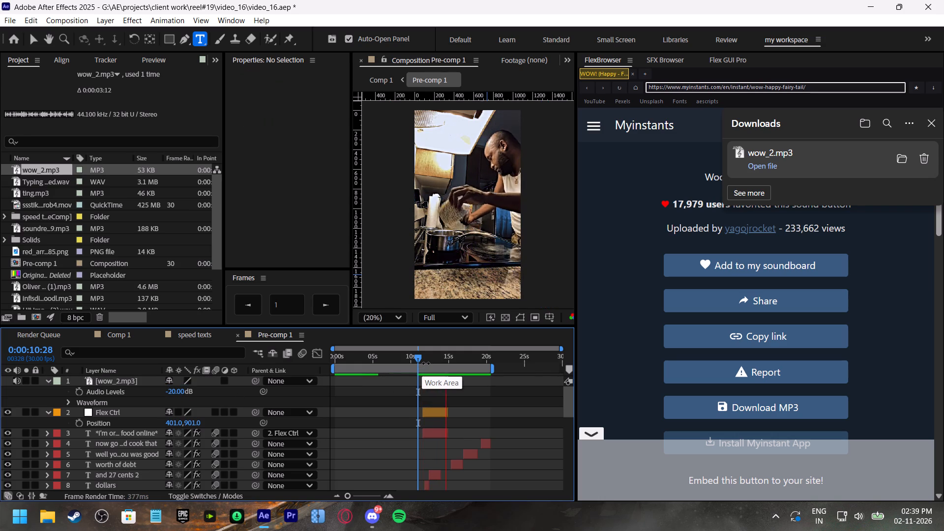
pyautogui.click(418, 360)
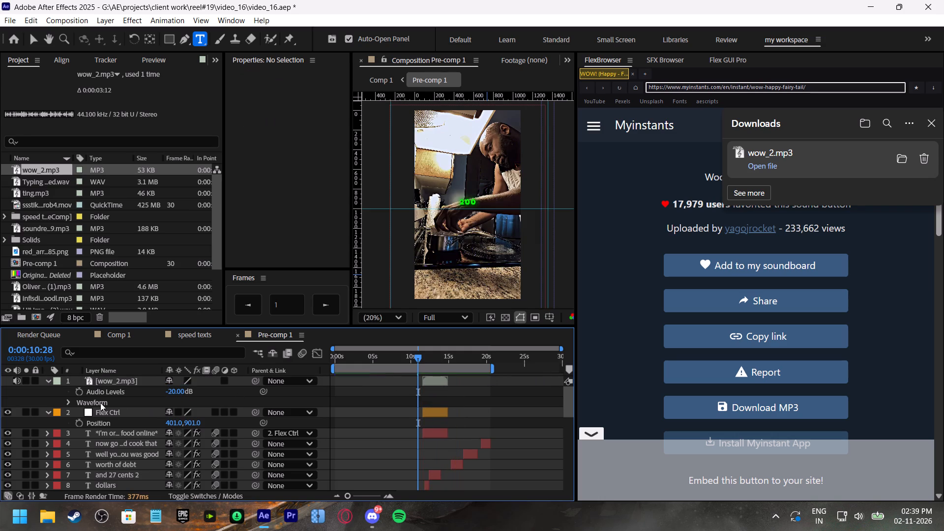
pyautogui.click(50, 383)
pyautogui.click(49, 391)
# Play Pre-comp 1 from about the 10-second mark to check the sound with the captions, and save the project.
pyautogui.press('space')
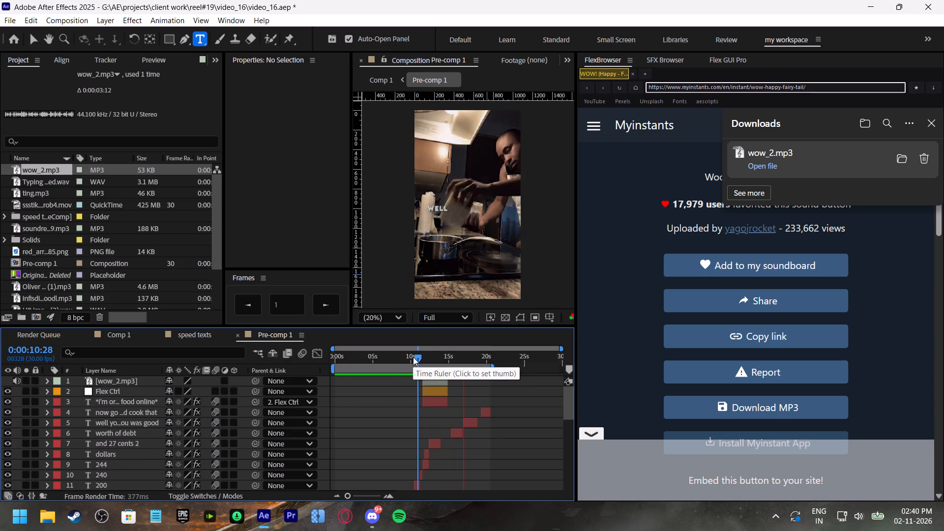
pyautogui.click(413, 357)
pyautogui.press('space')
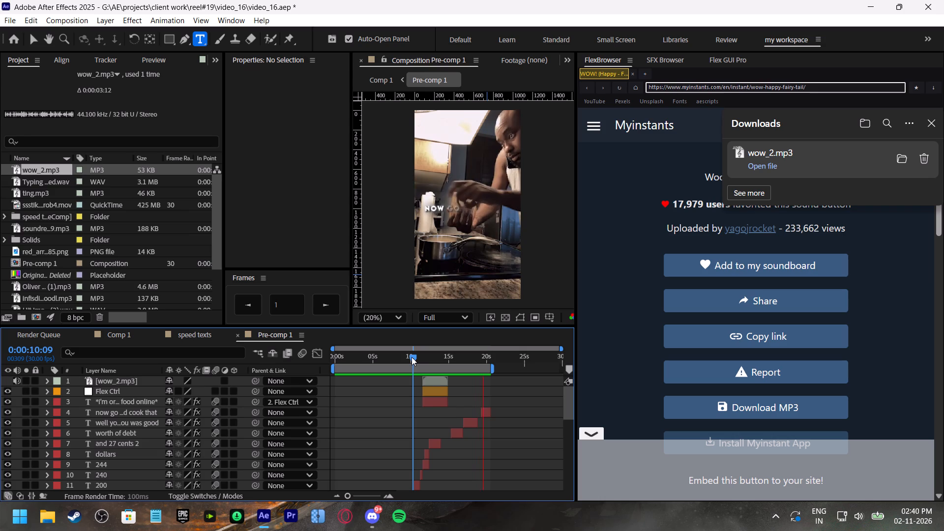
pyautogui.click(412, 357)
pyautogui.hotkey('ctrl', 's')
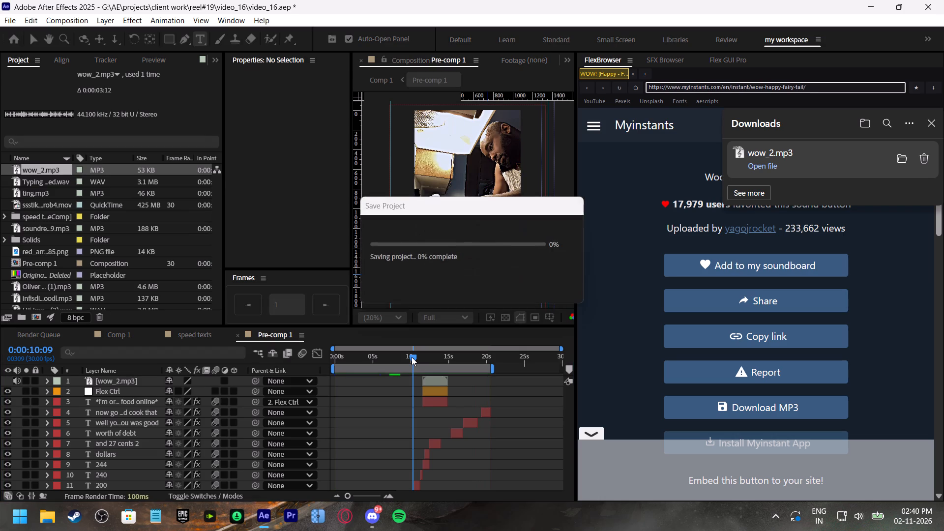
# Open the Comp 1 timeline and play the reel from the beginning to review the full edit.
pyautogui.click(113, 336)
pyautogui.moveTo(352, 496); pyautogui.dragTo(338, 499)
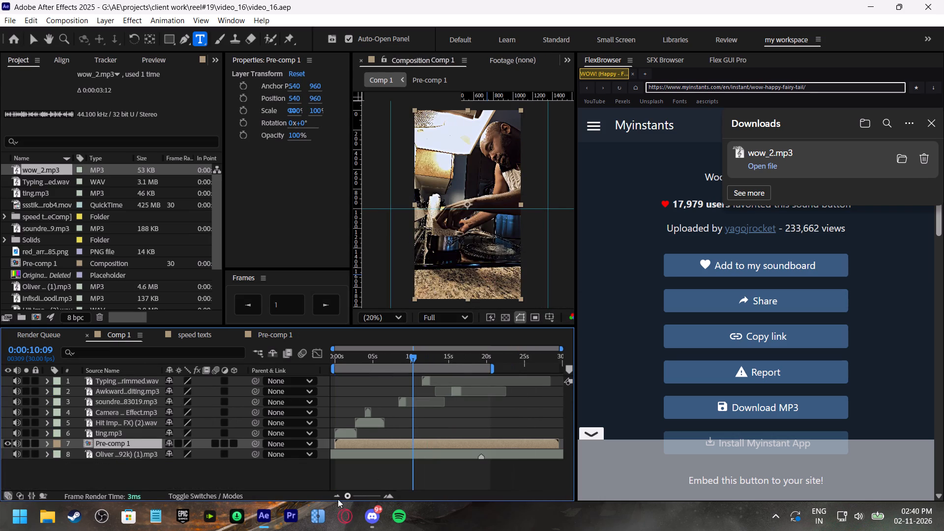
pyautogui.moveTo(338, 499); pyautogui.dragTo(299, 502)
pyautogui.moveTo(366, 355); pyautogui.dragTo(302, 367)
pyautogui.press('space')
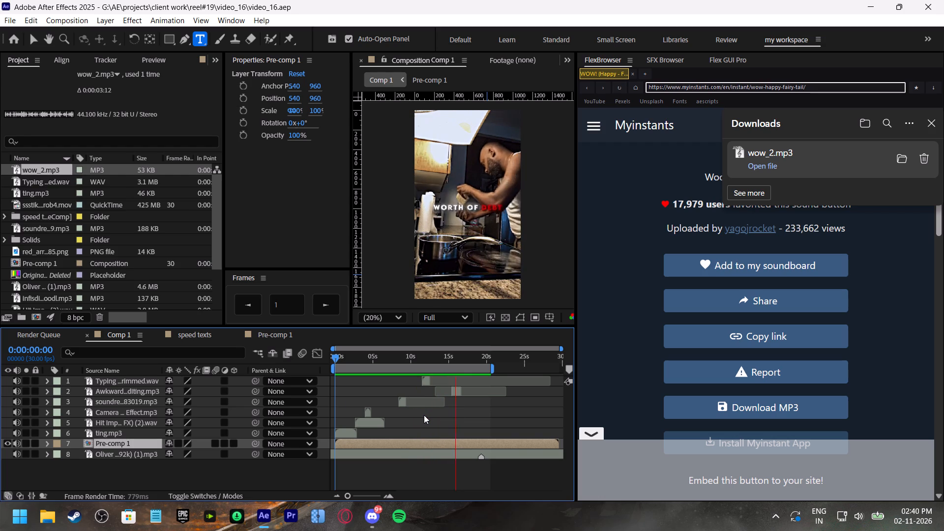
pyautogui.click(470, 358)
# Add Comp 1 to the render queue and set its output module format to H.264.
pyautogui.hotkey('ctrl', 'm')
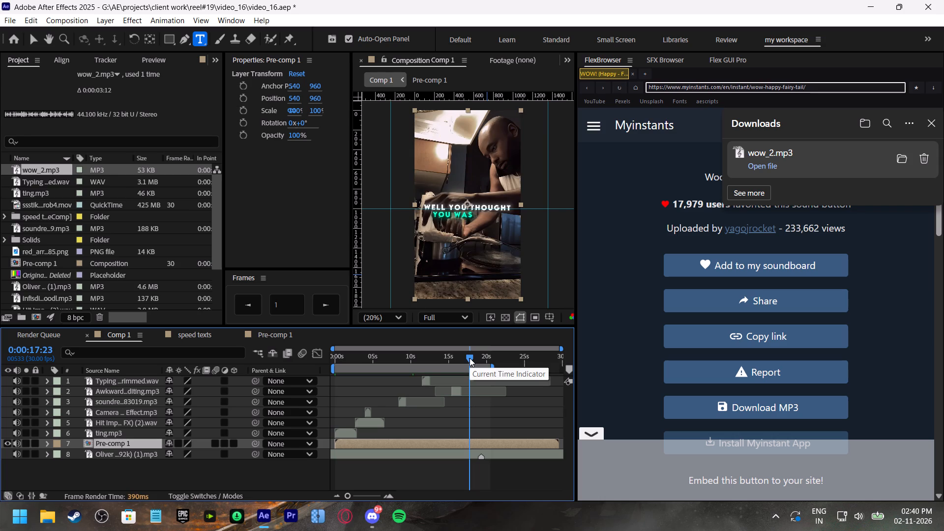
pyautogui.click(108, 441)
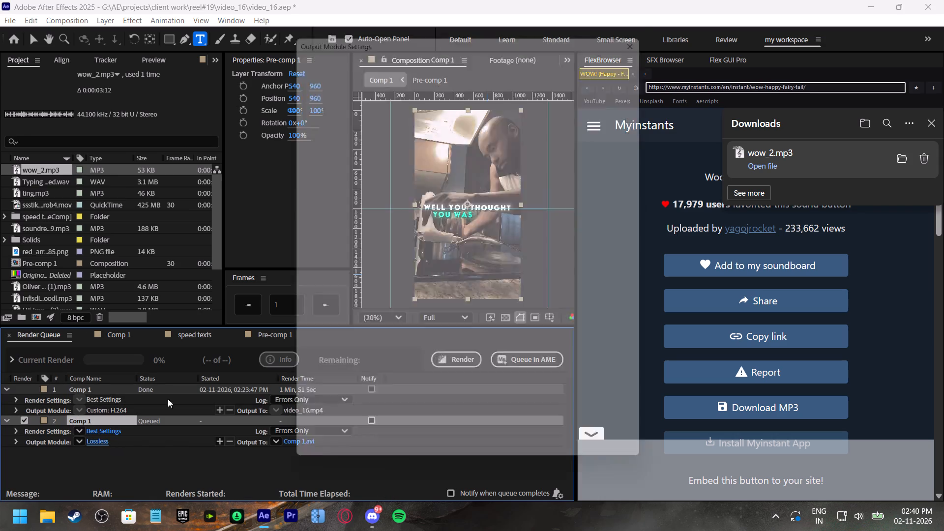
pyautogui.click(425, 97)
pyautogui.click(433, 163)
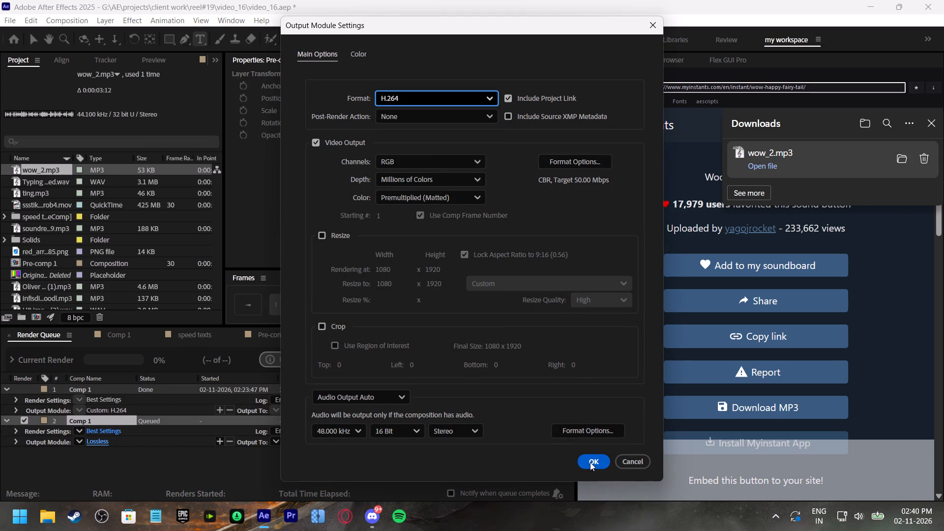
pyautogui.click(590, 462)
# Set the queued render's output file to video_16.mp4 in the video_16 folder, replacing the existing file.
pyautogui.click(303, 443)
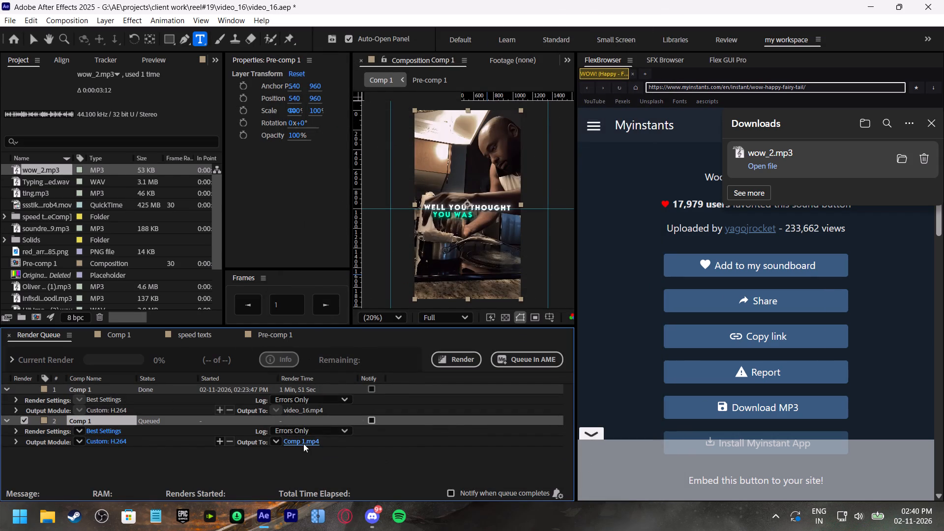
pyautogui.click(491, 153)
pyautogui.click(565, 344)
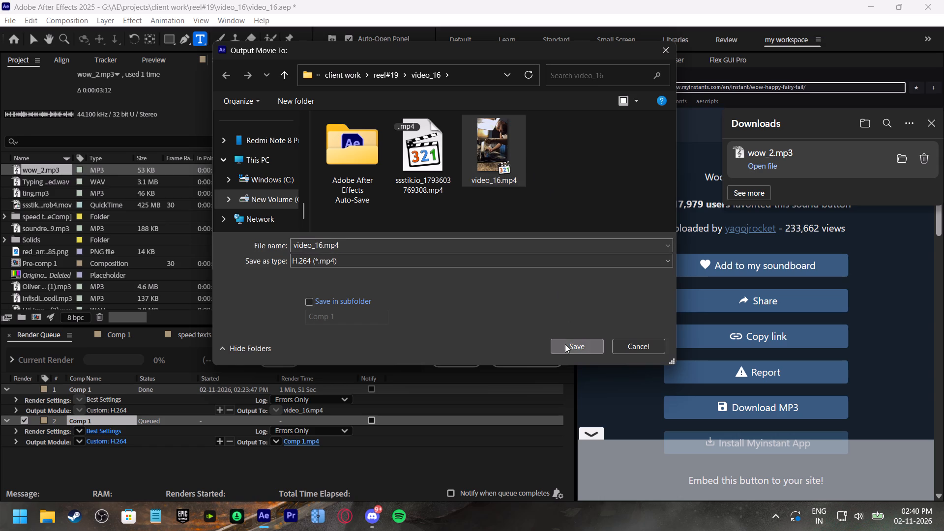
pyautogui.click(539, 305)
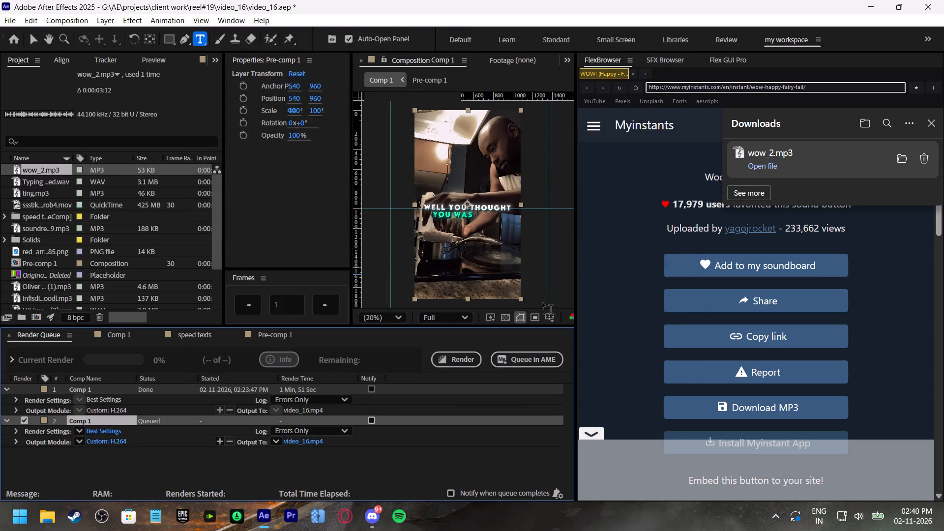
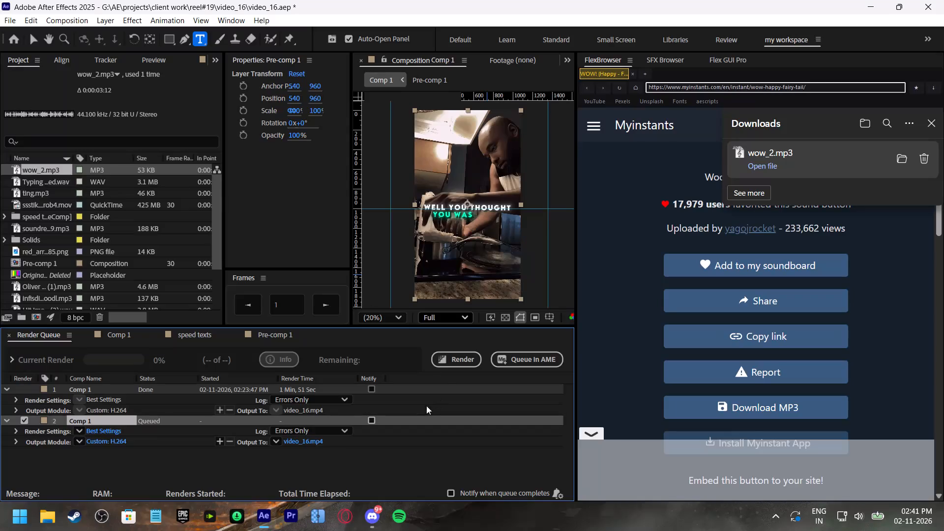
# Start rendering the queued Comp 1 and allow it to overwrite the existing video_16.mp4.
pyautogui.click(455, 359)
pyautogui.click(525, 291)
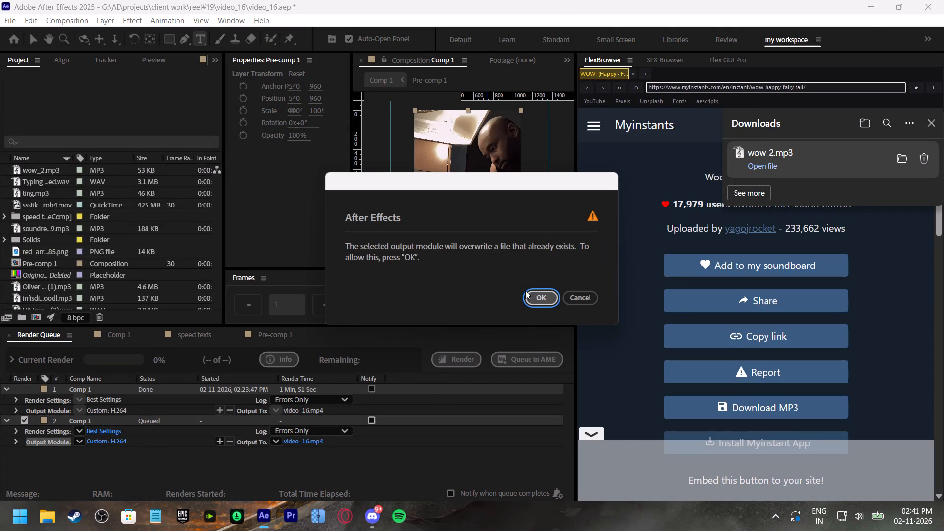
pyautogui.click(544, 298)
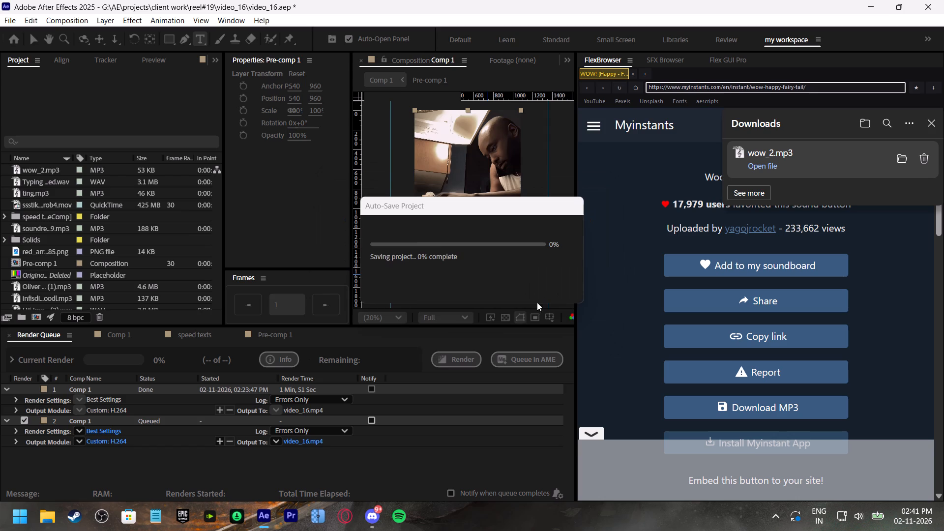
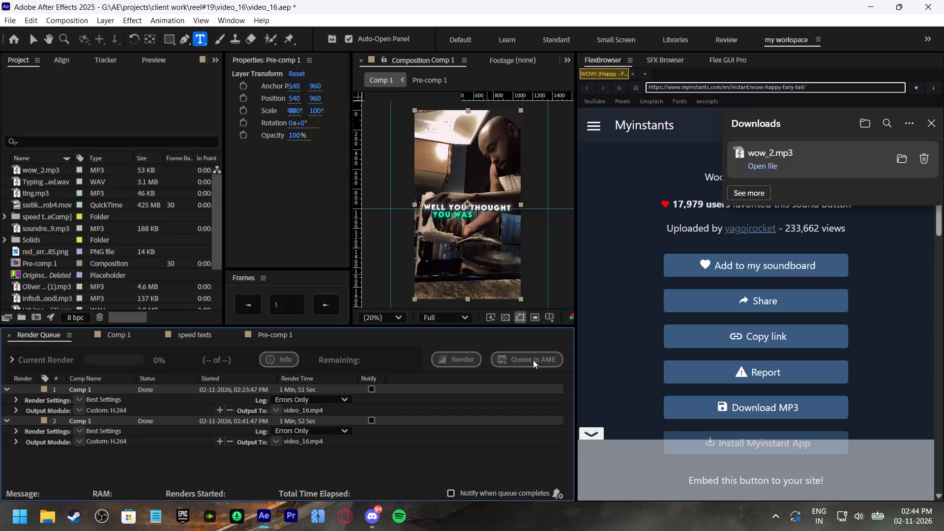
# Close After Effects, saving the changes to the video_16.aep project.
pyautogui.click(924, 11)
pyautogui.click(445, 290)
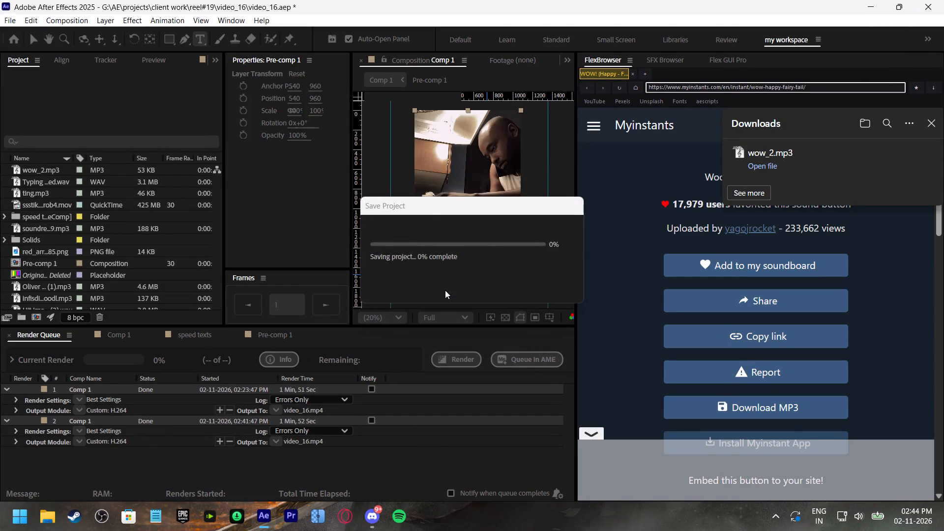
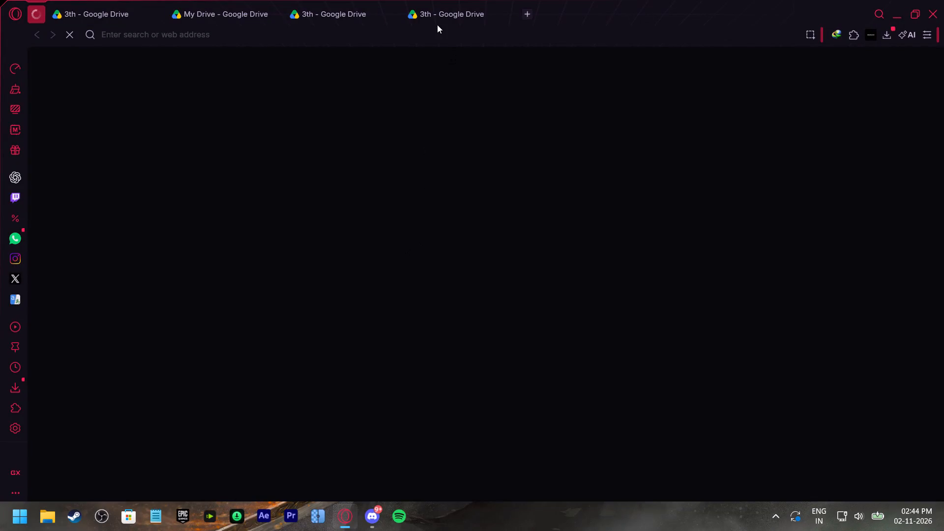
# Upload video_16.mp4 from the reel#19 video_16 folder to My Drive in Google Drive, replacing the existing file.
pyautogui.click(345, 15)
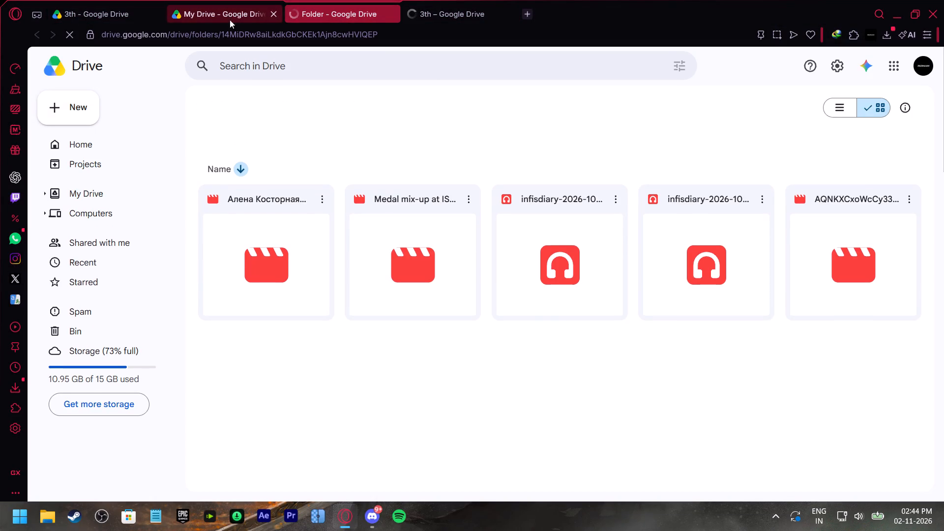
pyautogui.click(80, 198)
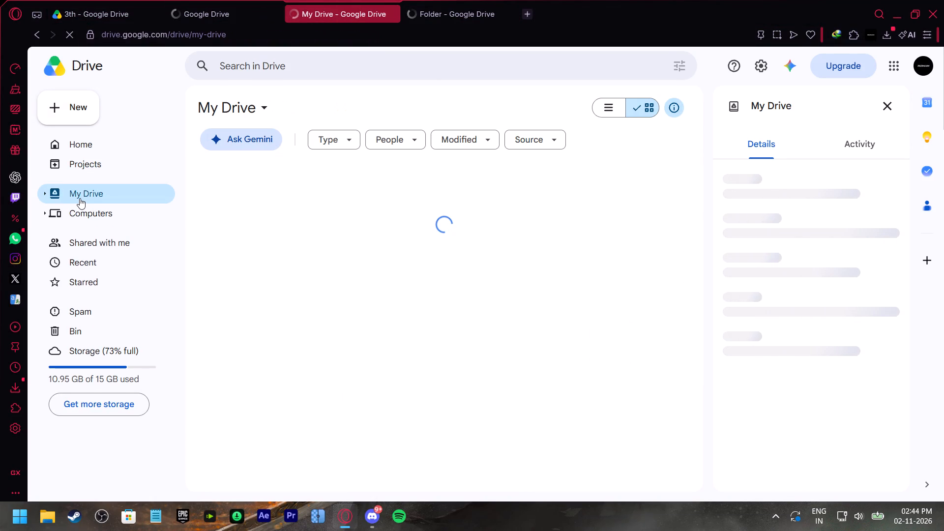
pyautogui.rightClick(447, 290)
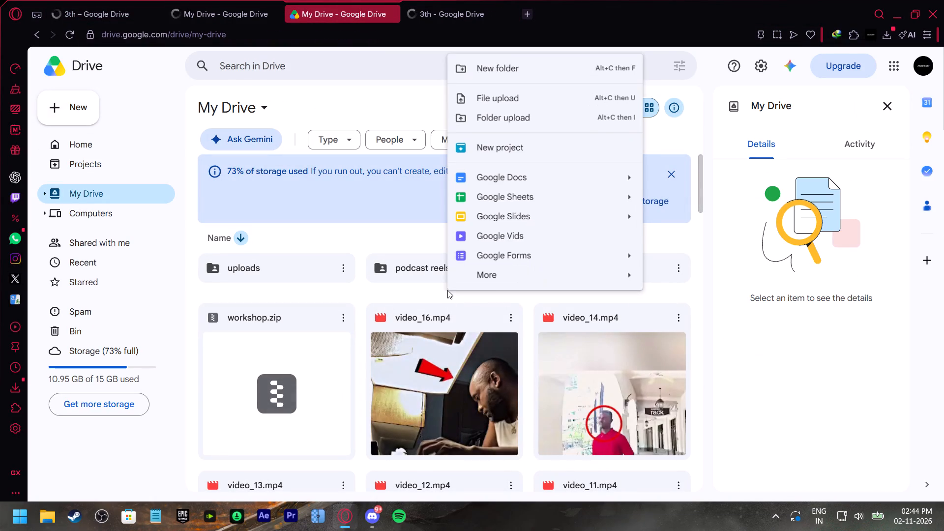
pyautogui.click(506, 92)
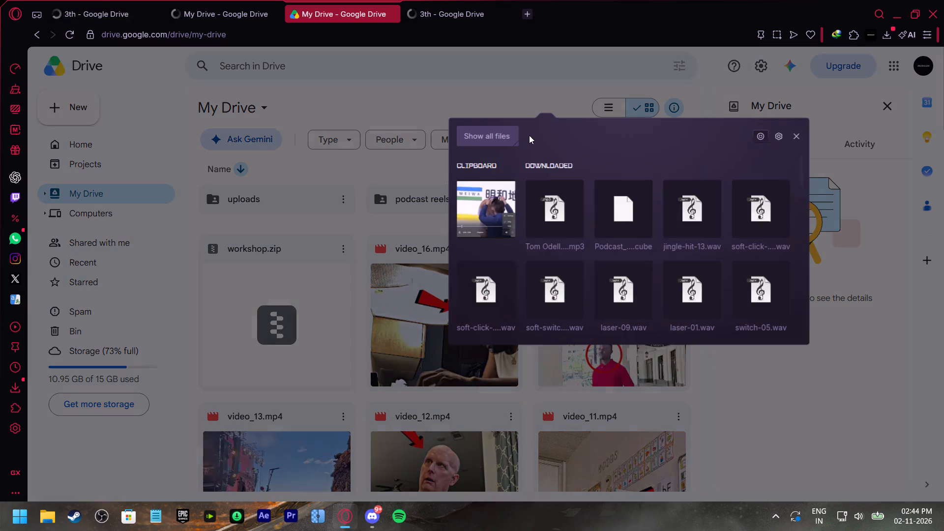
pyautogui.click(499, 140)
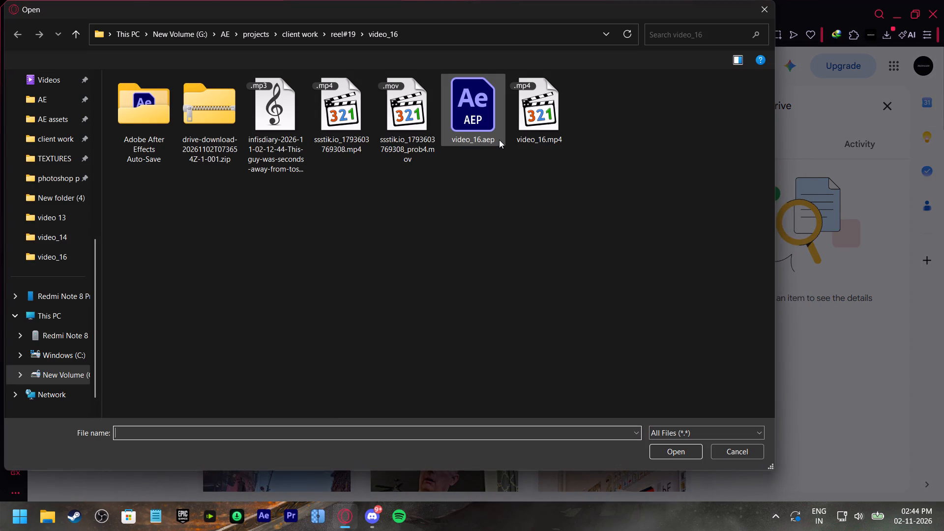
pyautogui.click(539, 125)
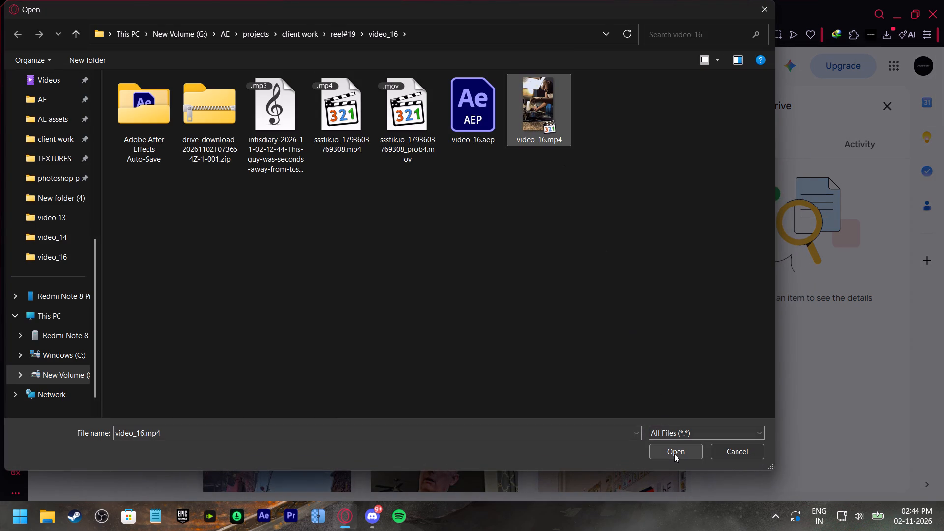
pyautogui.click(674, 454)
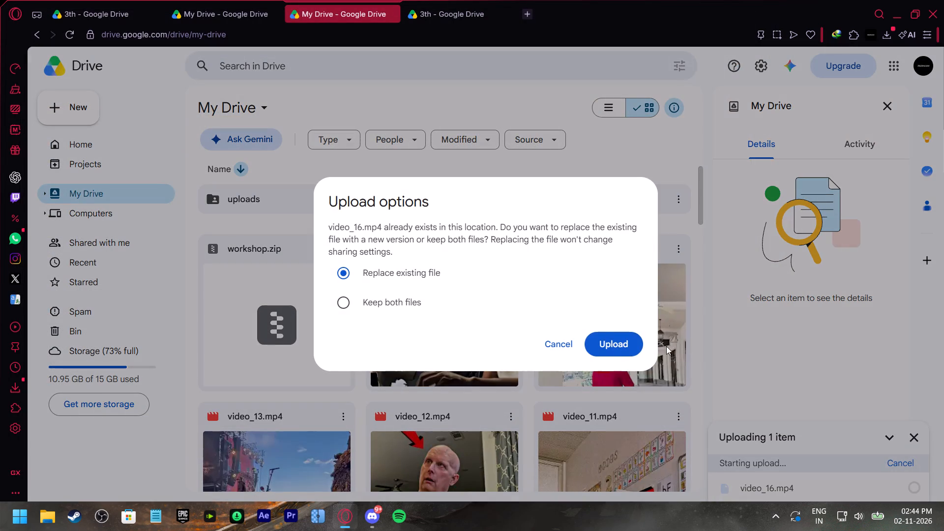
pyautogui.click(618, 347)
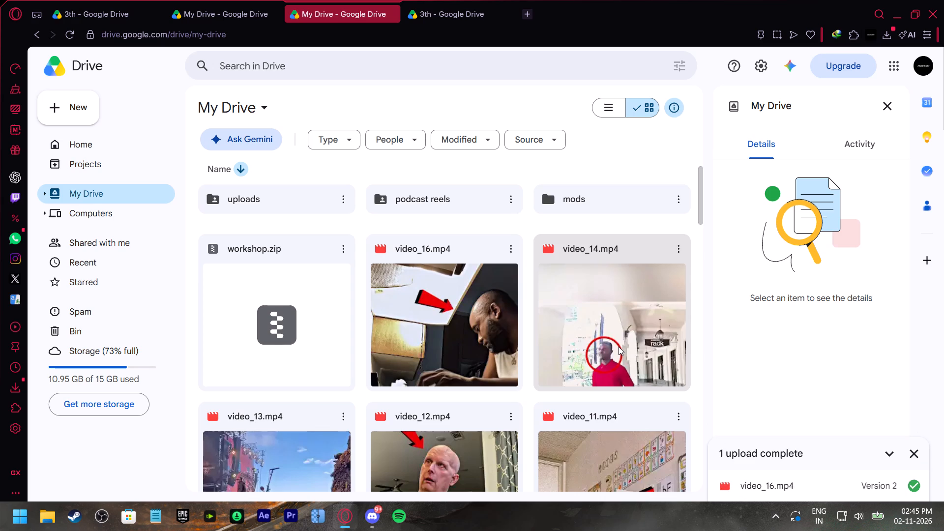
# Open the sharing settings of video_16.mp4 in My Drive and copy its share link.
pyautogui.click(502, 251)
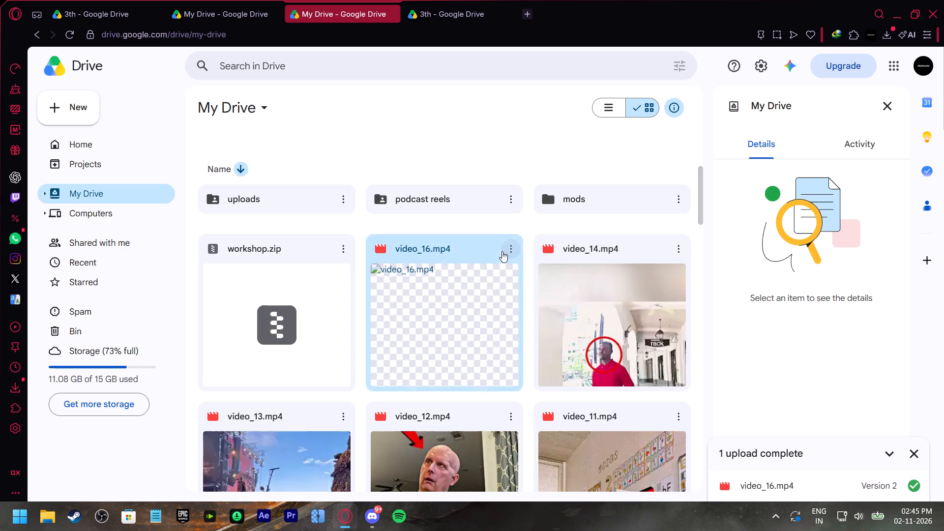
pyautogui.click(538, 404)
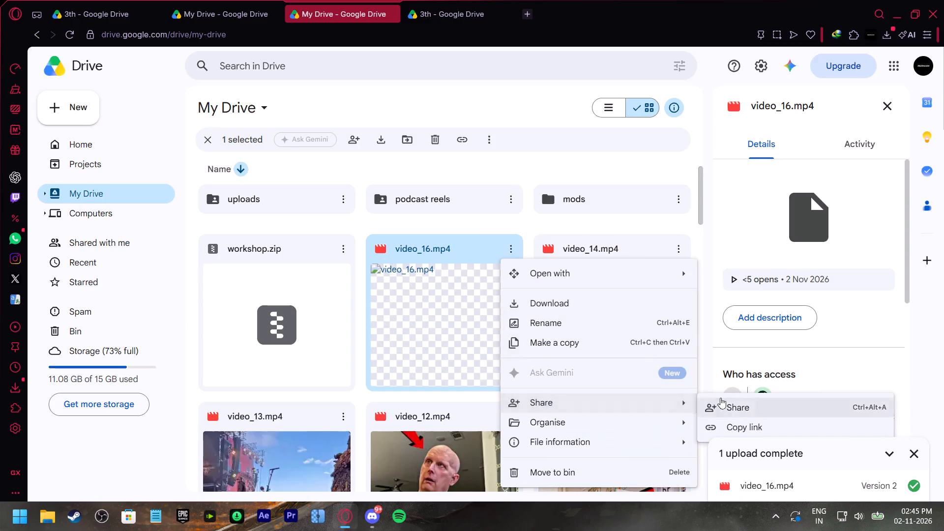
pyautogui.click(736, 401)
pyautogui.click(401, 400)
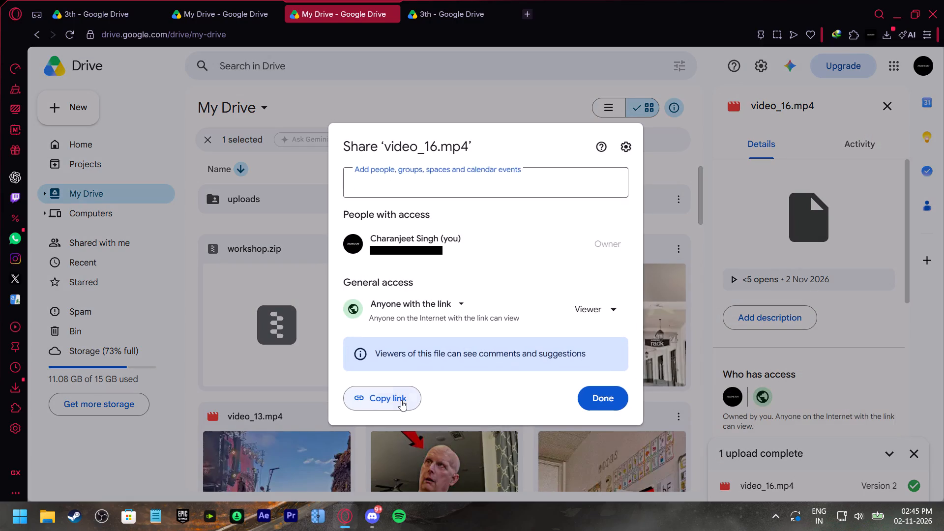